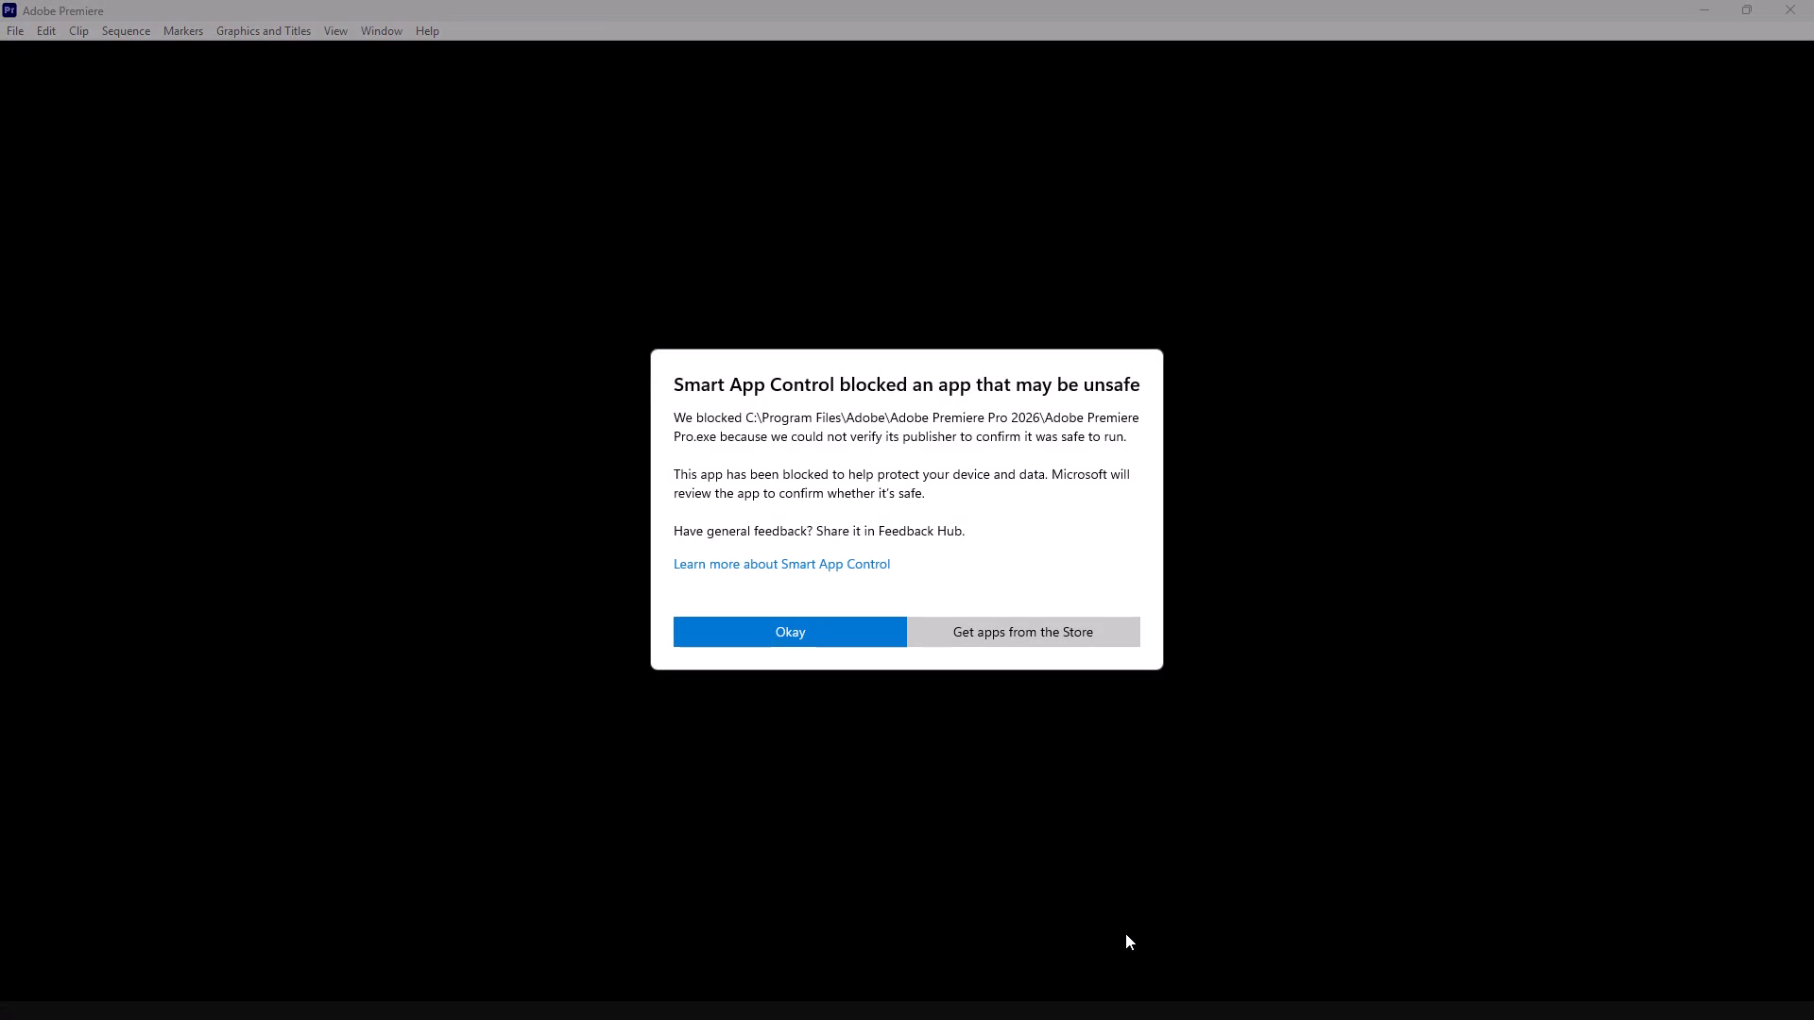
Dismiss the Smart App Control warning and open the recent project 28-10.
left_click(837, 627)
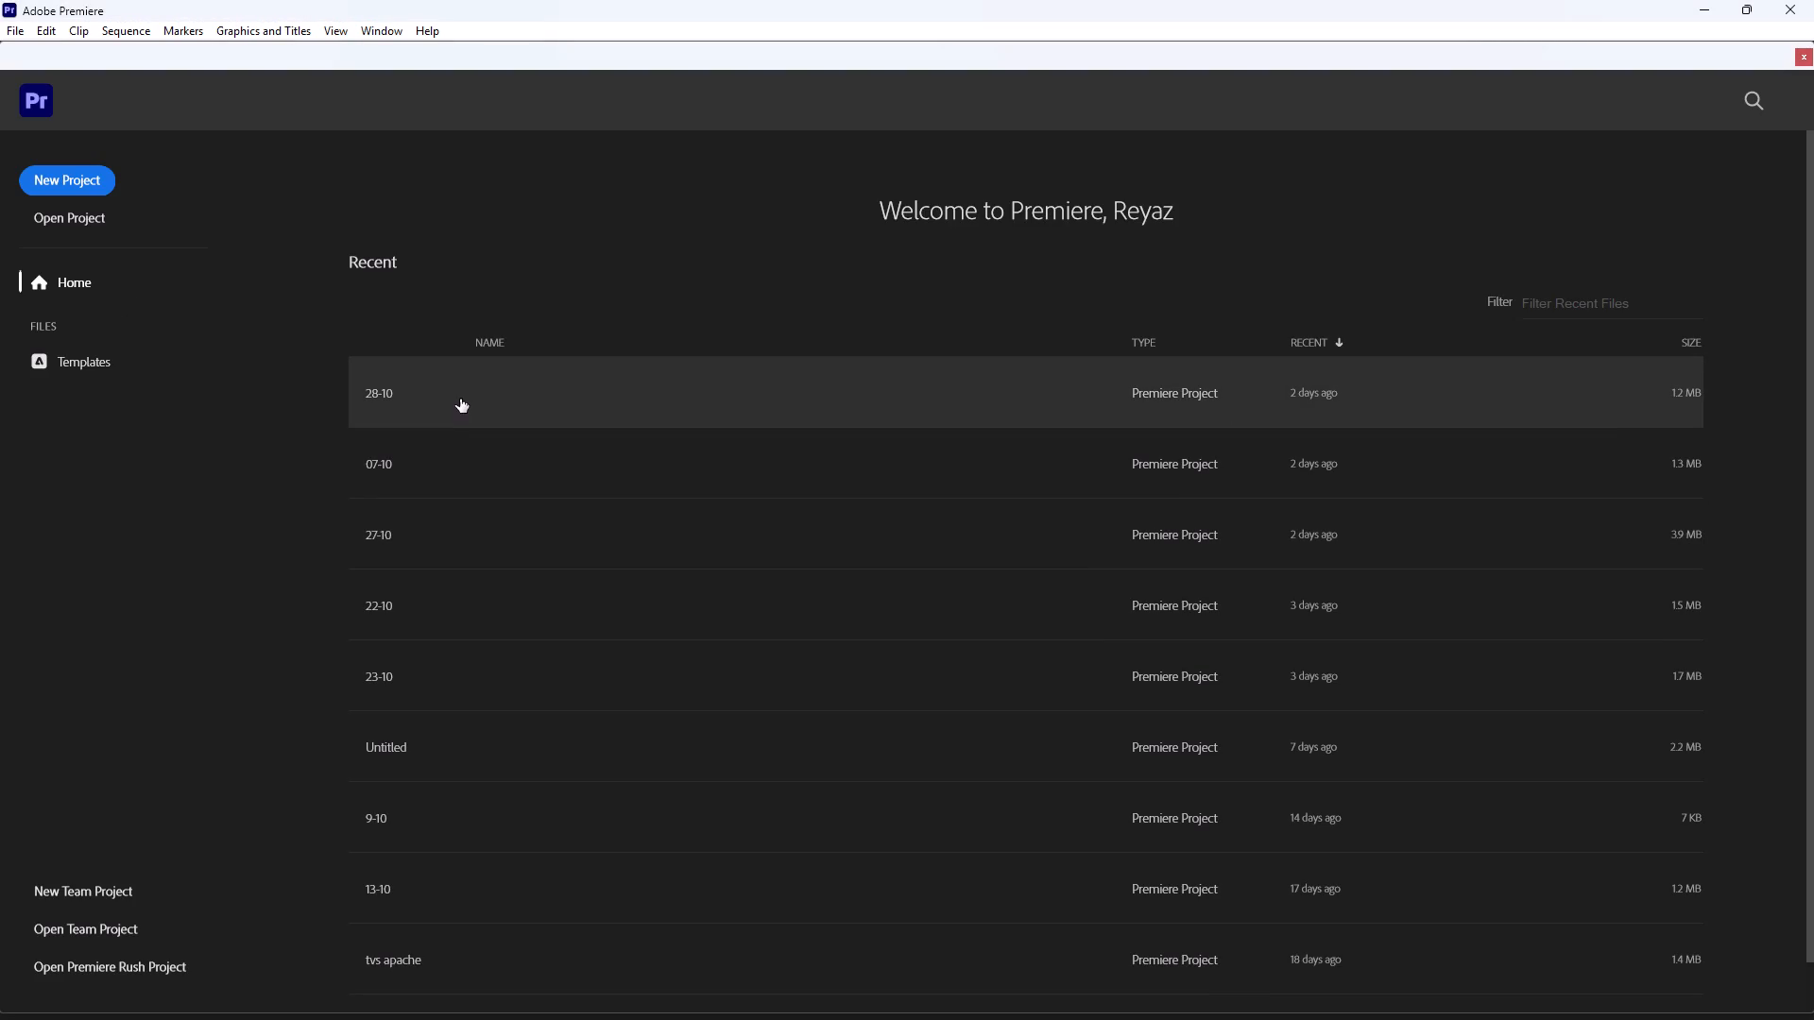
left_click(460, 399)
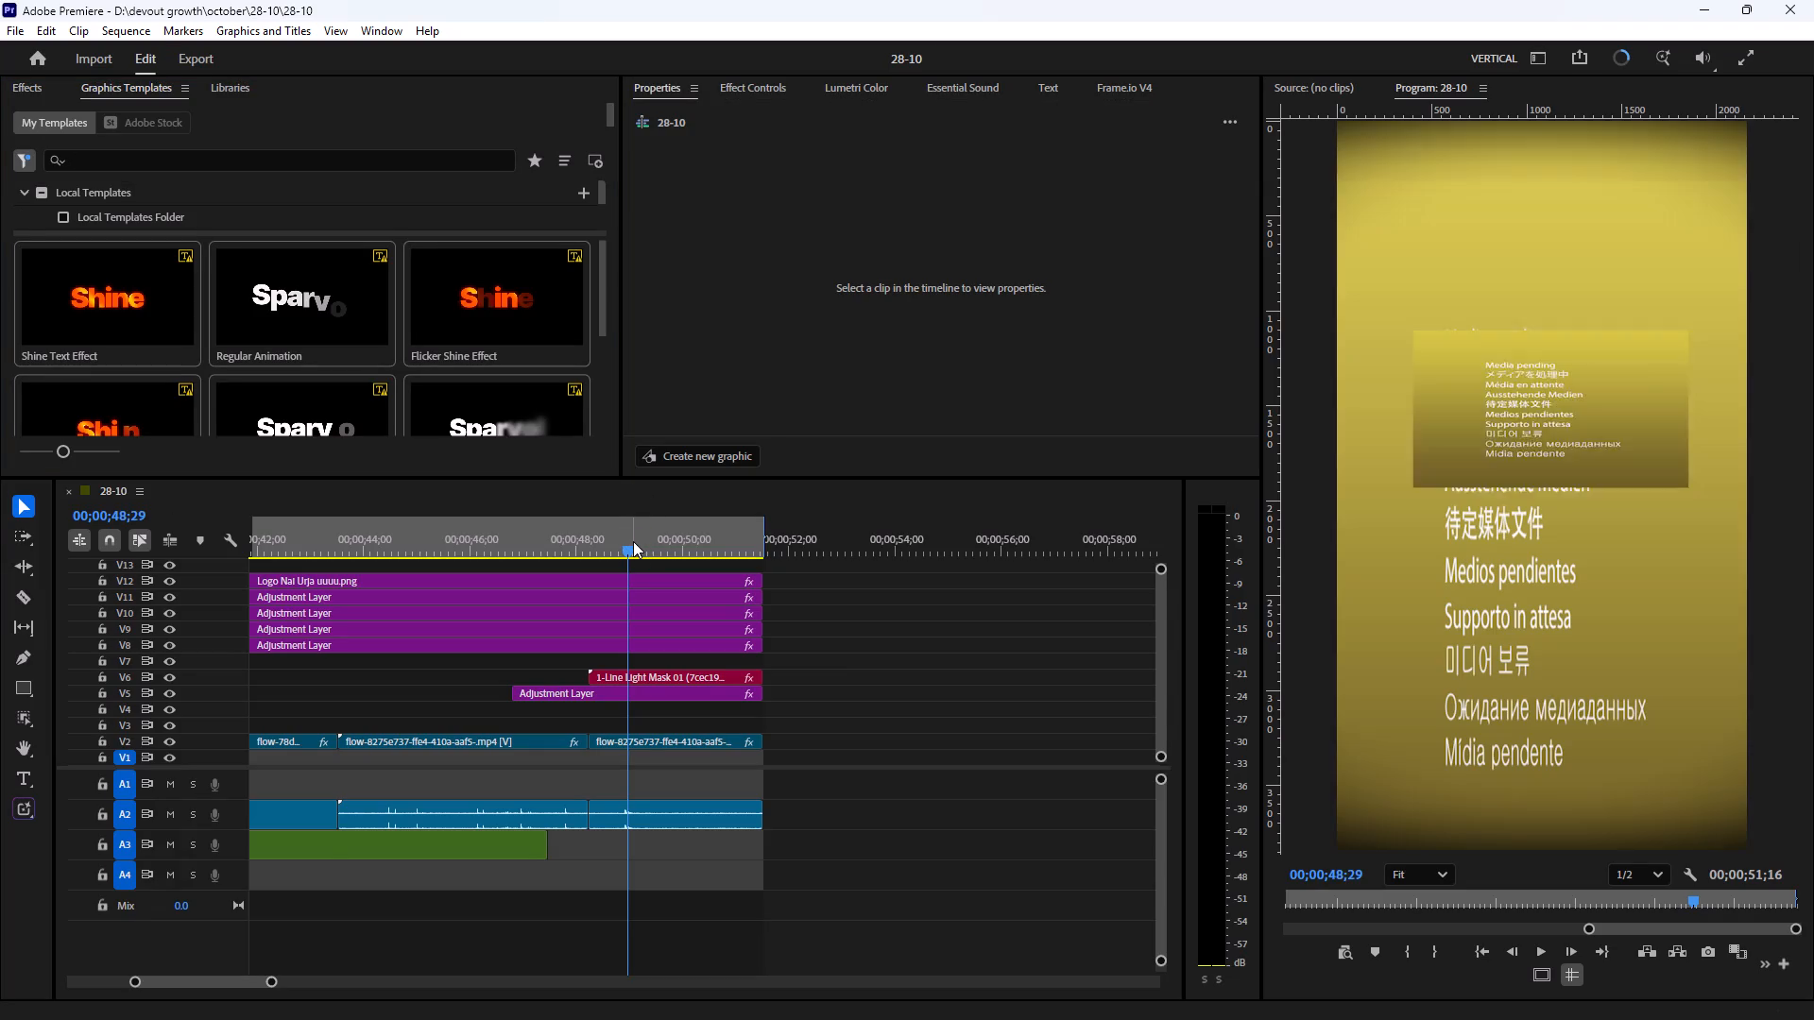
Review the closing section of the 28-10 sequence, playing from about 00;00;47 into the logo and Evolution title.
key("equal")
key("minus")
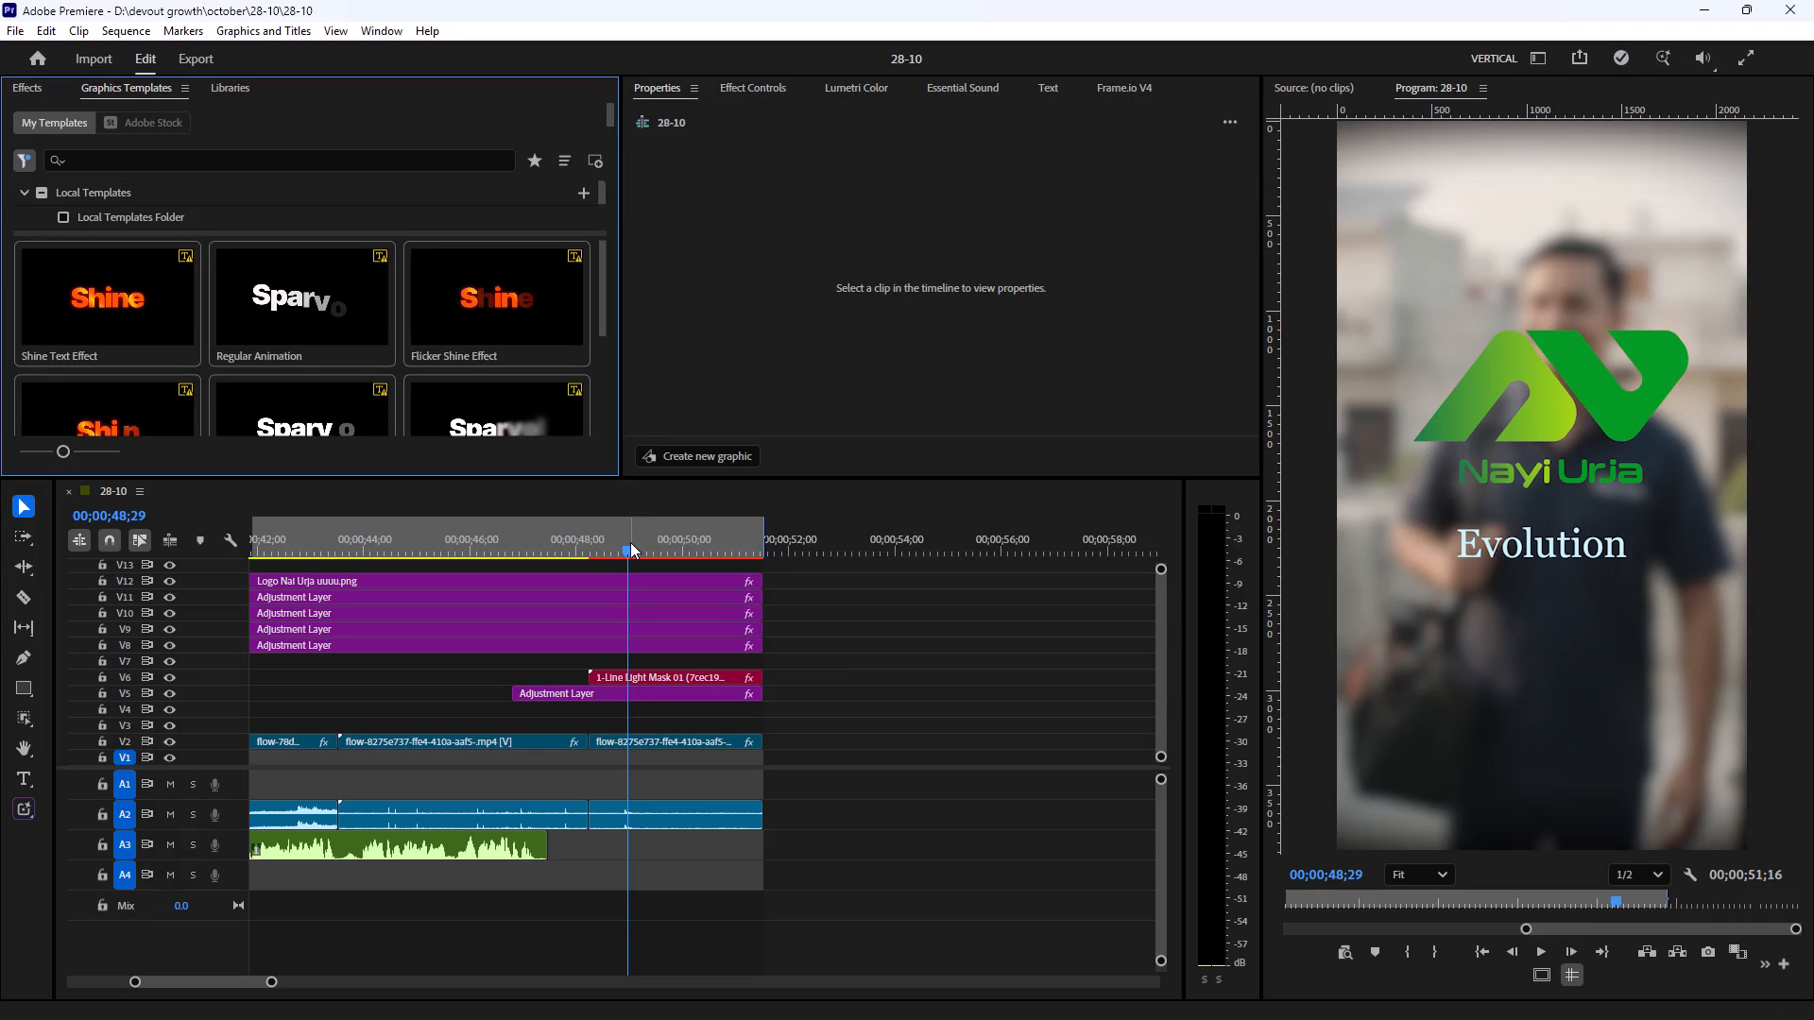
key("minus")
left_click(630, 542)
type("---")
left_click_drag(575, 536, 567, 546)
type("==")
key("equal")
left_click(1147, 663)
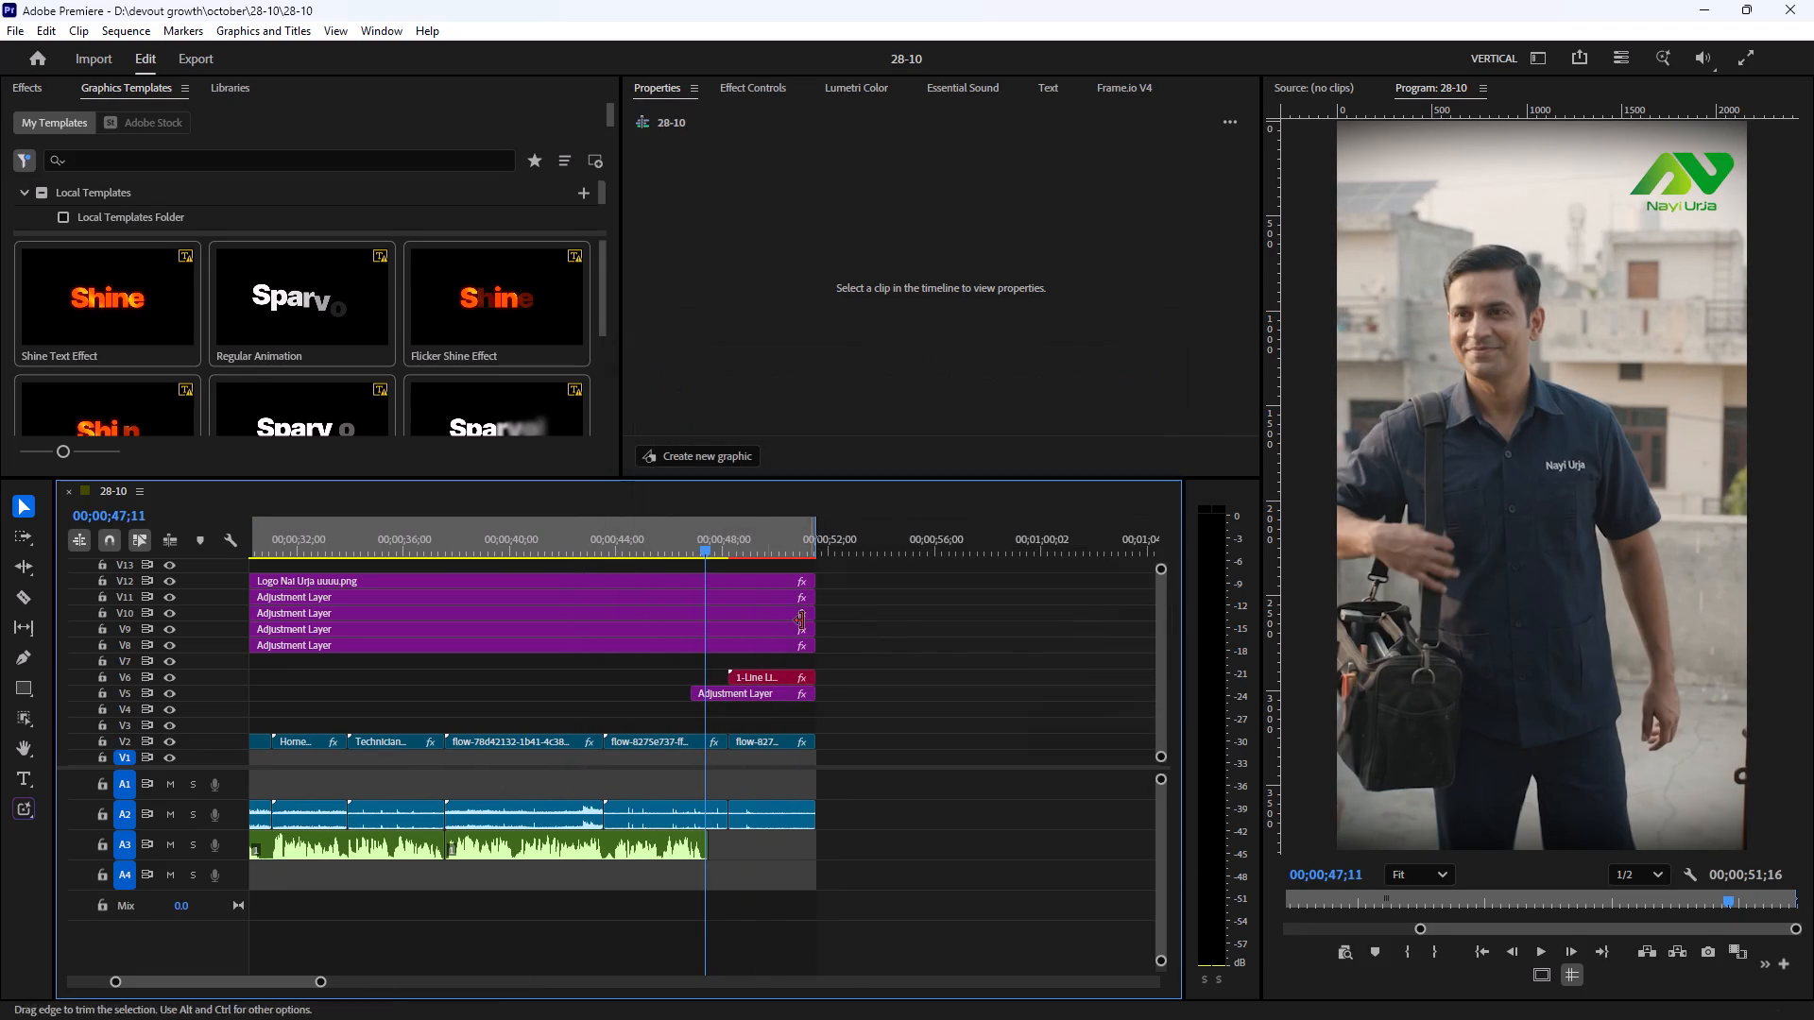
key("space")
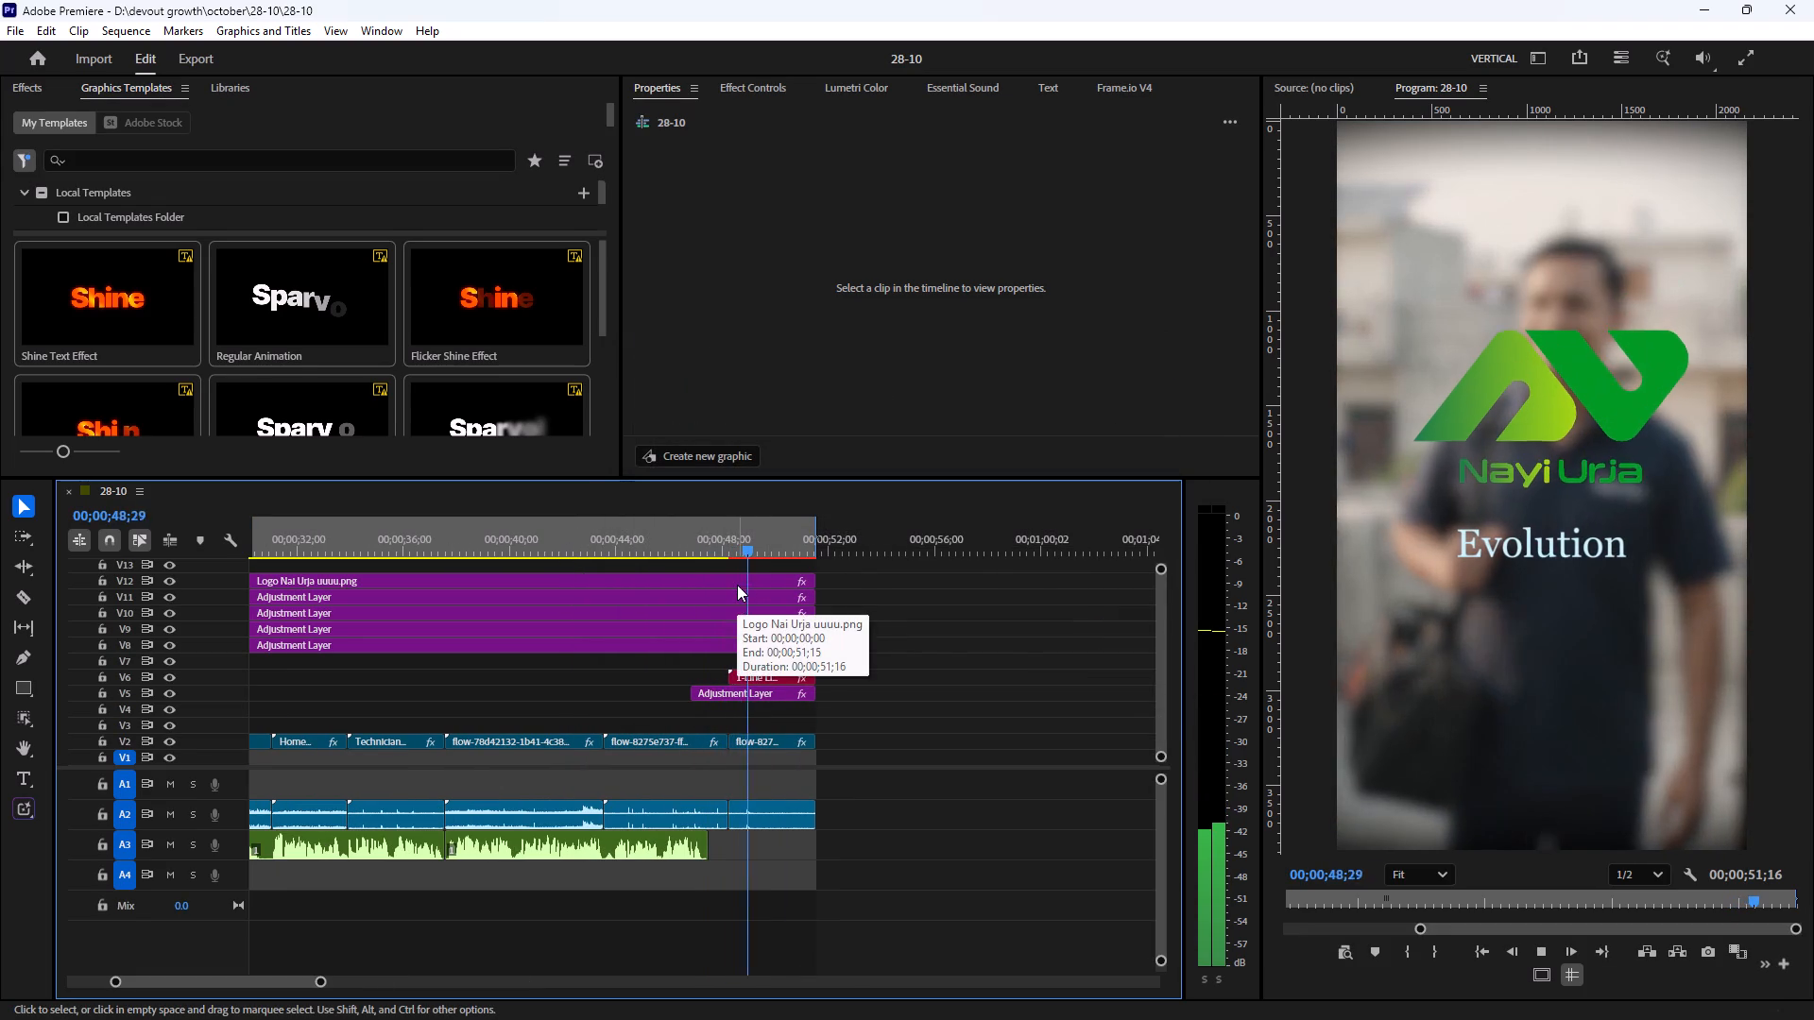
key("space")
left_click_drag(756, 544, 709, 557)
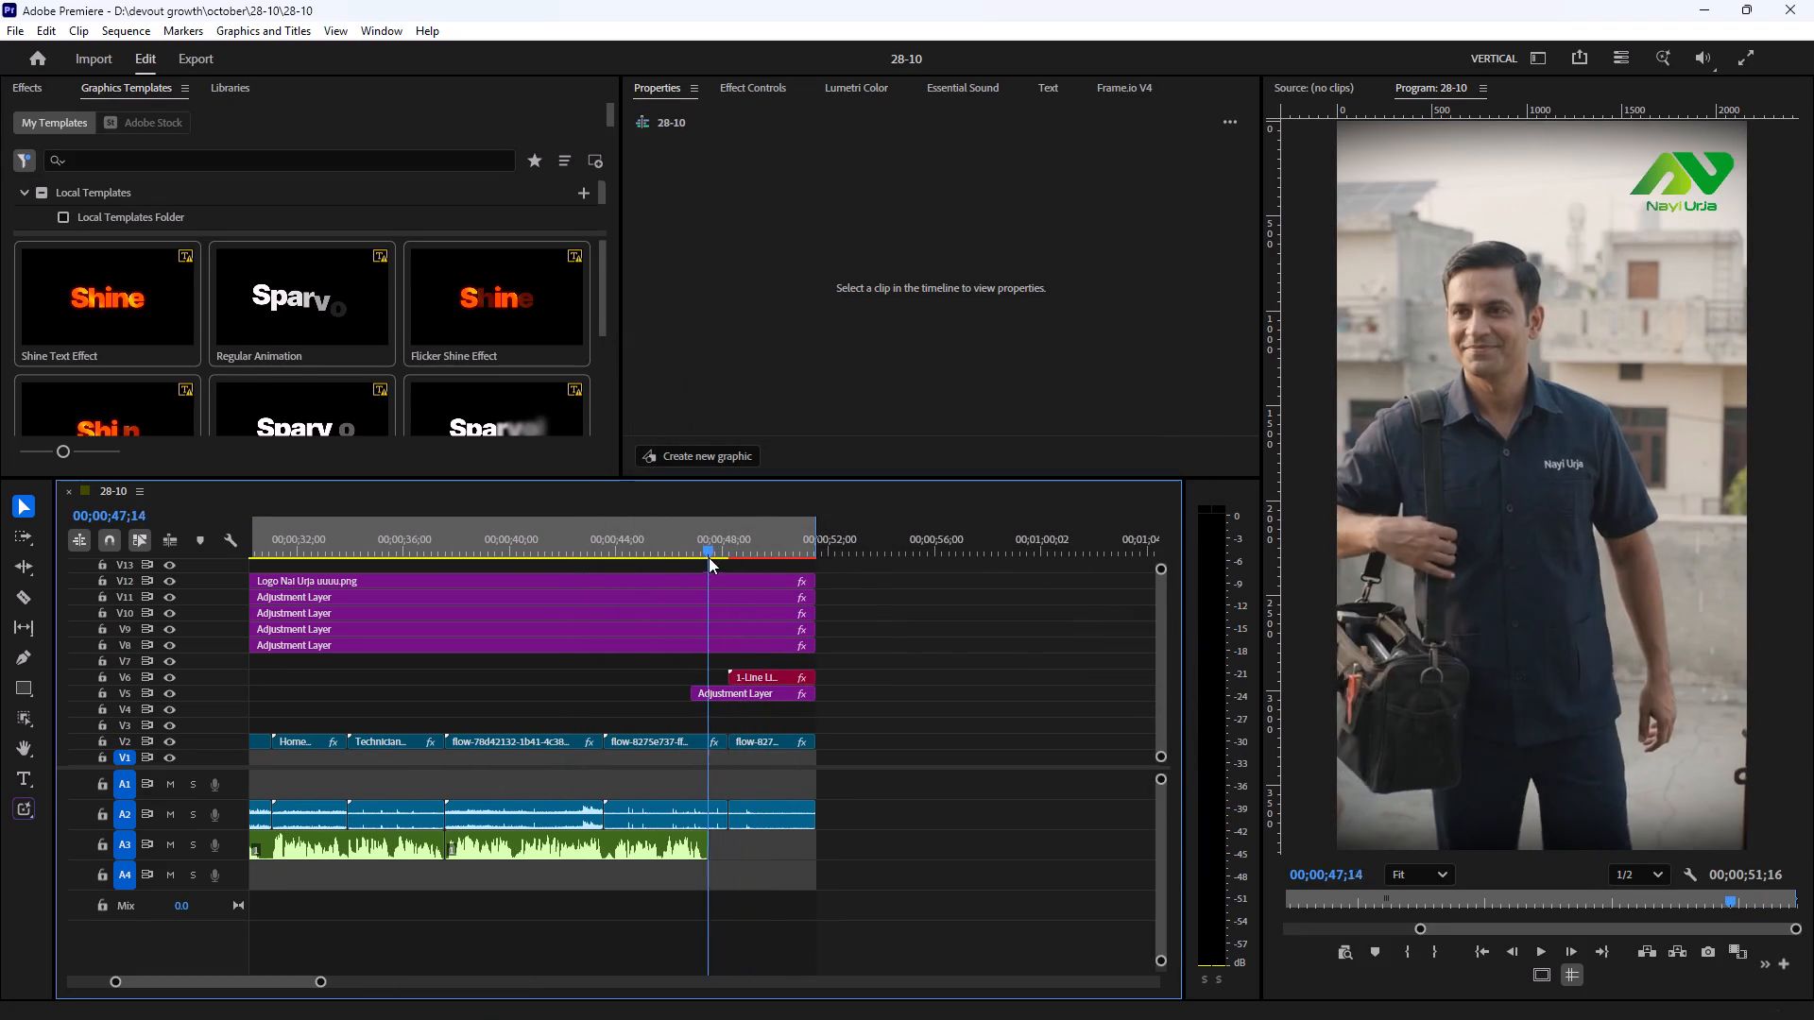
left_click_drag(709, 557, 708, 558)
key("space")
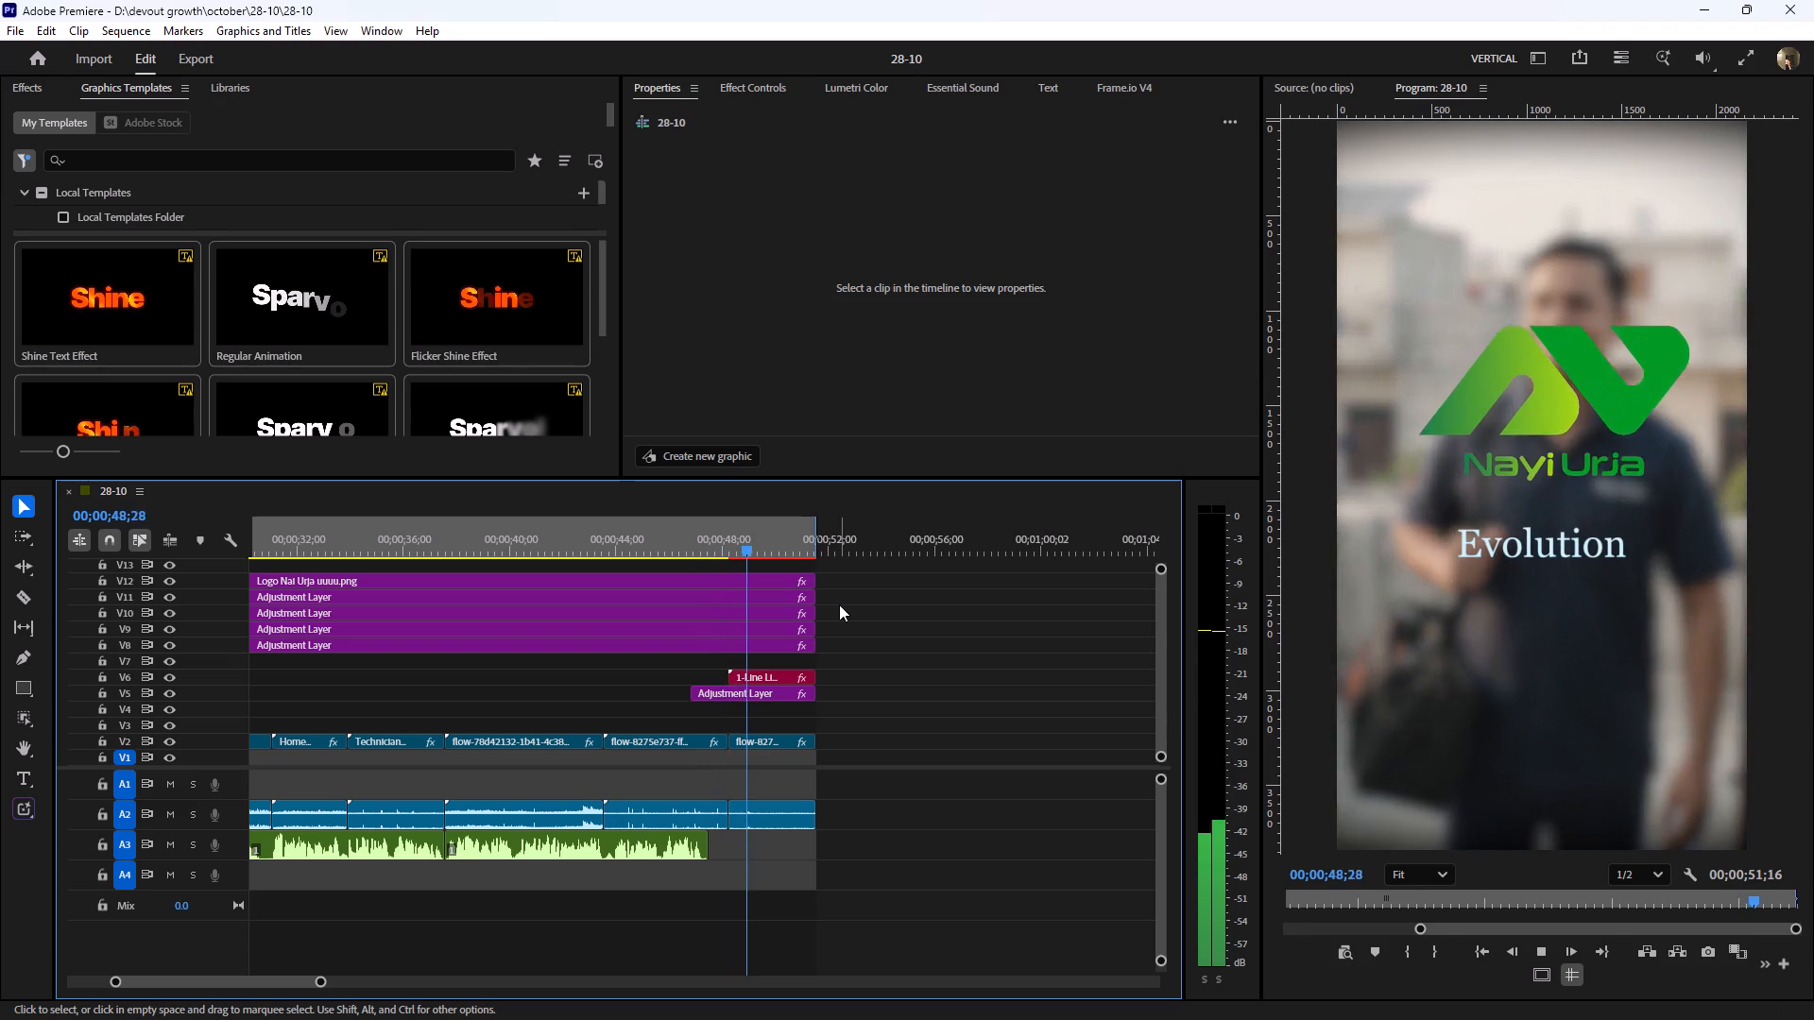
key("space")
Move the 1-Line Light Mask title on V6 about 4 seconds forward, past the end of the other clips.
left_click_drag(762, 671, 819, 672)
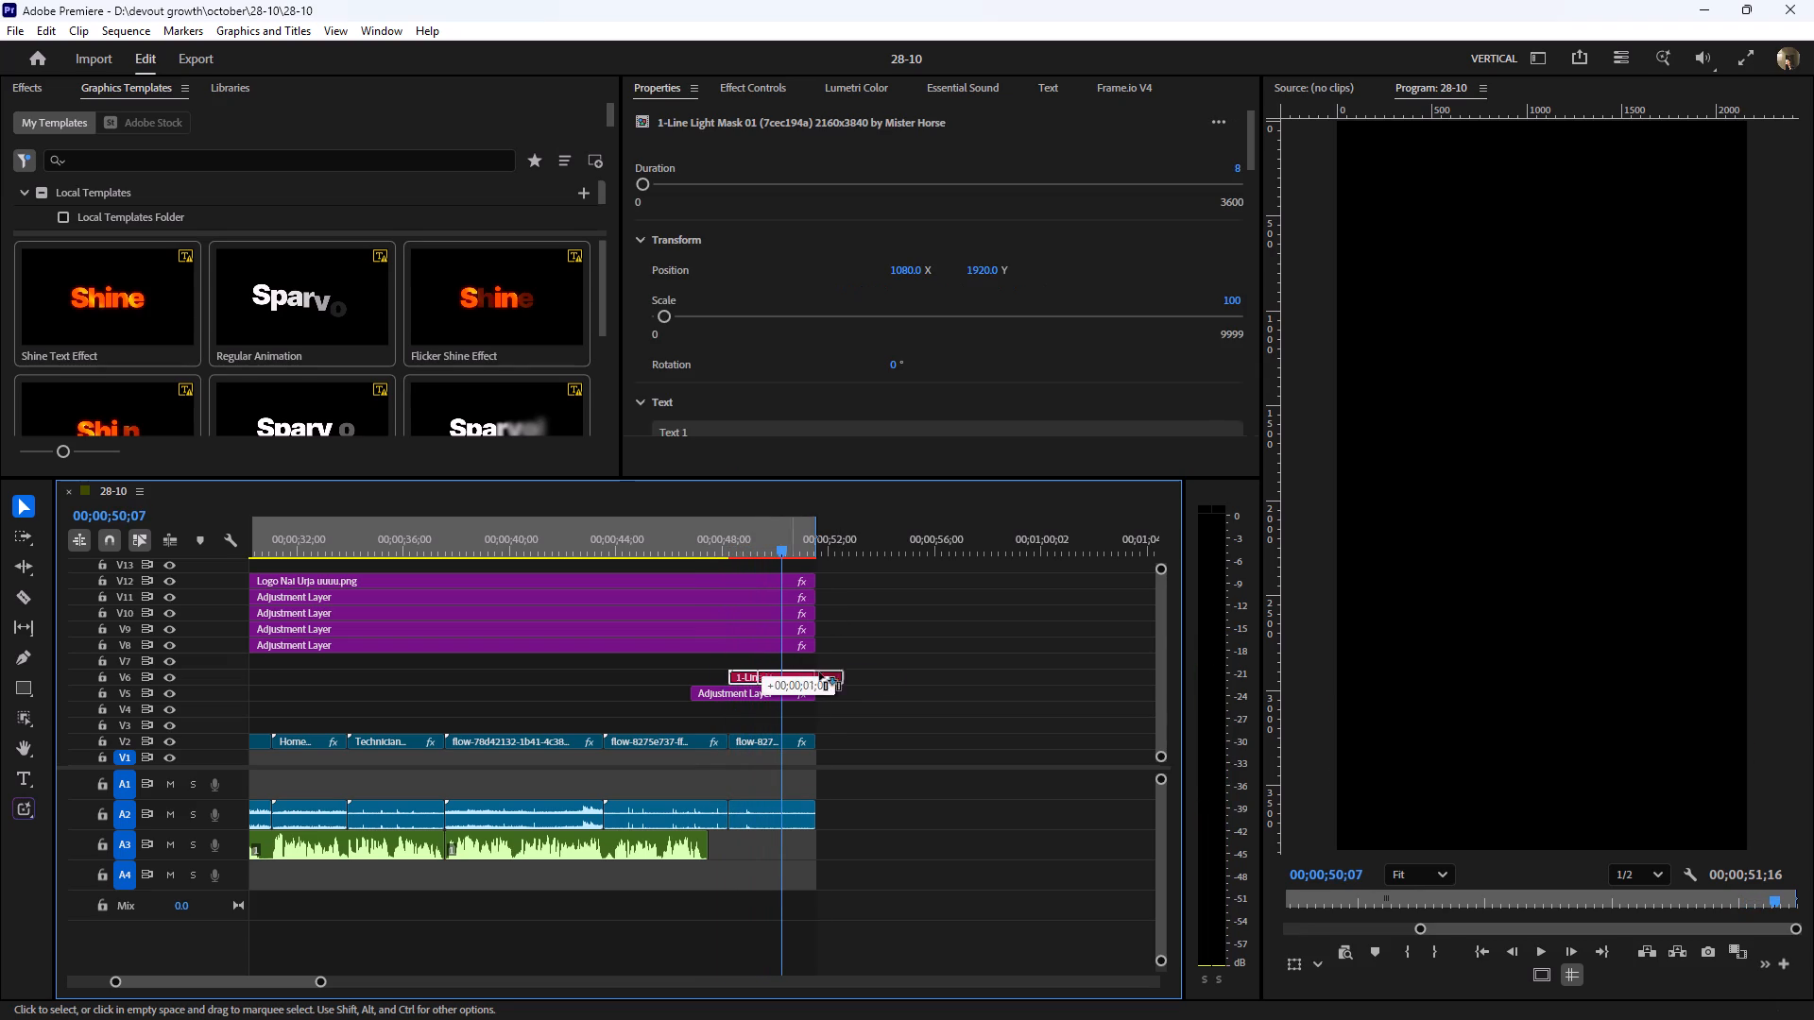
left_click_drag(819, 672, 866, 672)
Scrub and play back the sequence's ending around 00;00;48 to check it without the title in place.
left_click_drag(780, 540, 736, 551)
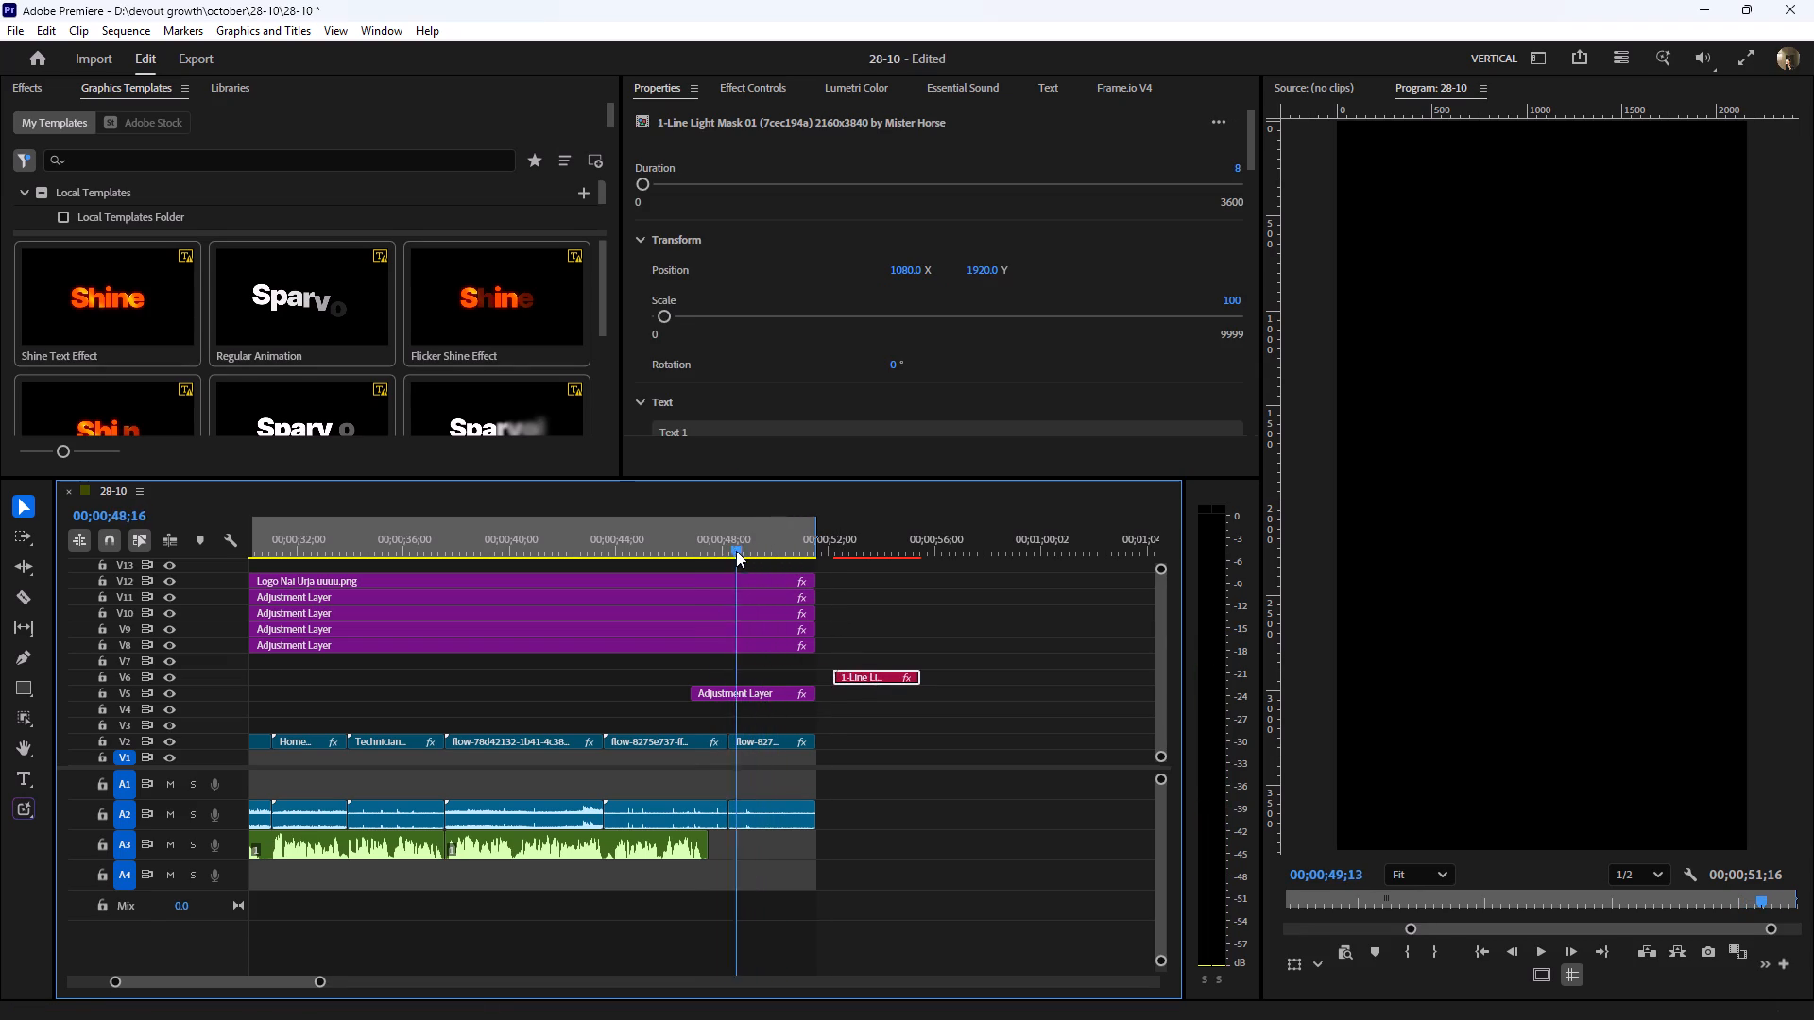
left_click_drag(736, 551, 709, 559)
left_click_drag(694, 529, 719, 535)
left_click_drag(701, 543, 741, 543)
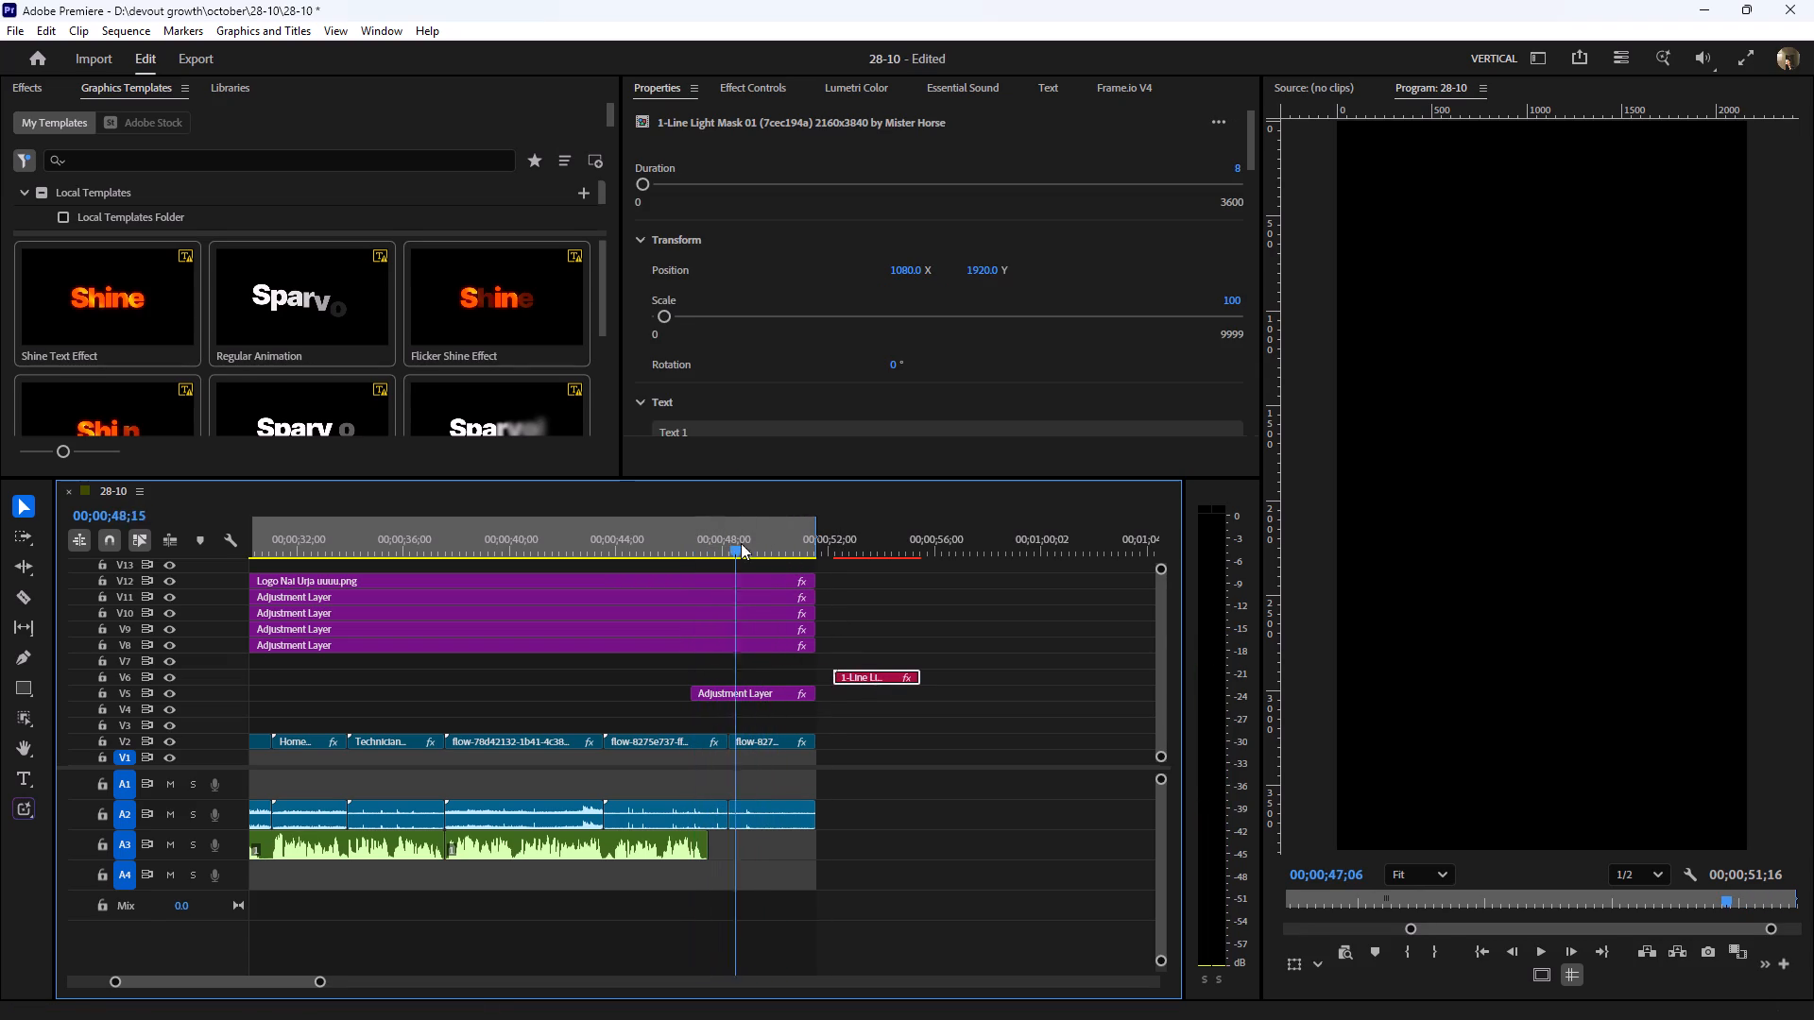
left_click_drag(741, 543, 597, 569)
key("space")
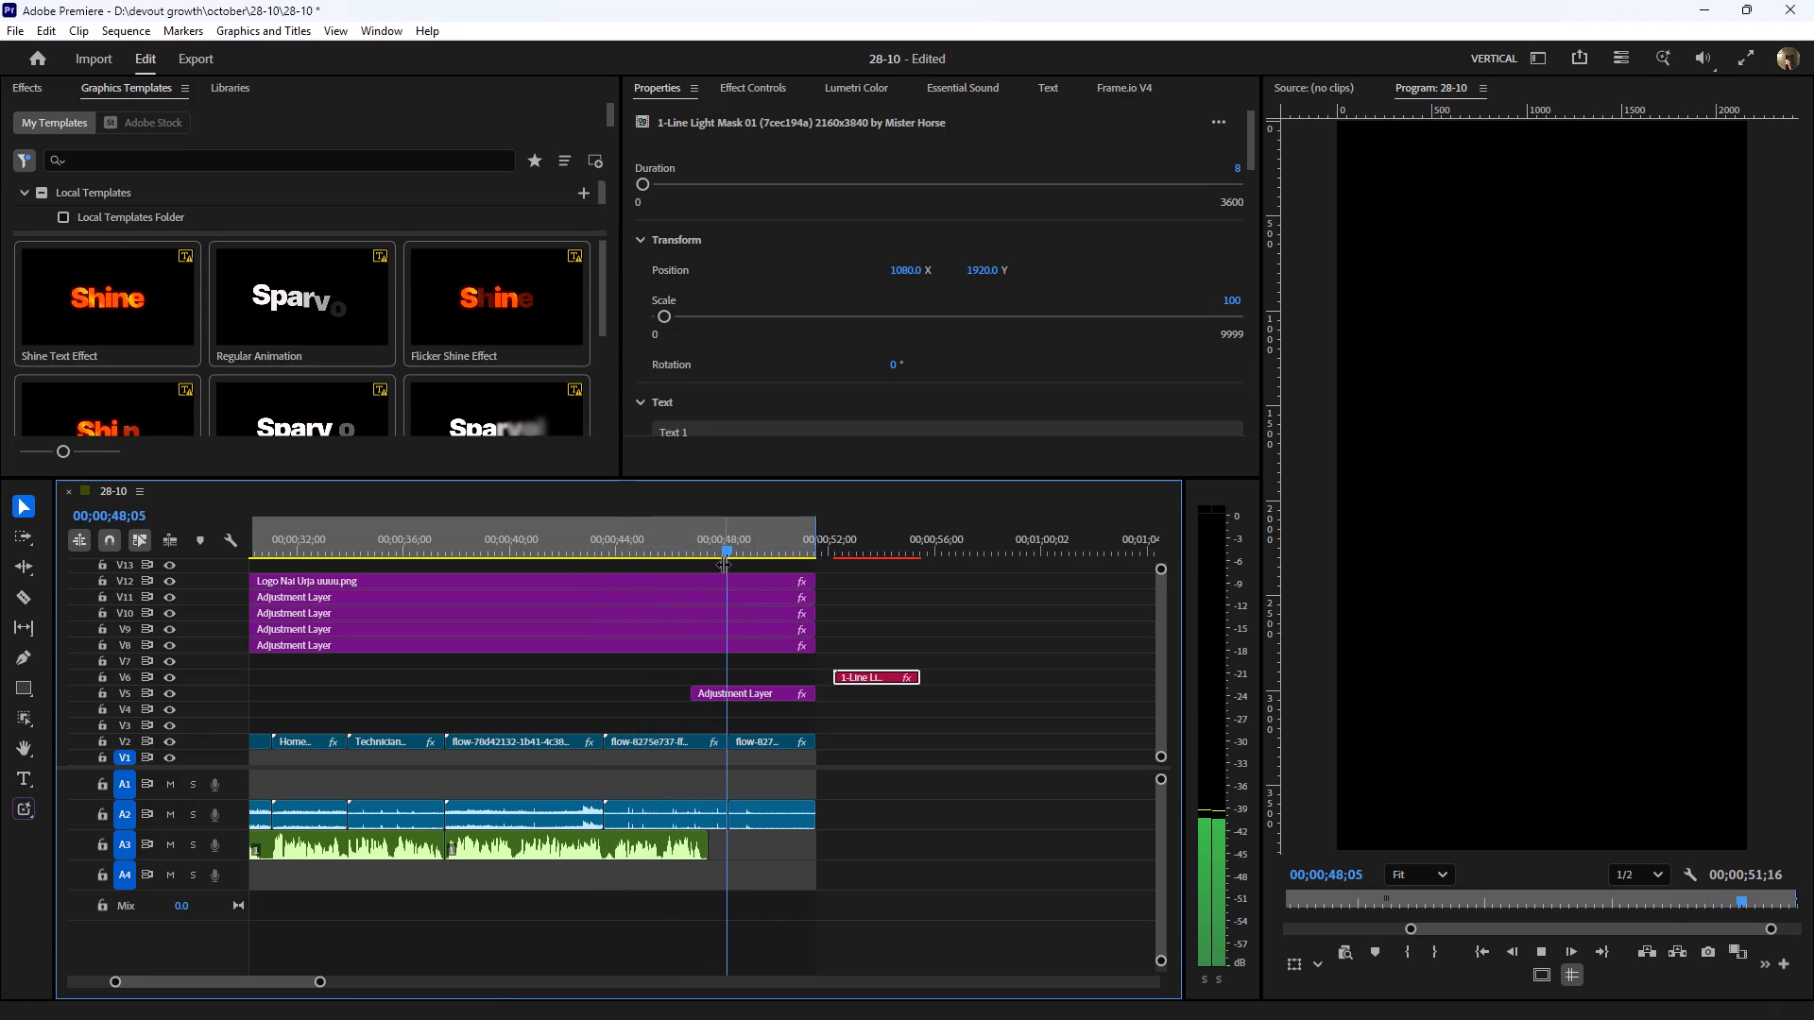
Park the playhead over the moved 1-Line Light Mask title at 00;00;52;22 and select its whole Text 1 wording, Evolution.
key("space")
left_click(849, 544)
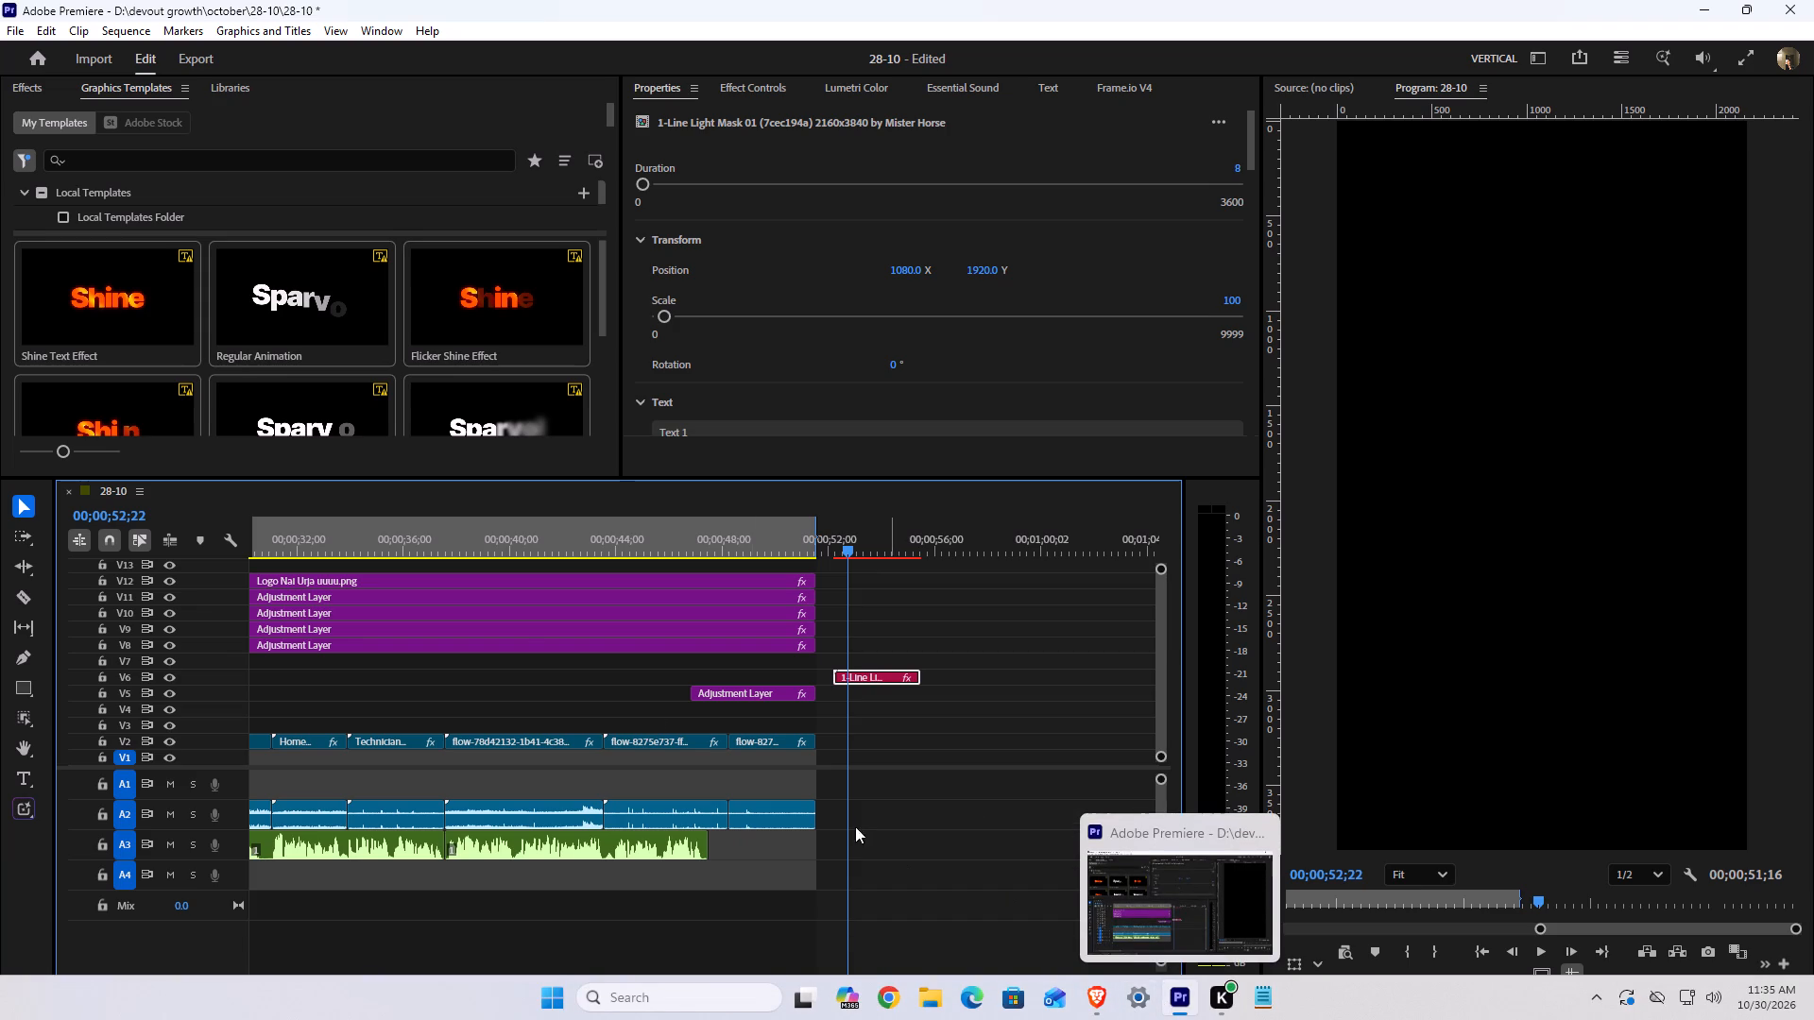
scroll(641, 347, "down", 5)
left_click_drag(745, 364, 520, 352)
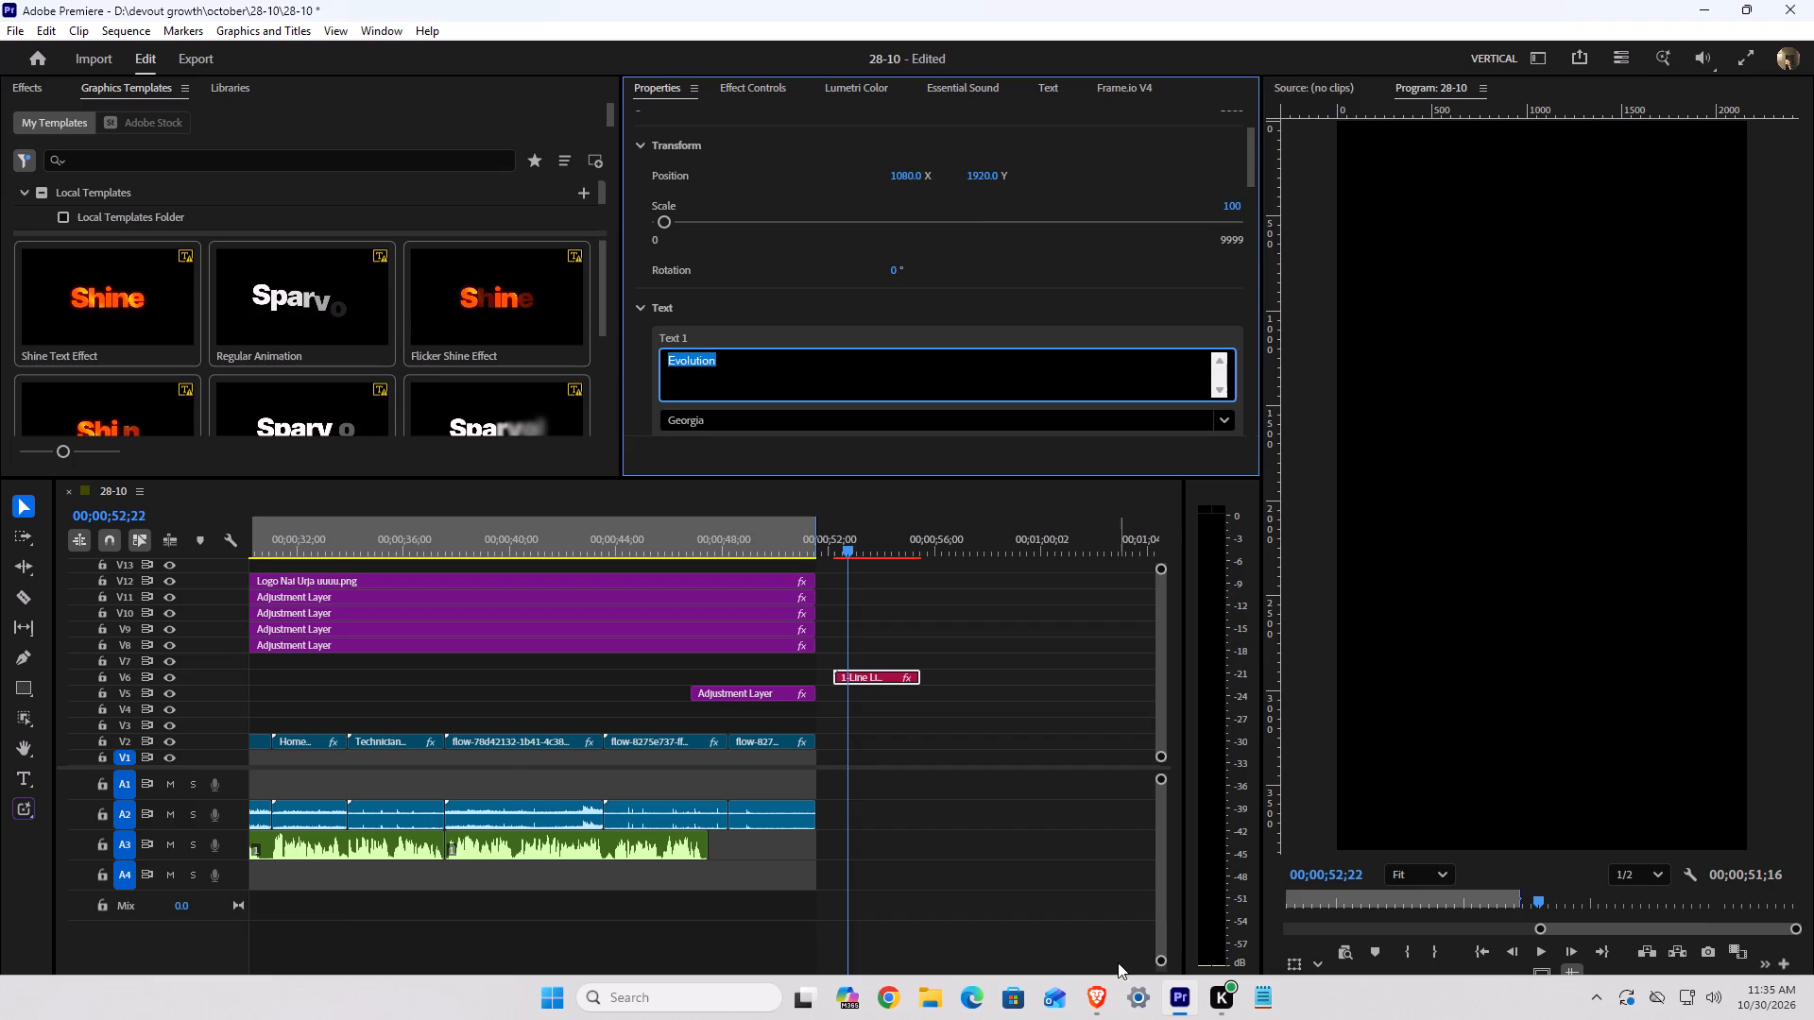
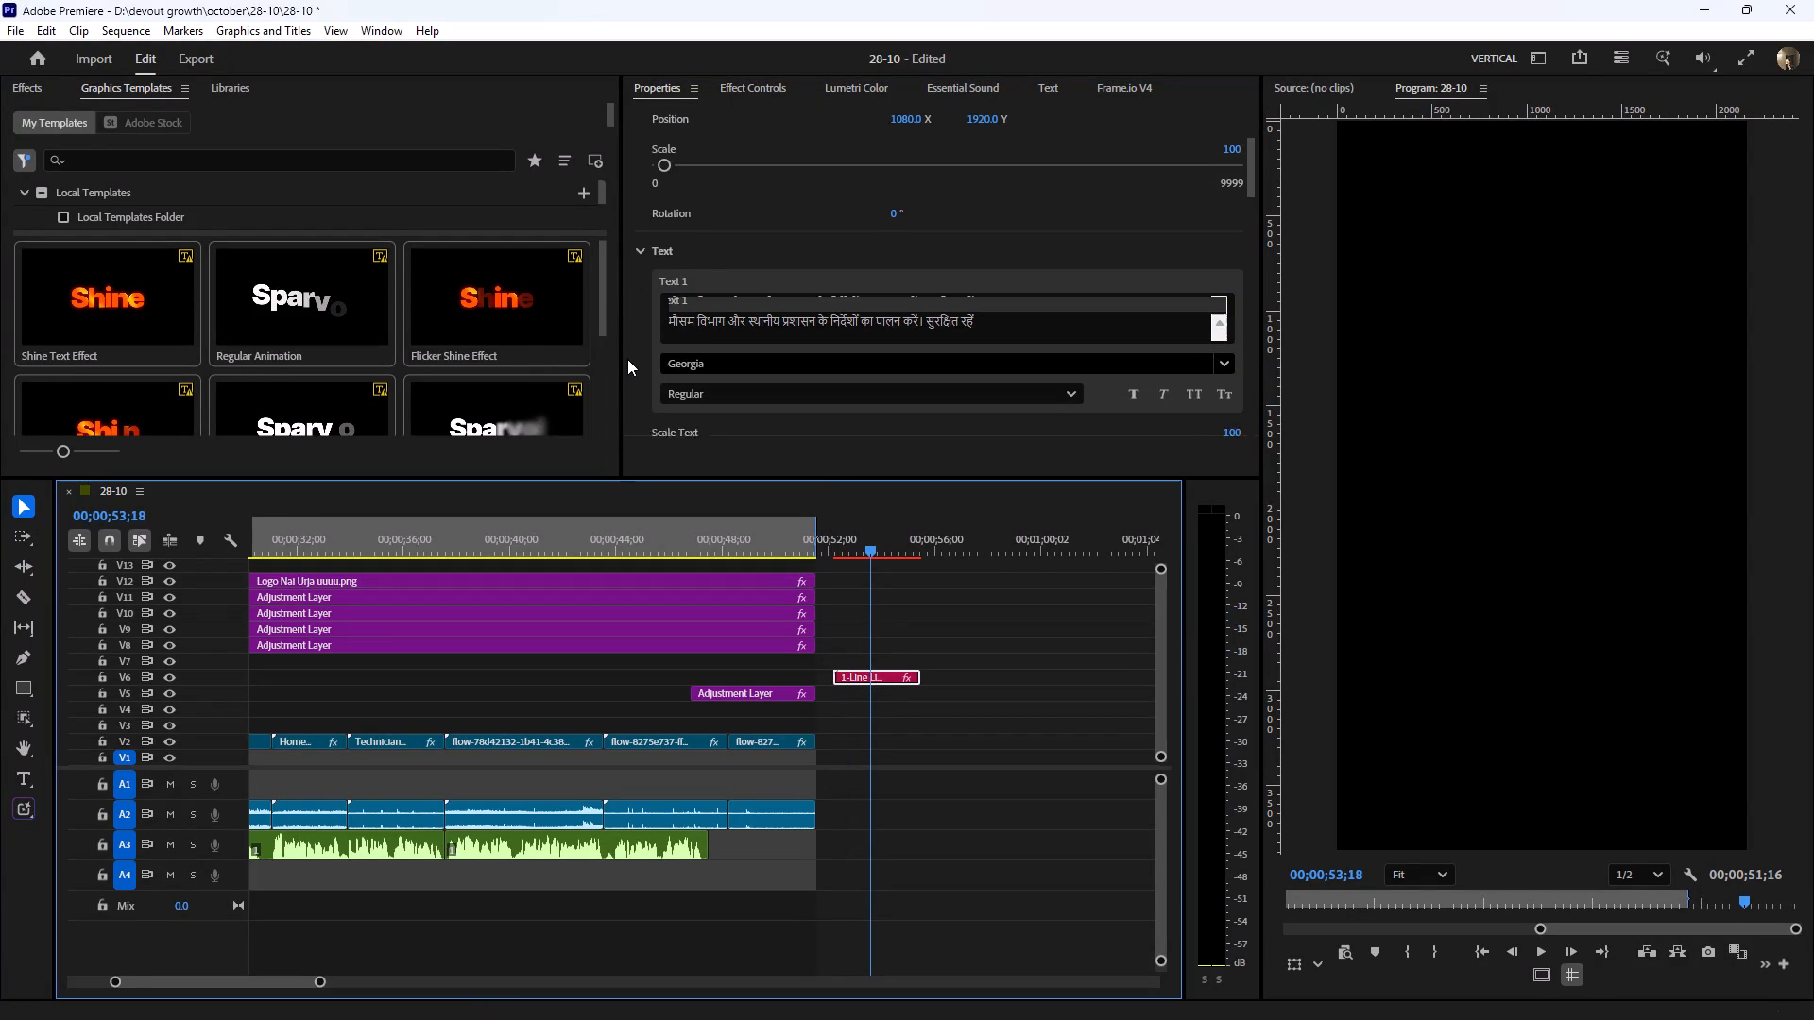
Break the 1-Line Light Mask title's text into two lines after "स्थानीय", replacing the space before "प्रशासन".
scroll(627, 359, "down", 9)
scroll(626, 359, "up", 7)
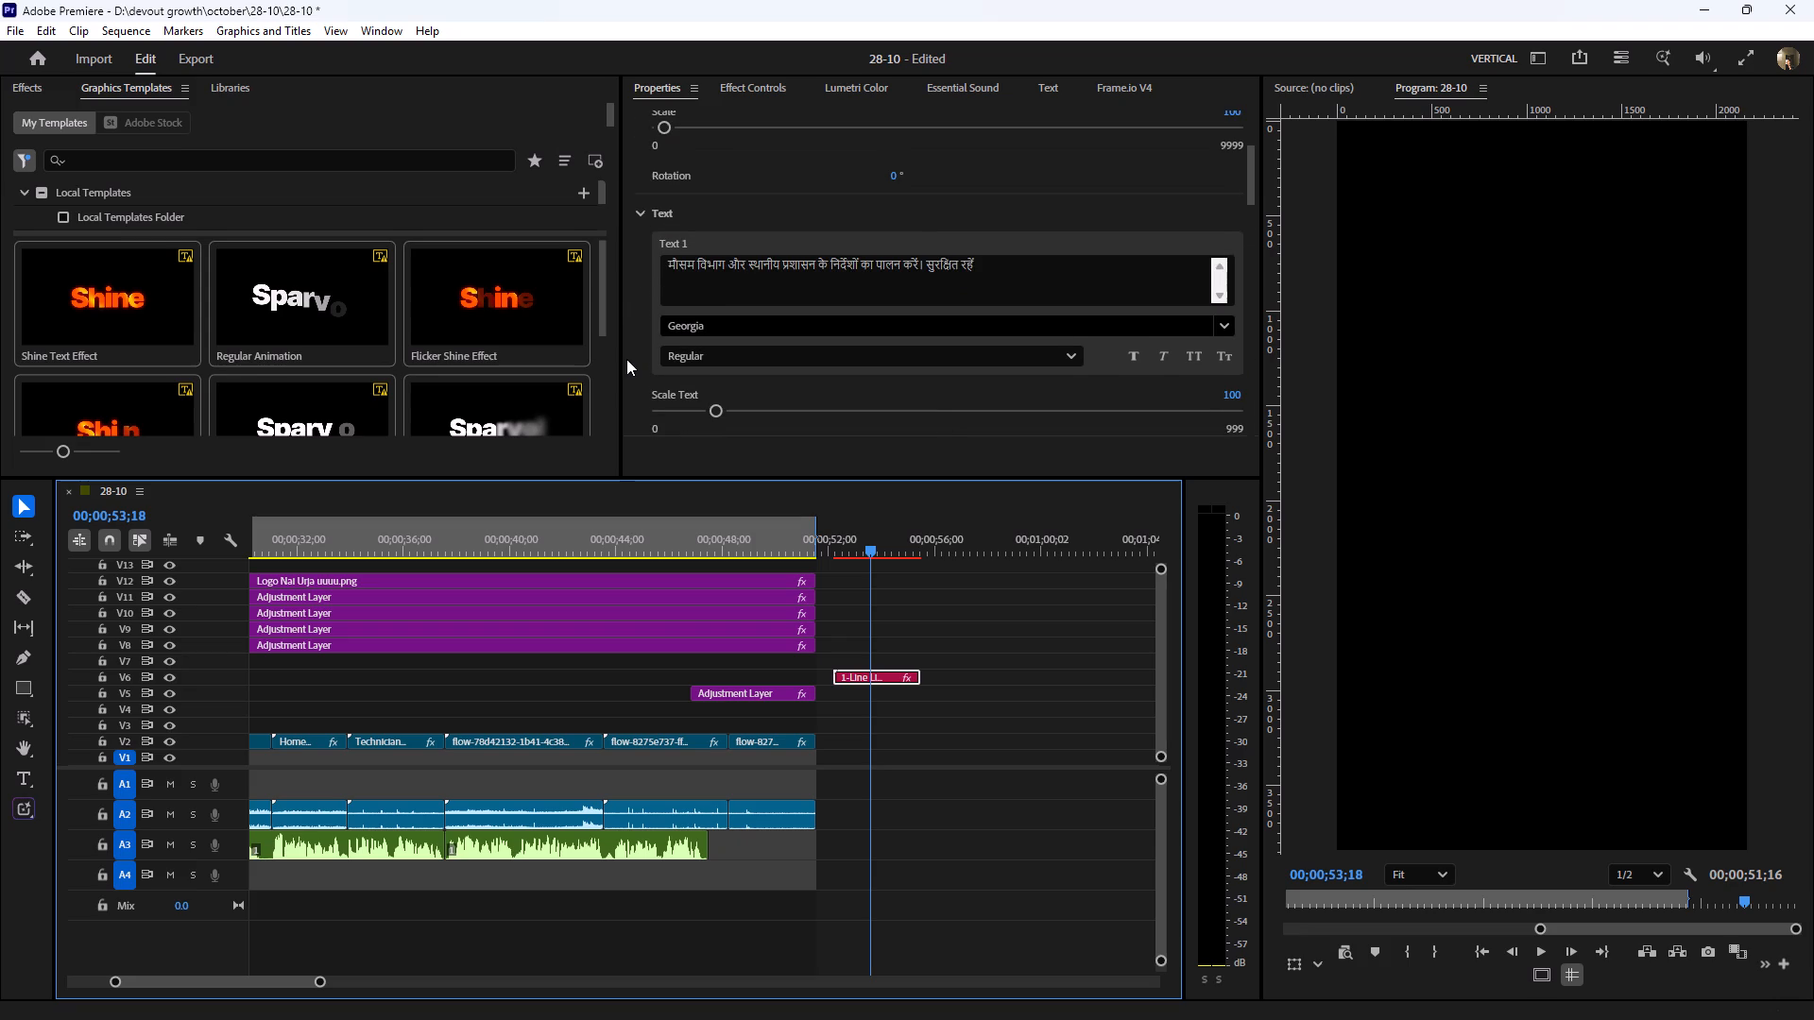
left_click(787, 266)
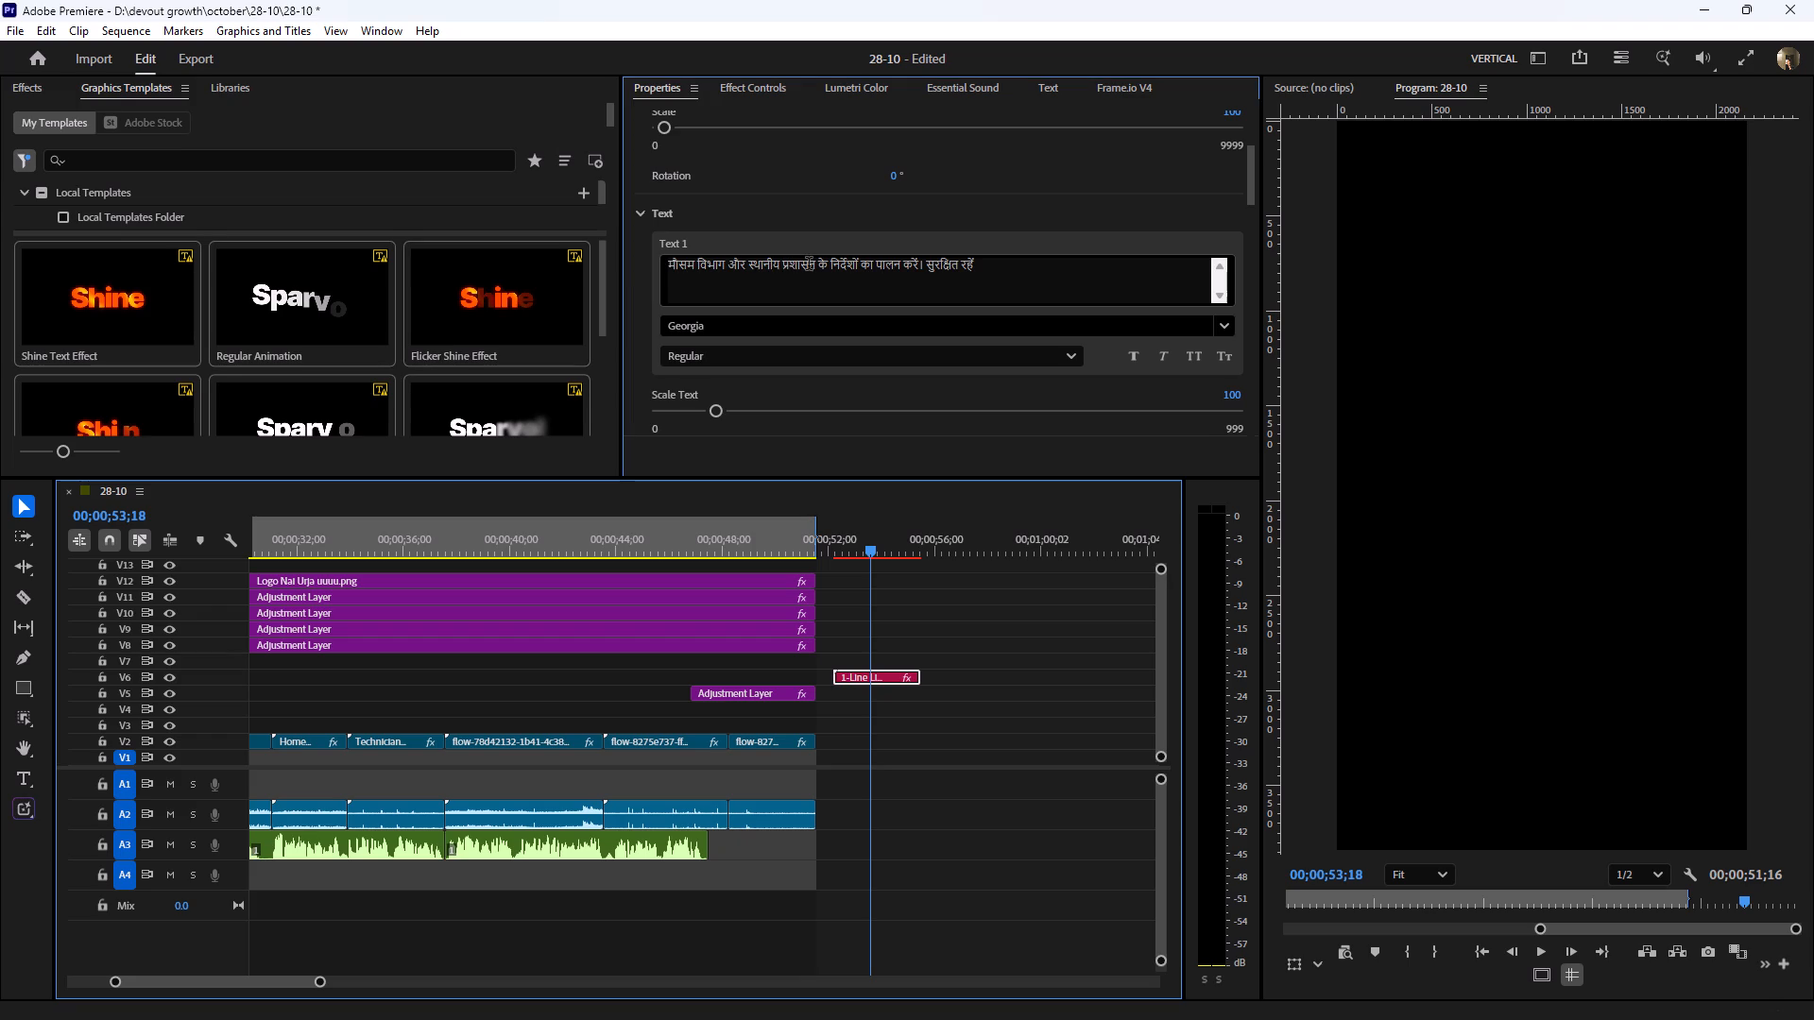
left_click(780, 266)
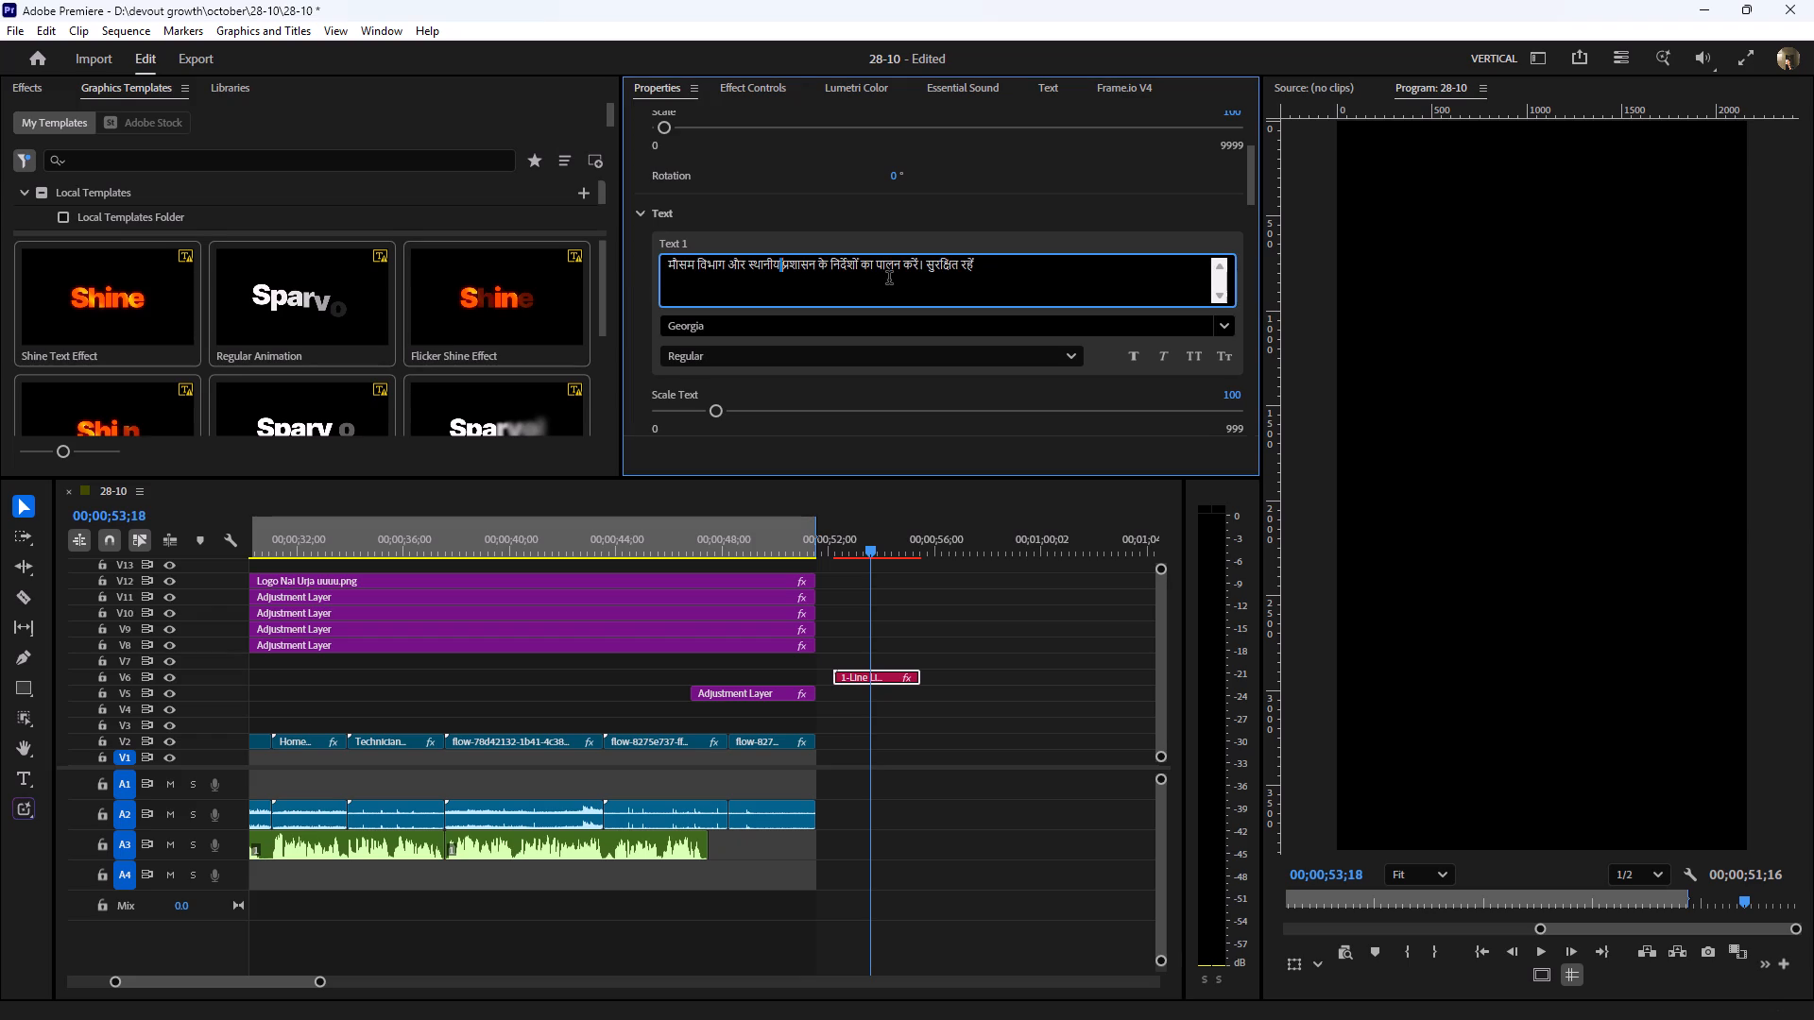
key("BackSpace")
key("shift+Return")
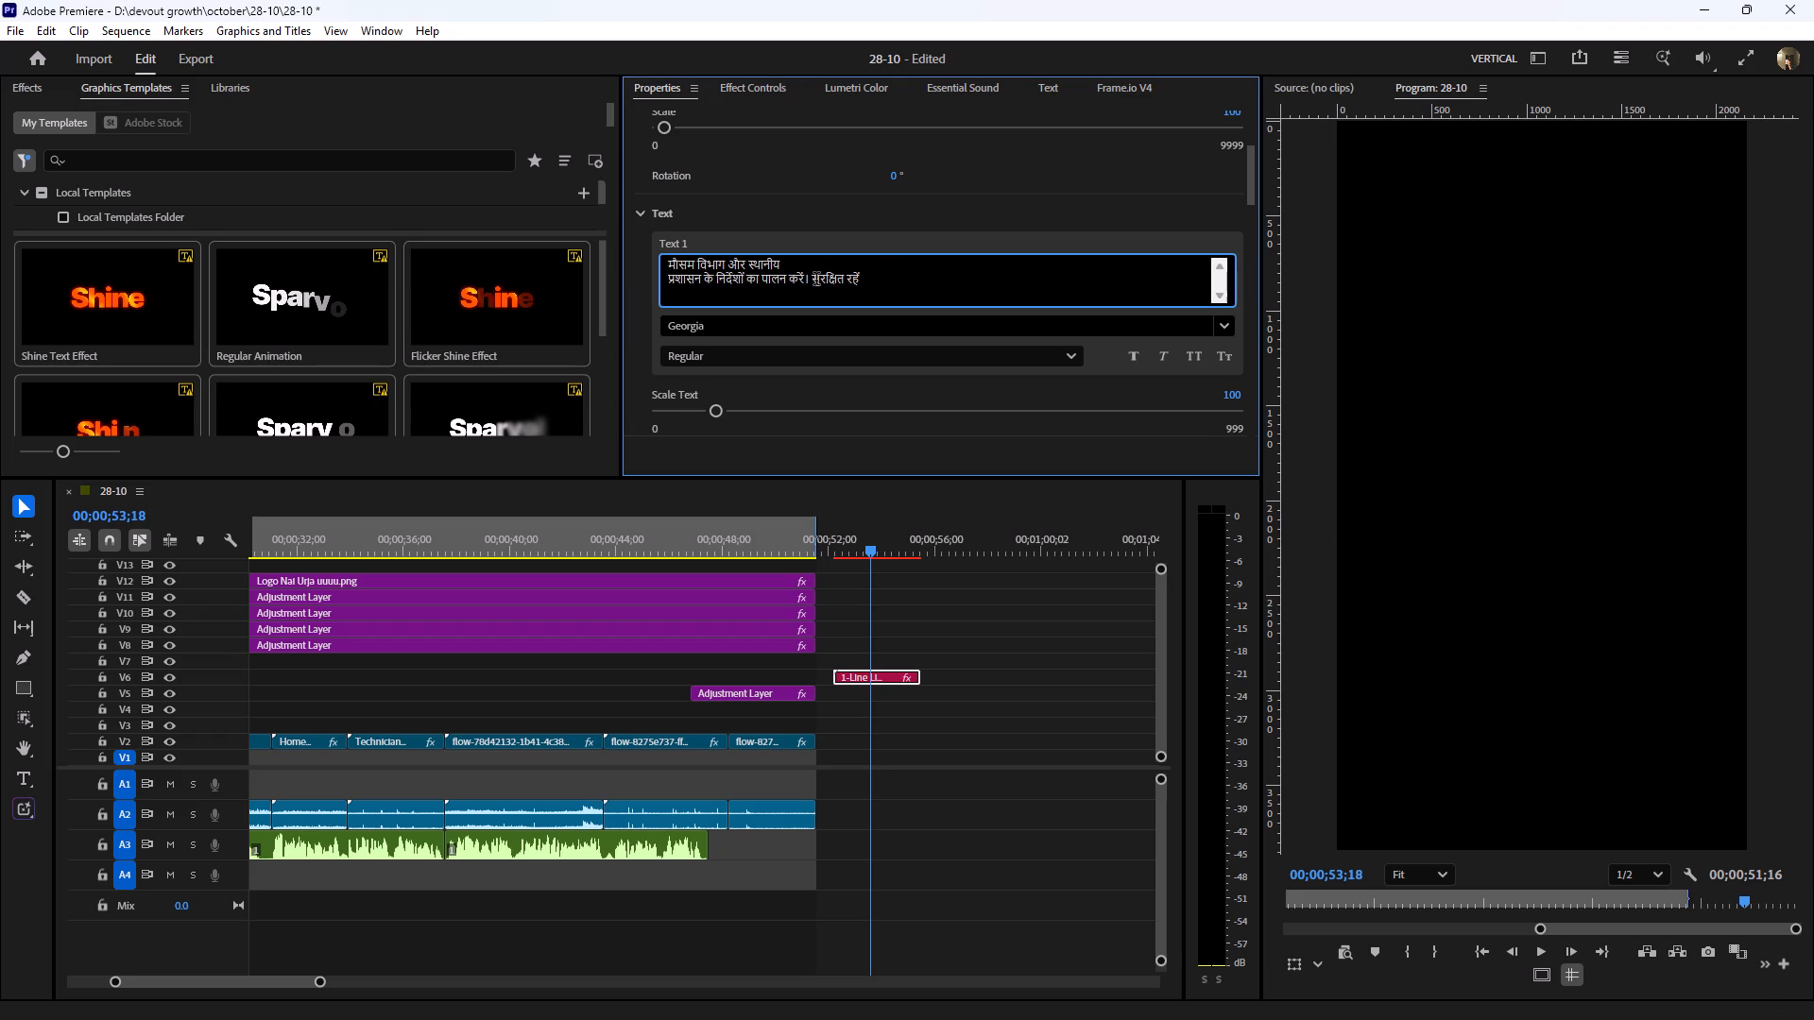
Remove the full stop after "पालन करें" in the title's Text 1 and move "सुरक्षित रहें" onto its own third line.
left_click(816, 280)
left_click(813, 282)
key("BackSpace")
key("BackSpace")
key("shift+Return")
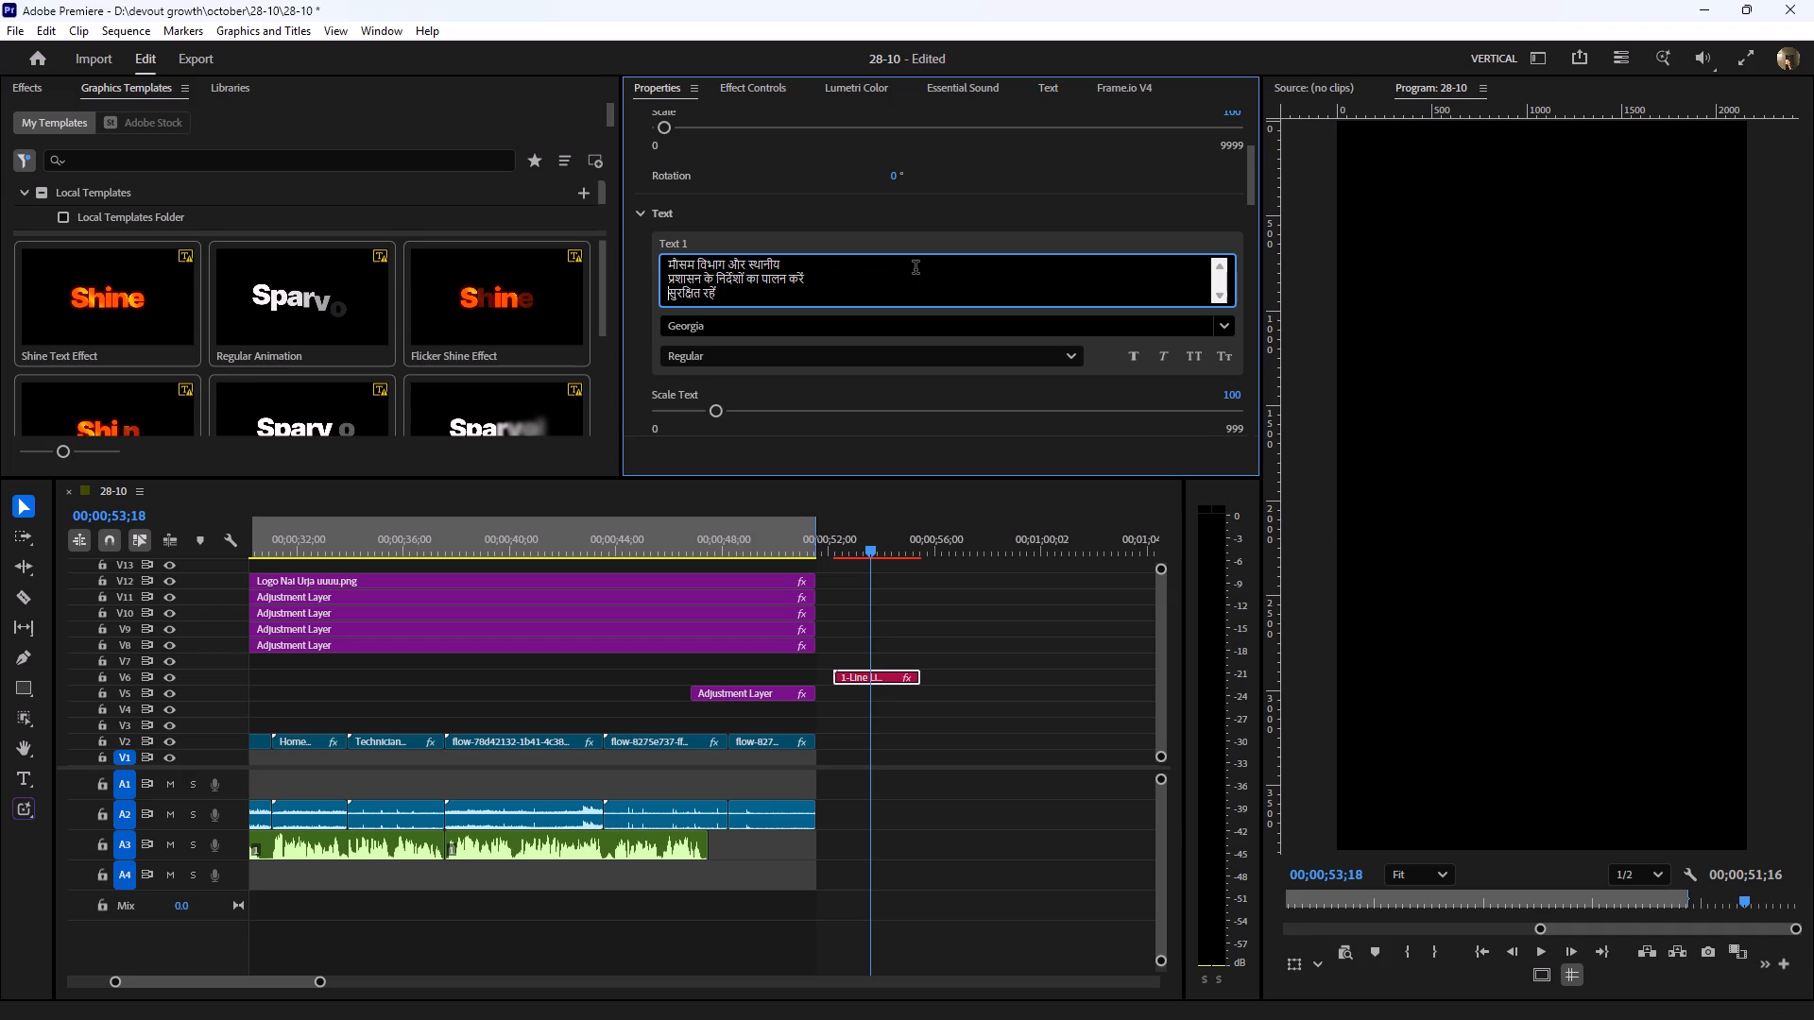
Reduce the title's Scale Text value to 36.
left_click(885, 543)
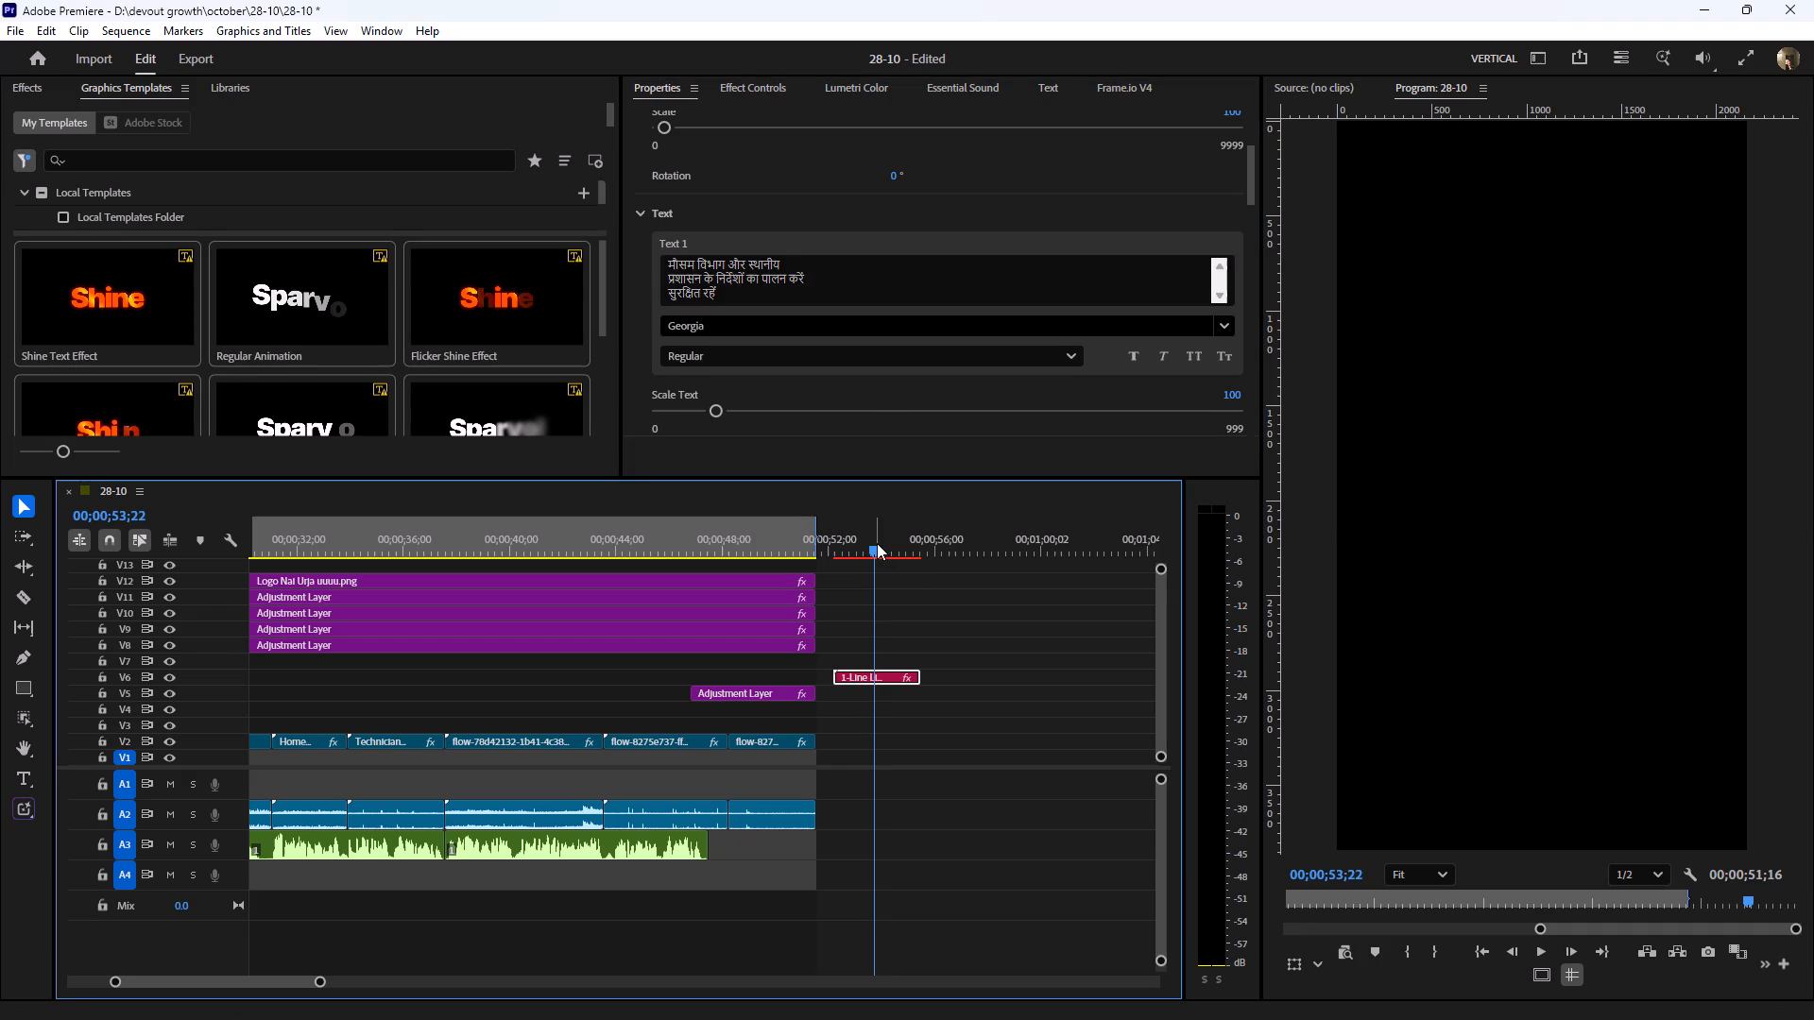
left_click(681, 409)
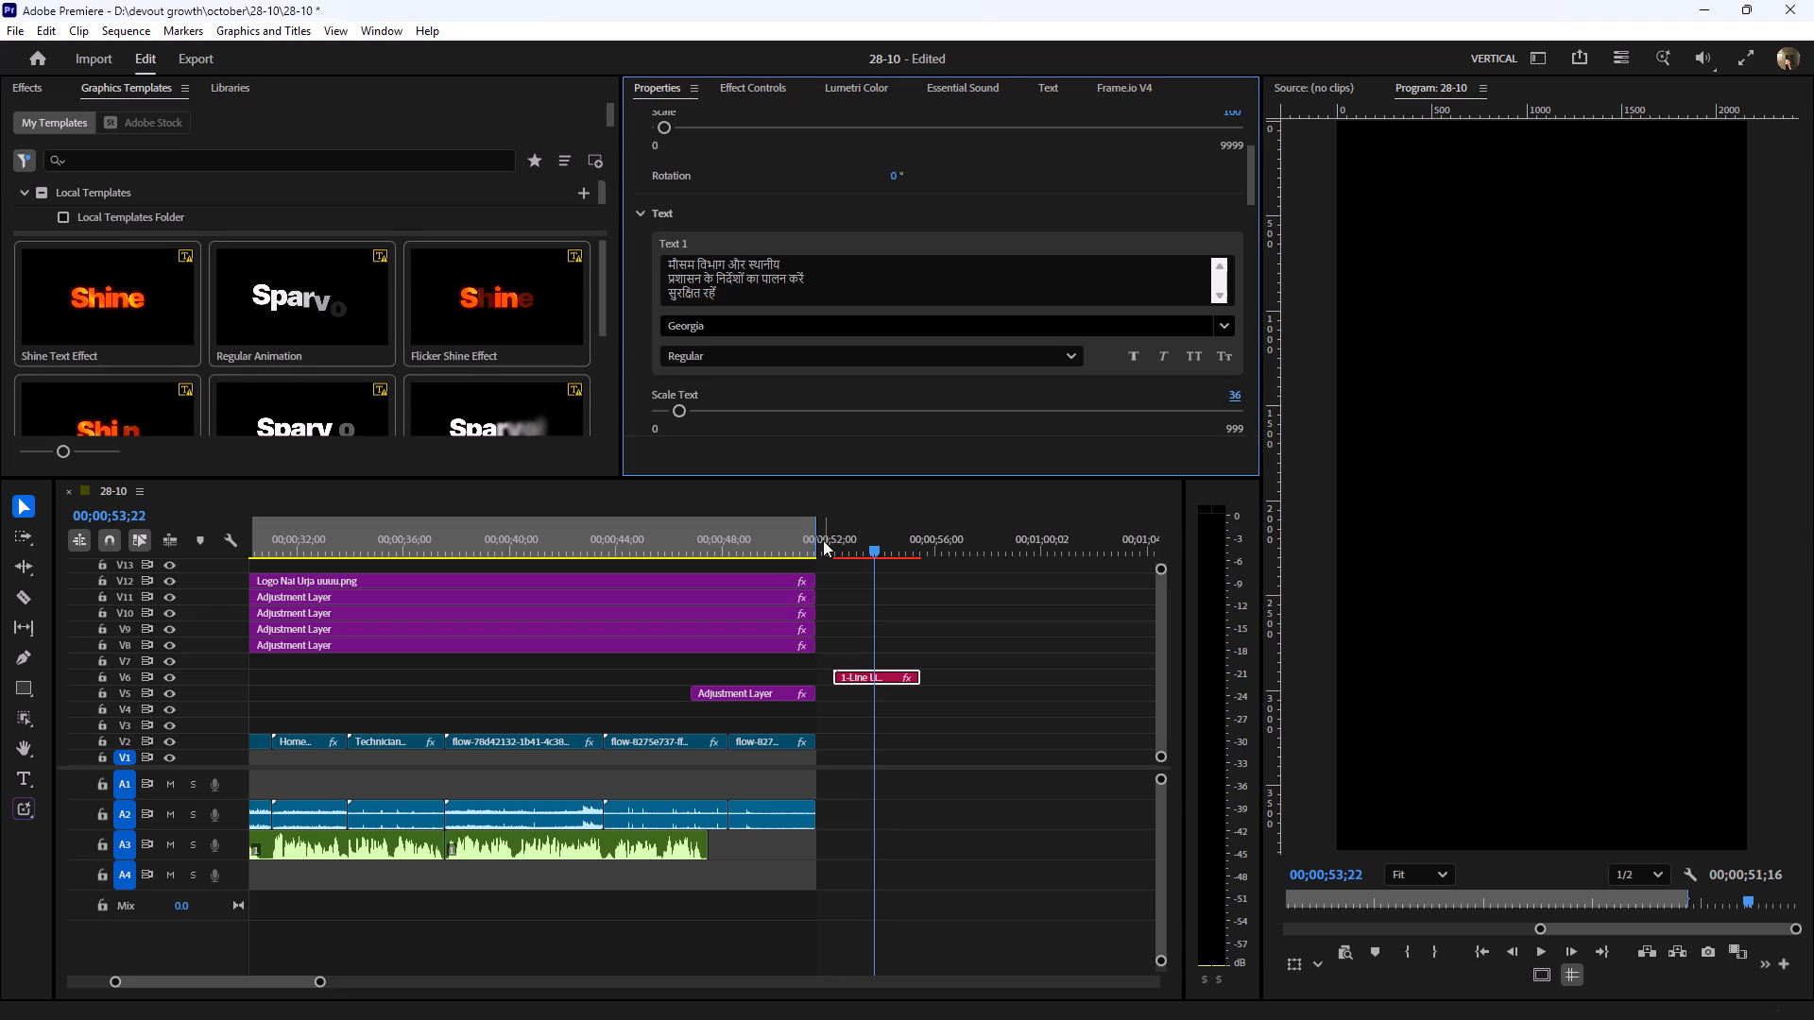
Mark sequence In and Out points around the 1-Line title clip on V6, a range of 00;00;03;09.
left_click(838, 538)
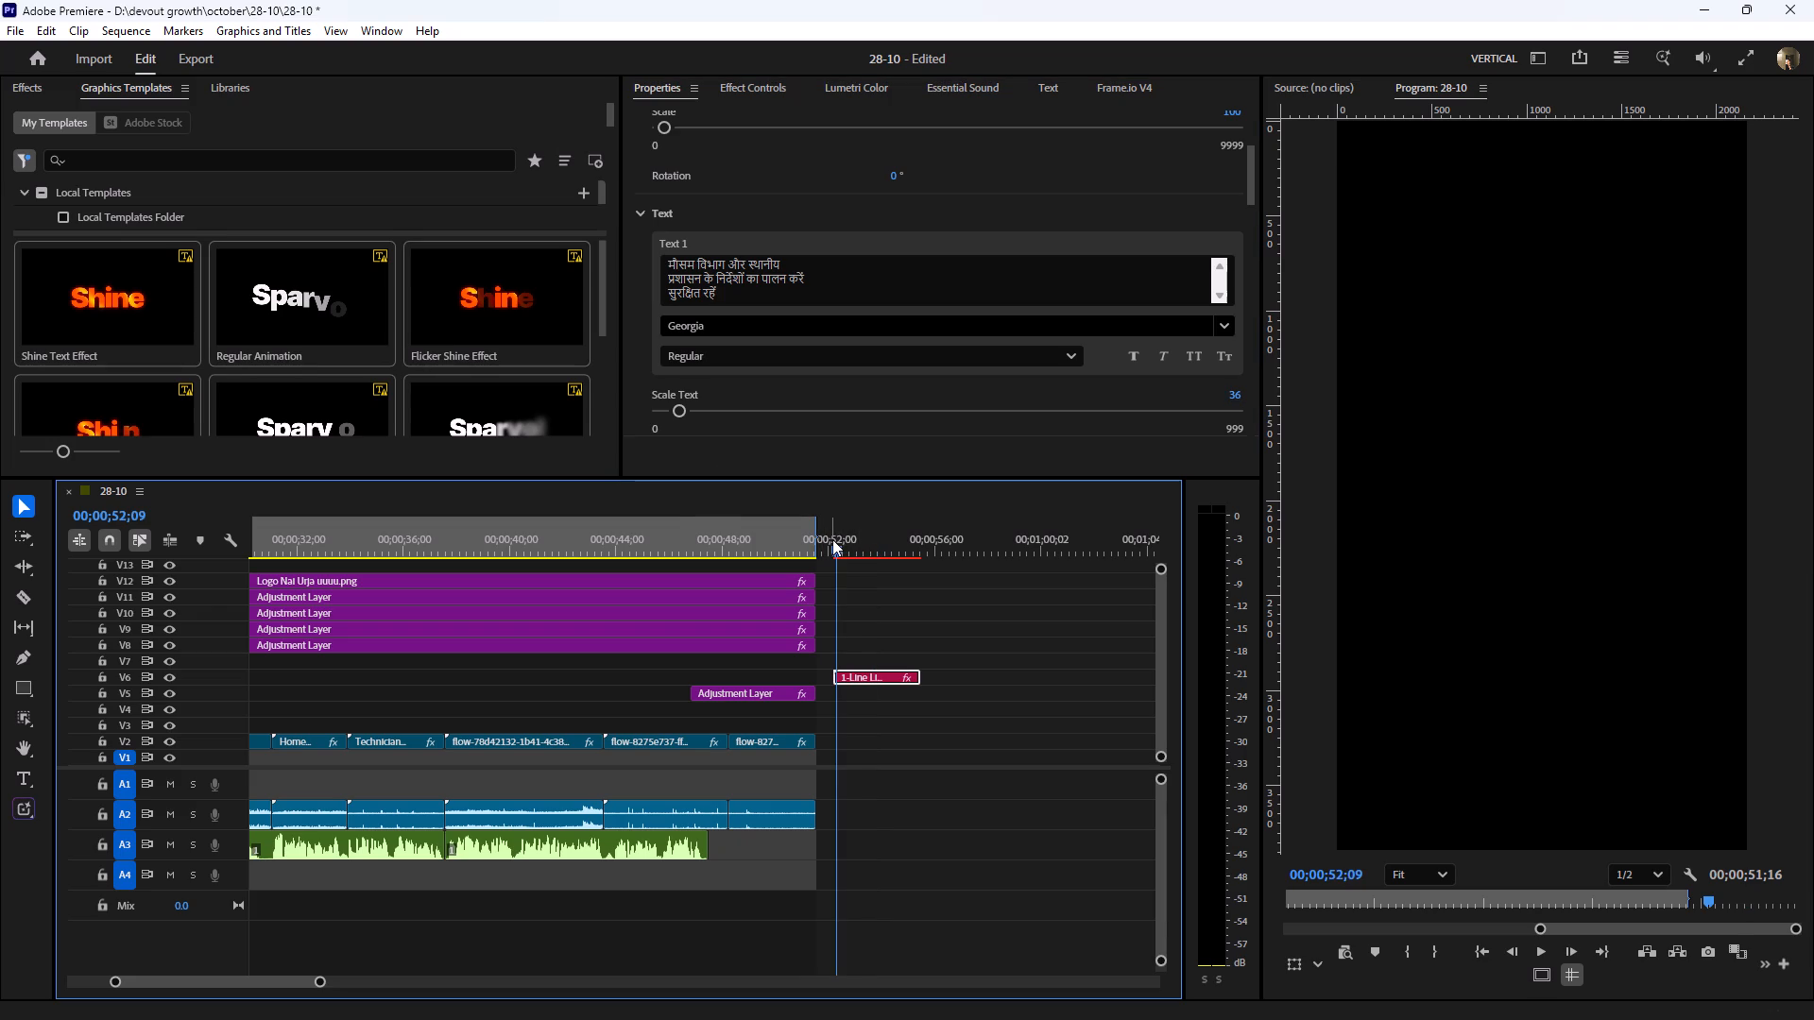
key("i")
left_click_drag(835, 551, 847, 551)
left_click_drag(836, 531, 828, 532)
left_click(929, 532)
left_click(920, 532)
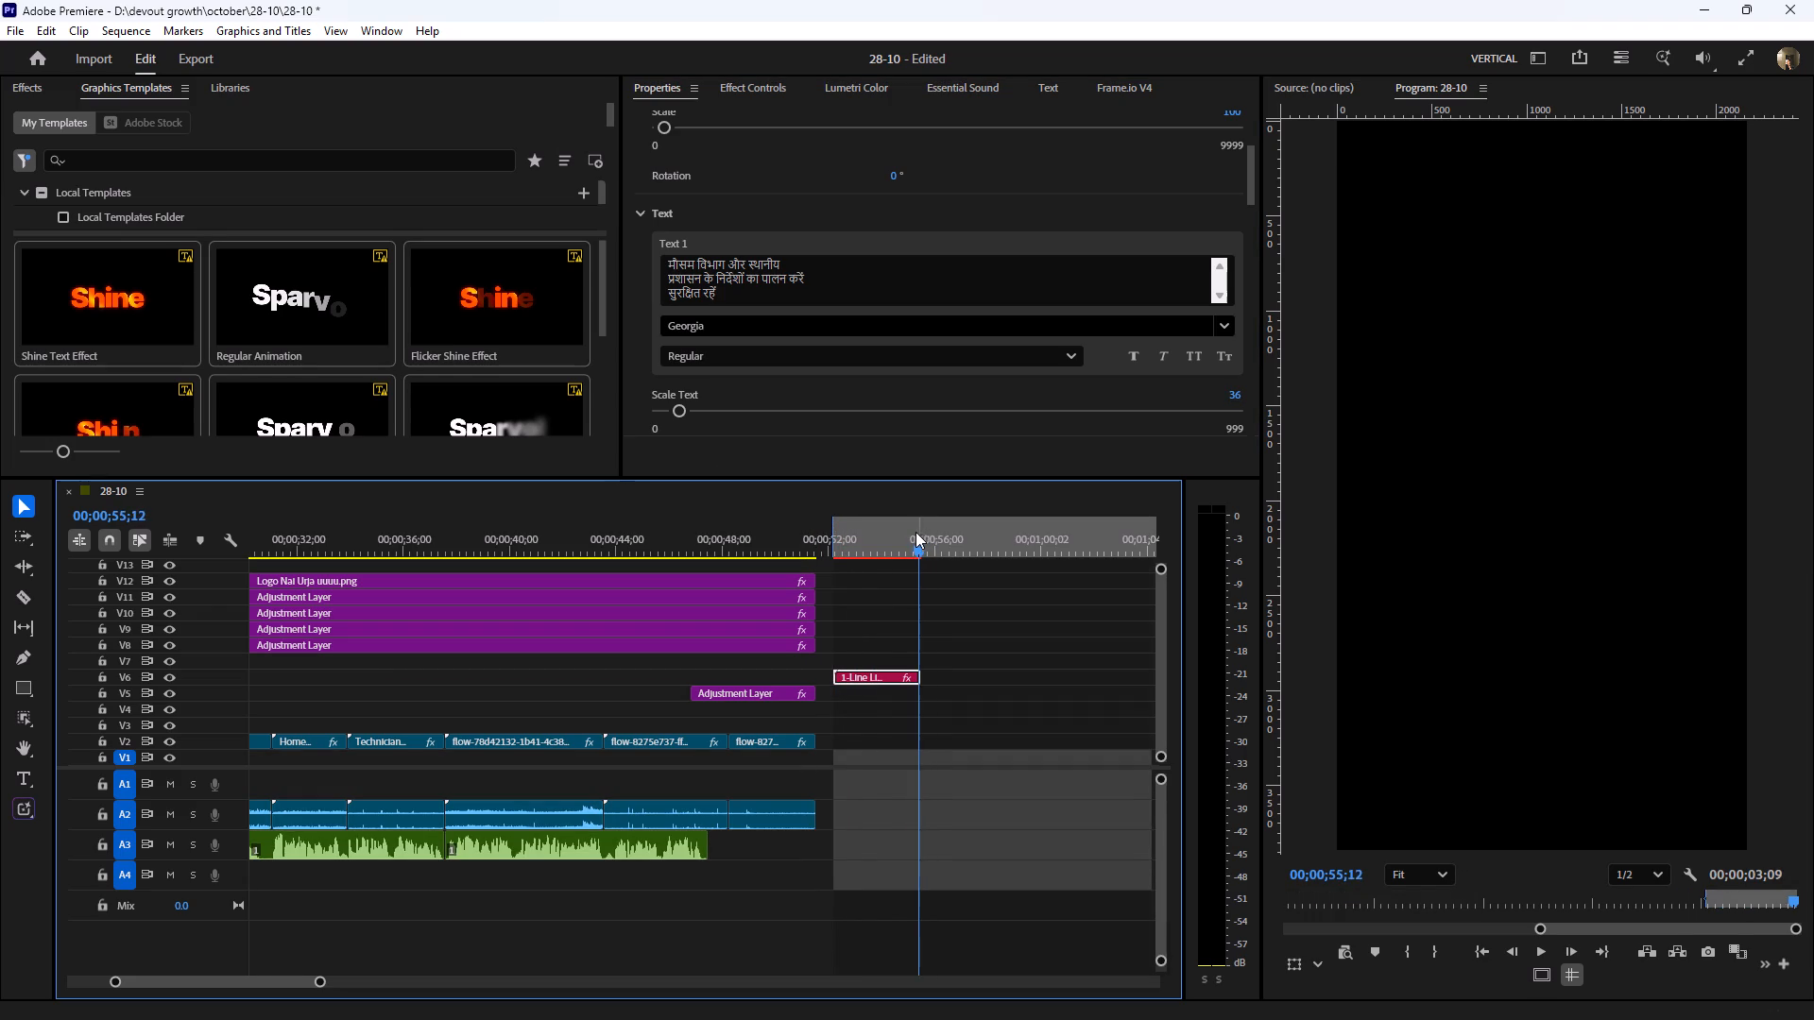
left_click(908, 534)
key("o")
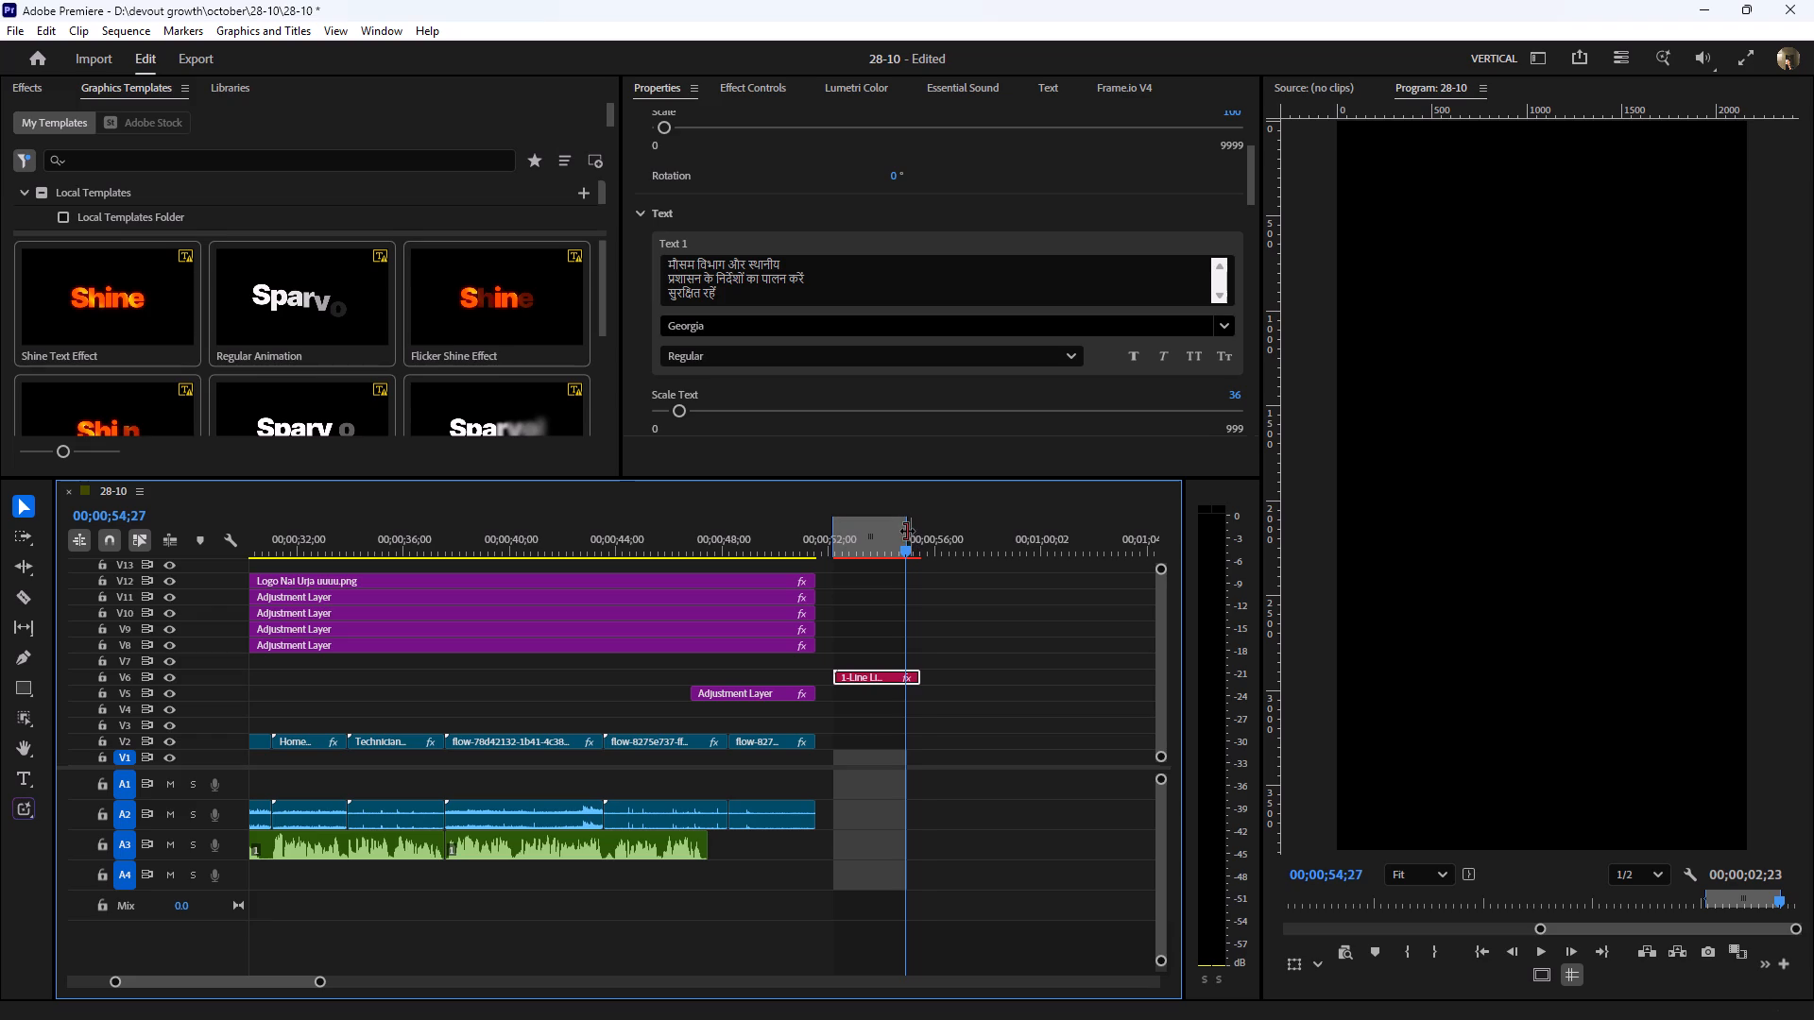
left_click_drag(907, 531, 919, 532)
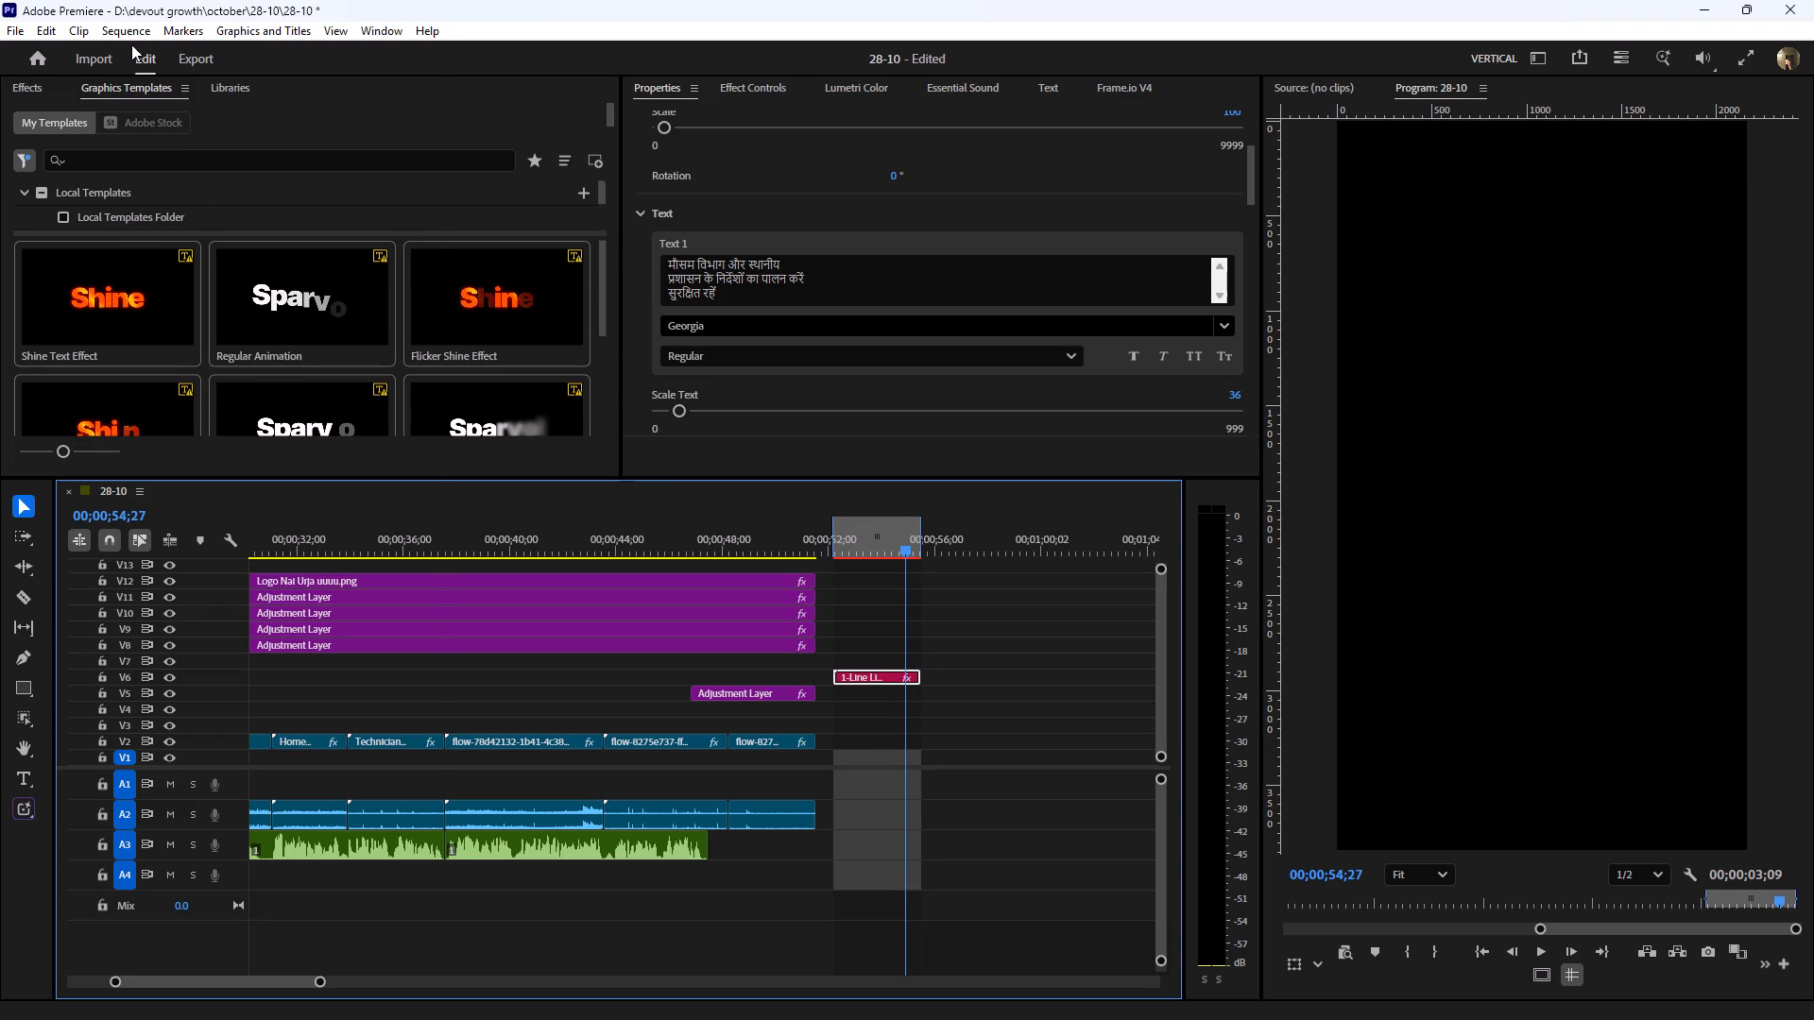
Render the marked In to Out range containing the title for preview.
left_click(128, 36)
left_click(164, 99)
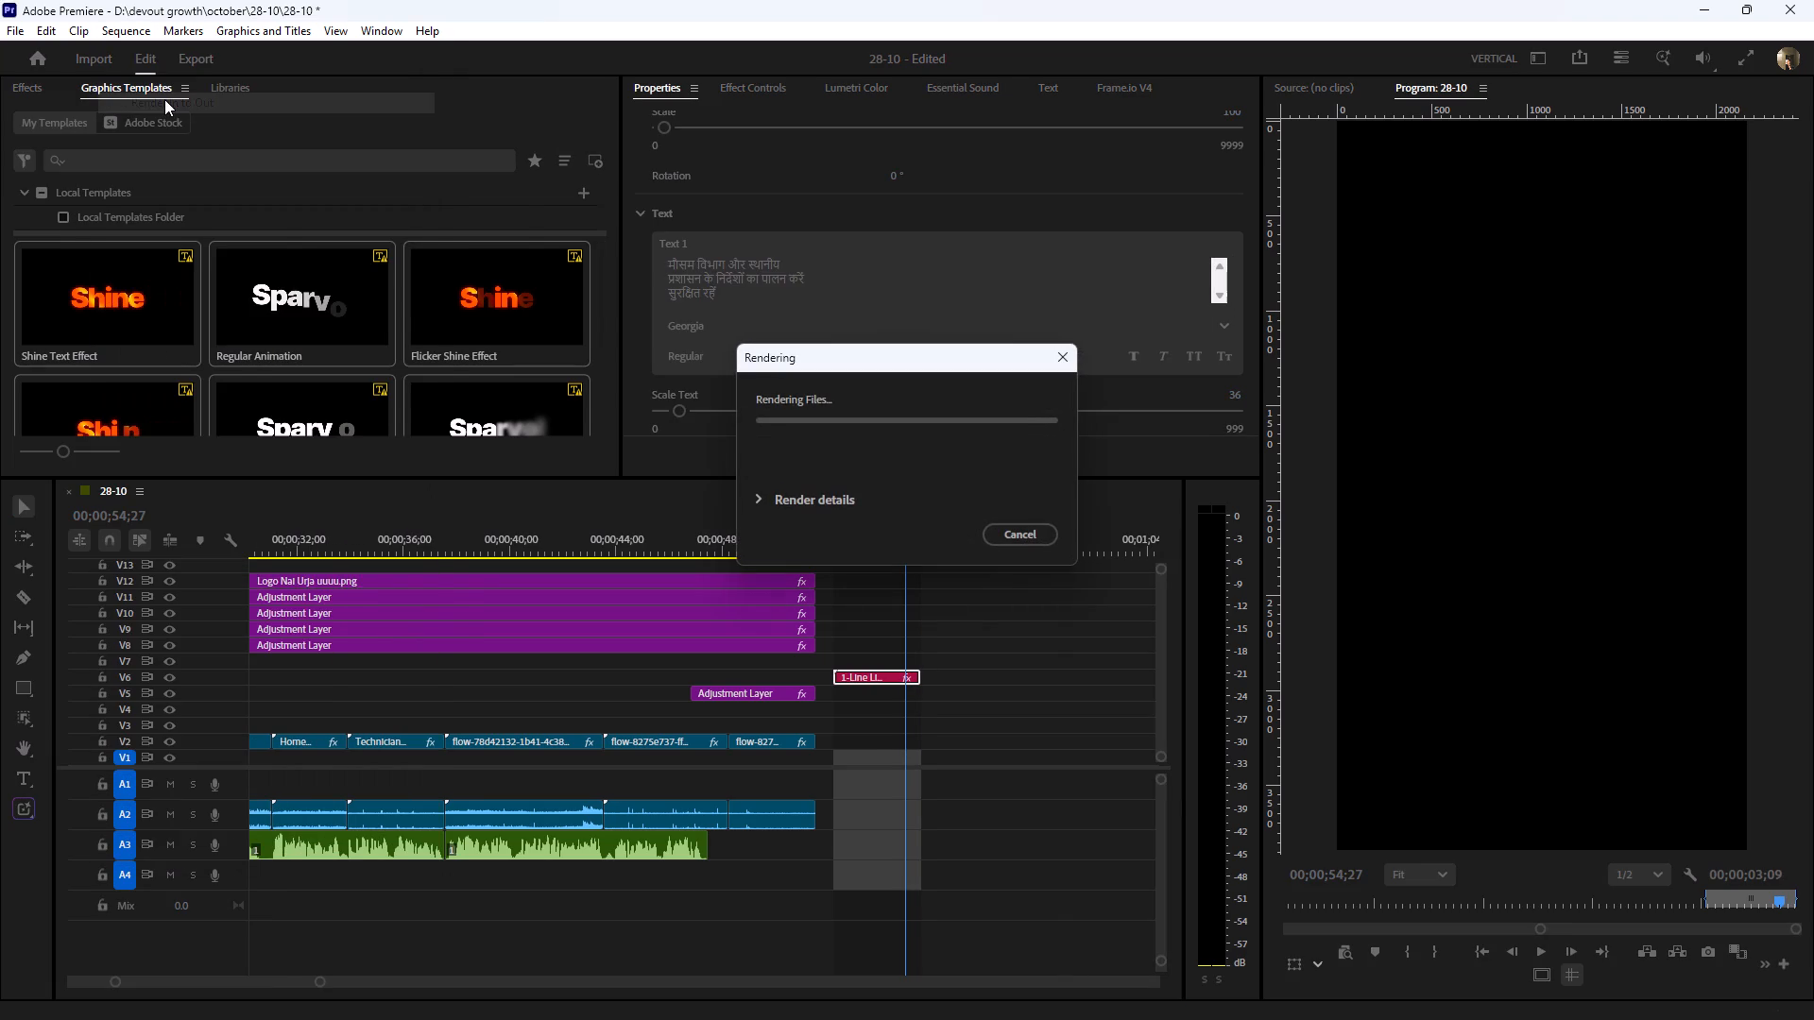
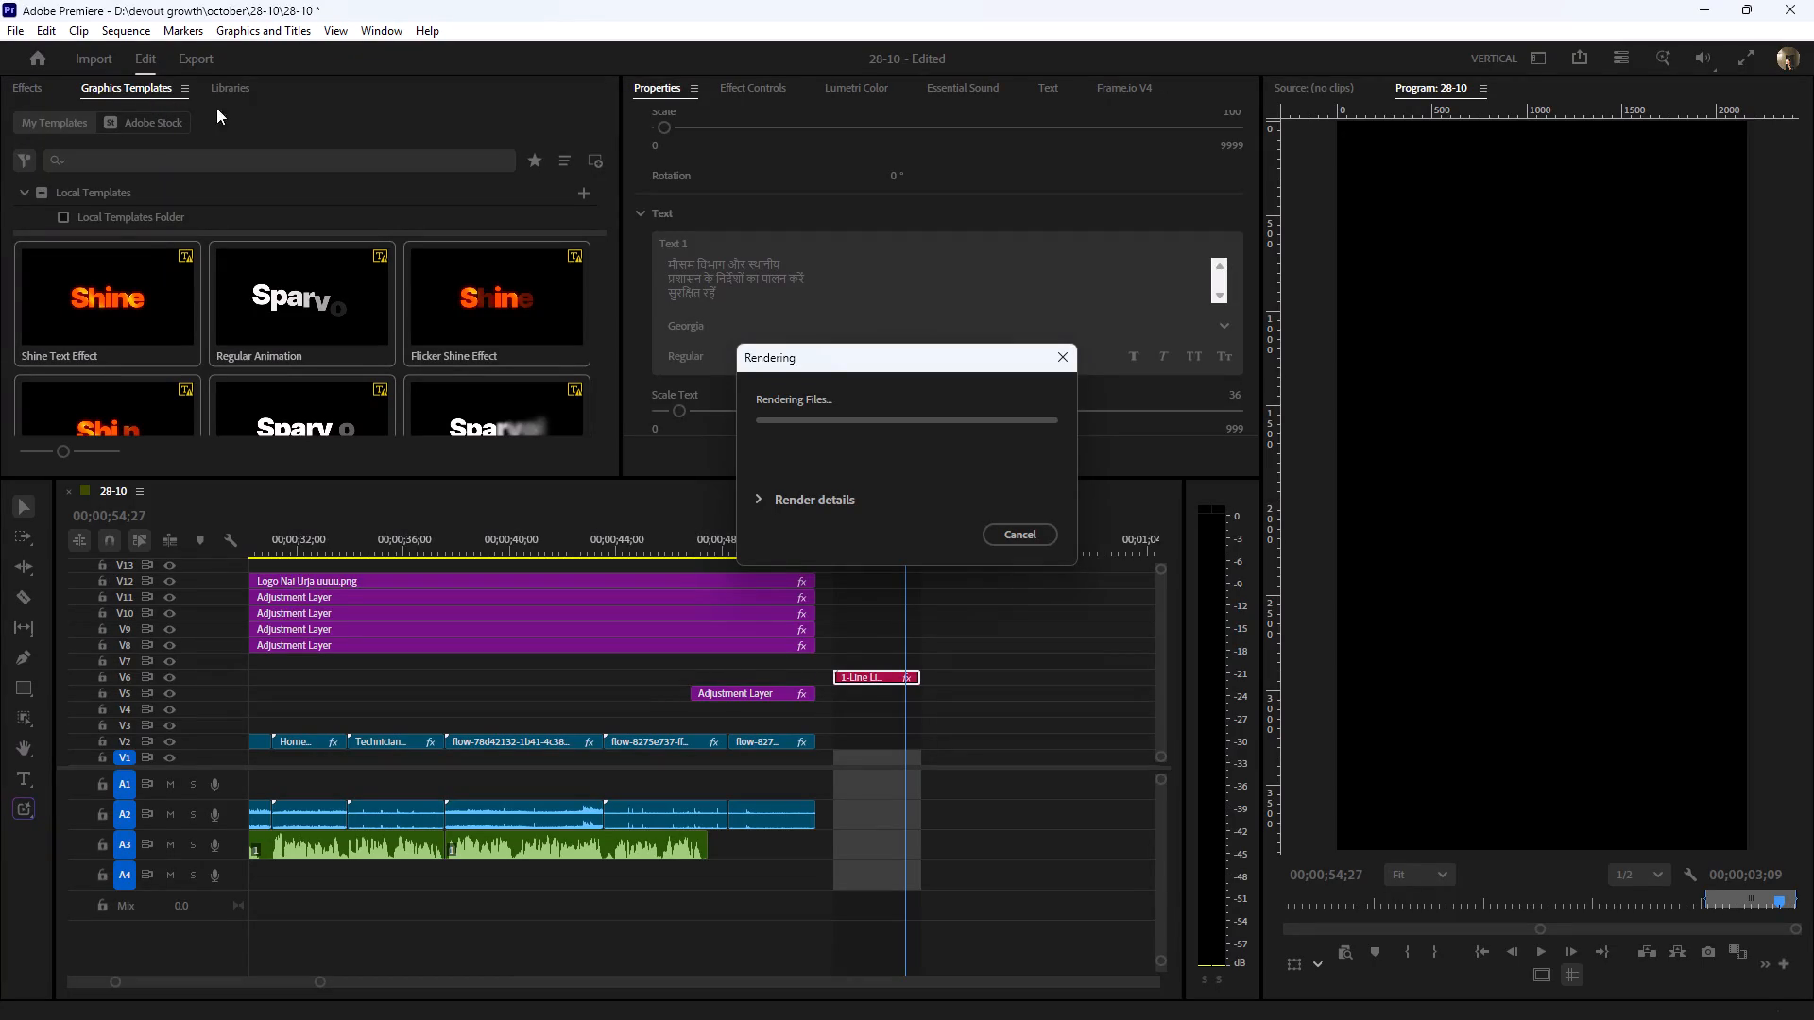
Cancel the running render, deselect the title clip, move the playhead to 00;00;54;01, and restart the In to Out preview render.
left_click(1018, 534)
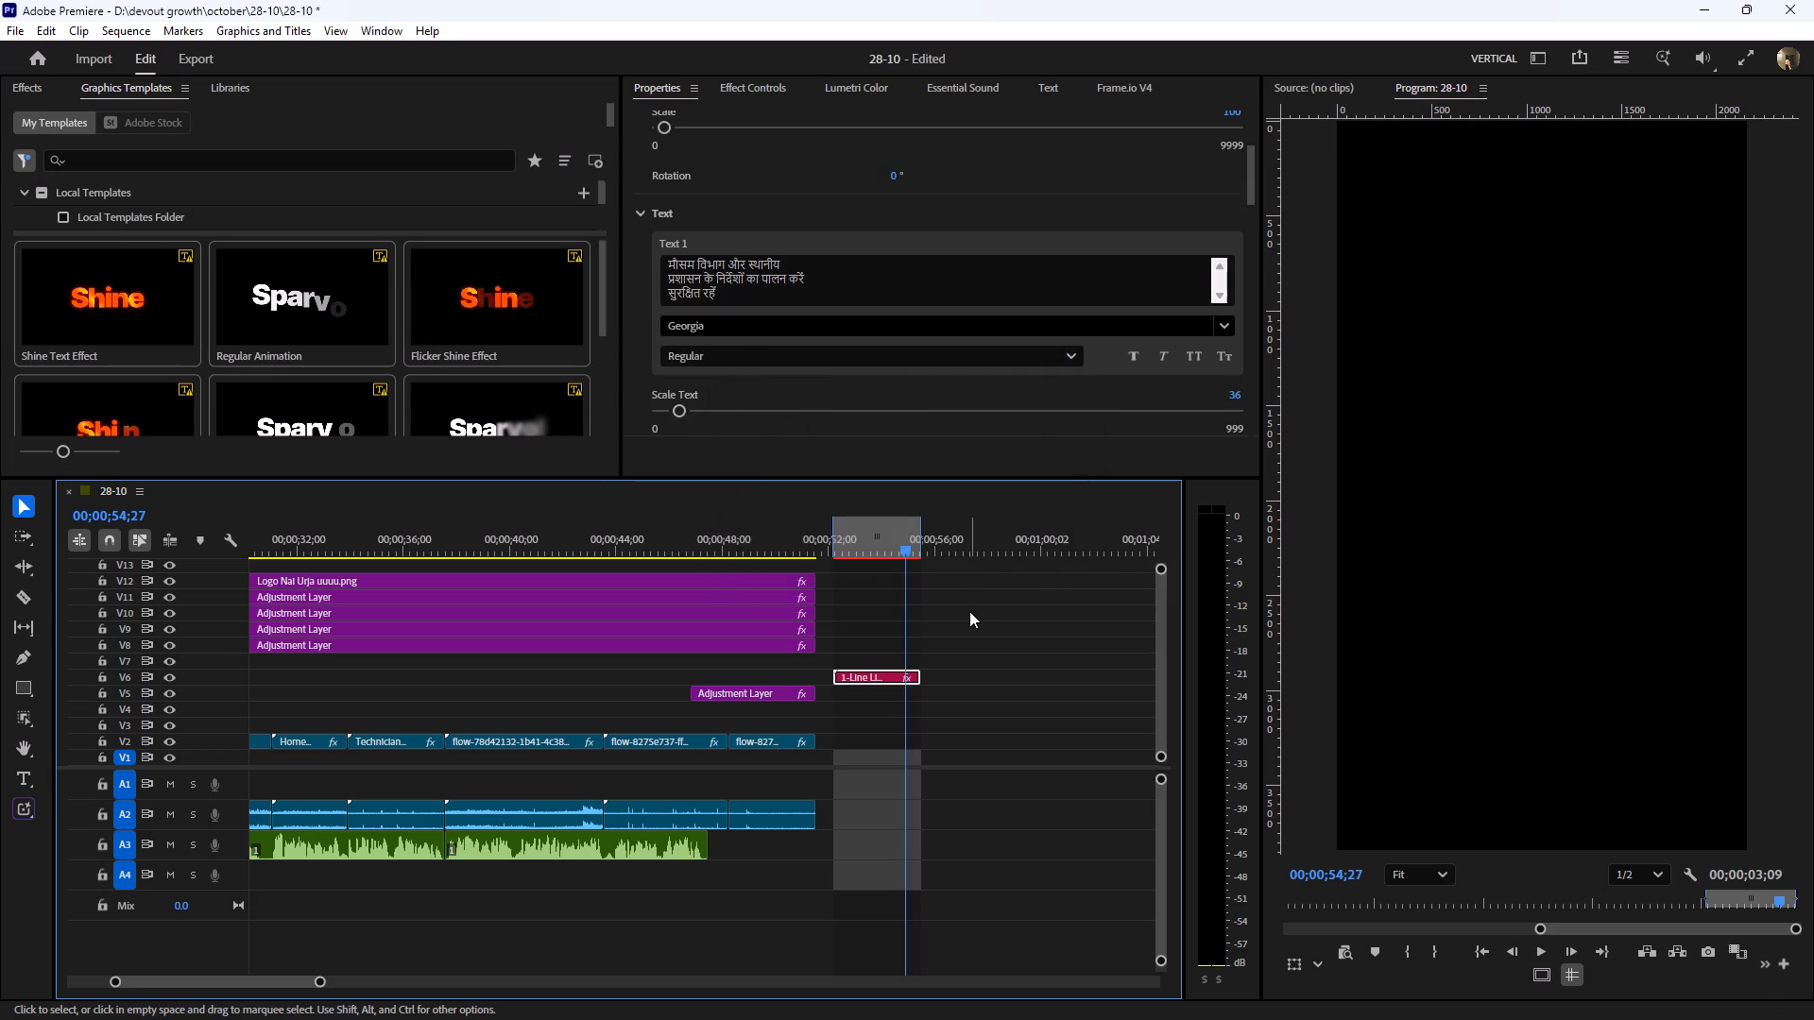
left_click(969, 611)
left_click(891, 544)
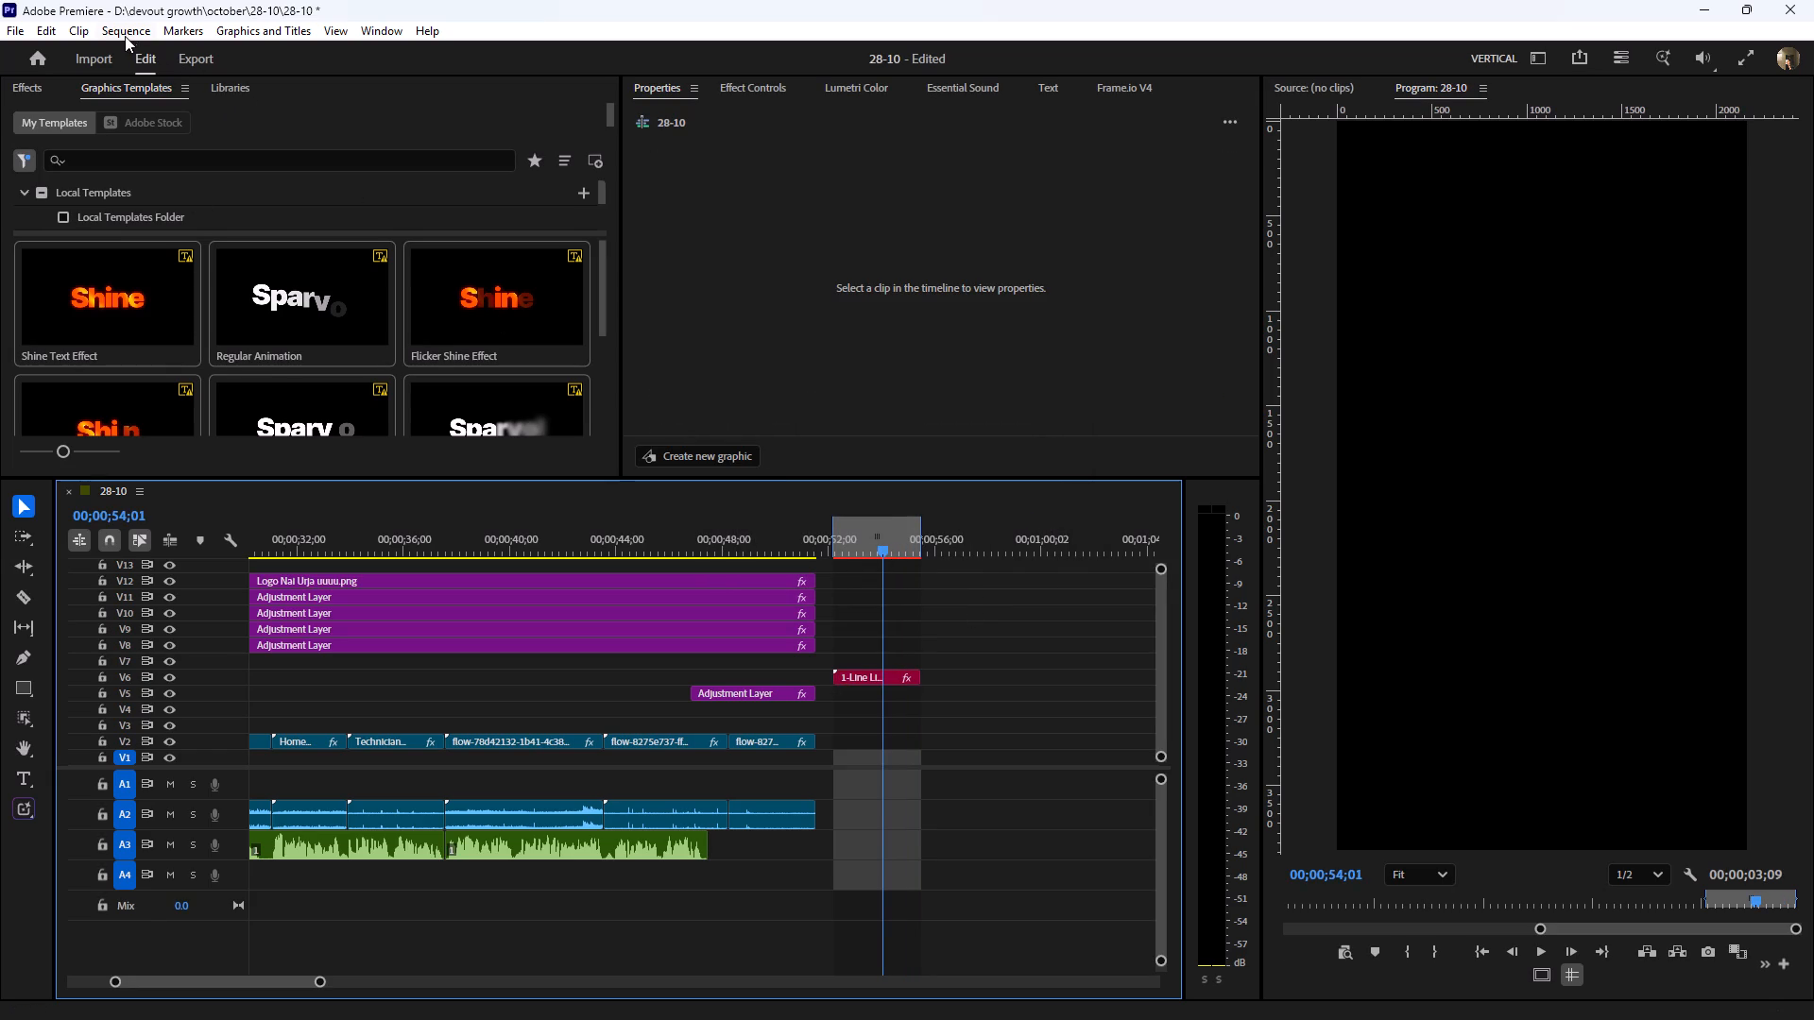
key("Return")
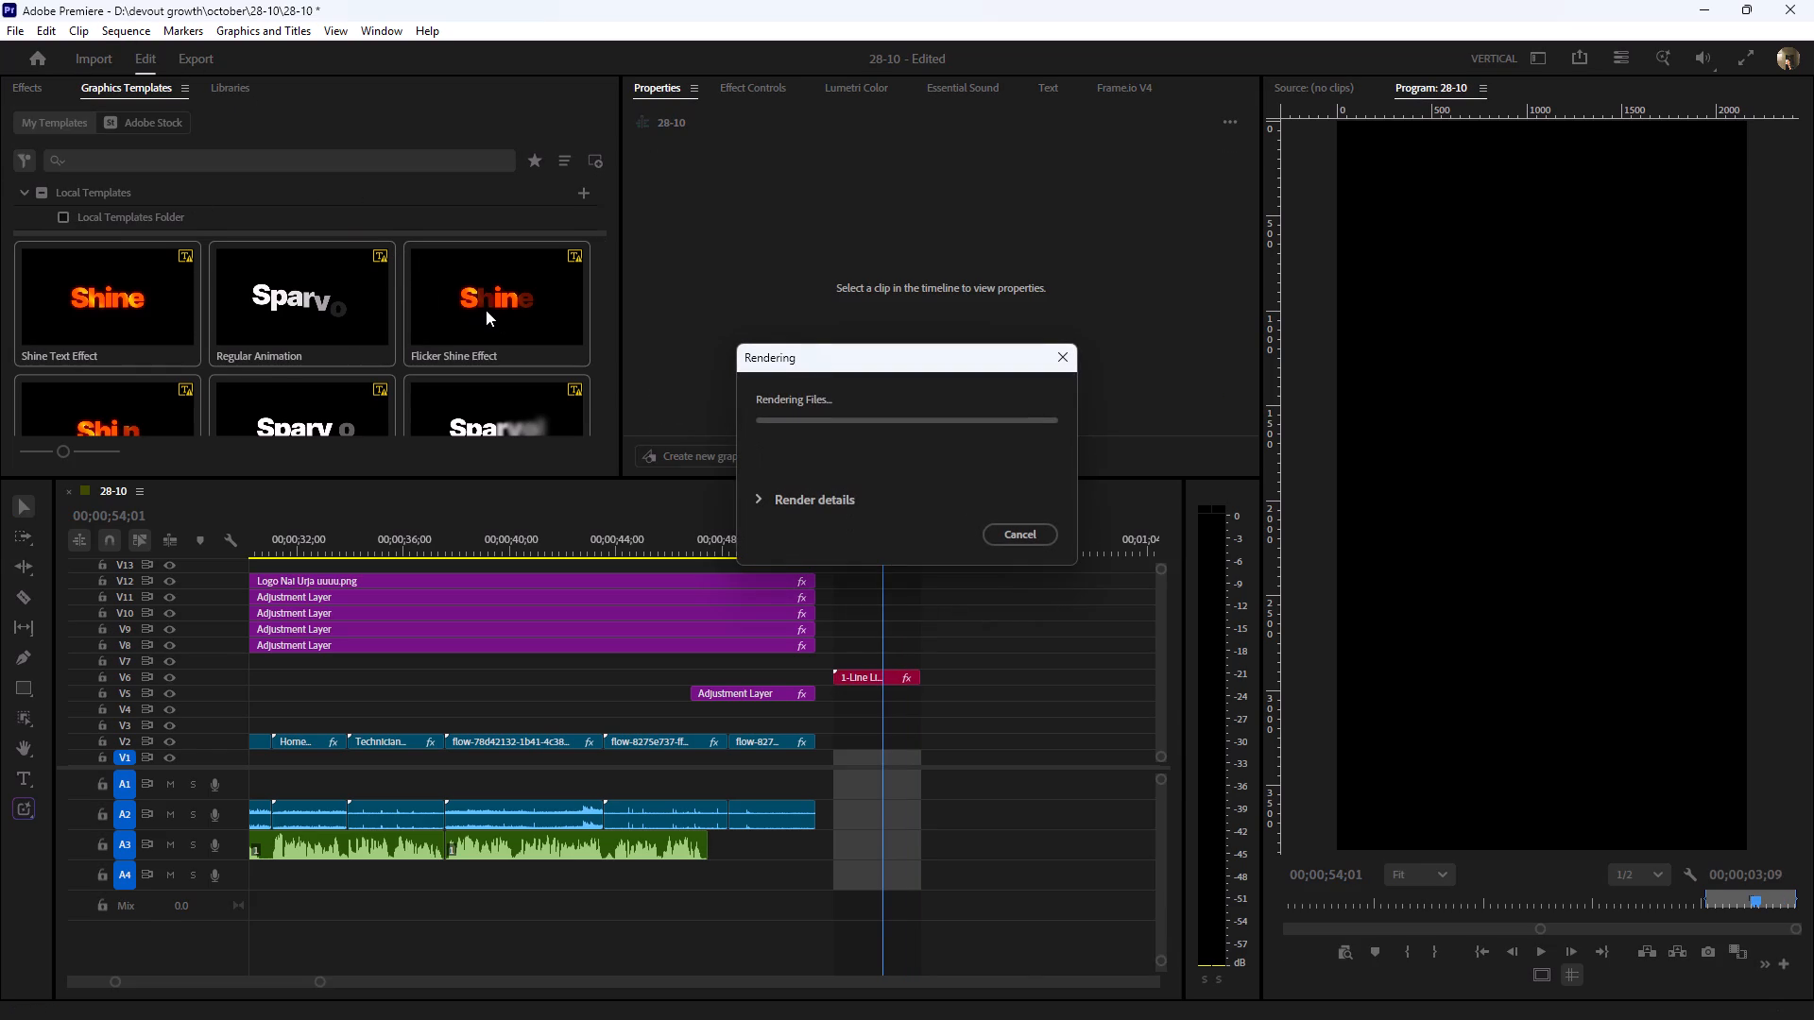
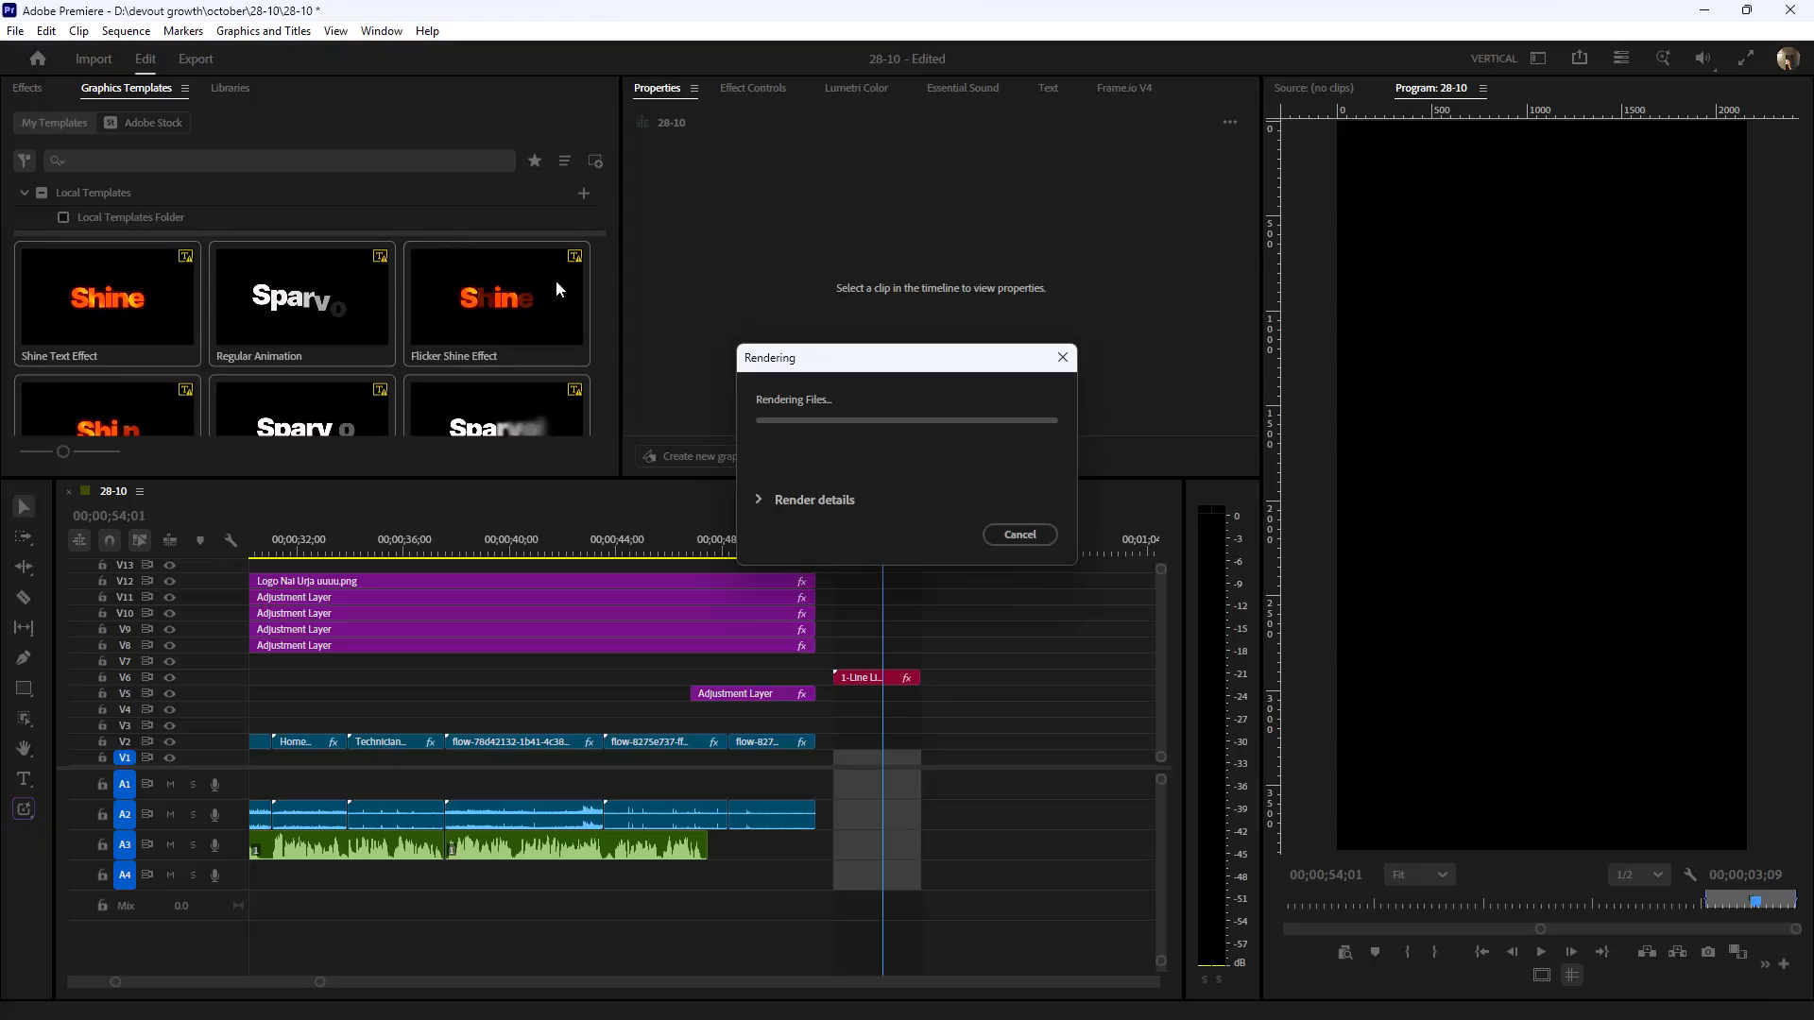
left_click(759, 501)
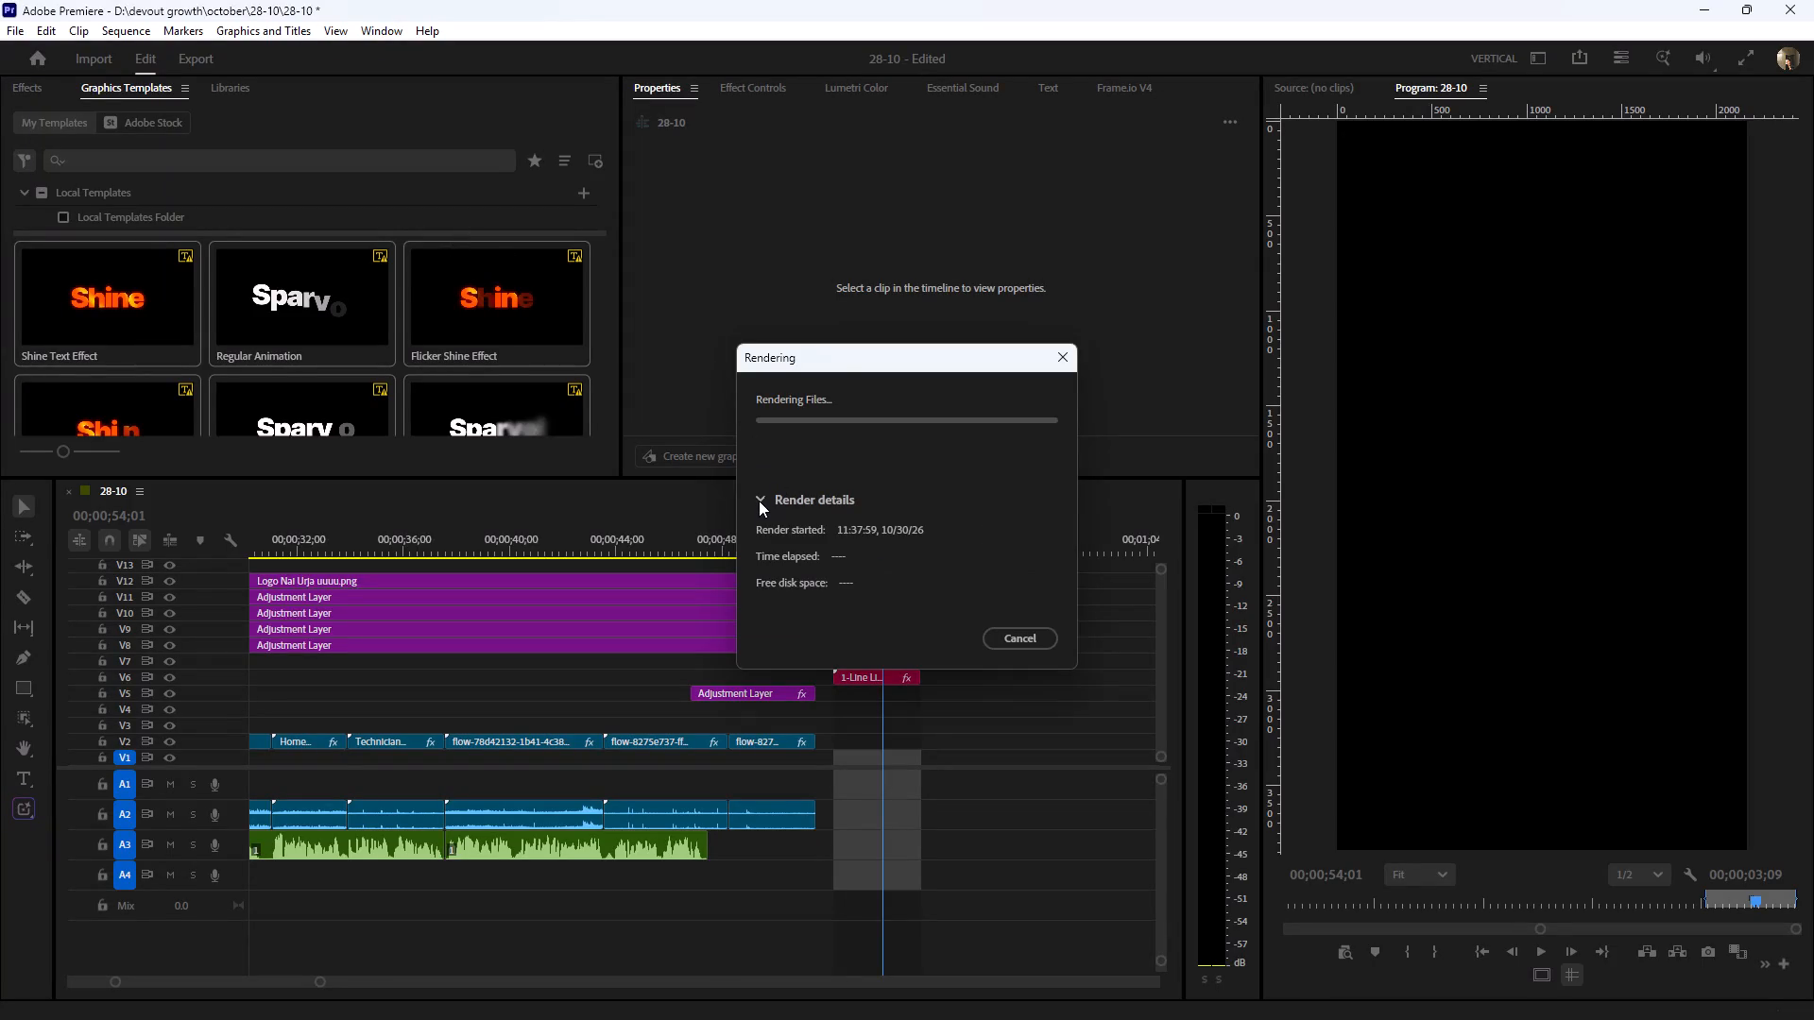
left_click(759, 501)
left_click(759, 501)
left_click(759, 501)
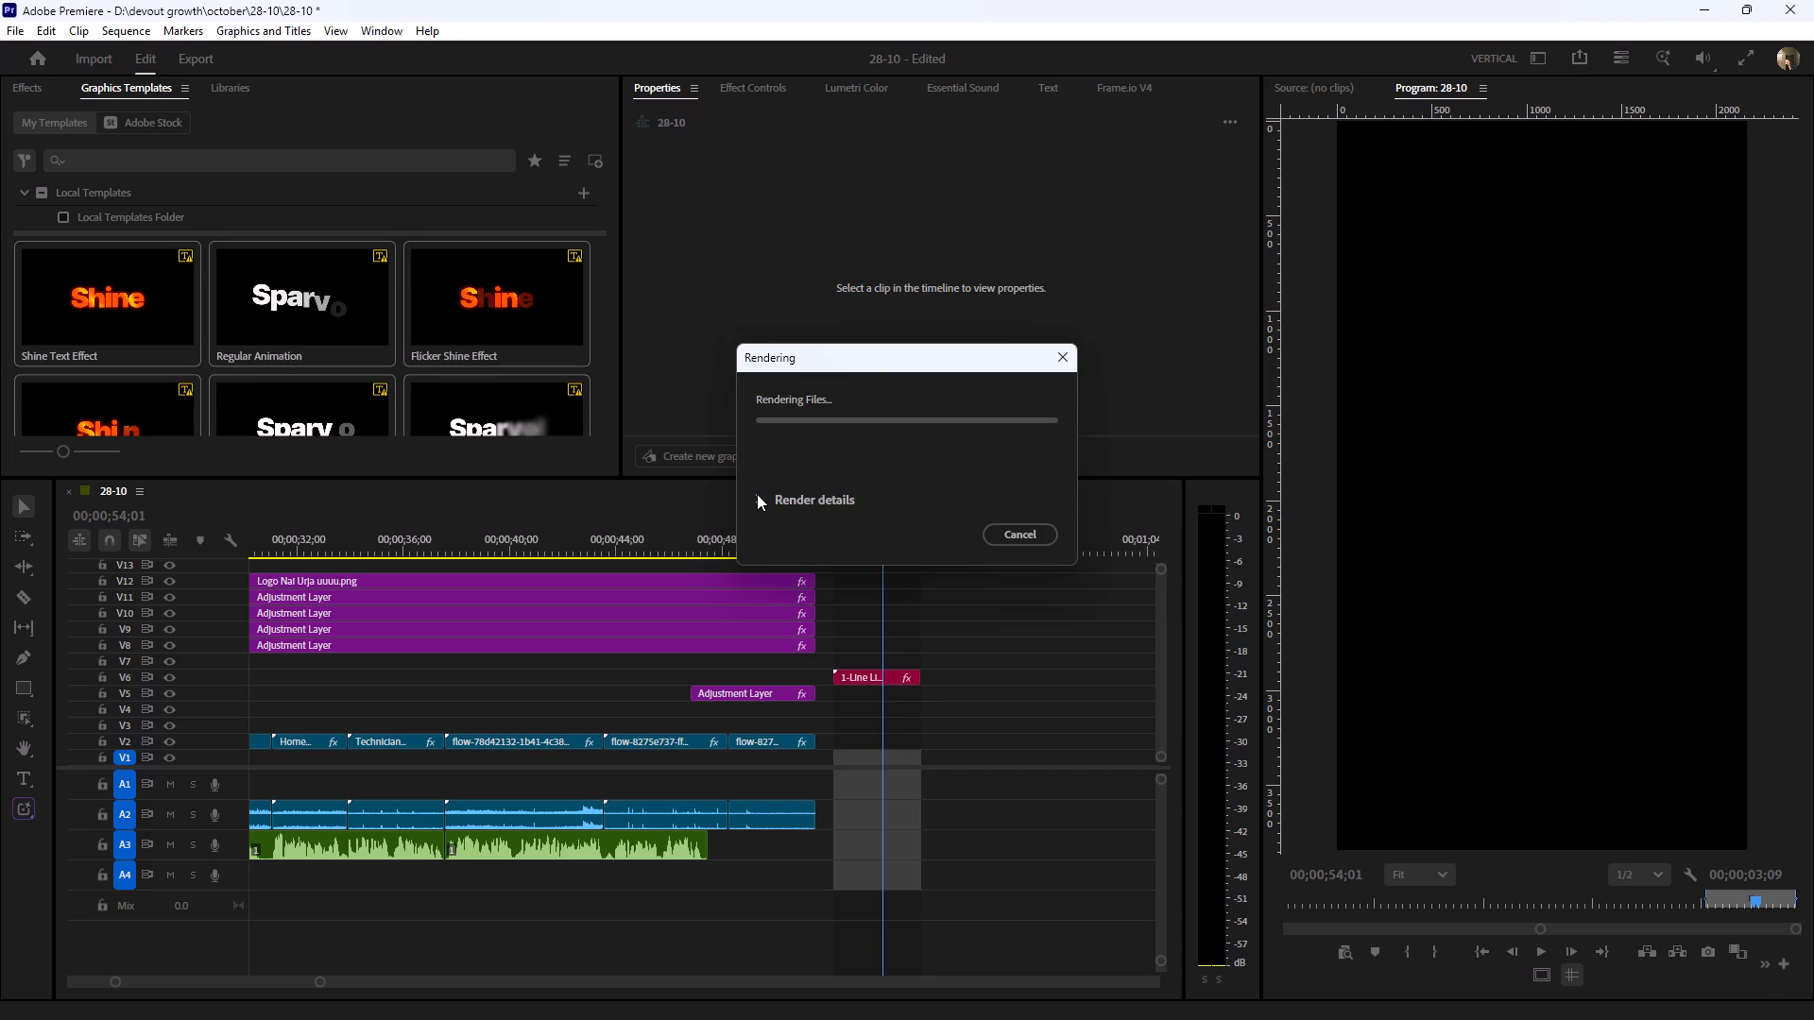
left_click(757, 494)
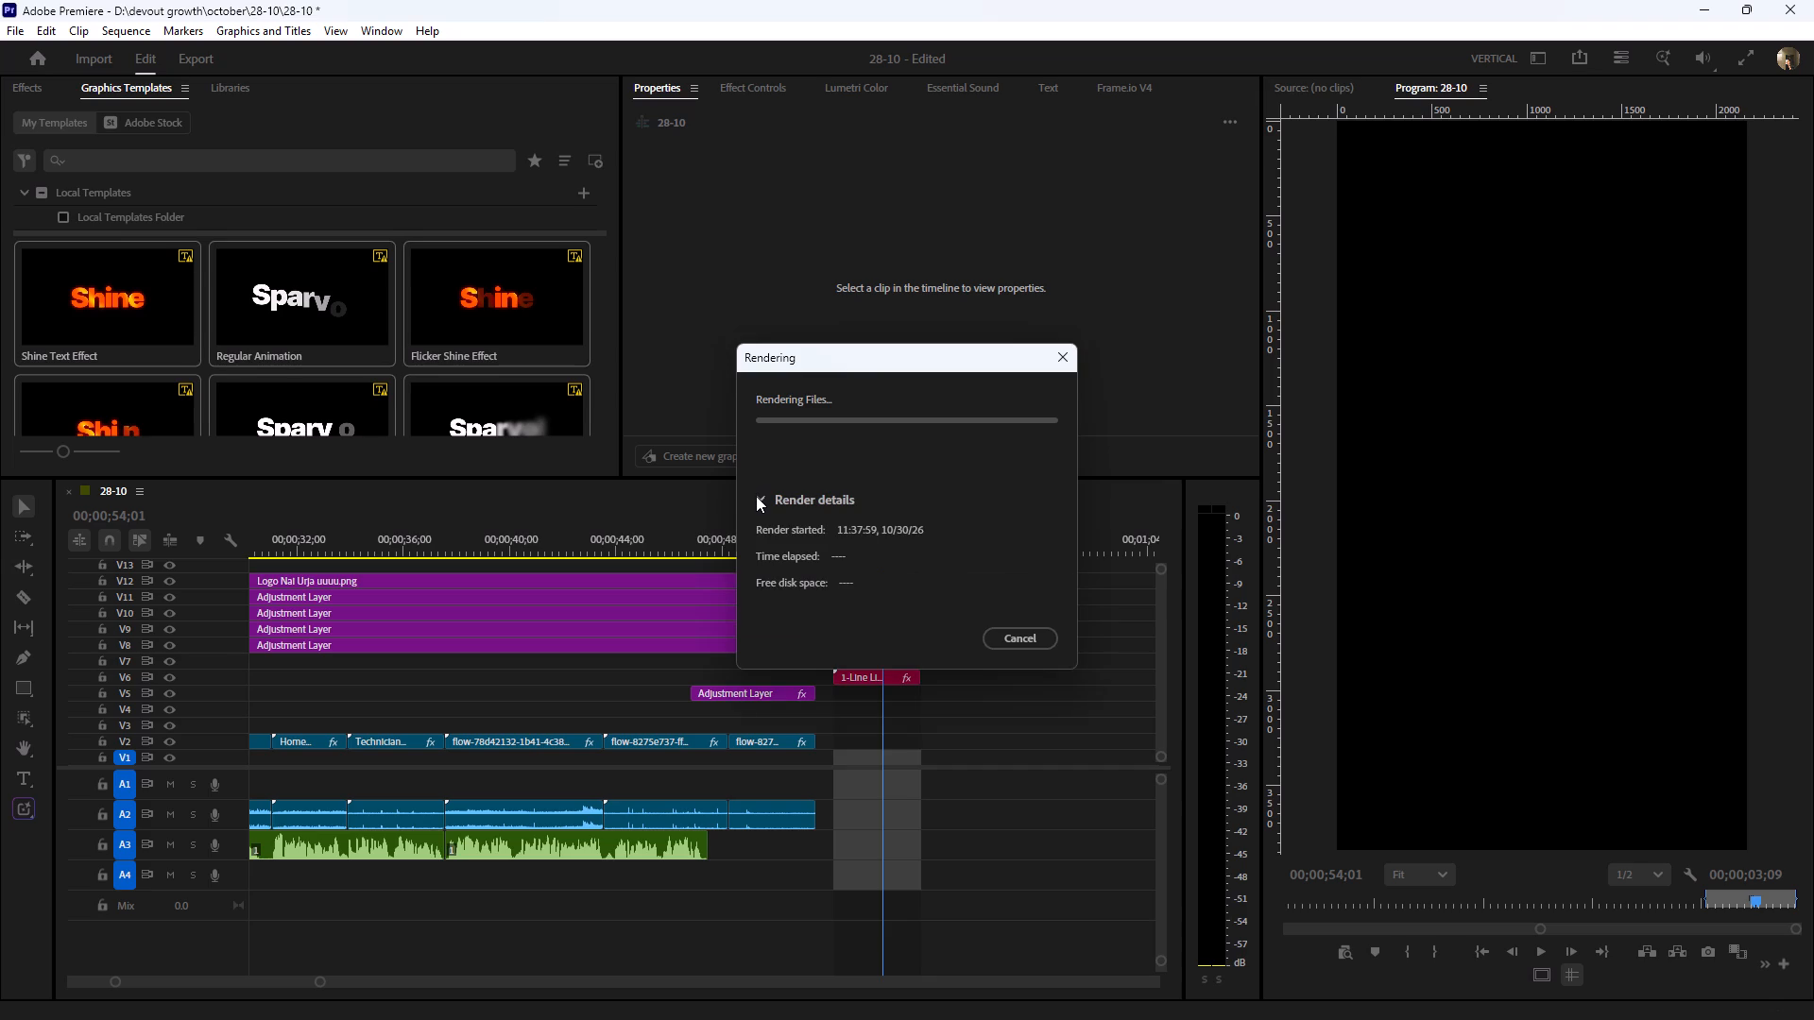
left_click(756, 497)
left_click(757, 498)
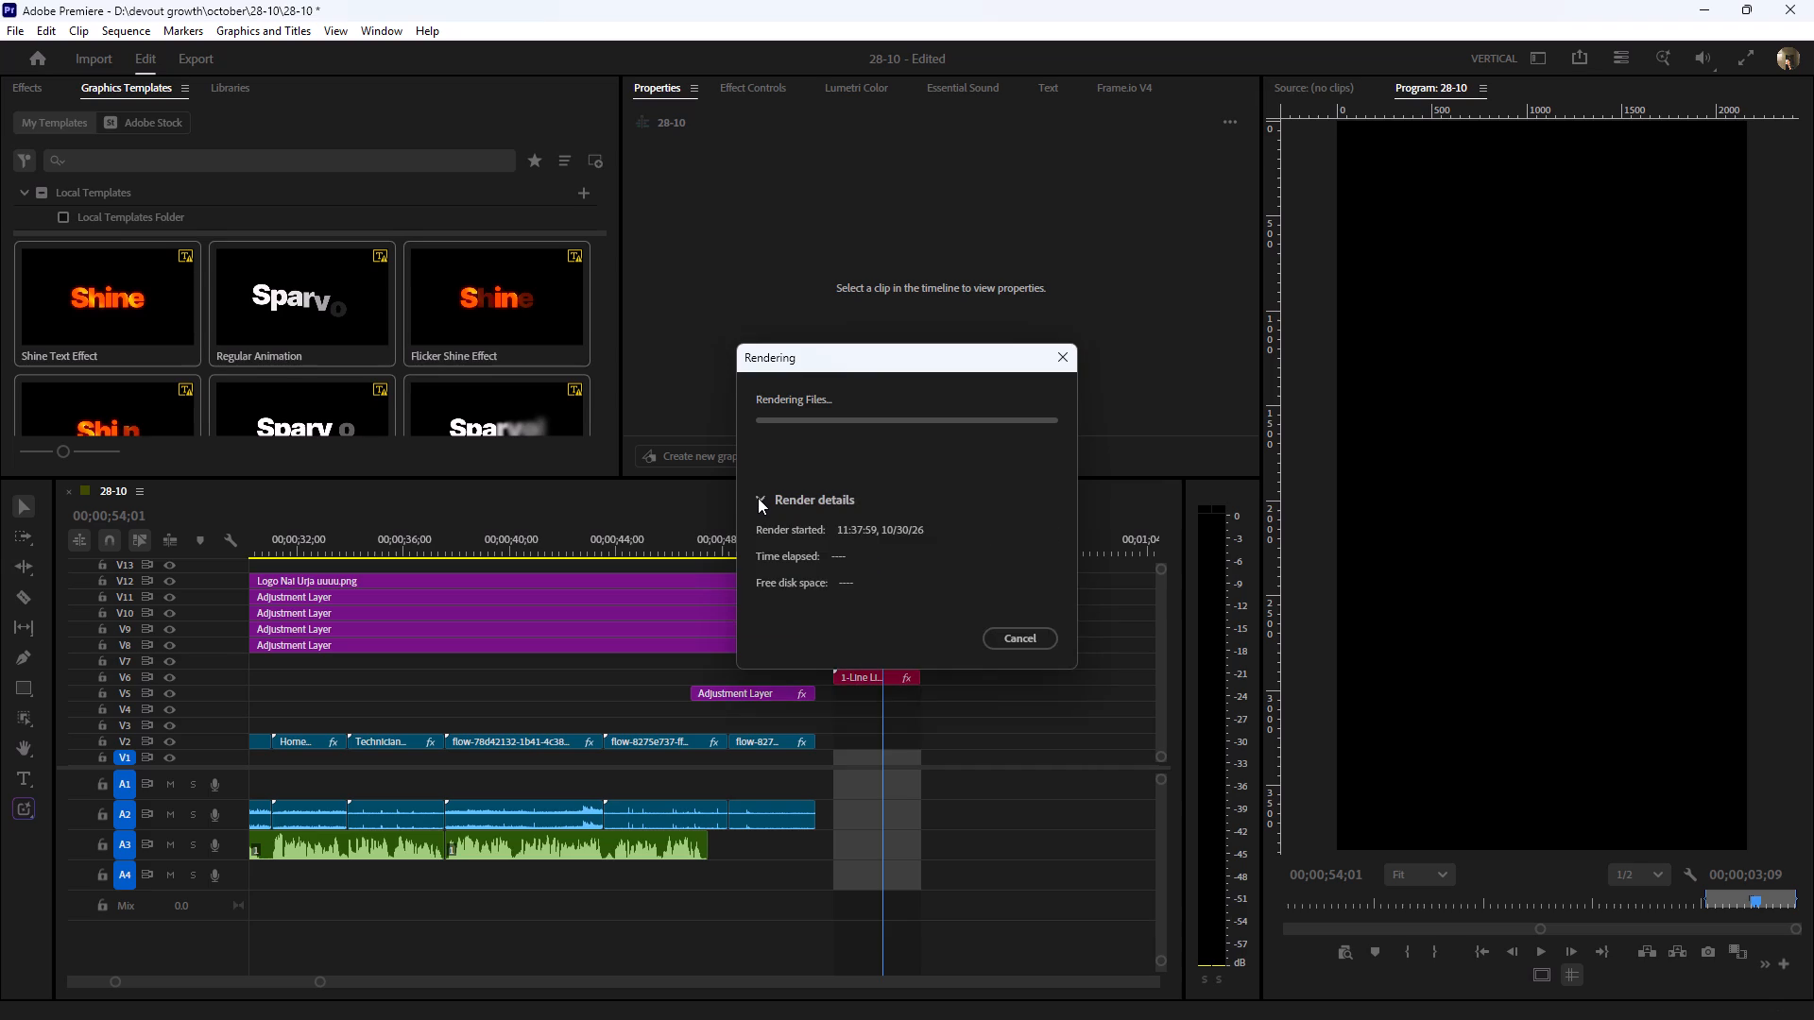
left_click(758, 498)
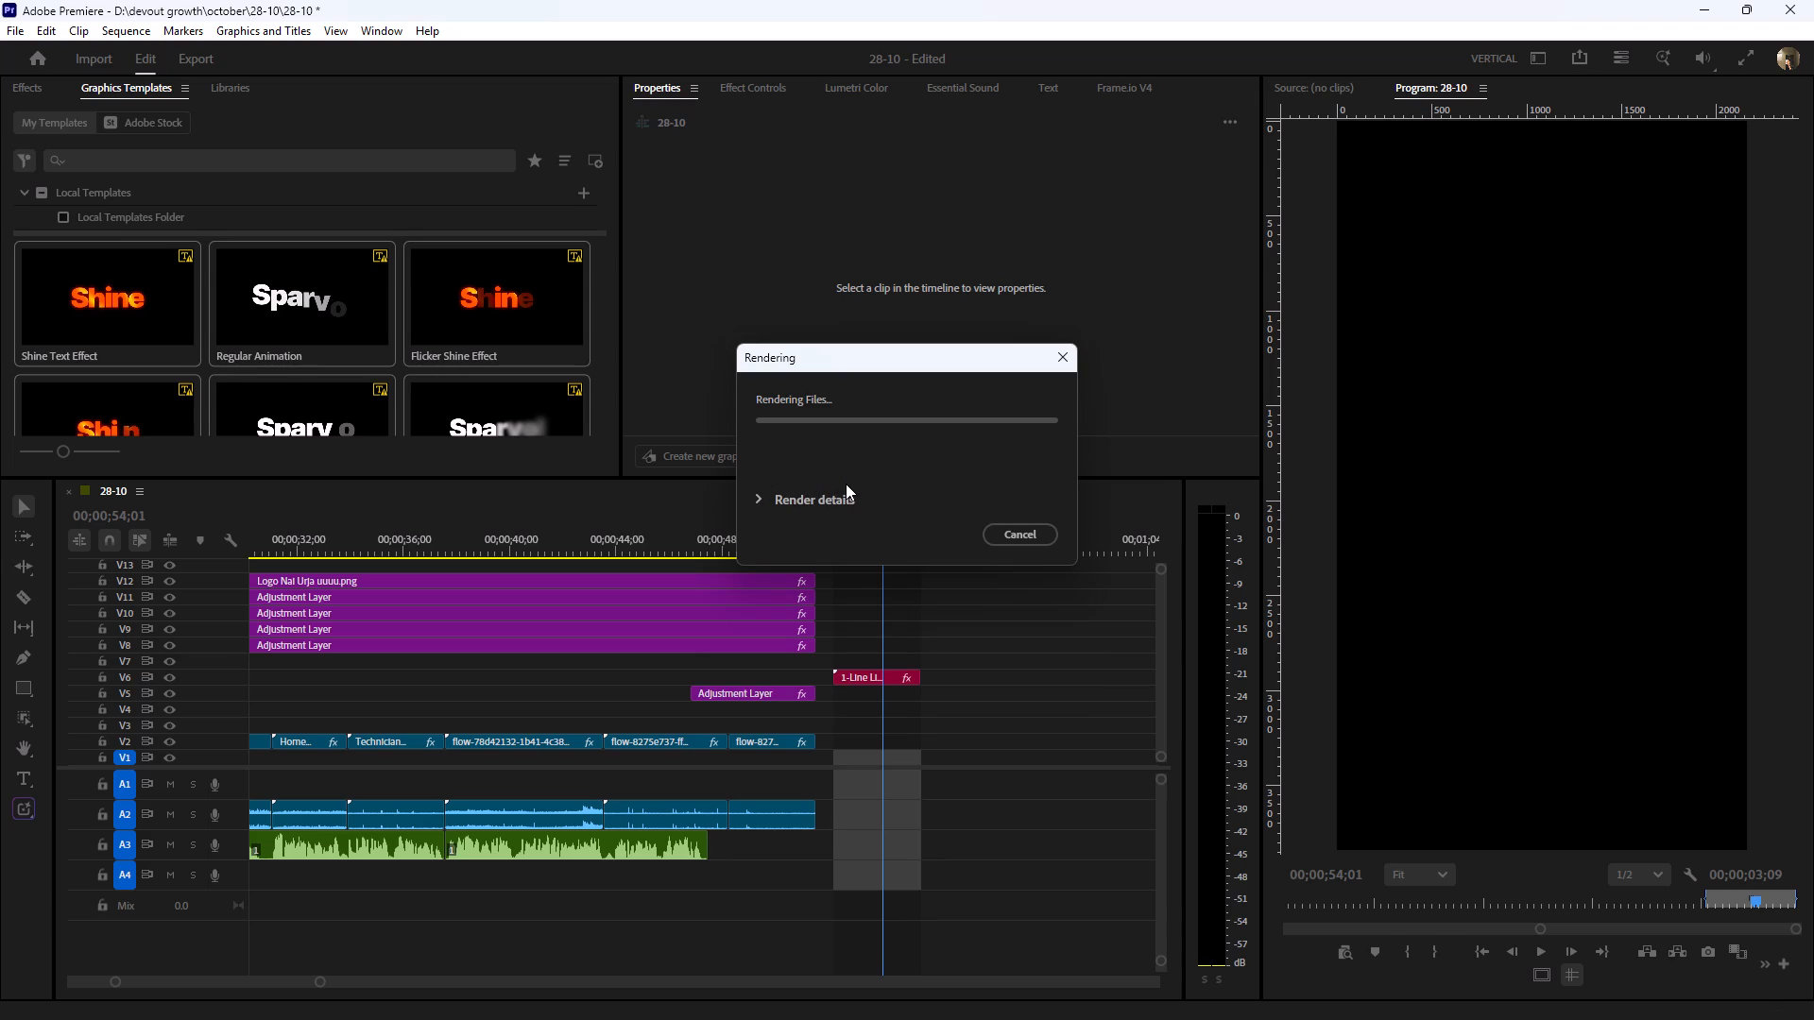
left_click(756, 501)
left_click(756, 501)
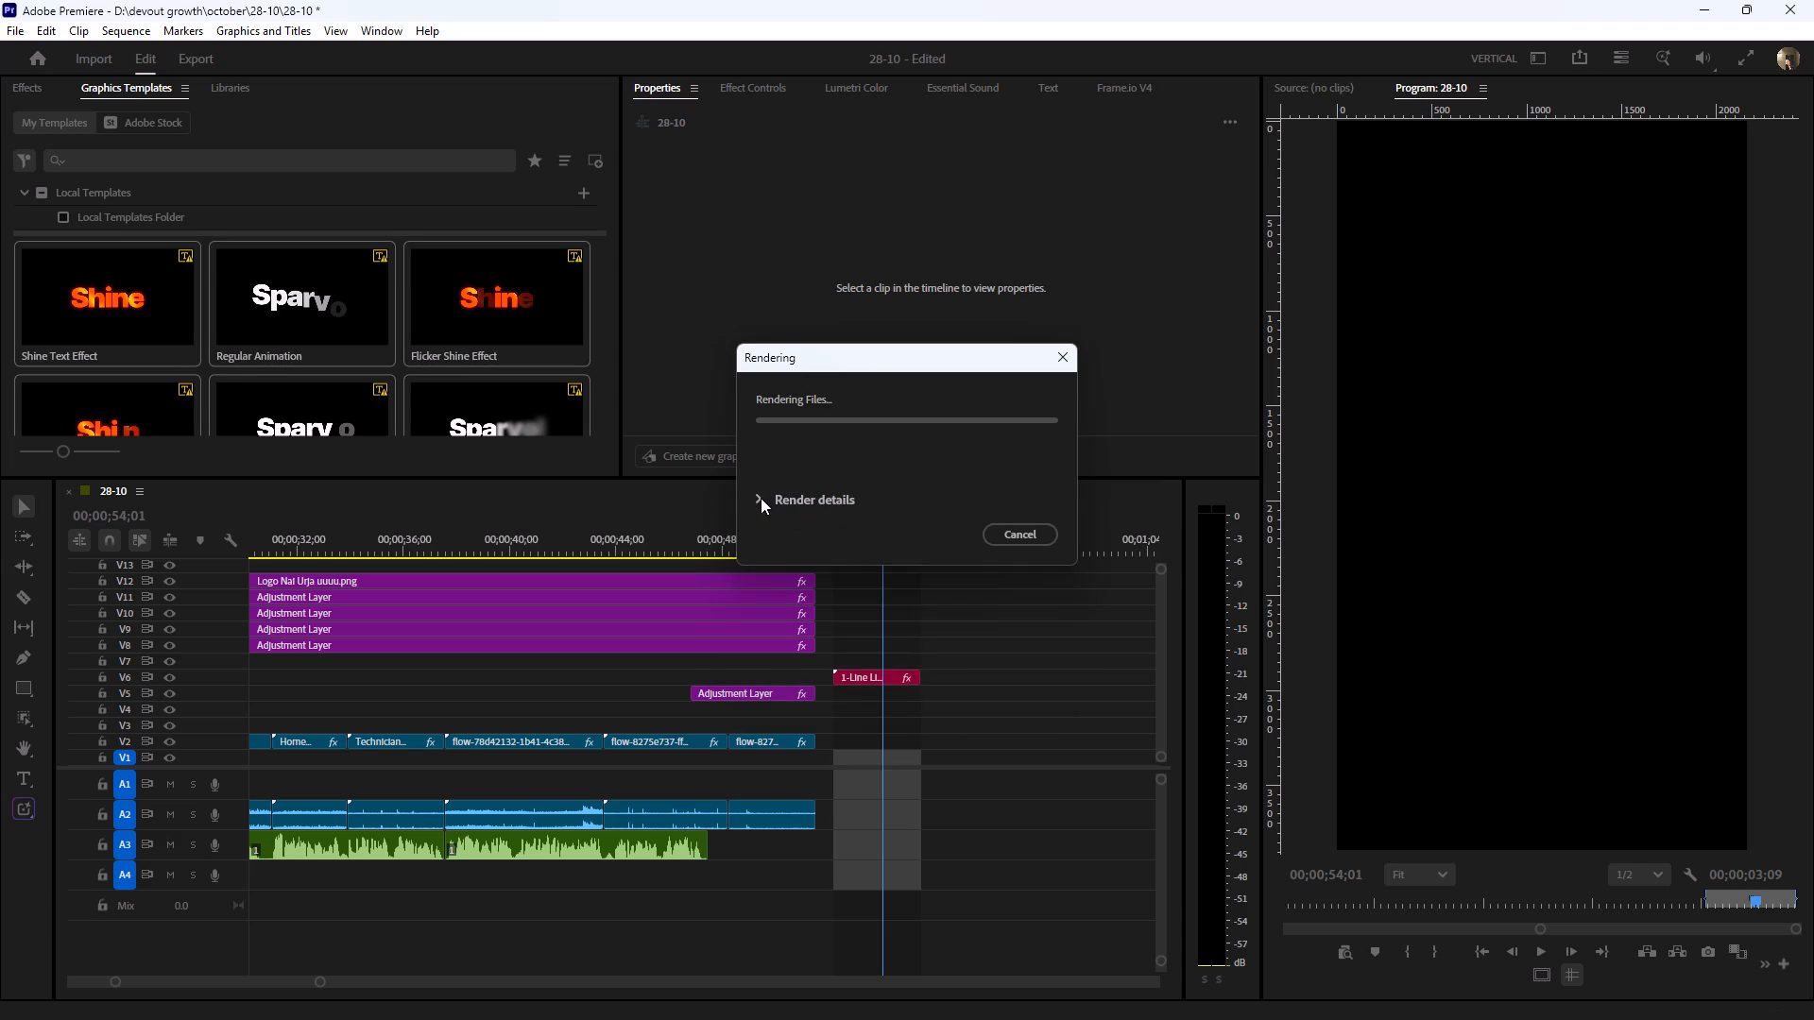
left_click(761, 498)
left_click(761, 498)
Cancel the running preview render and save the 28-10 project.
left_click(1016, 534)
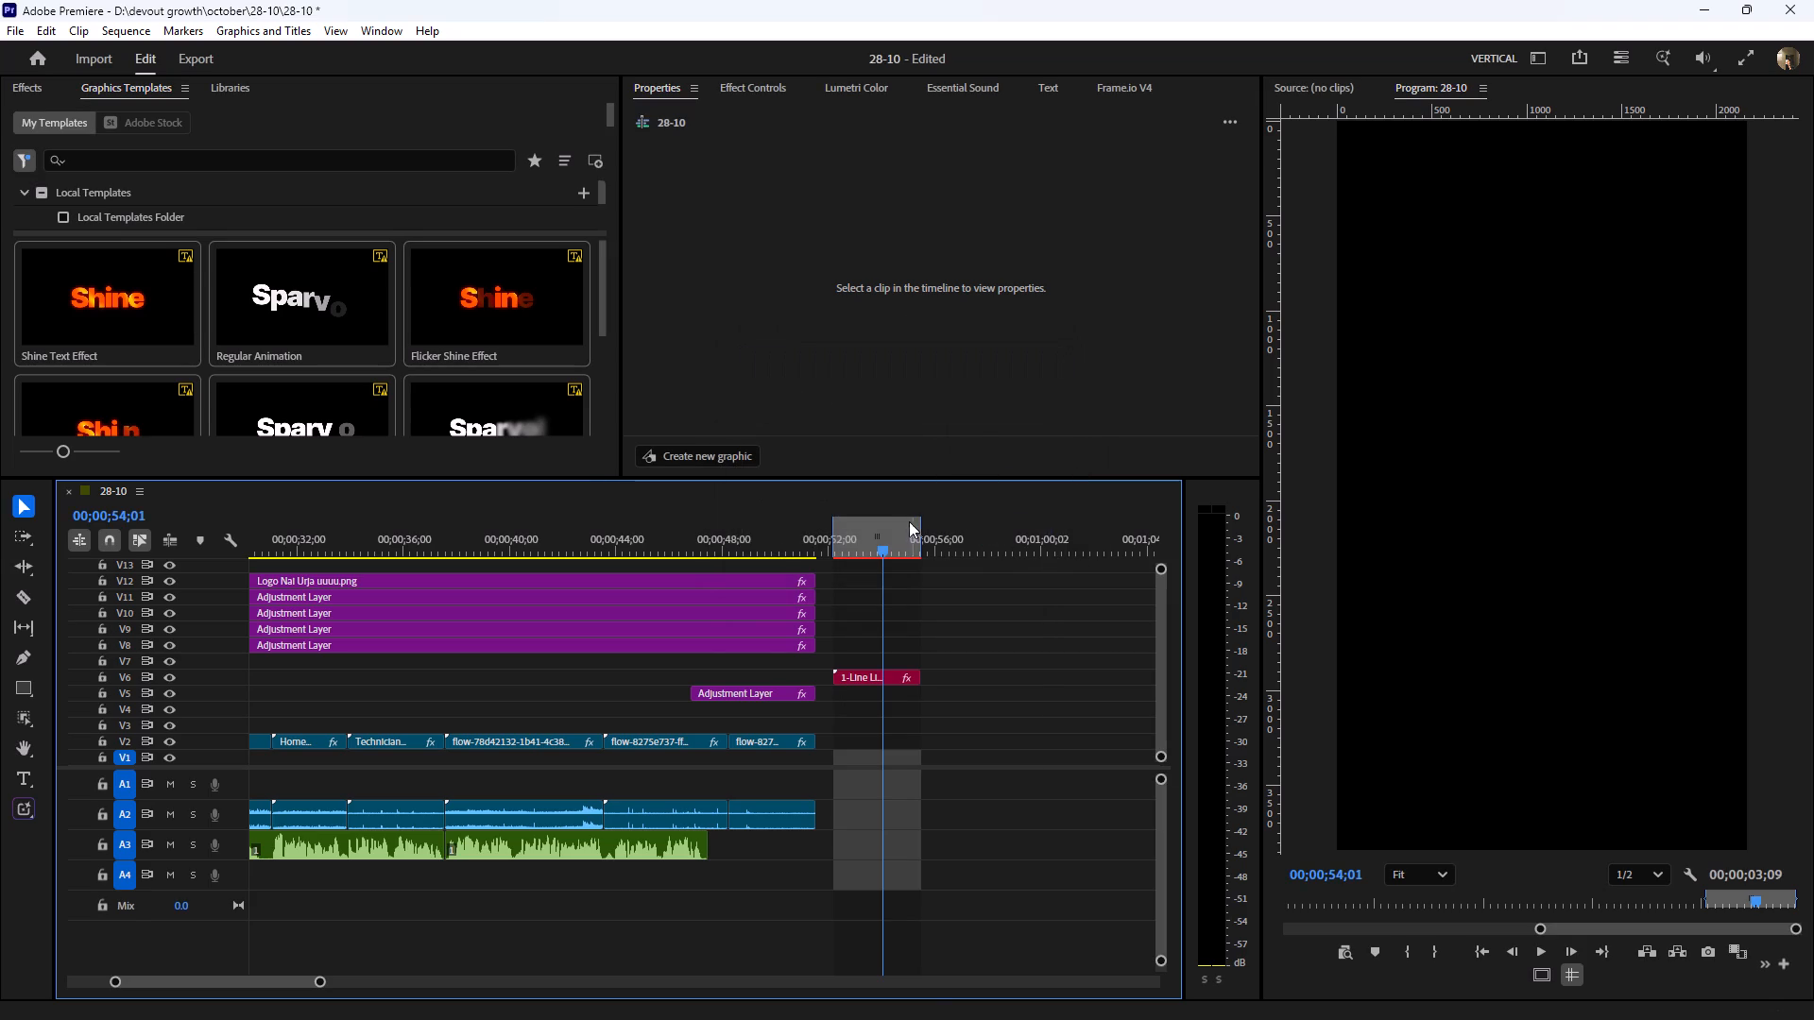
key("ctrl+s")
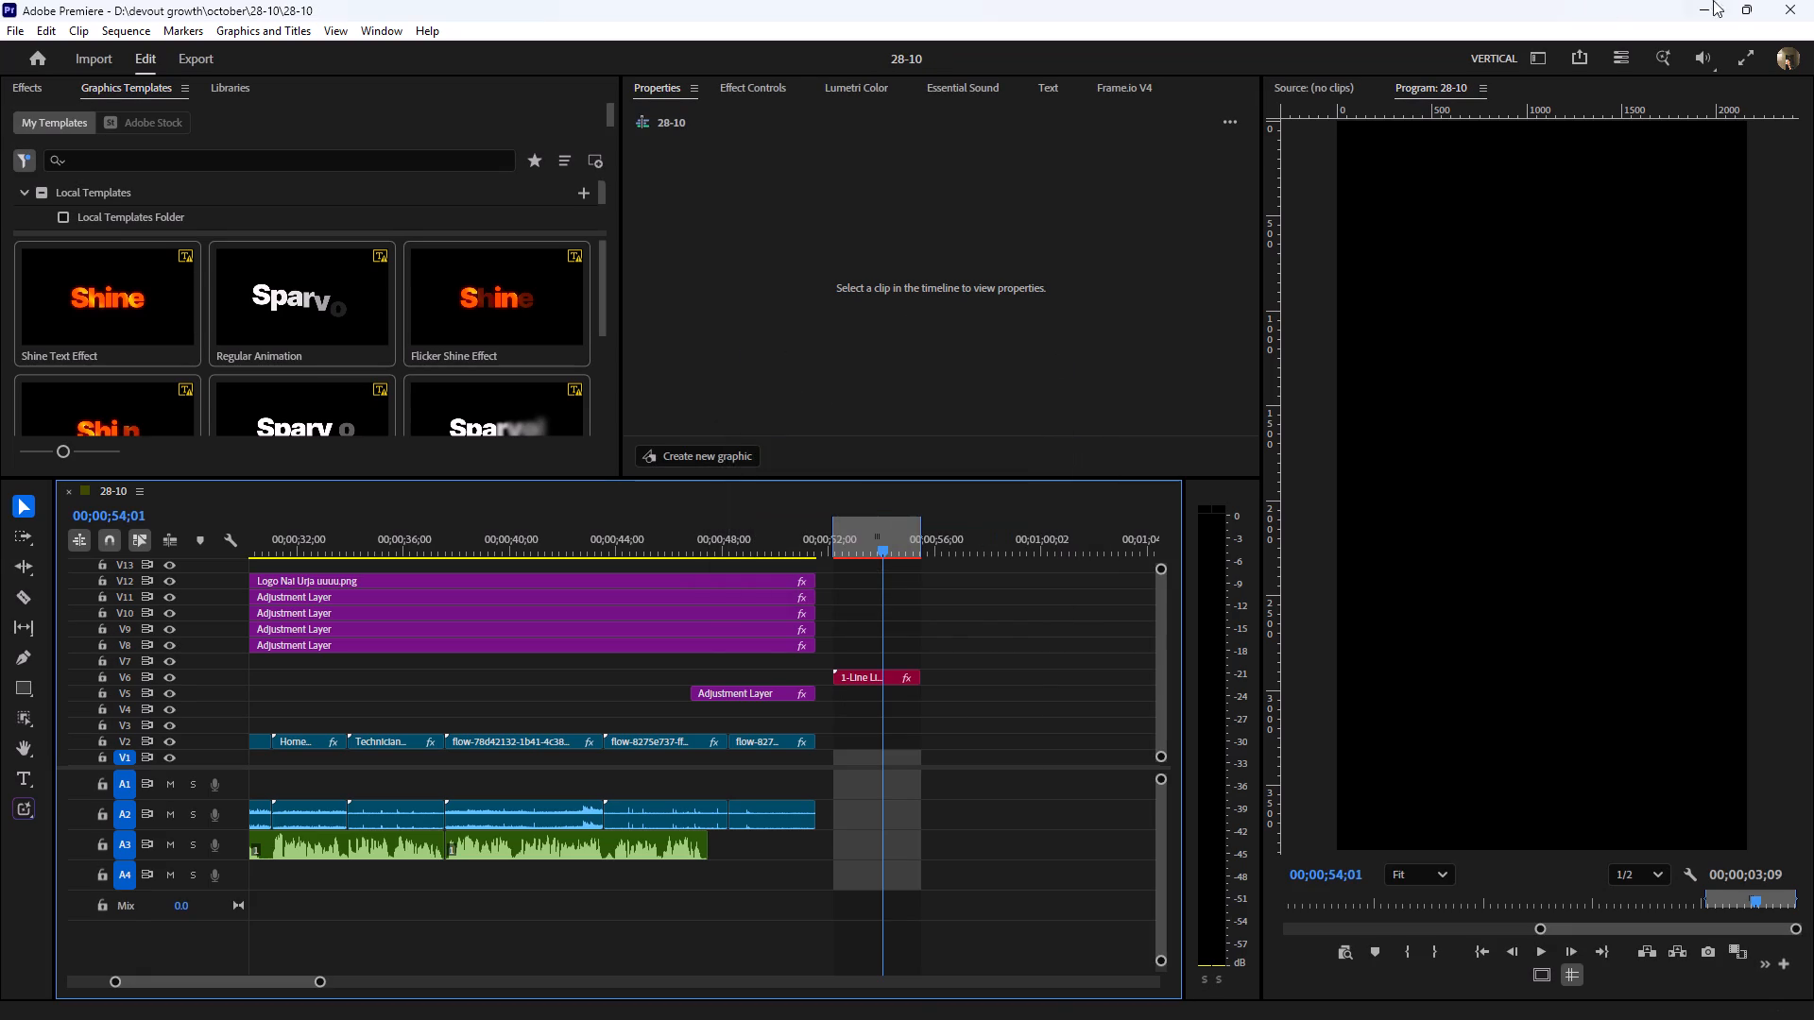
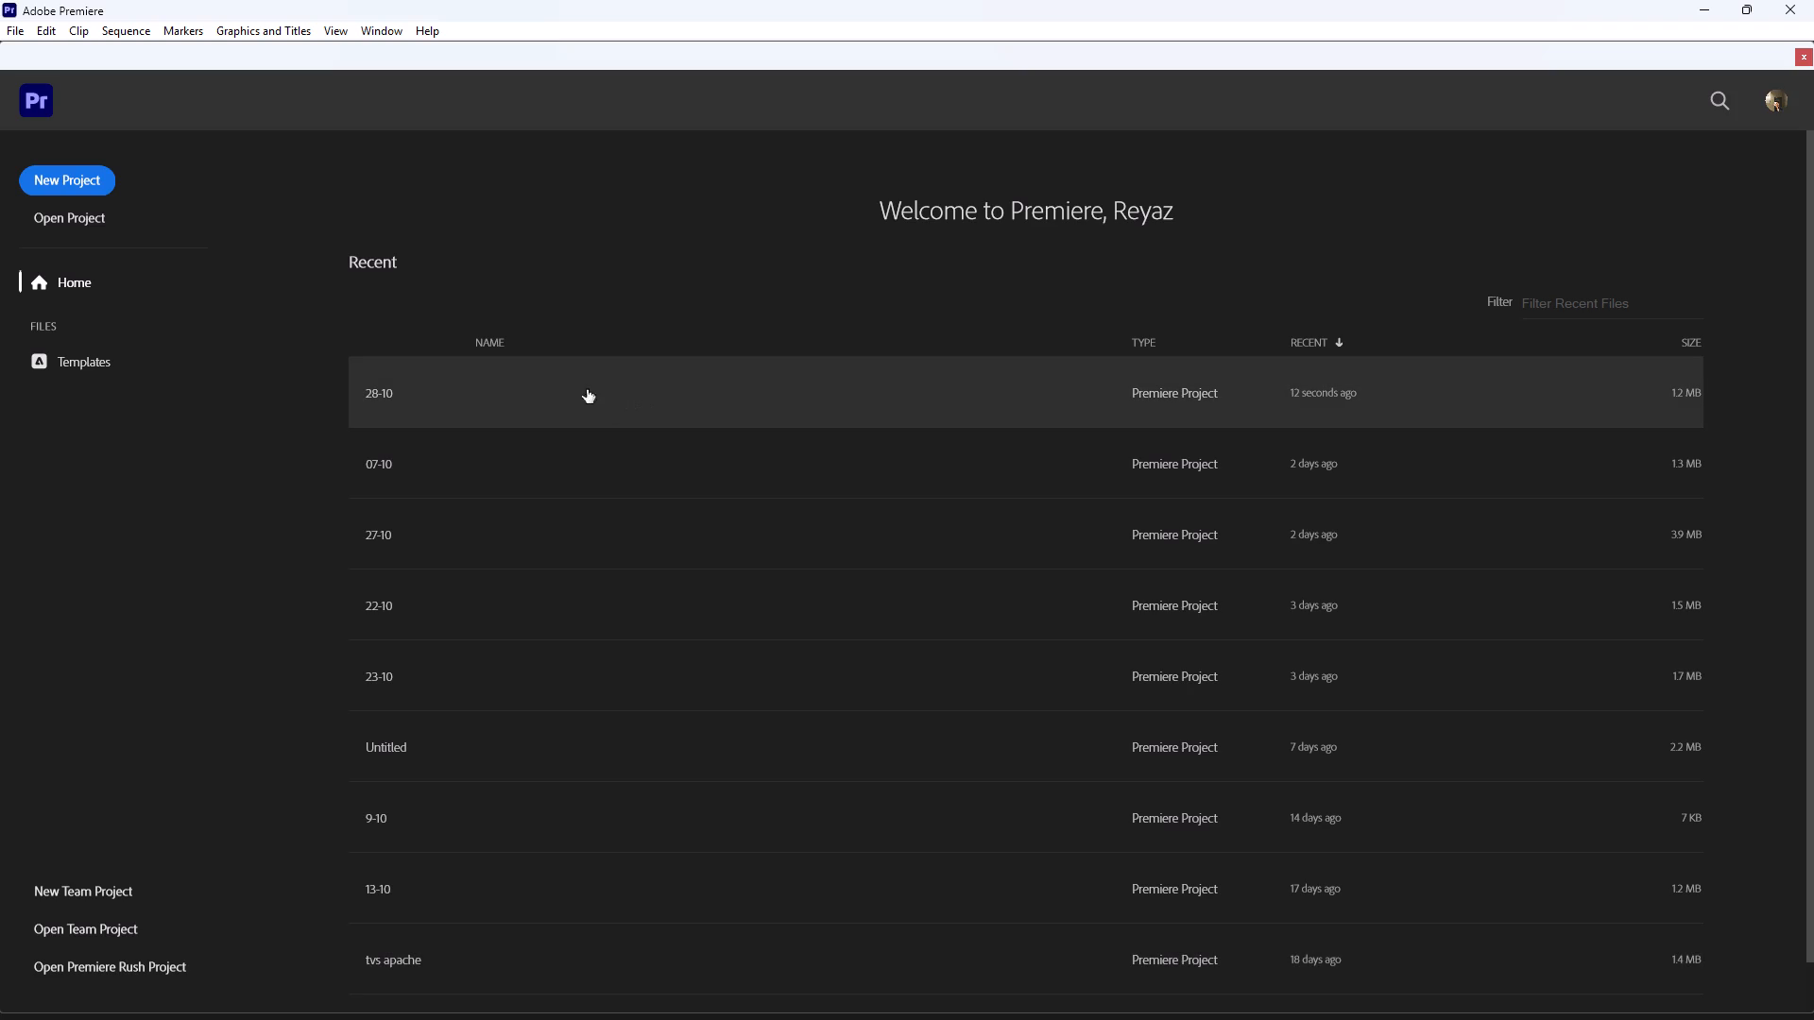
Reopen the 28-10 project from the recent projects and dismiss the Resolve Fonts dialog.
left_click(536, 380)
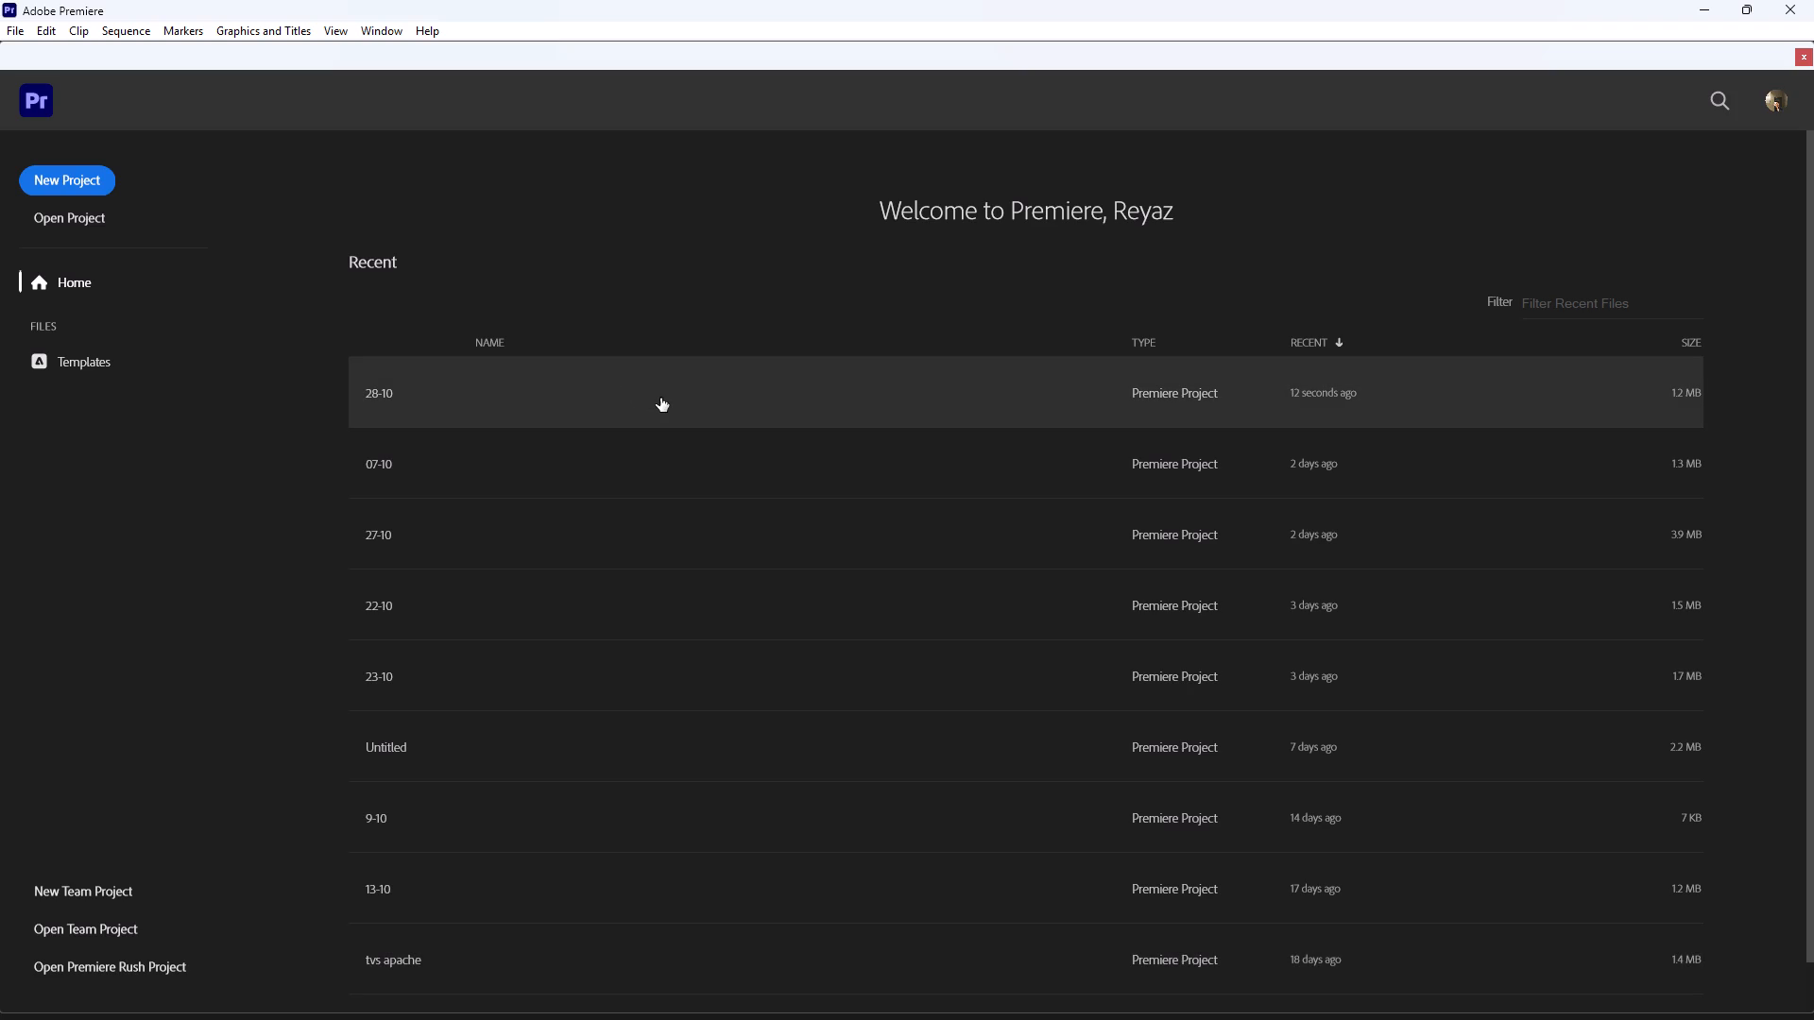
left_click(660, 398)
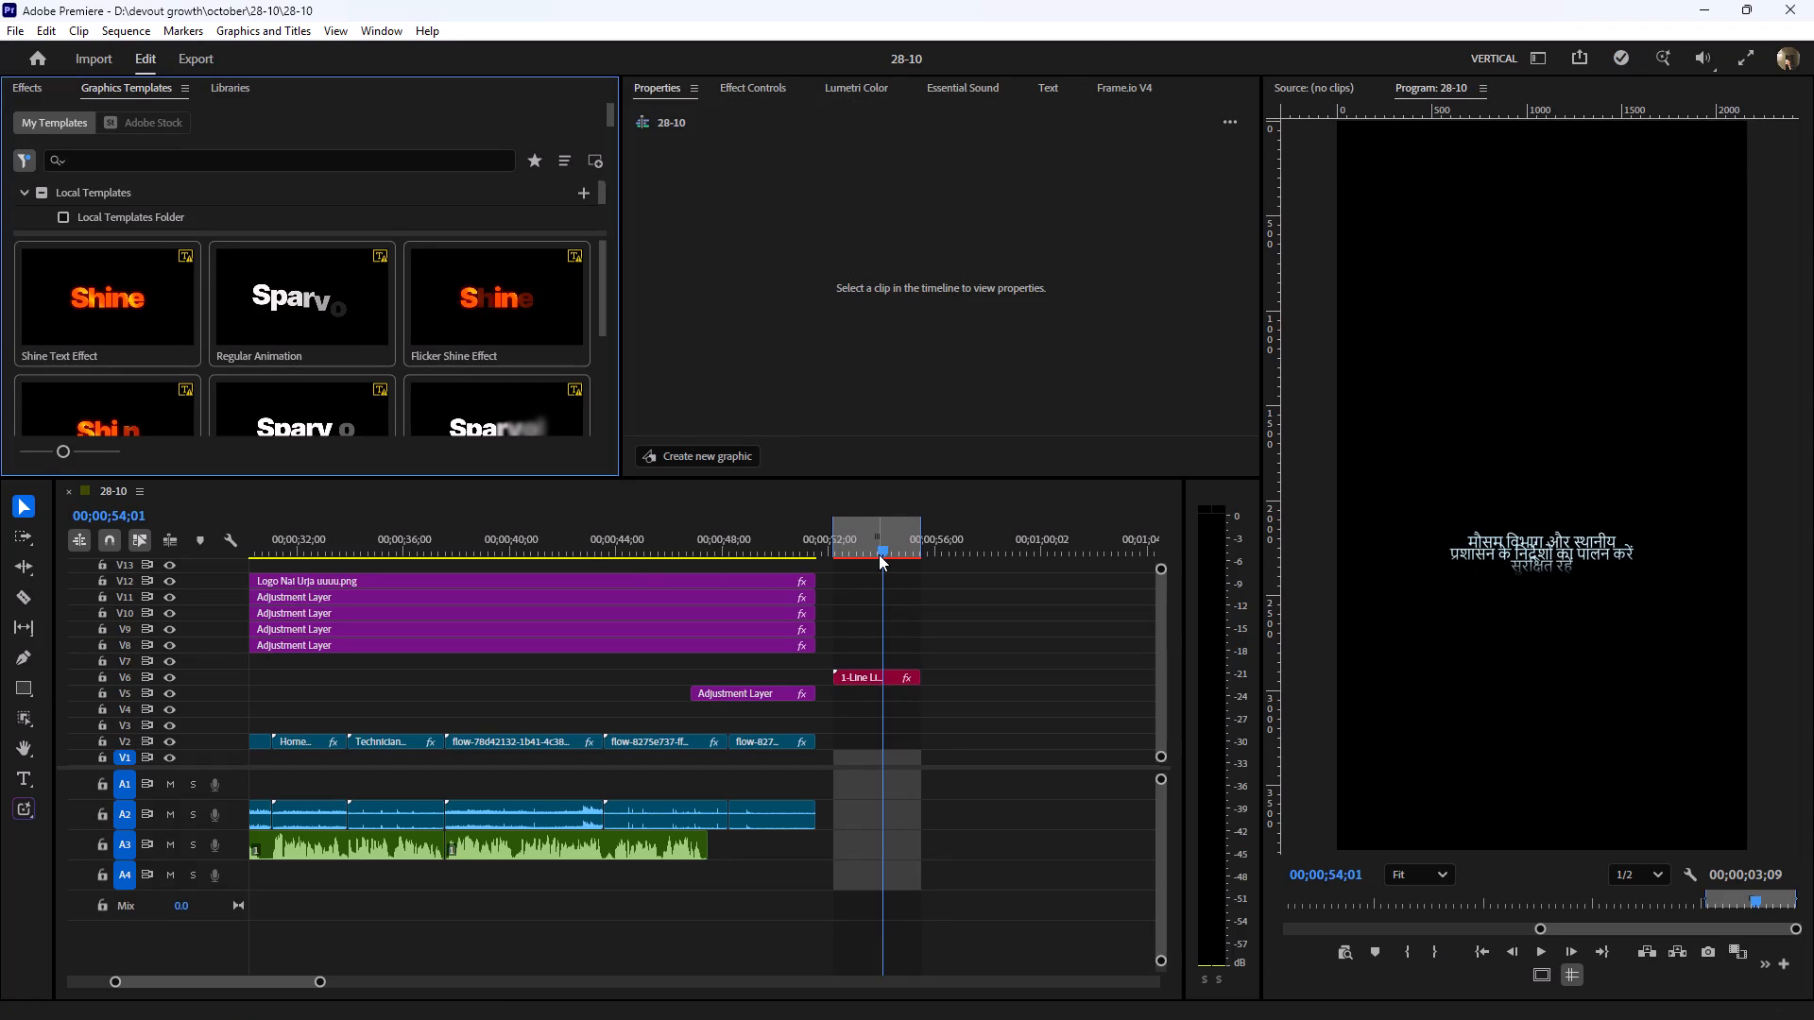
type("=-")
left_click(879, 555)
type("==")
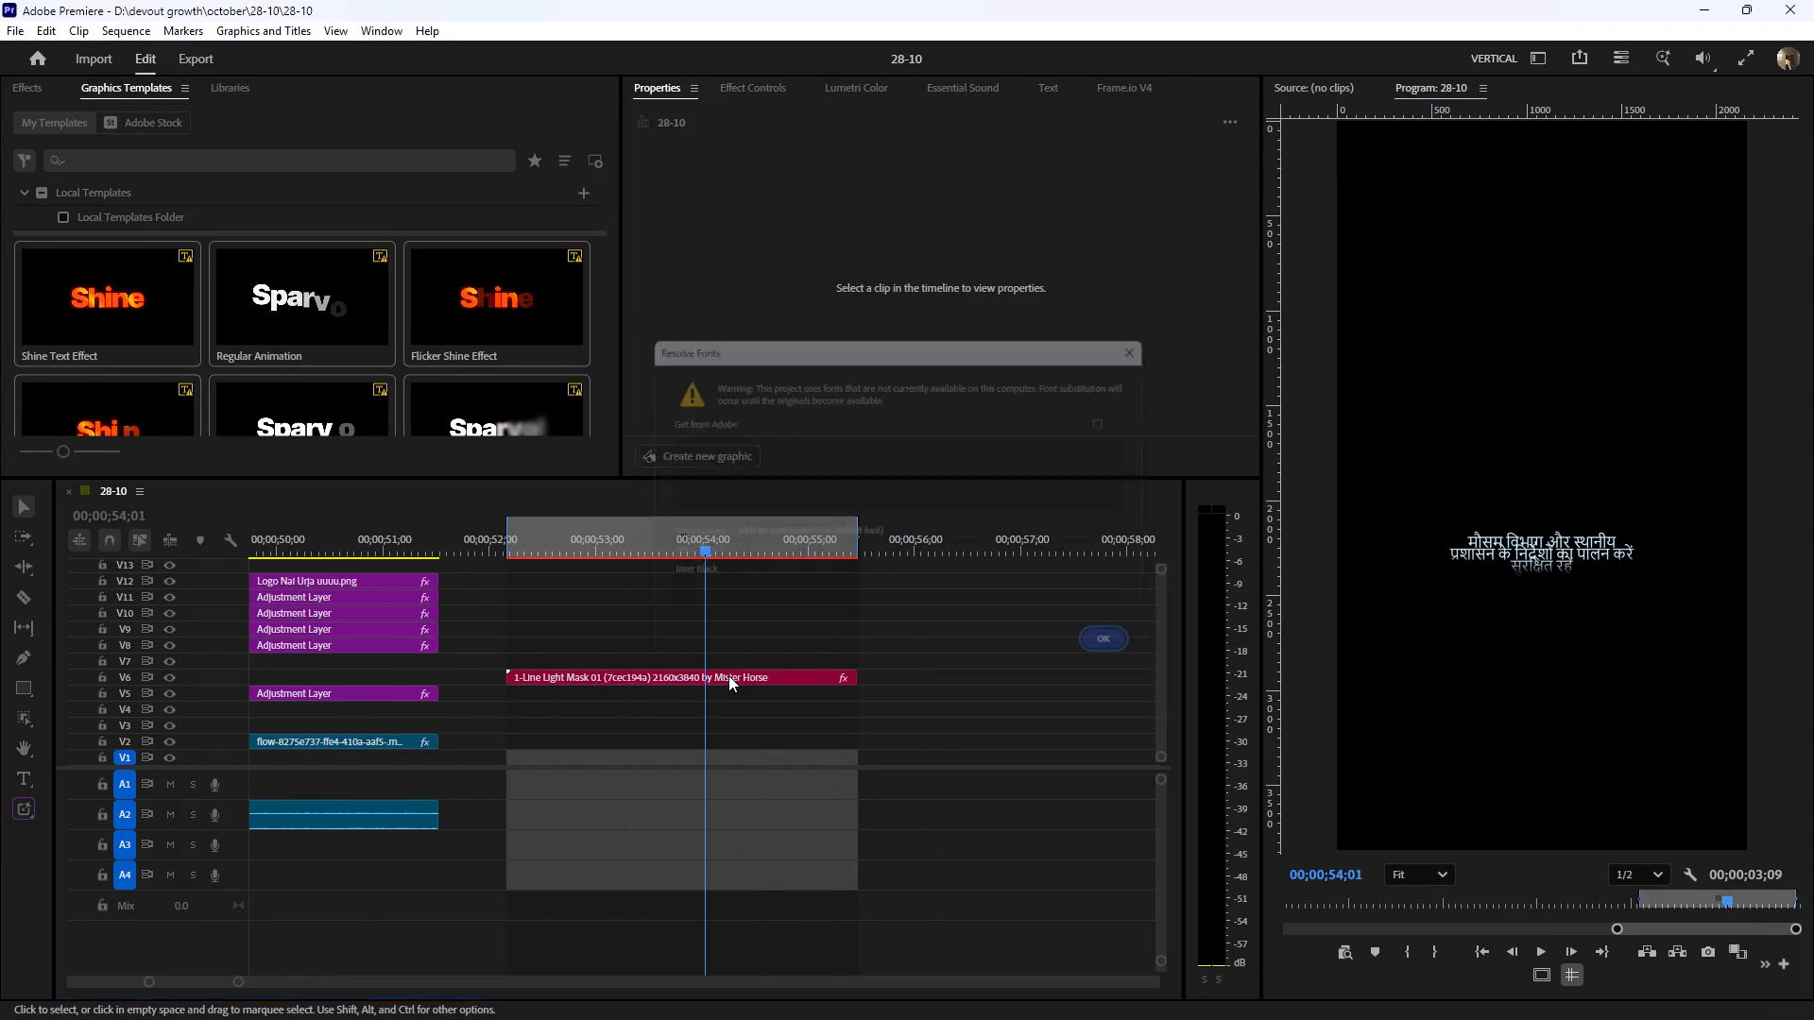
left_click(1138, 667)
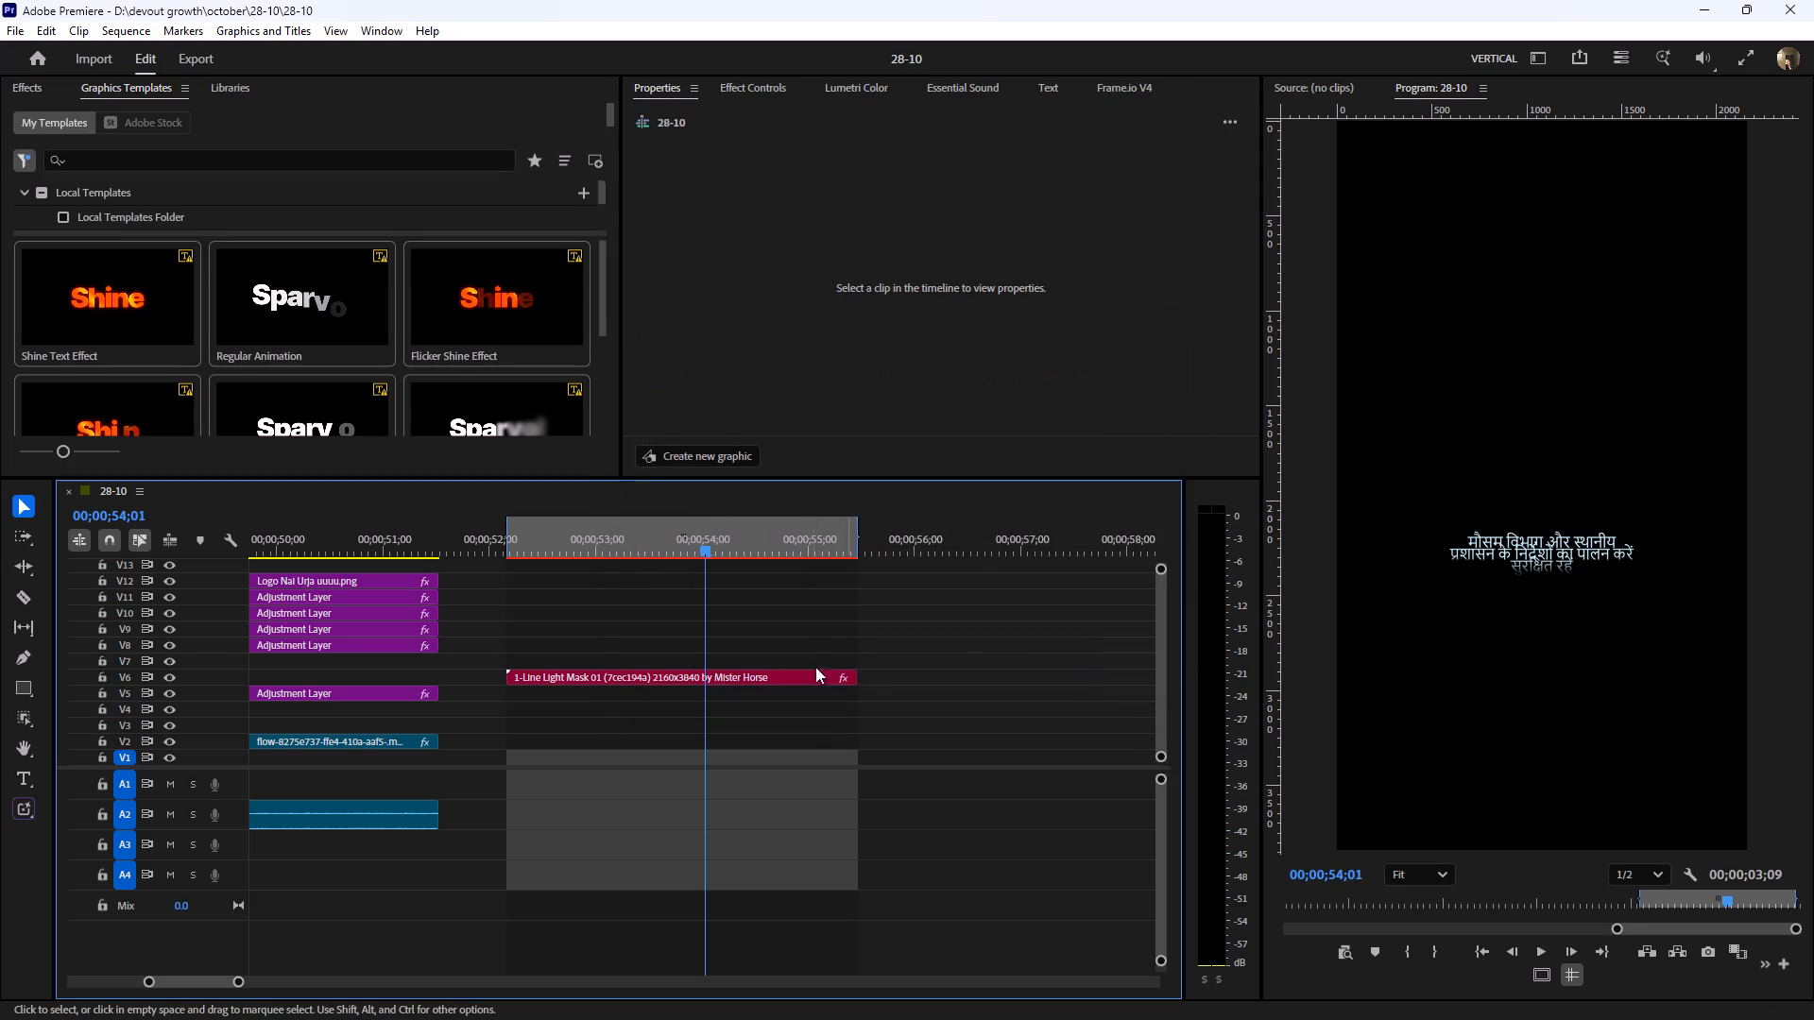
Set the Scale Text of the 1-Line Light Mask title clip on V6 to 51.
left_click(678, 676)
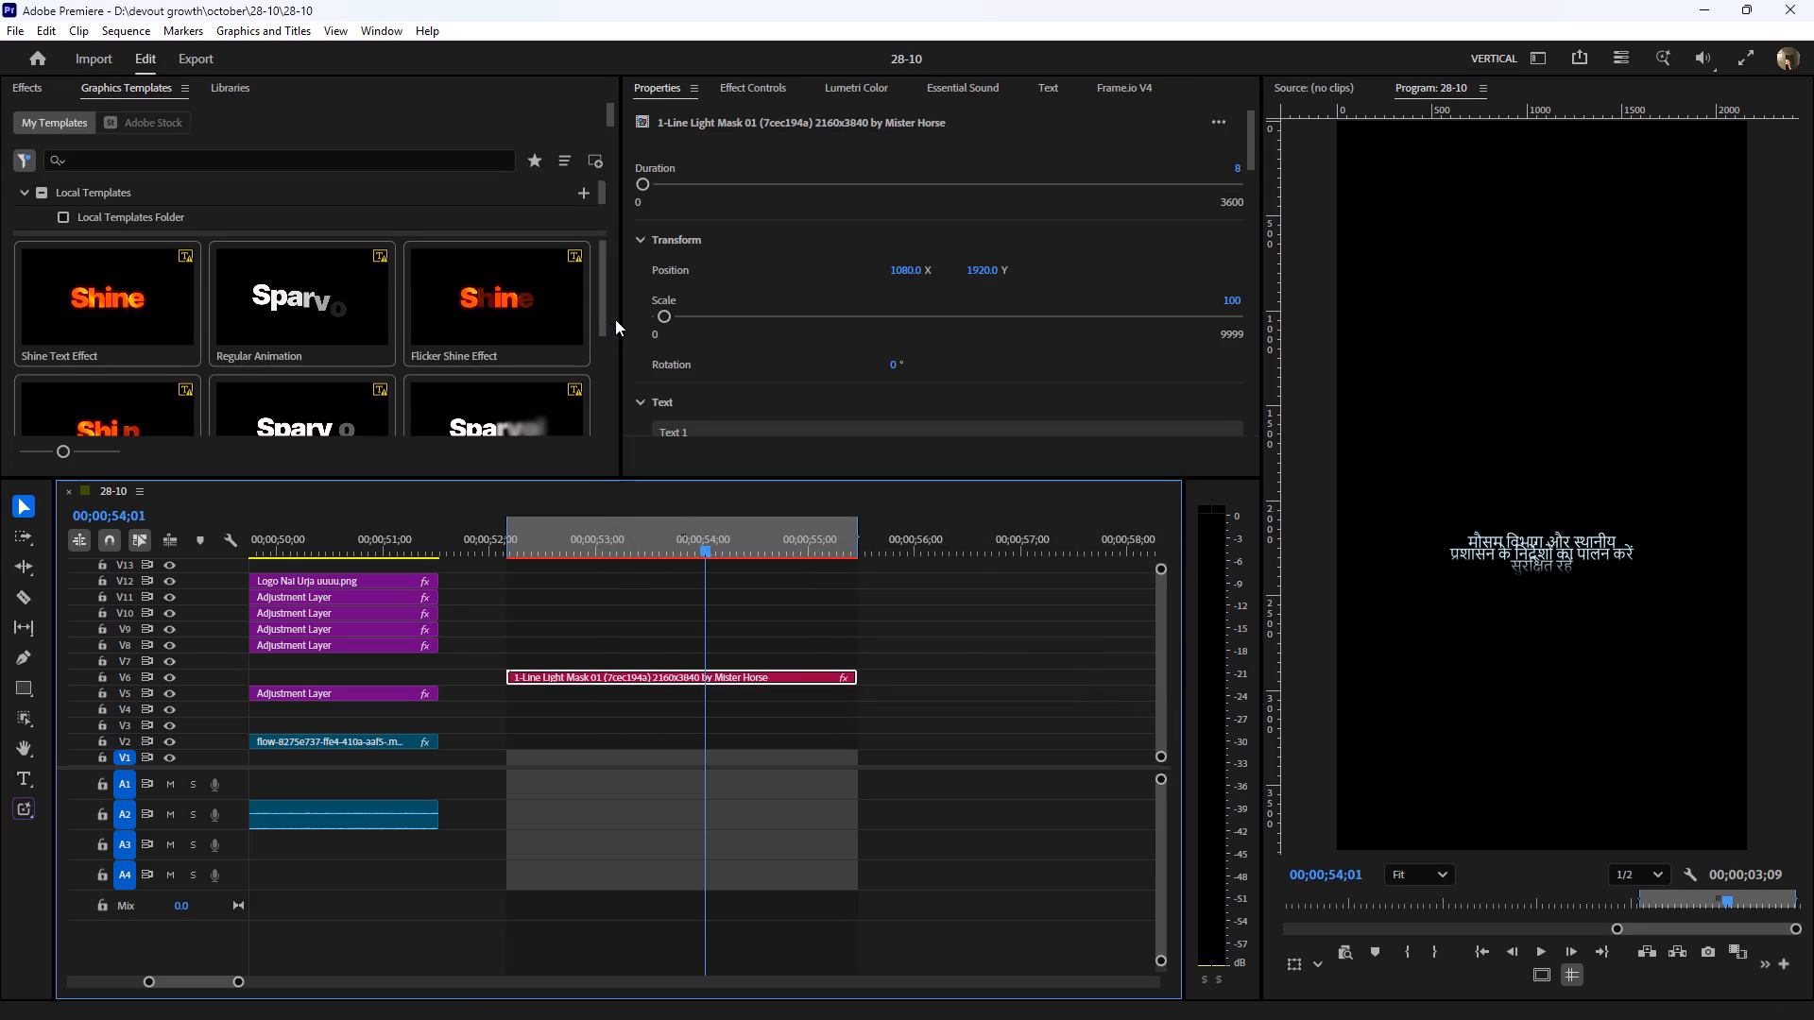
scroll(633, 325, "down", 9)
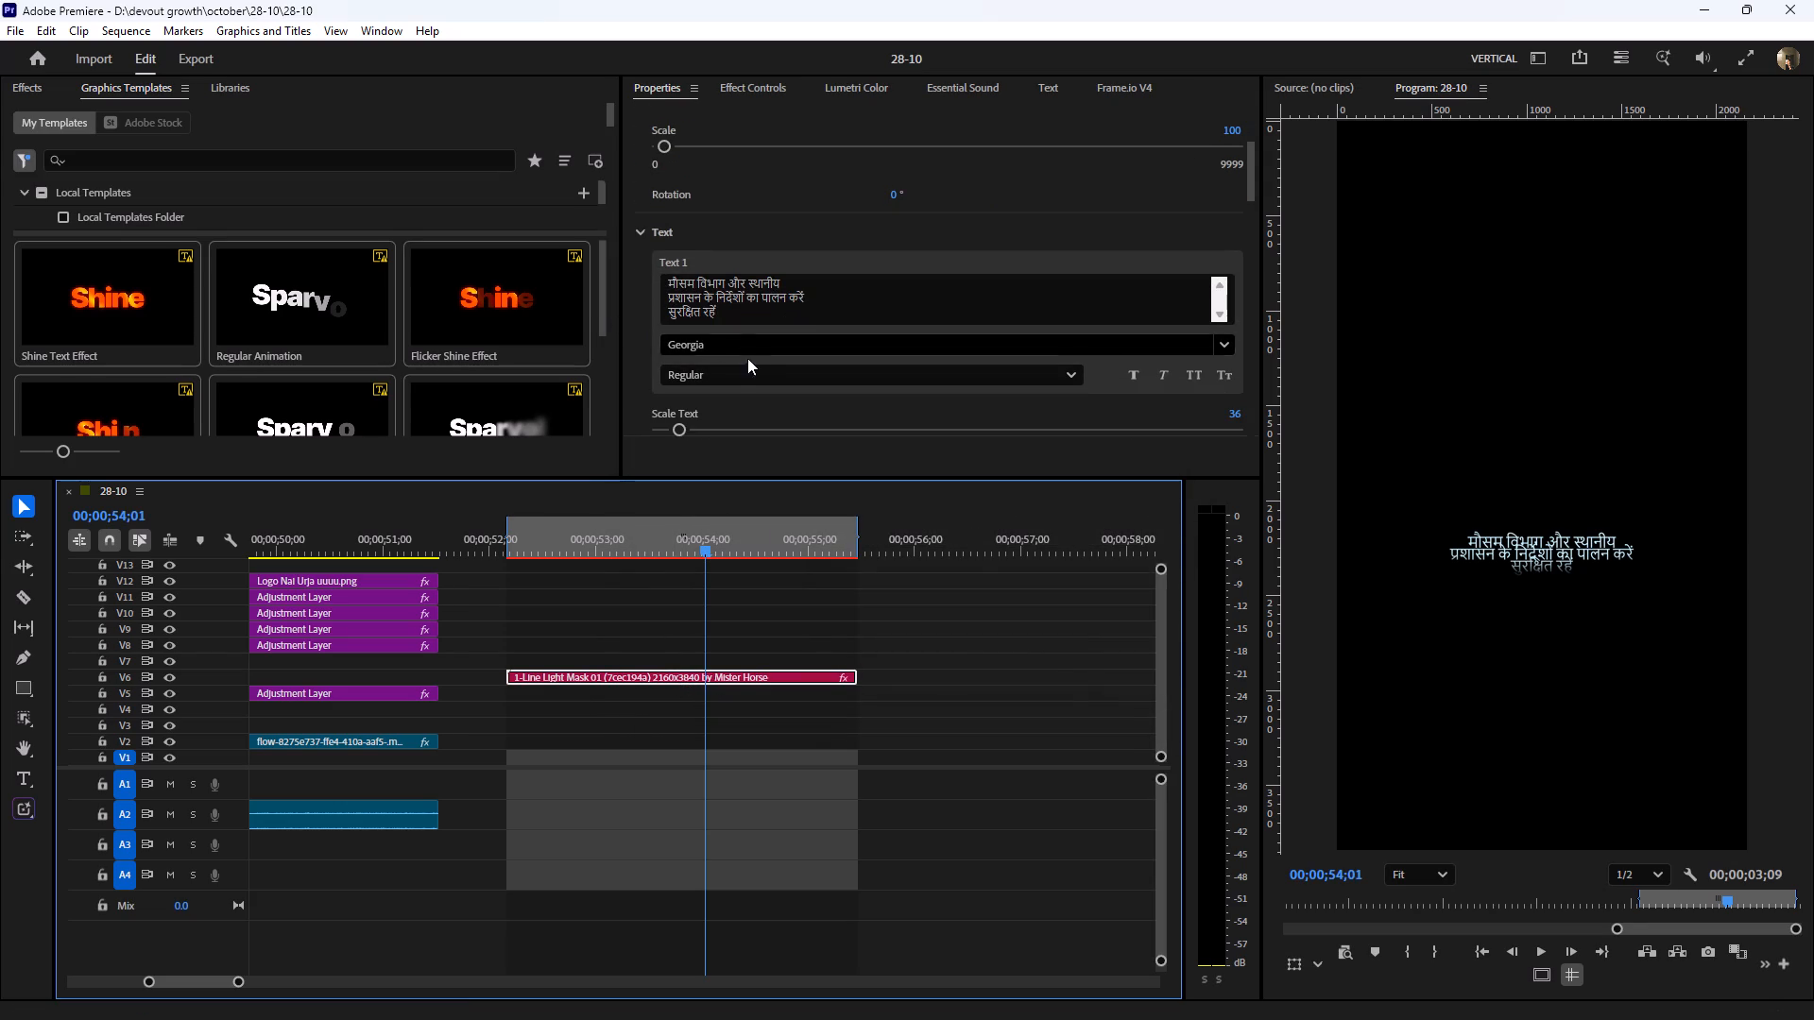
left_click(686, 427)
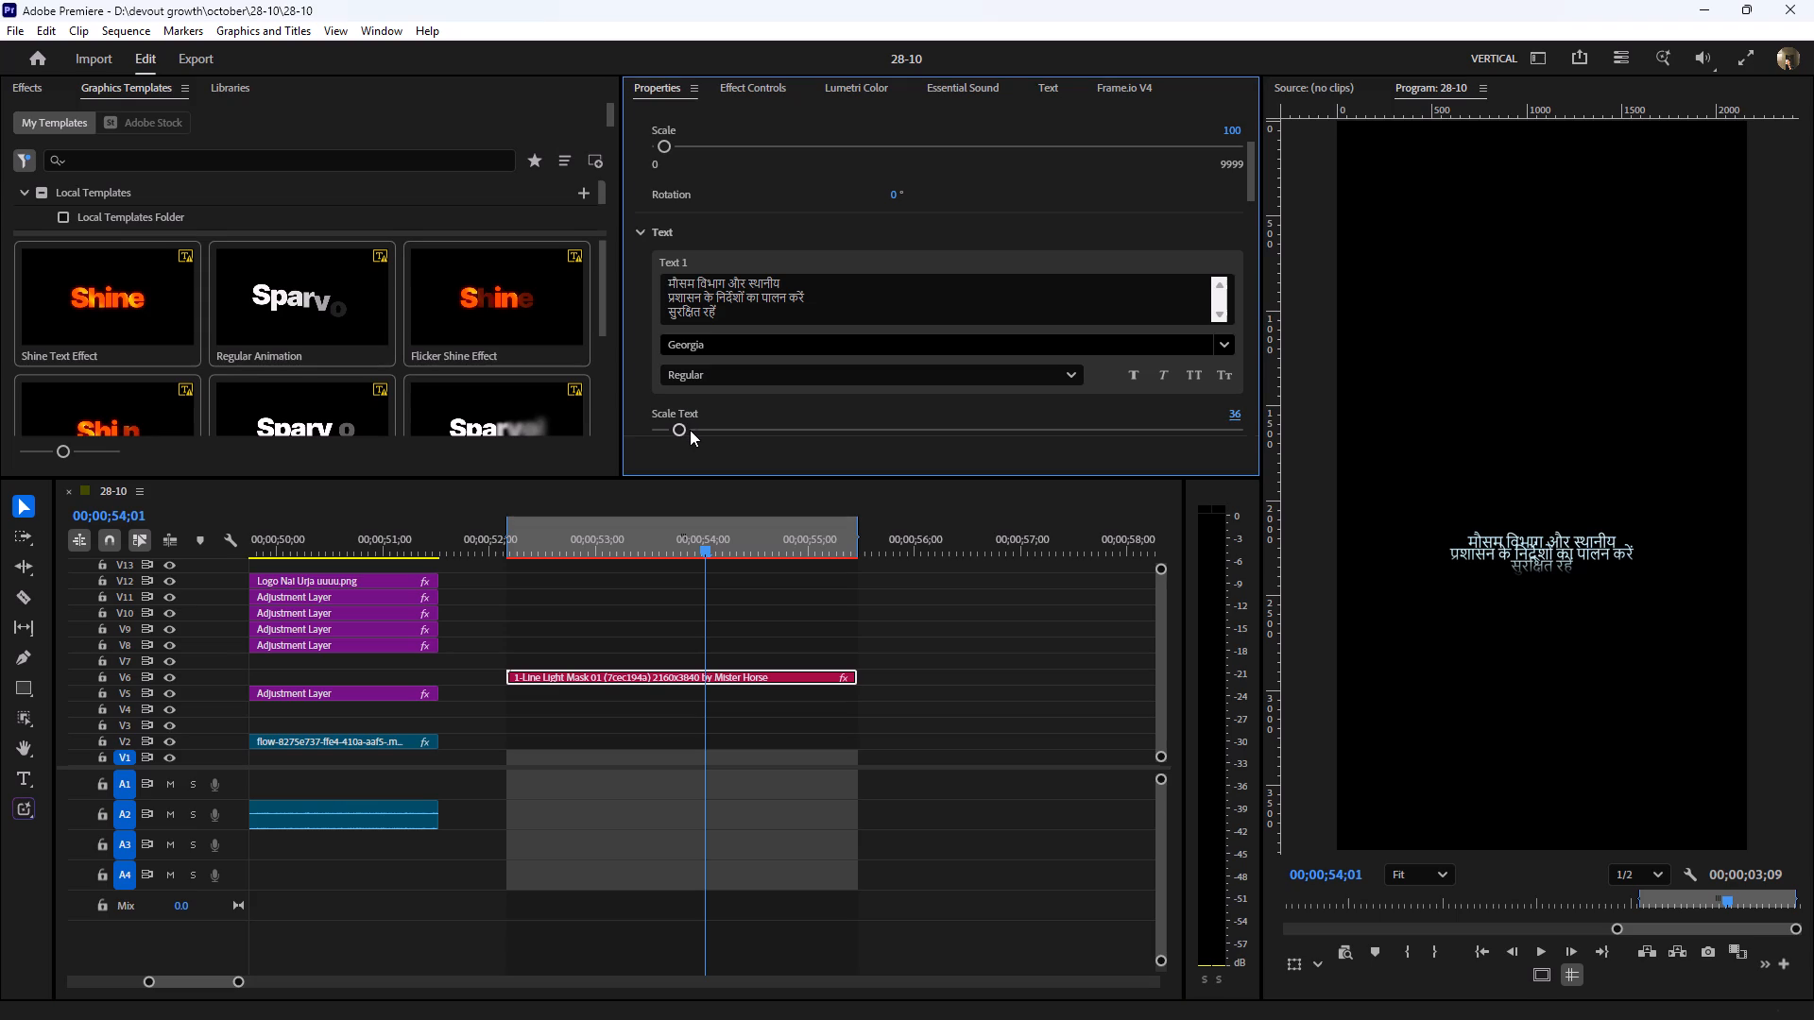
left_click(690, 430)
Examine the title's colour, animation, mask and transform settings in its properties and effect controls.
scroll(636, 371, "down", 13)
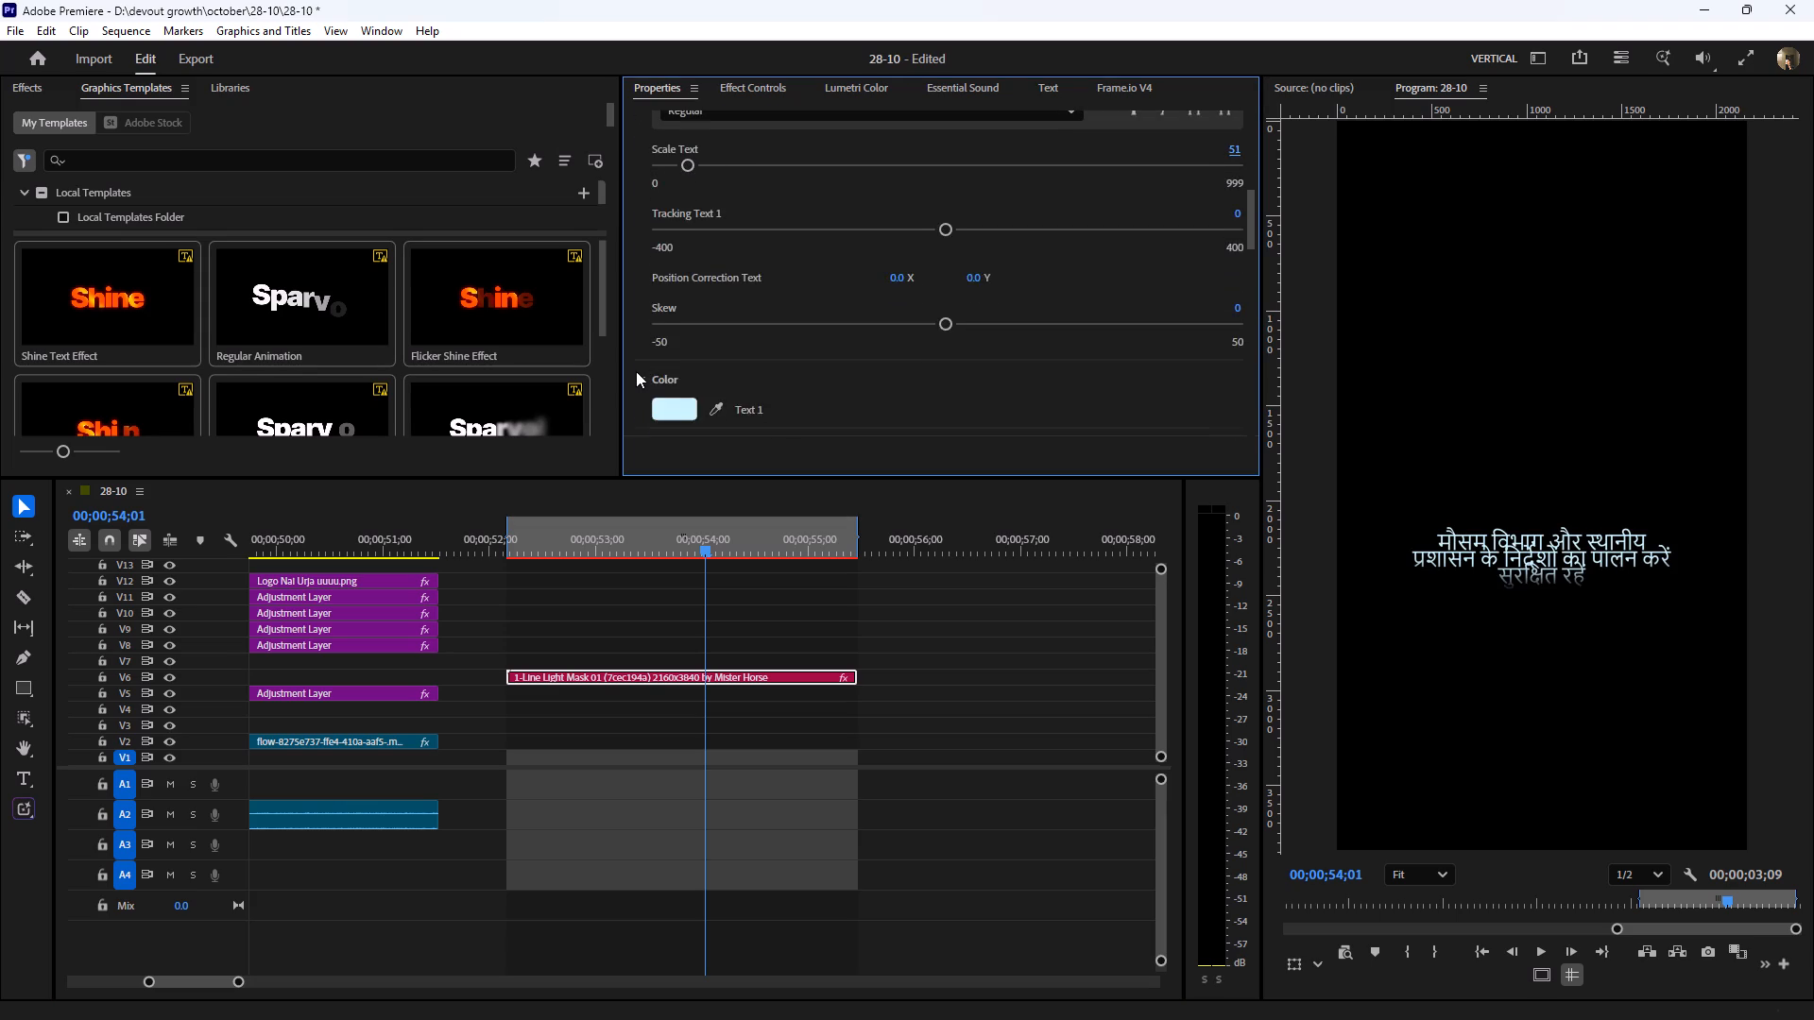
scroll(636, 371, "down", 18)
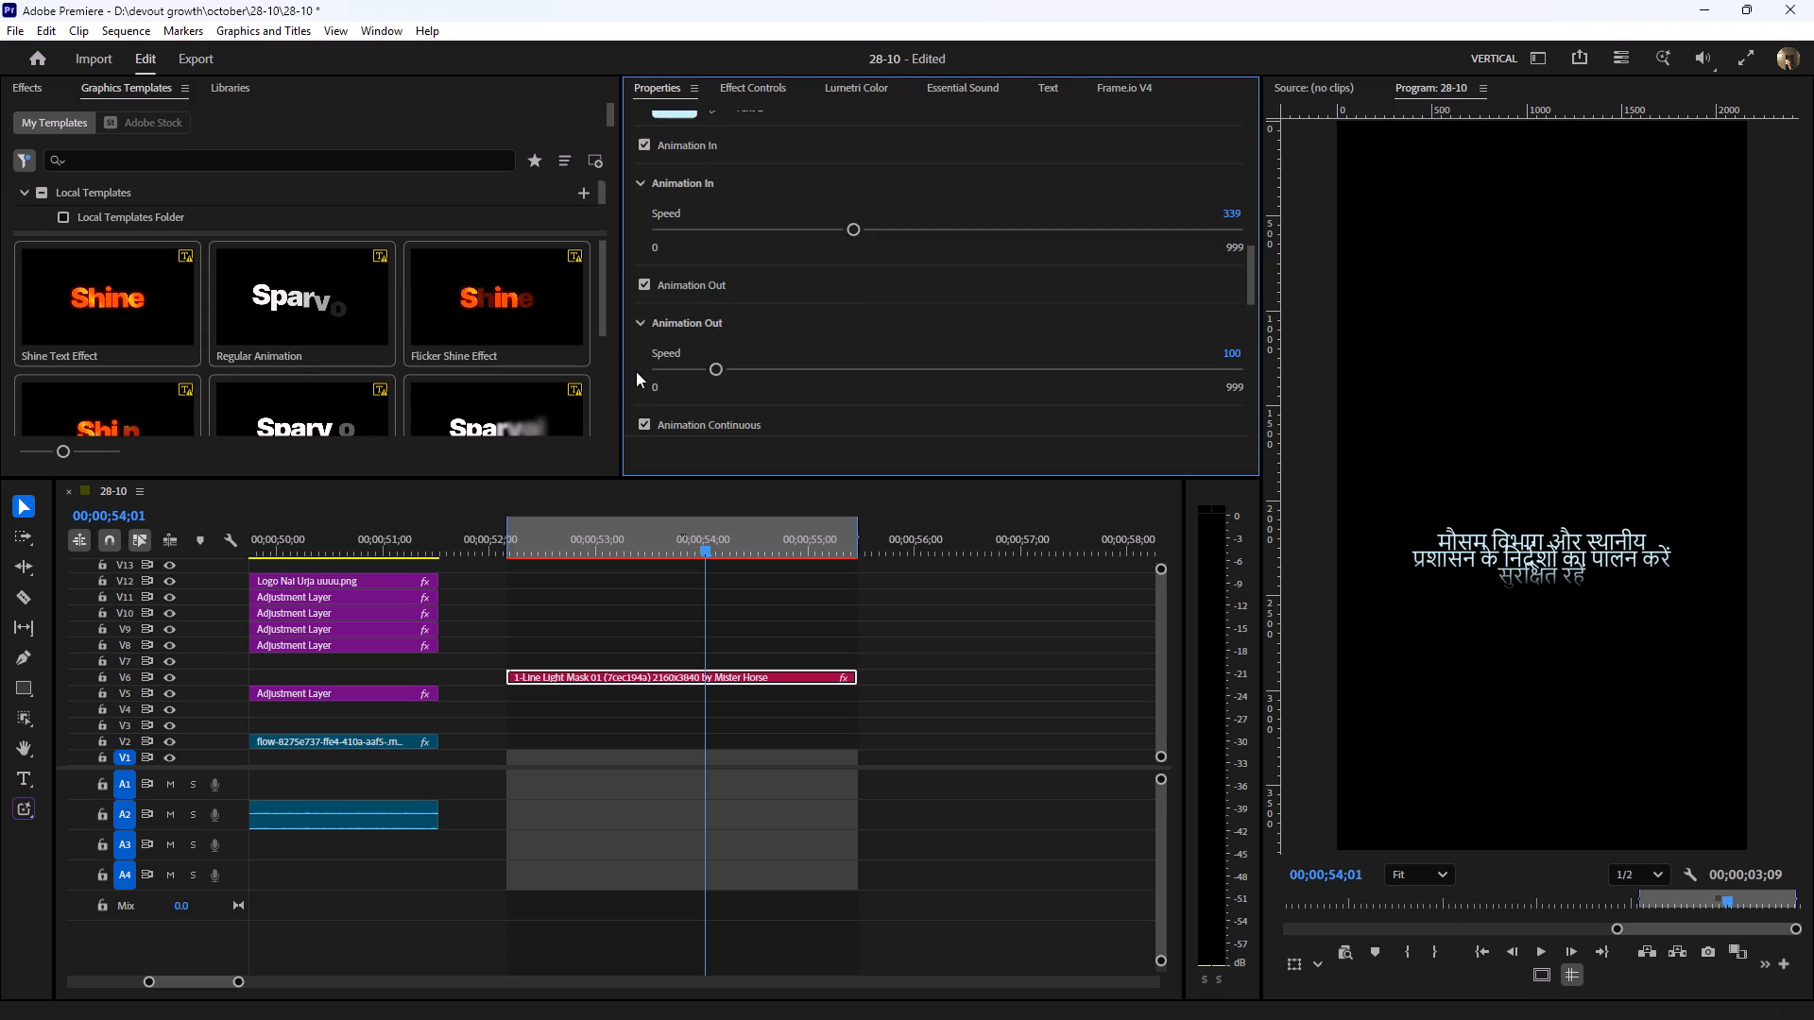
scroll(636, 371, "down", 9)
scroll(636, 371, "up", 5)
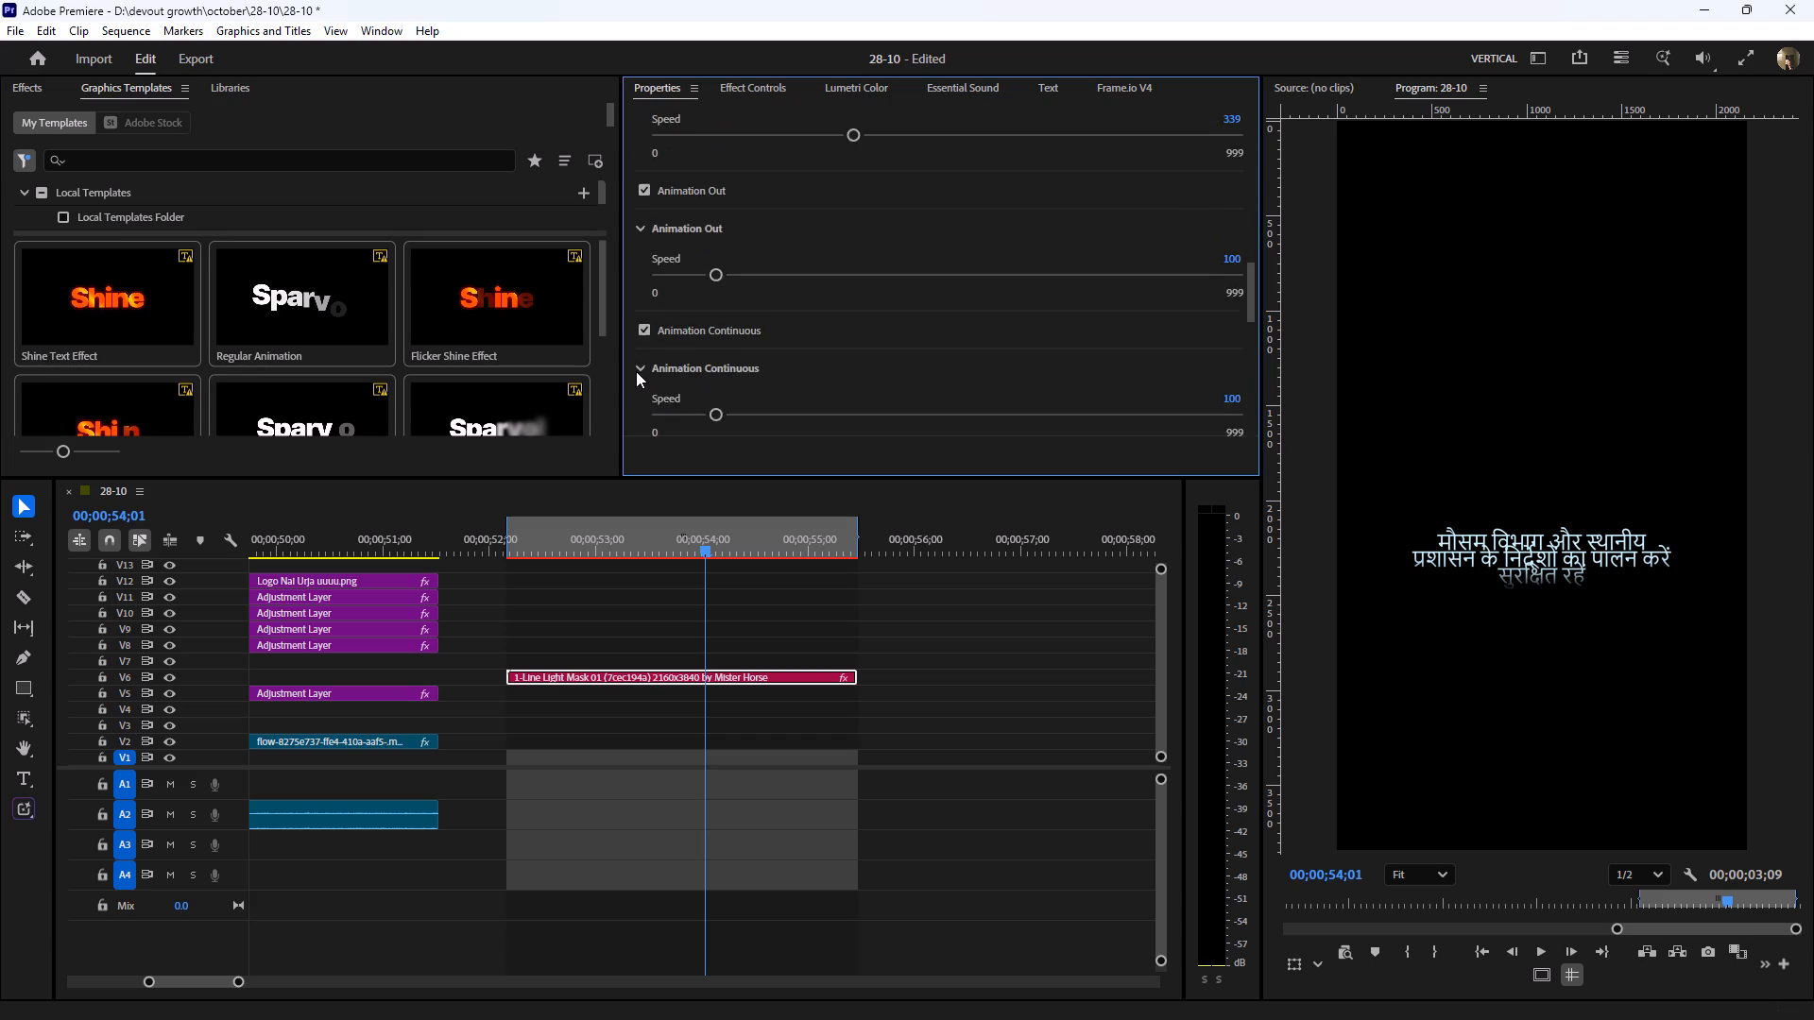
scroll(636, 371, "up", 8)
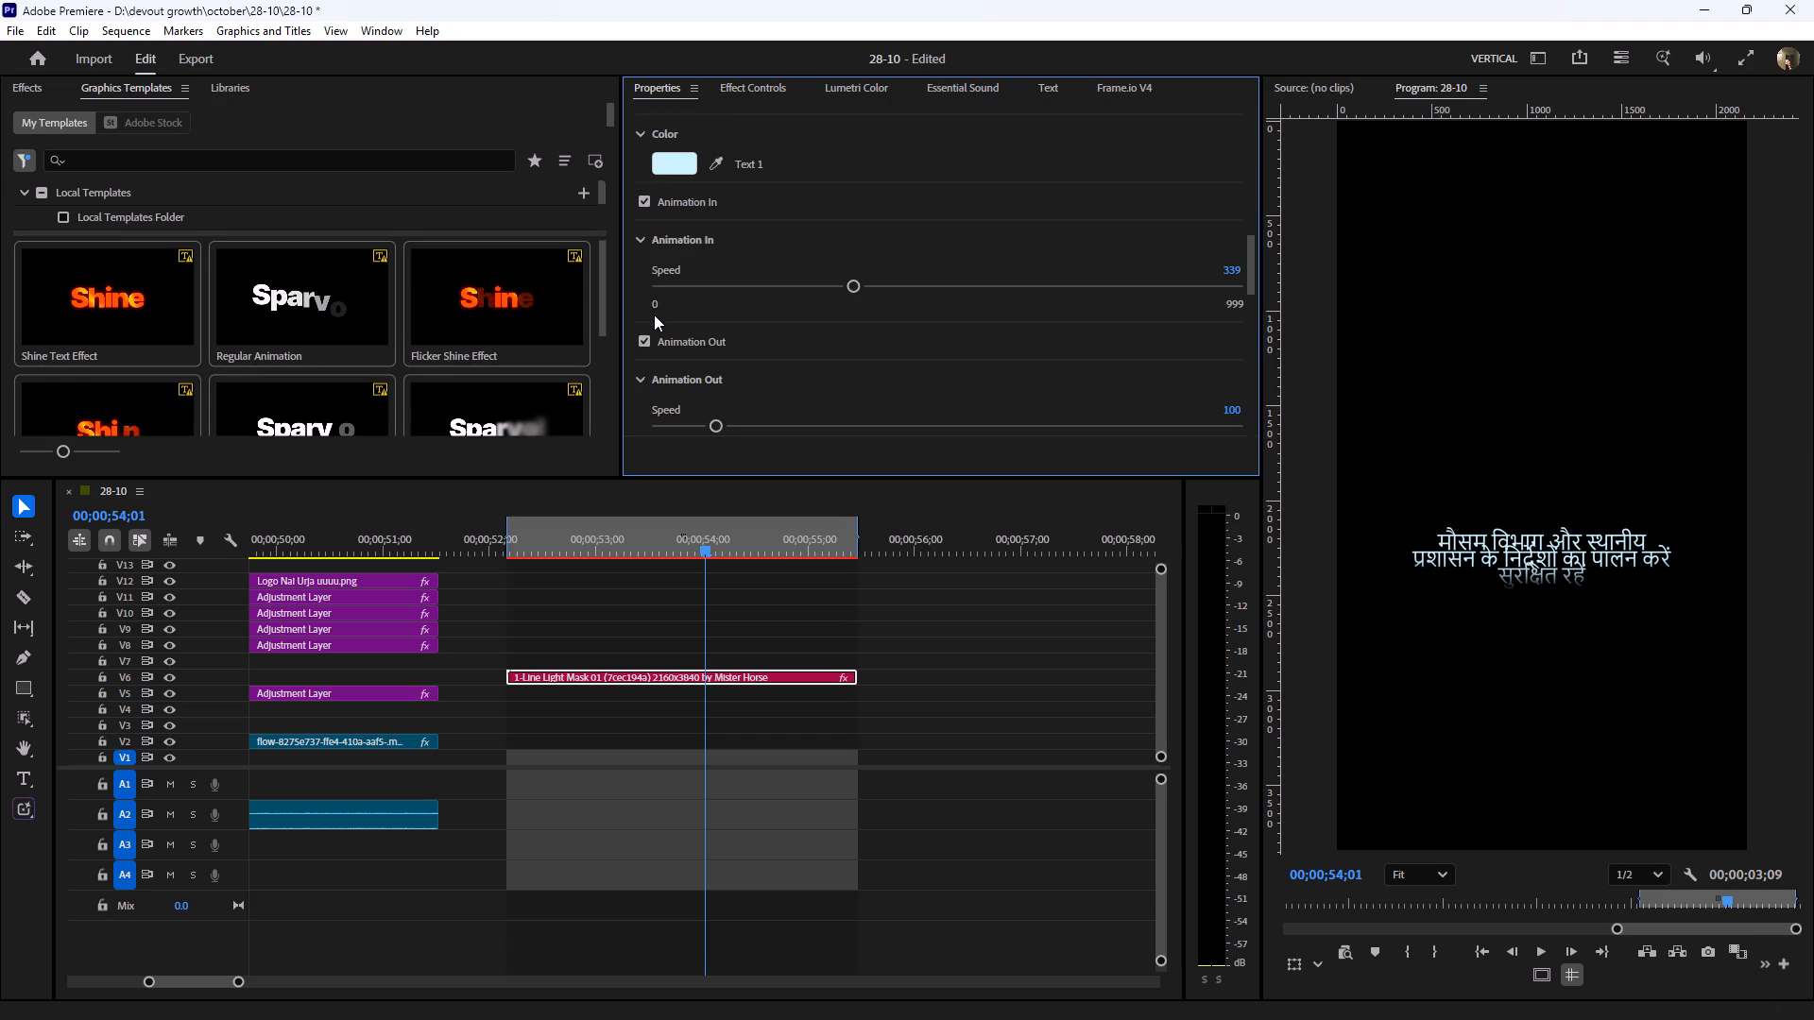
scroll(646, 372, "down", 19)
scroll(646, 372, "down", 15)
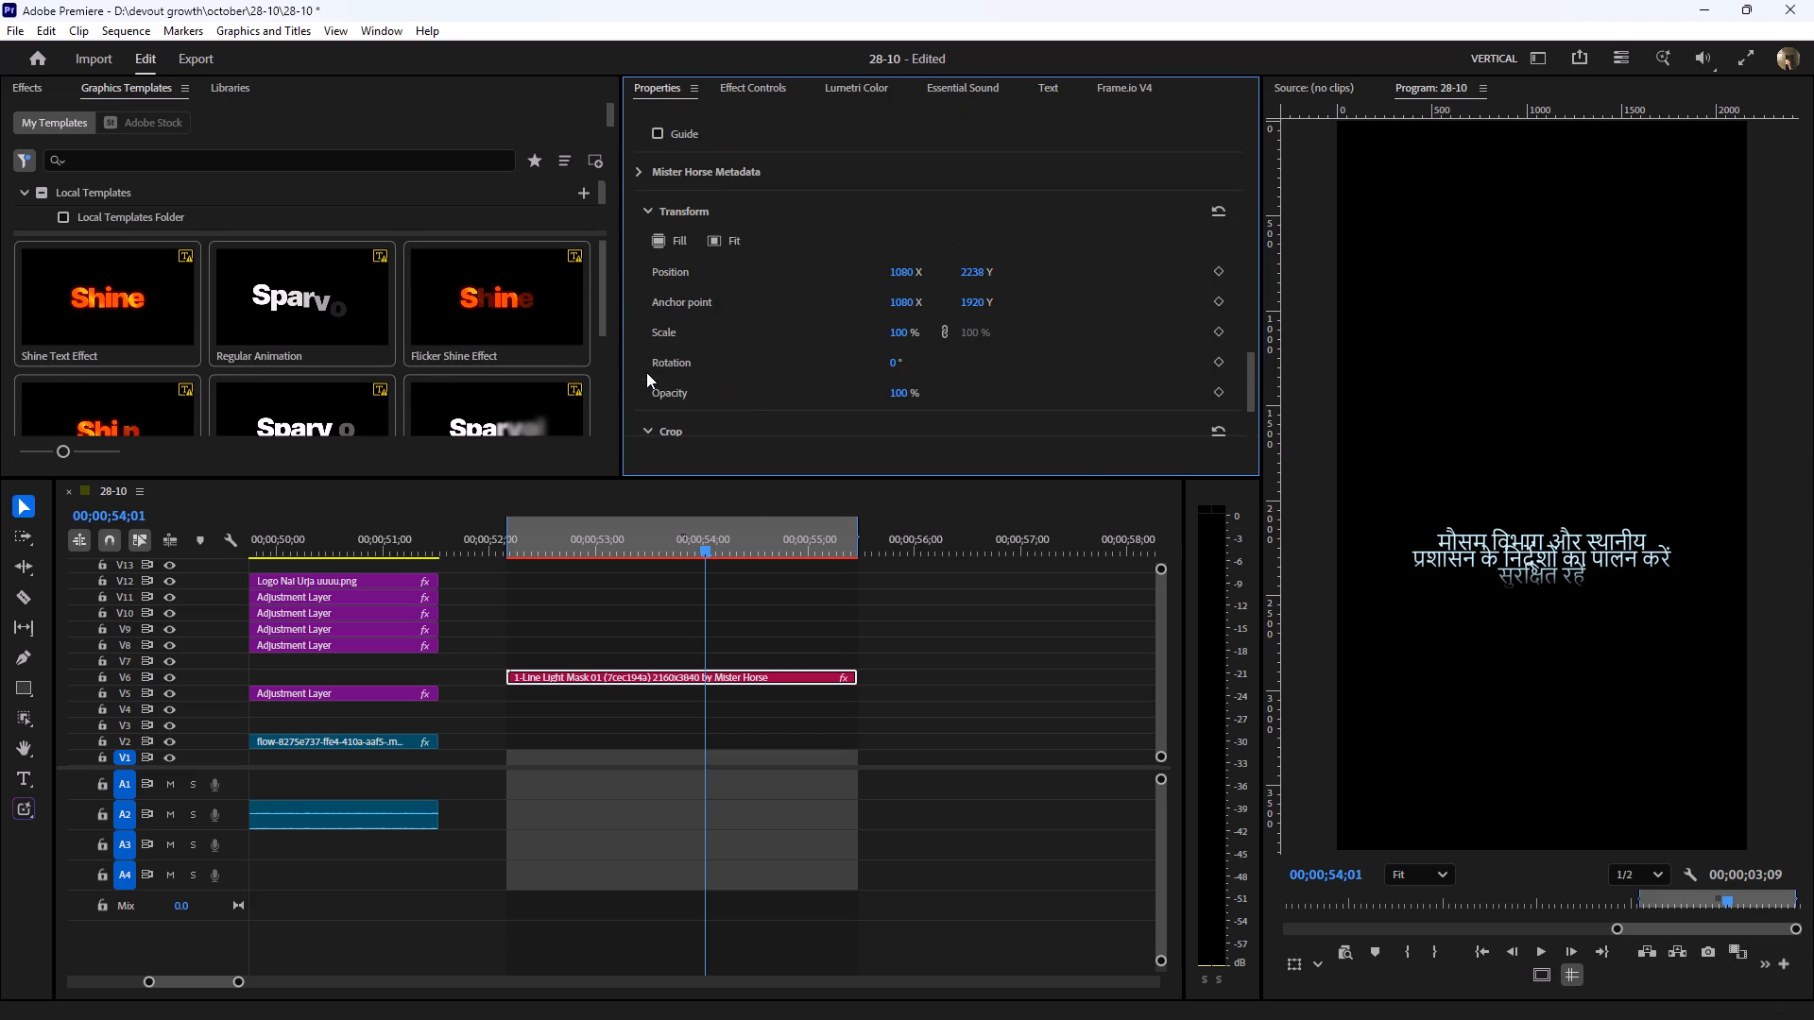
left_click(745, 91)
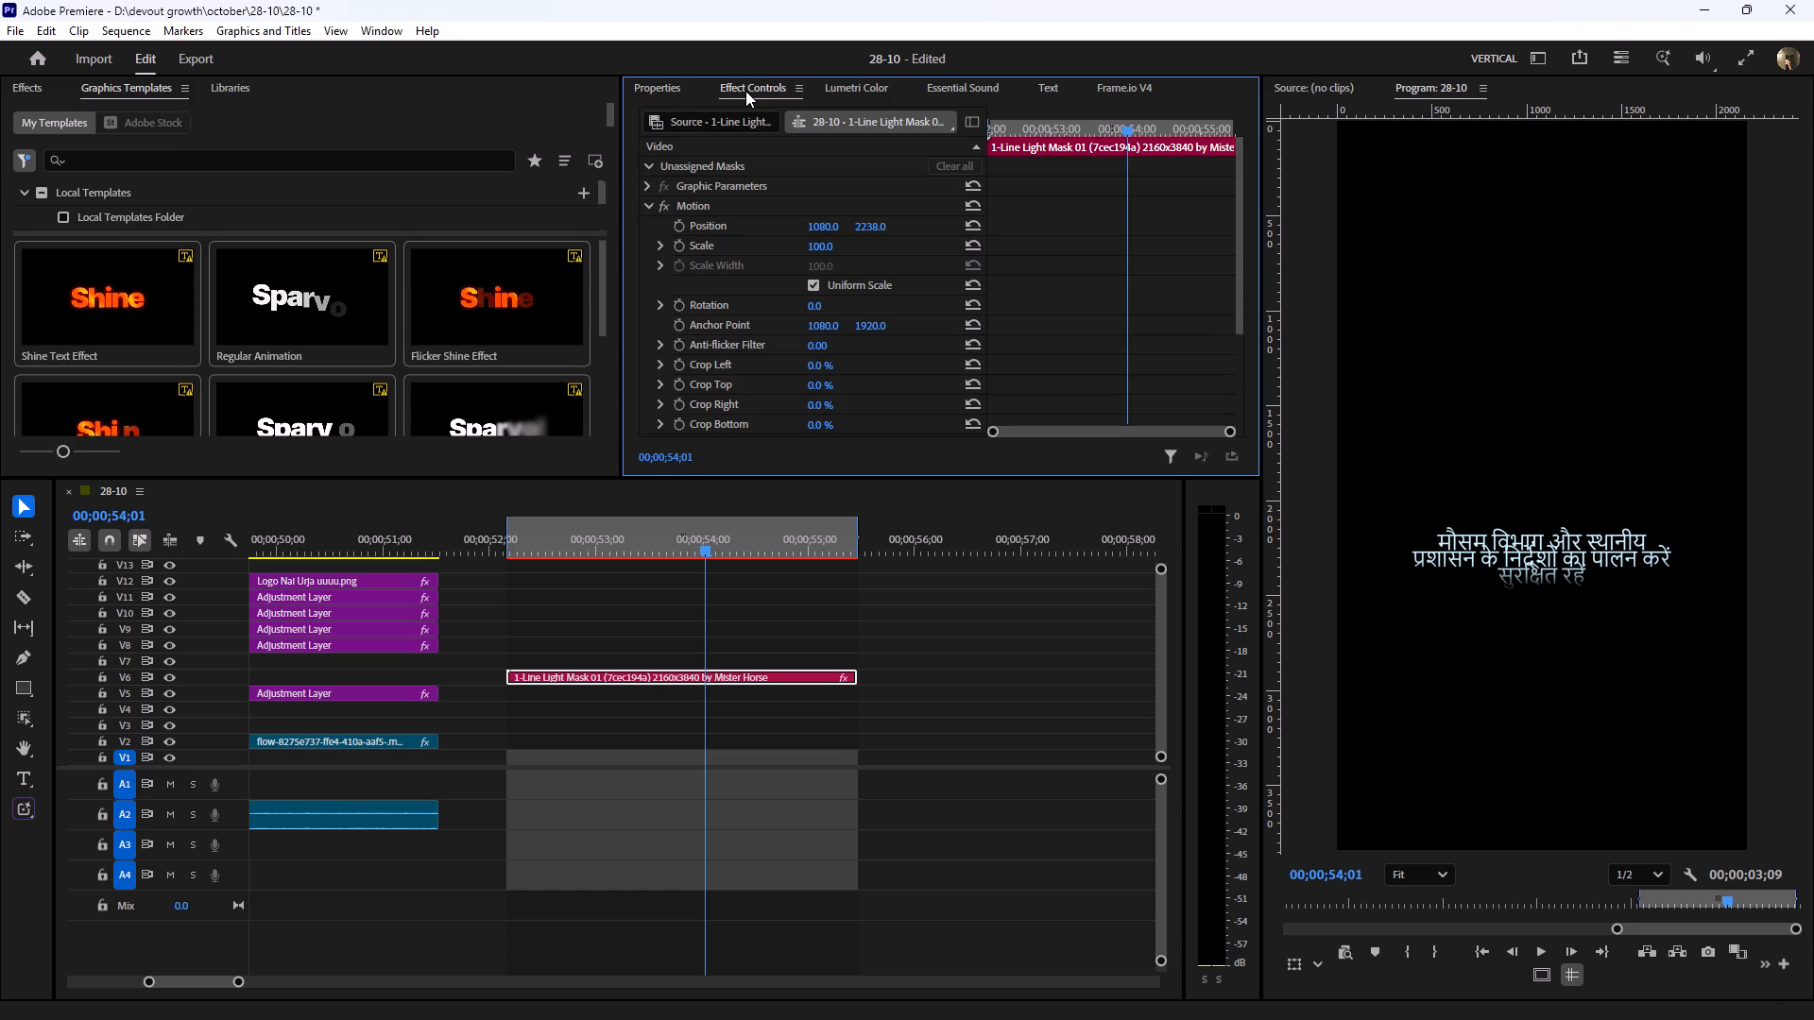
left_click(664, 91)
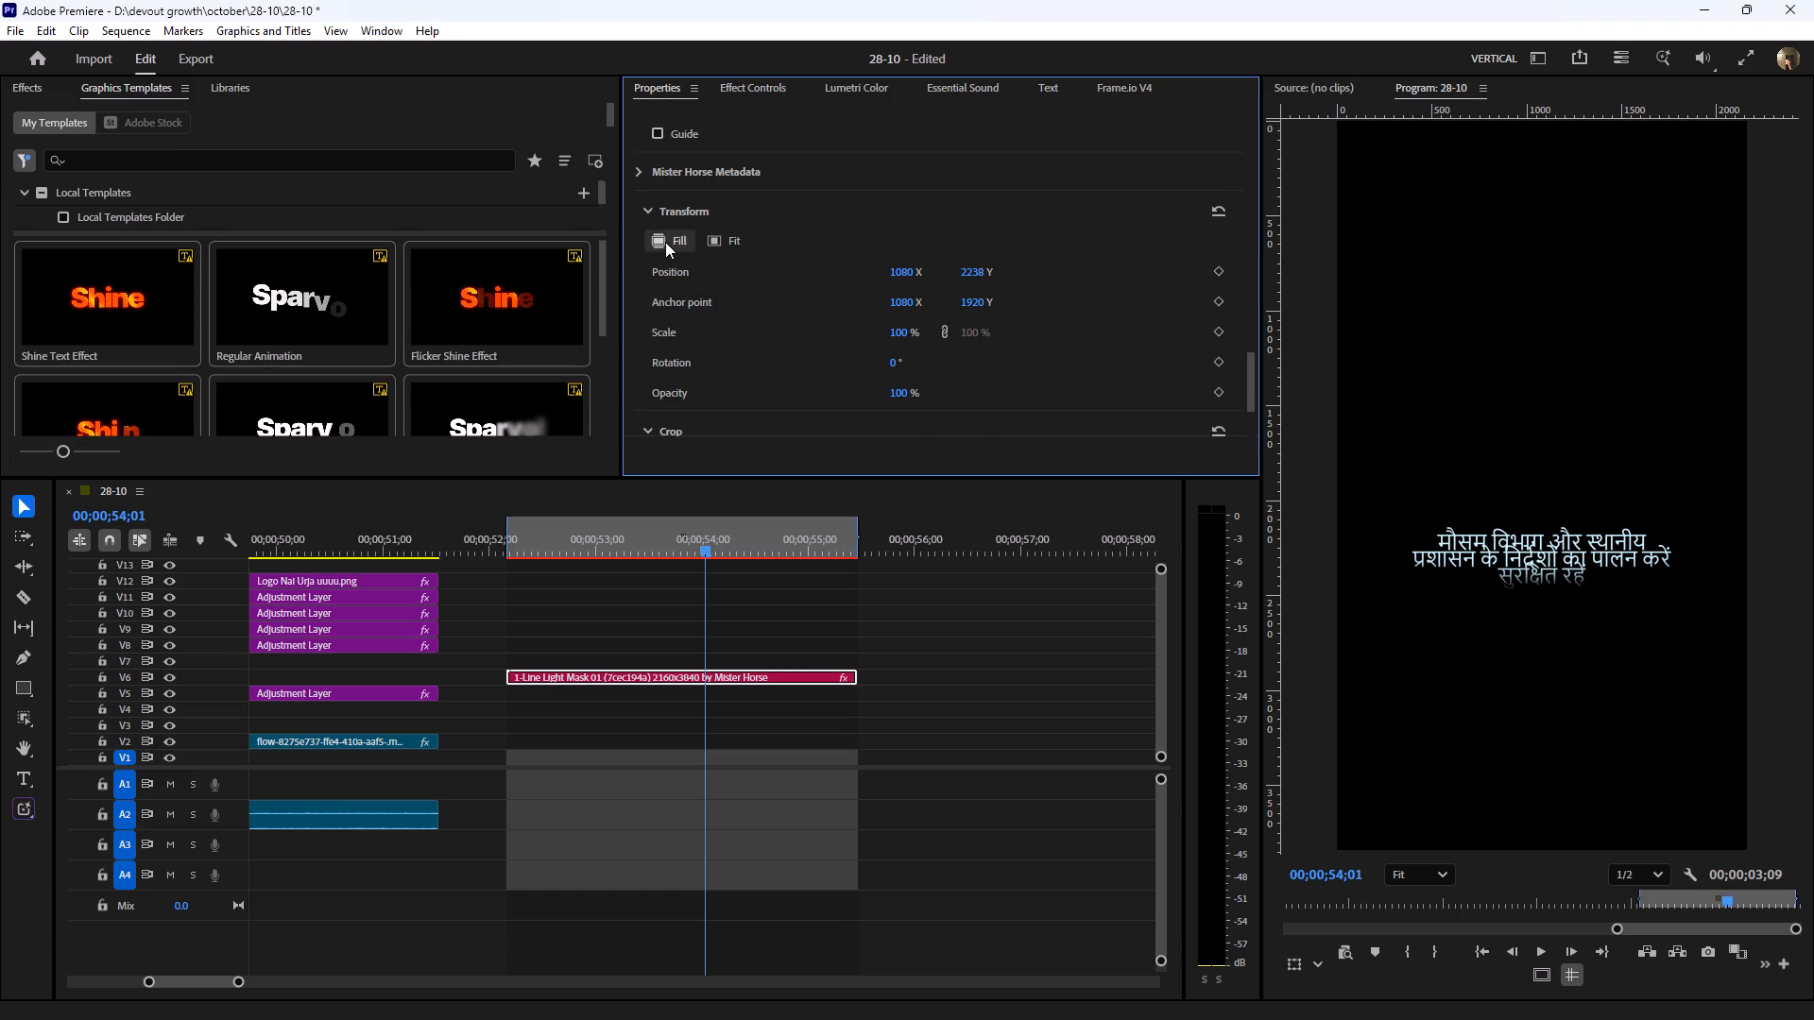
scroll(666, 243, "up", 14)
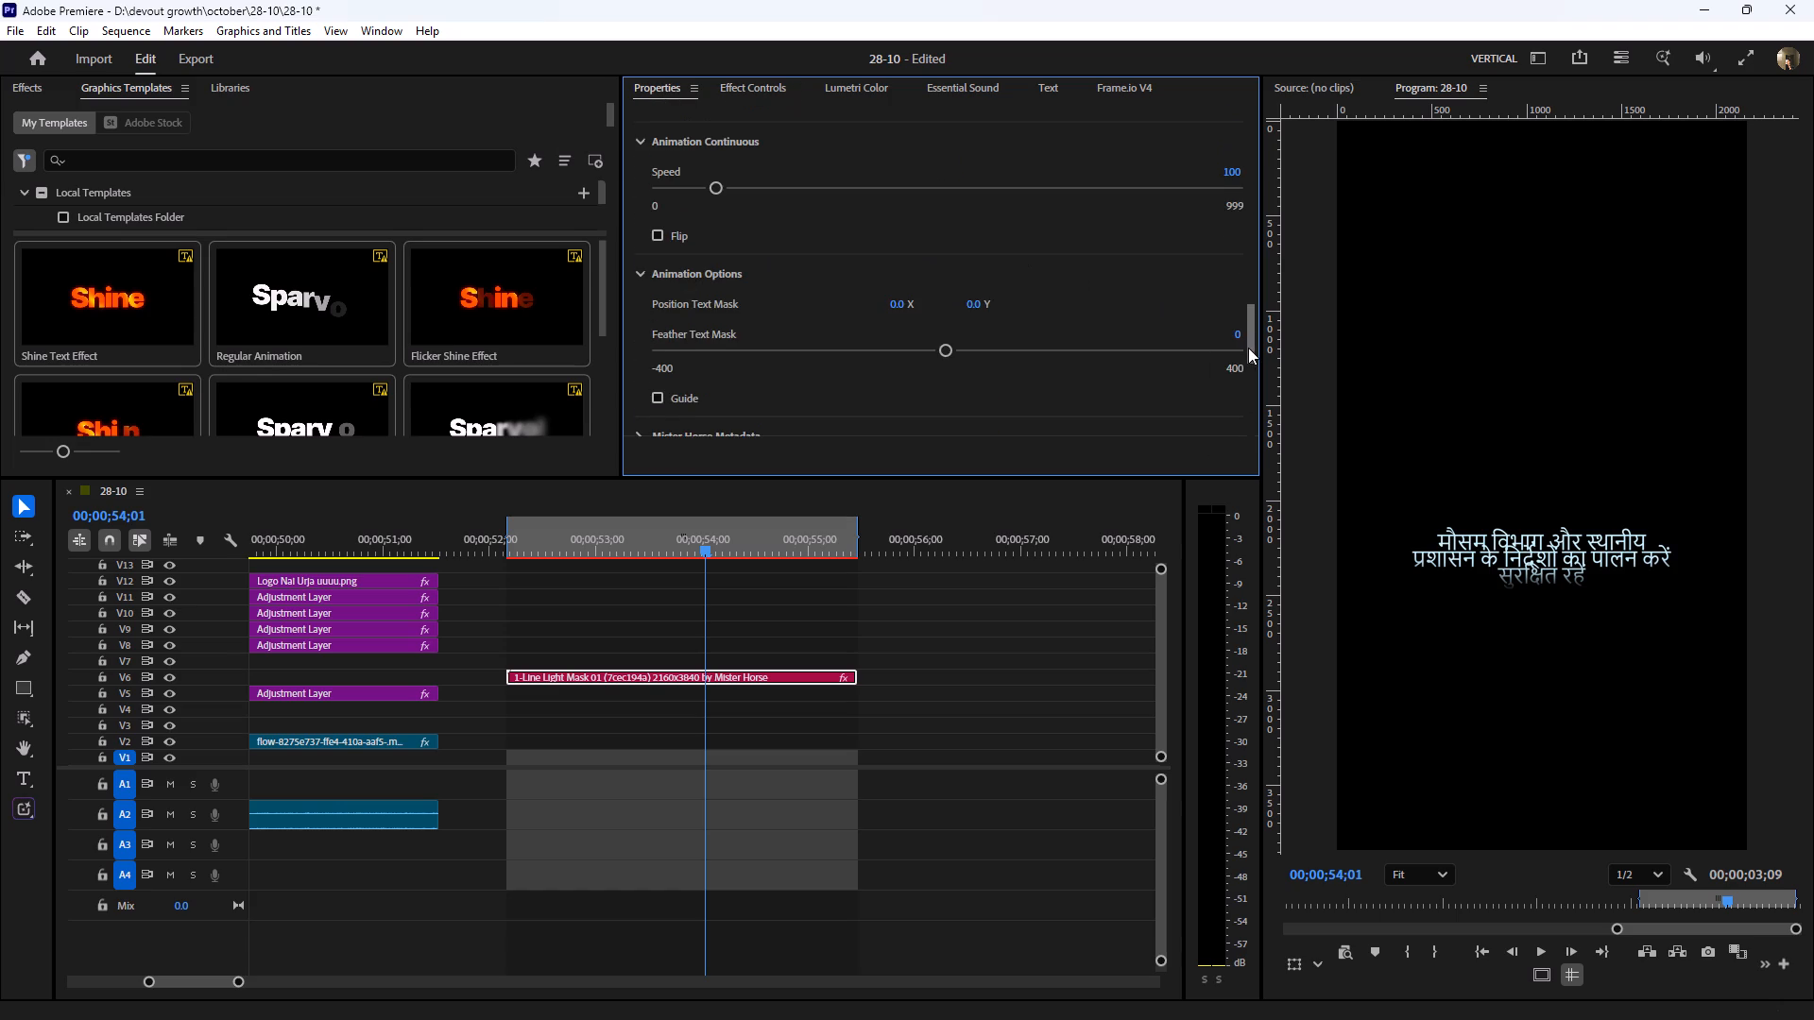
Change the title's font to Mukta Bold.
left_click_drag(1248, 348, 1256, 208)
left_click(882, 225)
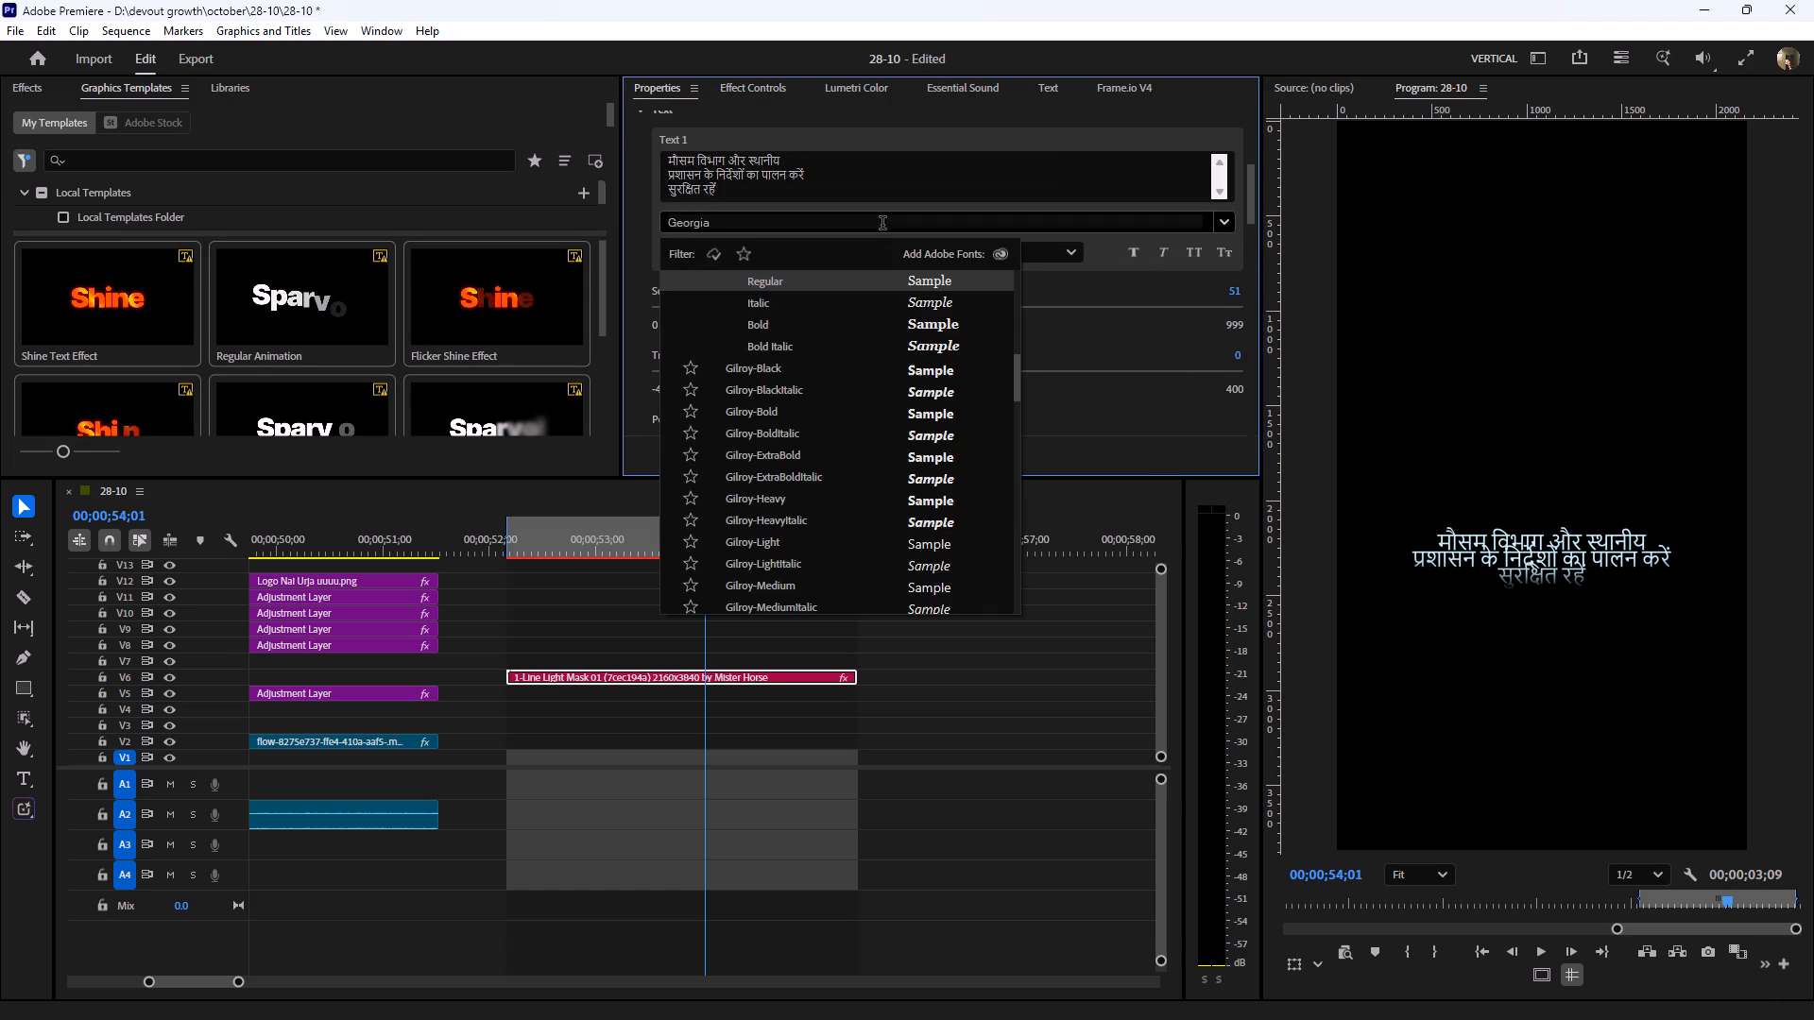
key("m")
type("uk")
left_click(778, 386)
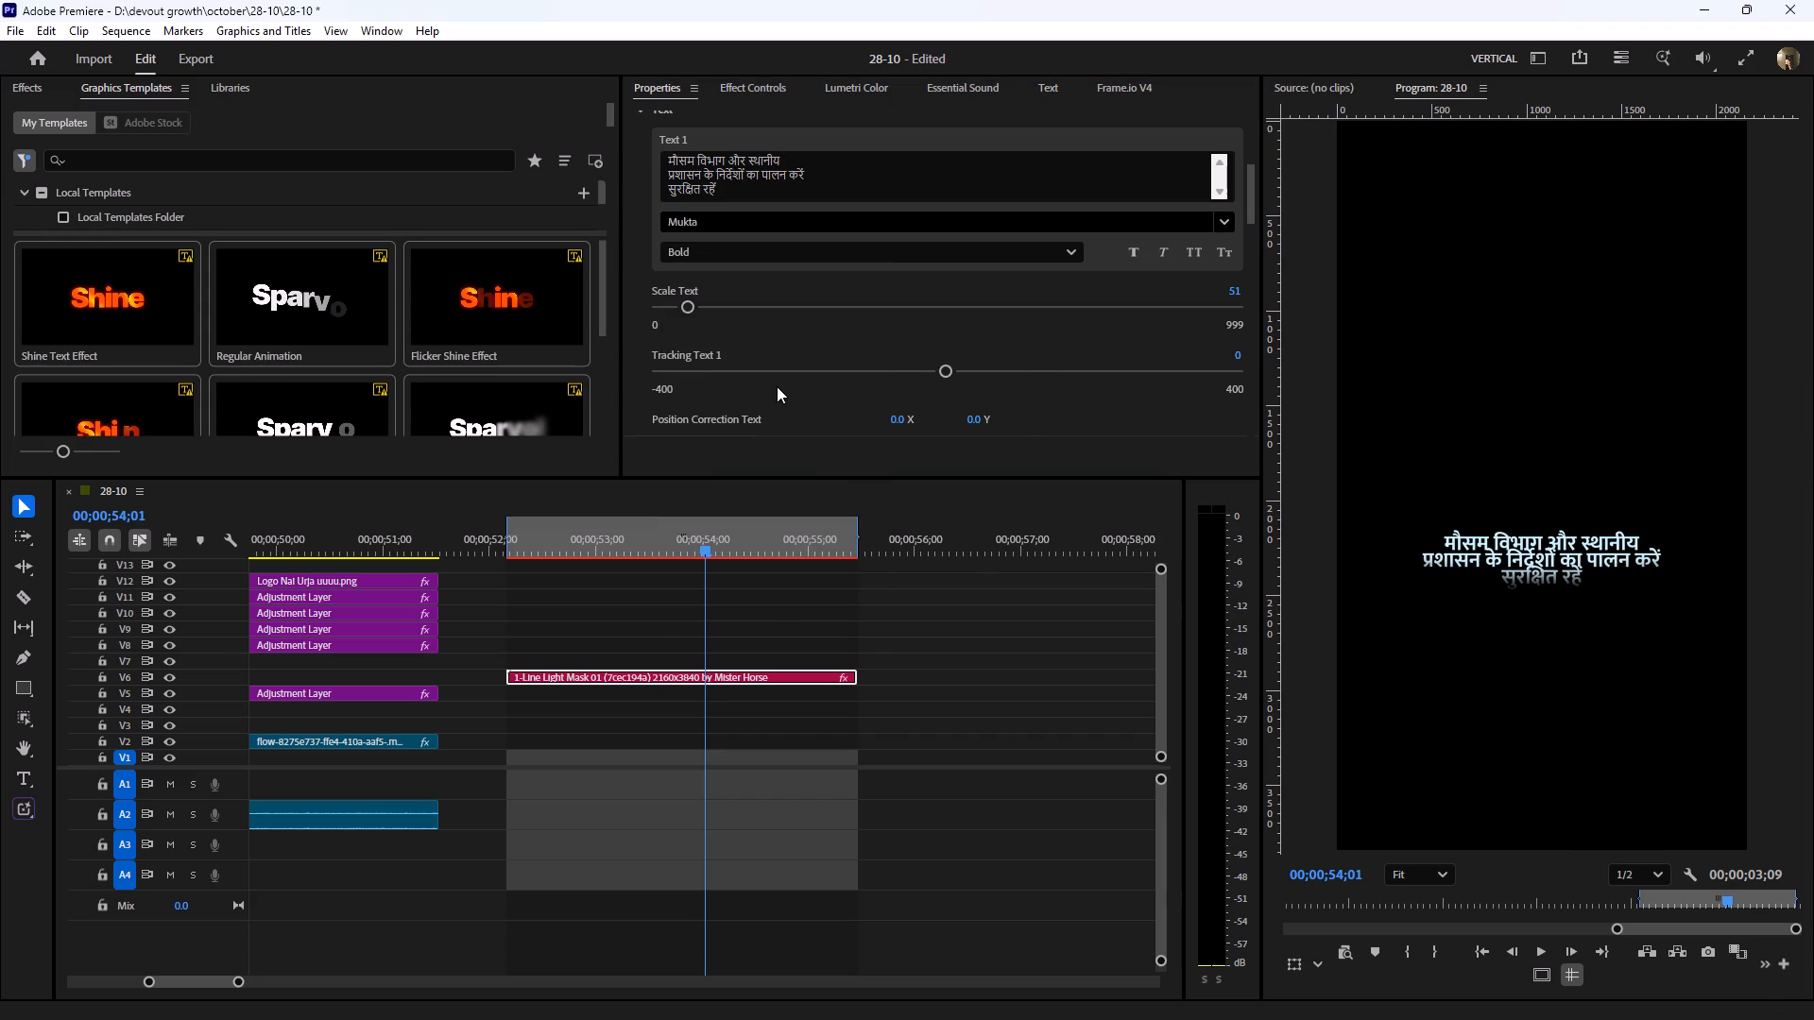
Enlarge the title's Scale Text to 61.
left_click(687, 303)
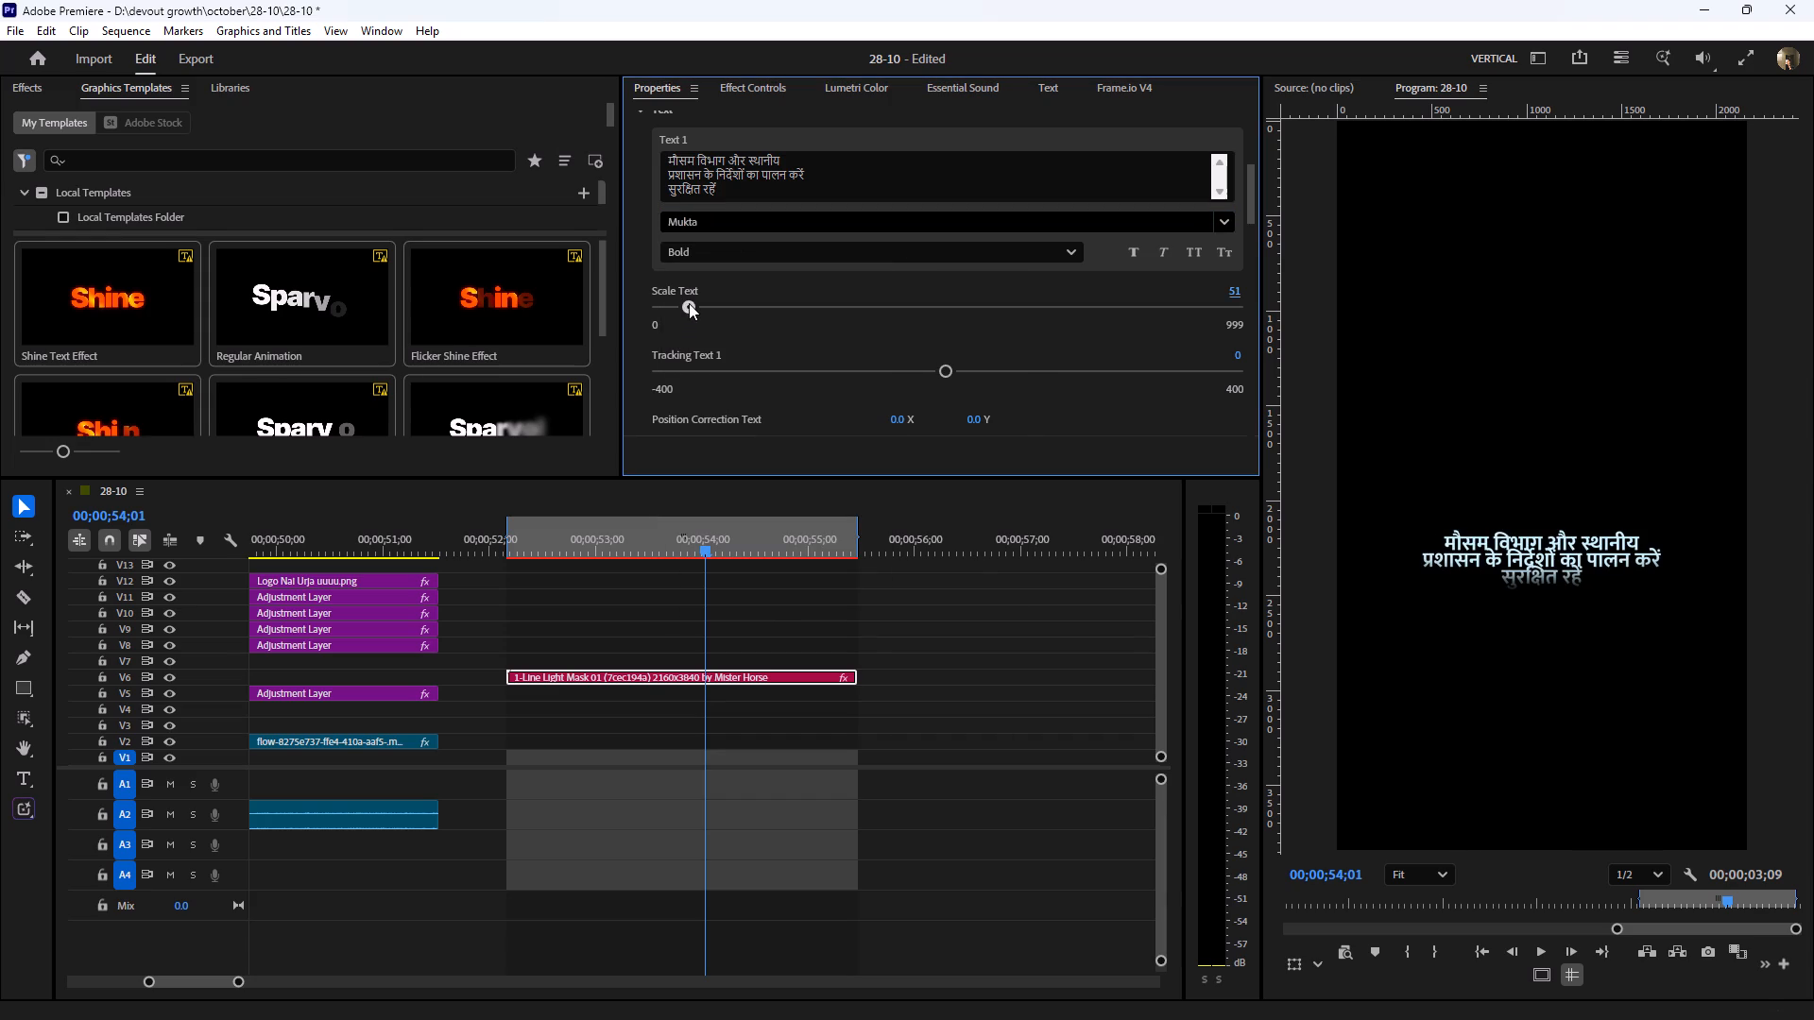
left_click(690, 303)
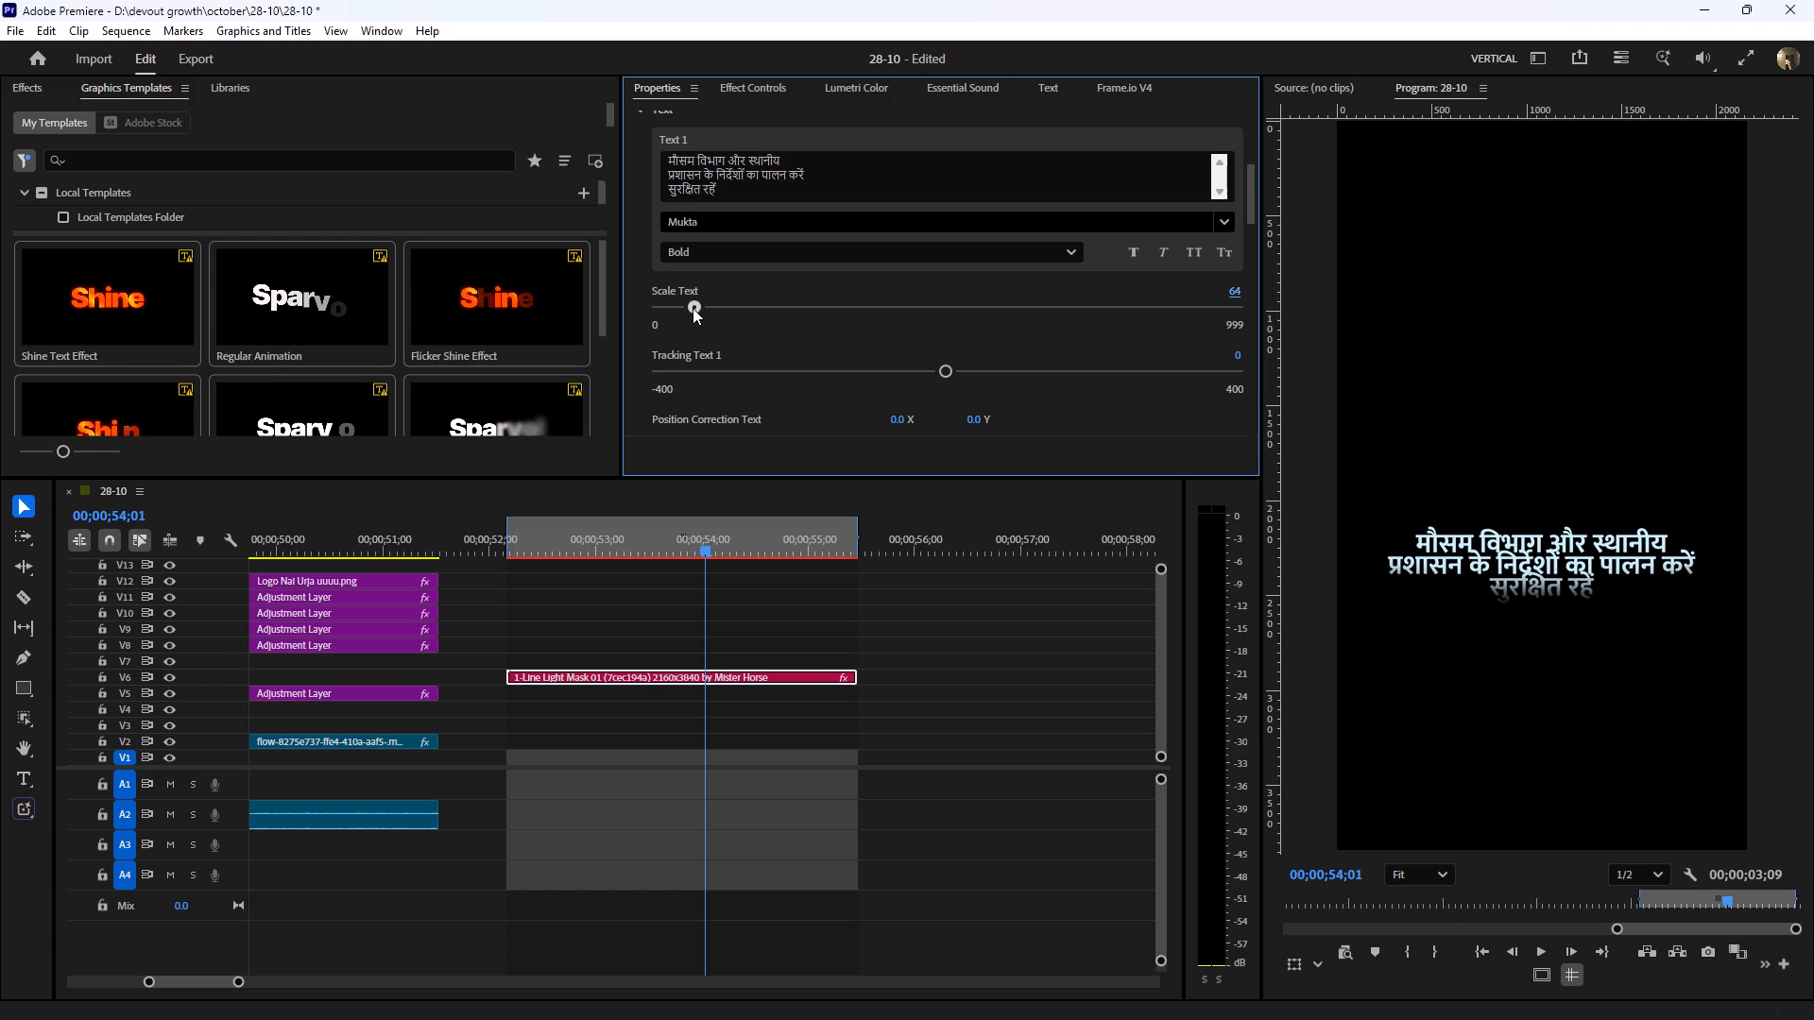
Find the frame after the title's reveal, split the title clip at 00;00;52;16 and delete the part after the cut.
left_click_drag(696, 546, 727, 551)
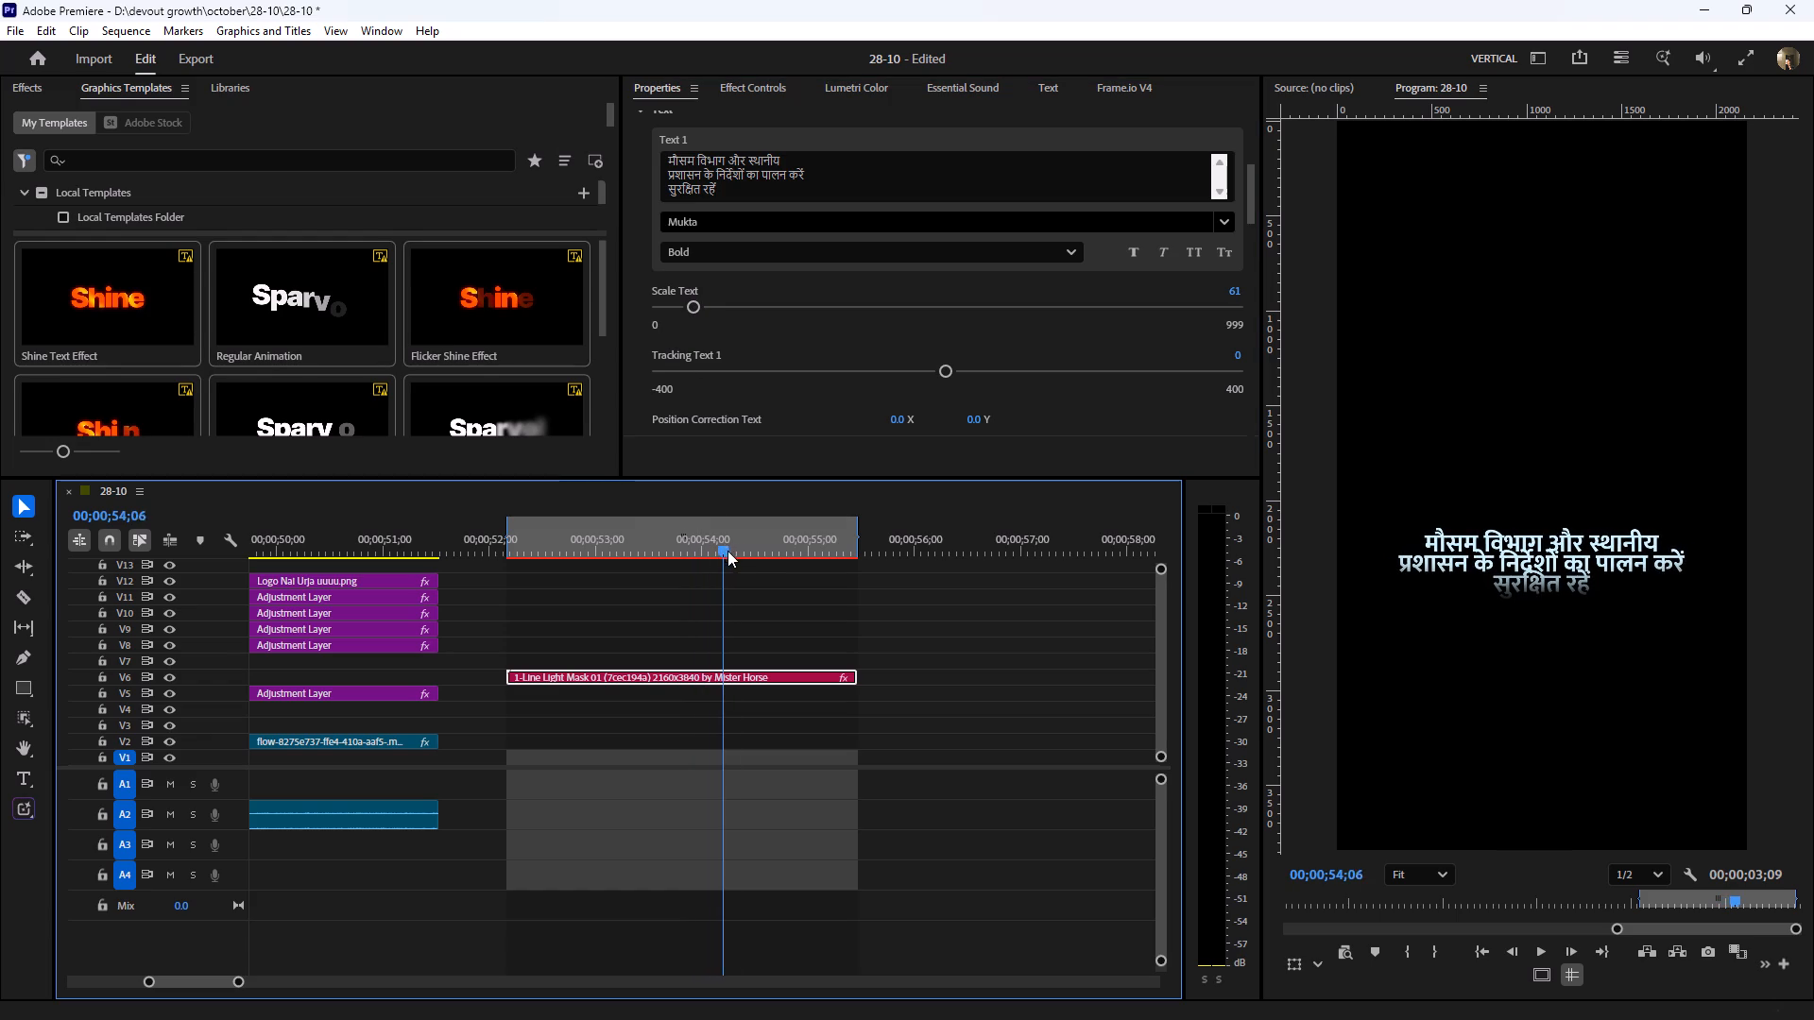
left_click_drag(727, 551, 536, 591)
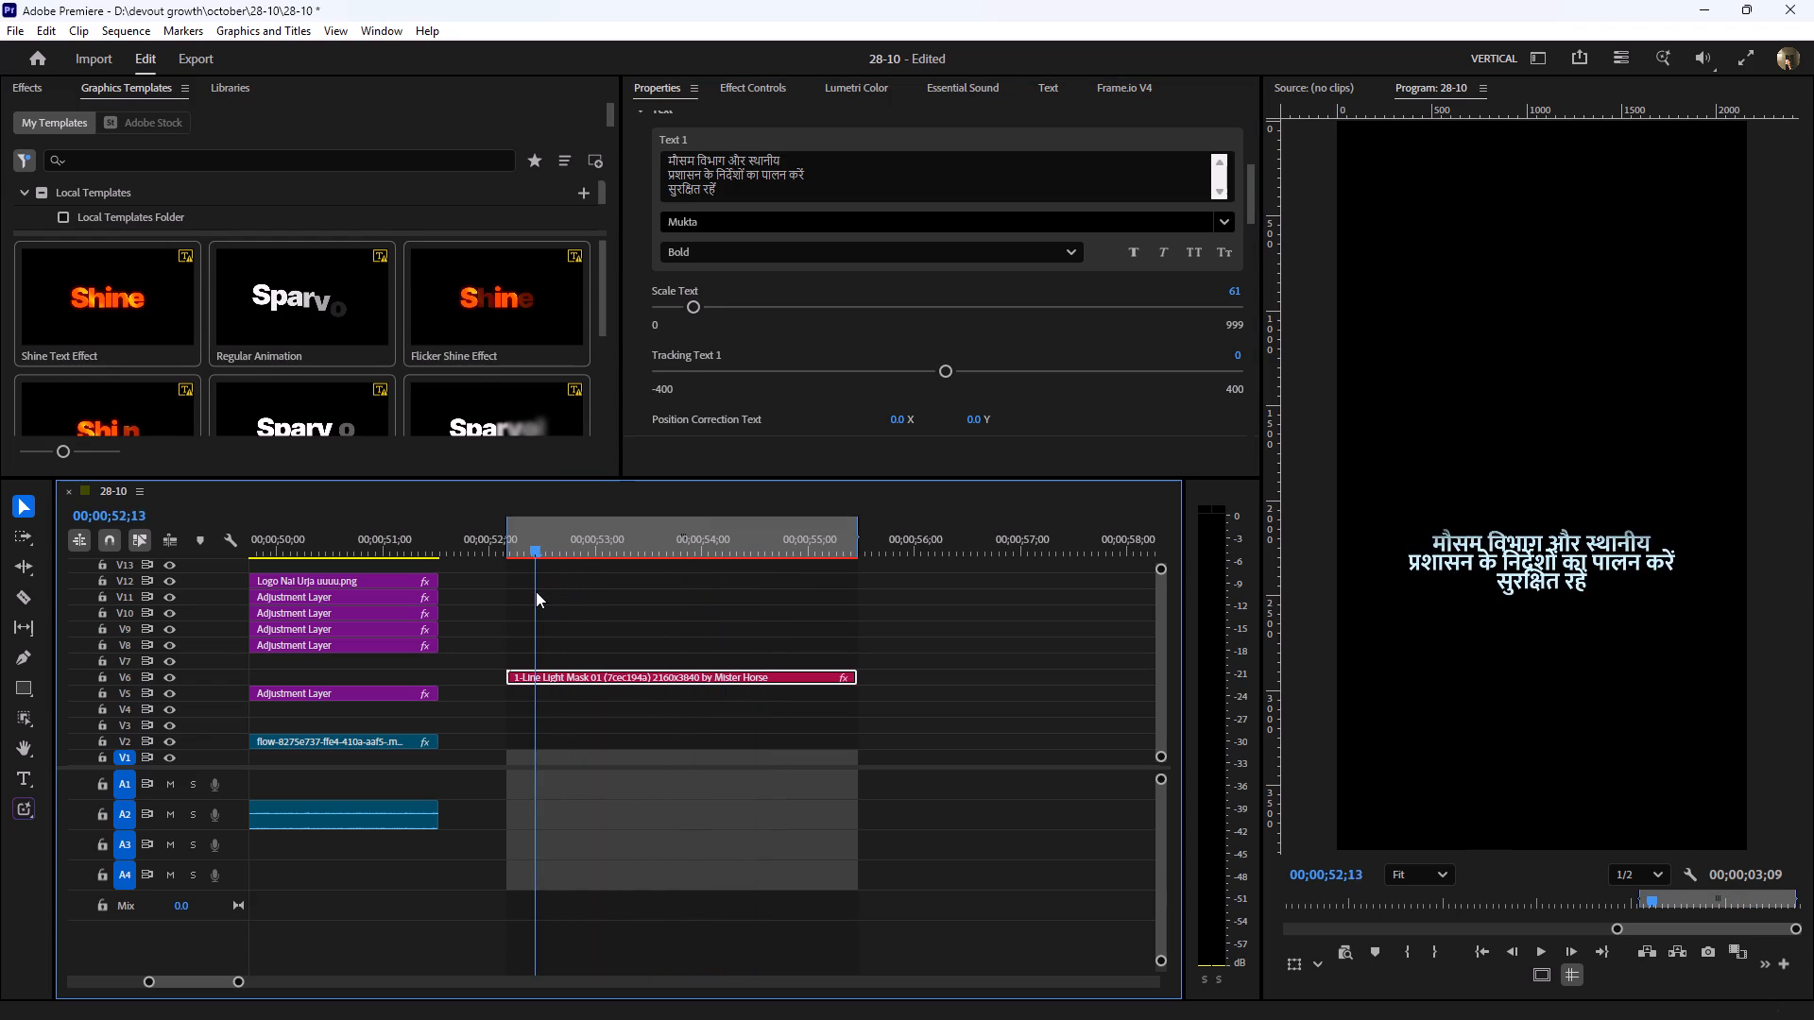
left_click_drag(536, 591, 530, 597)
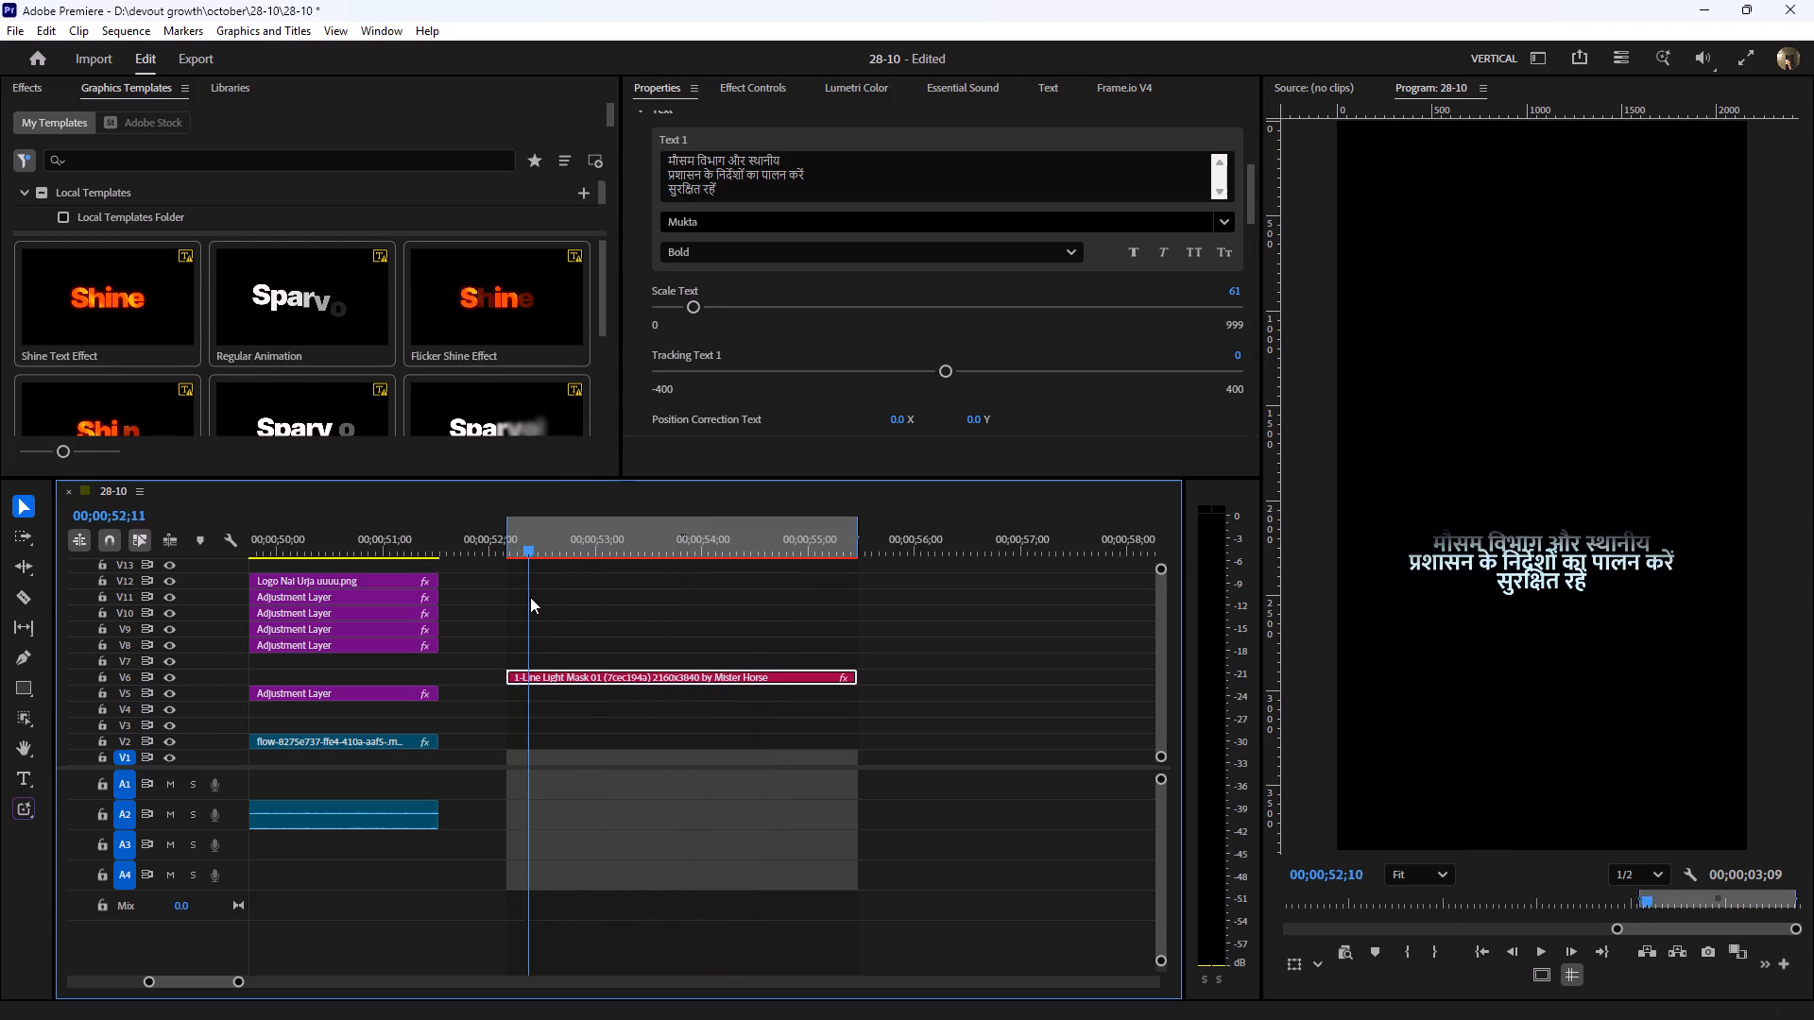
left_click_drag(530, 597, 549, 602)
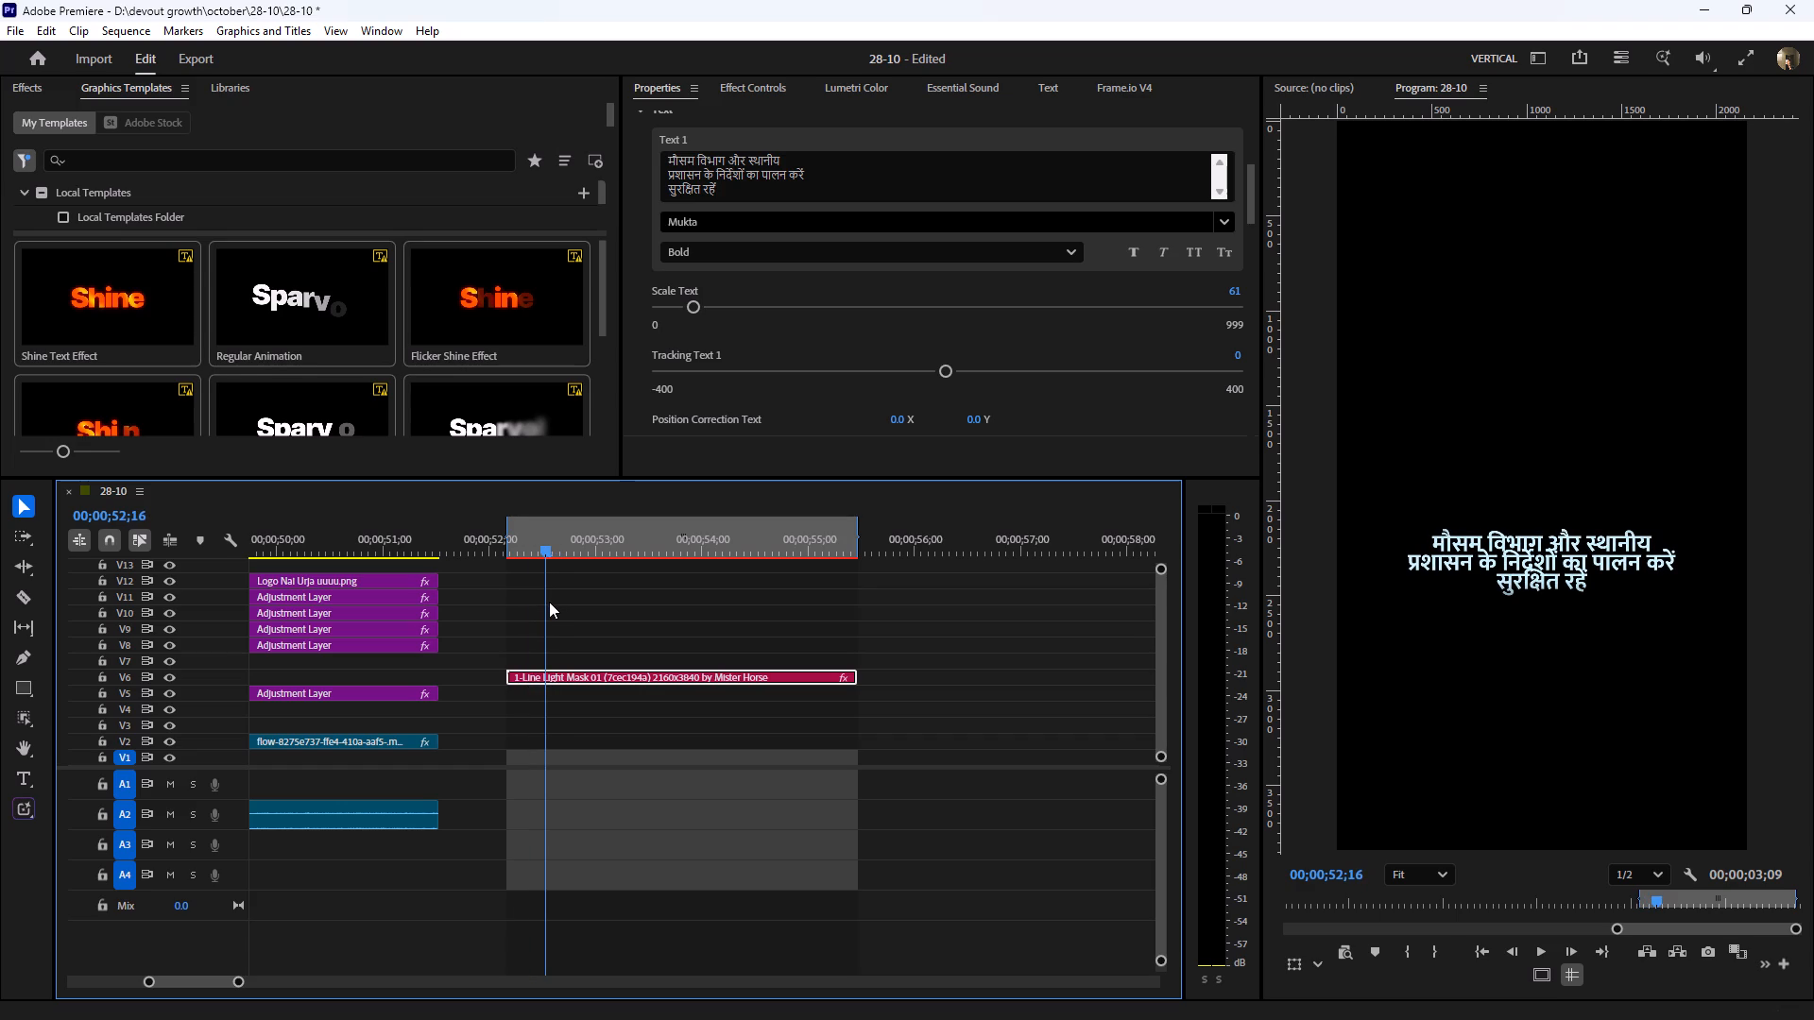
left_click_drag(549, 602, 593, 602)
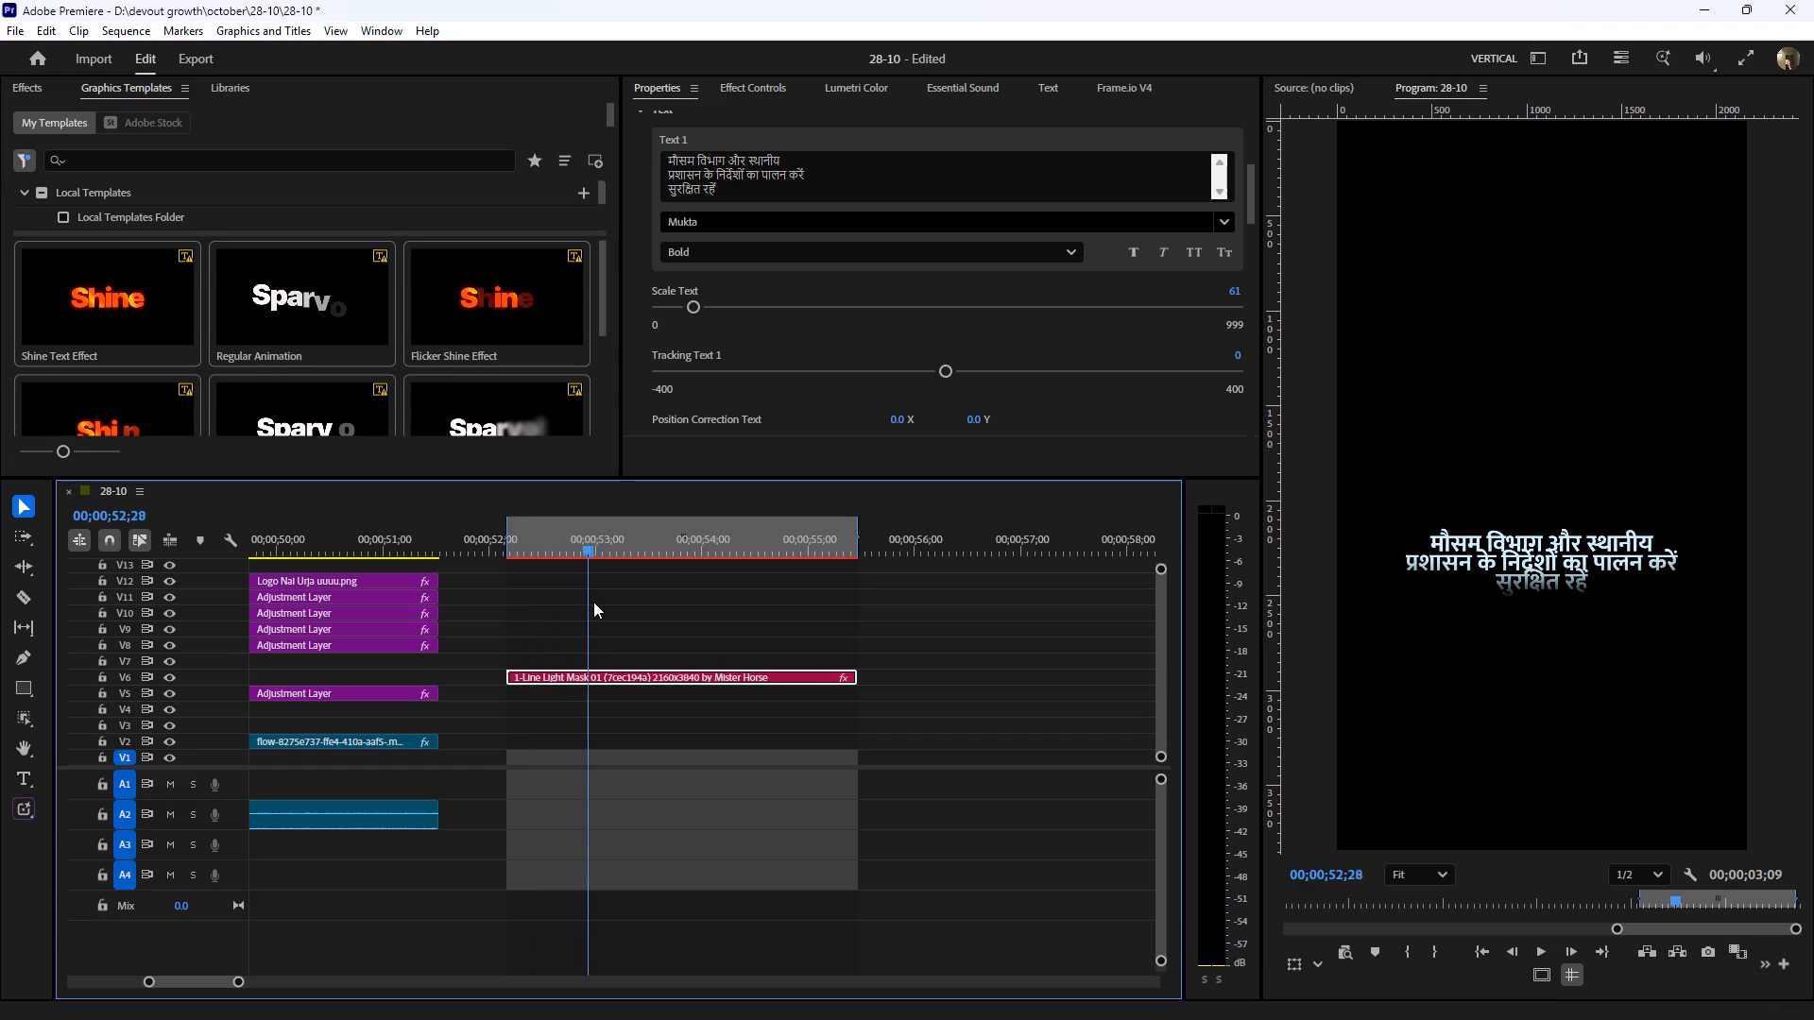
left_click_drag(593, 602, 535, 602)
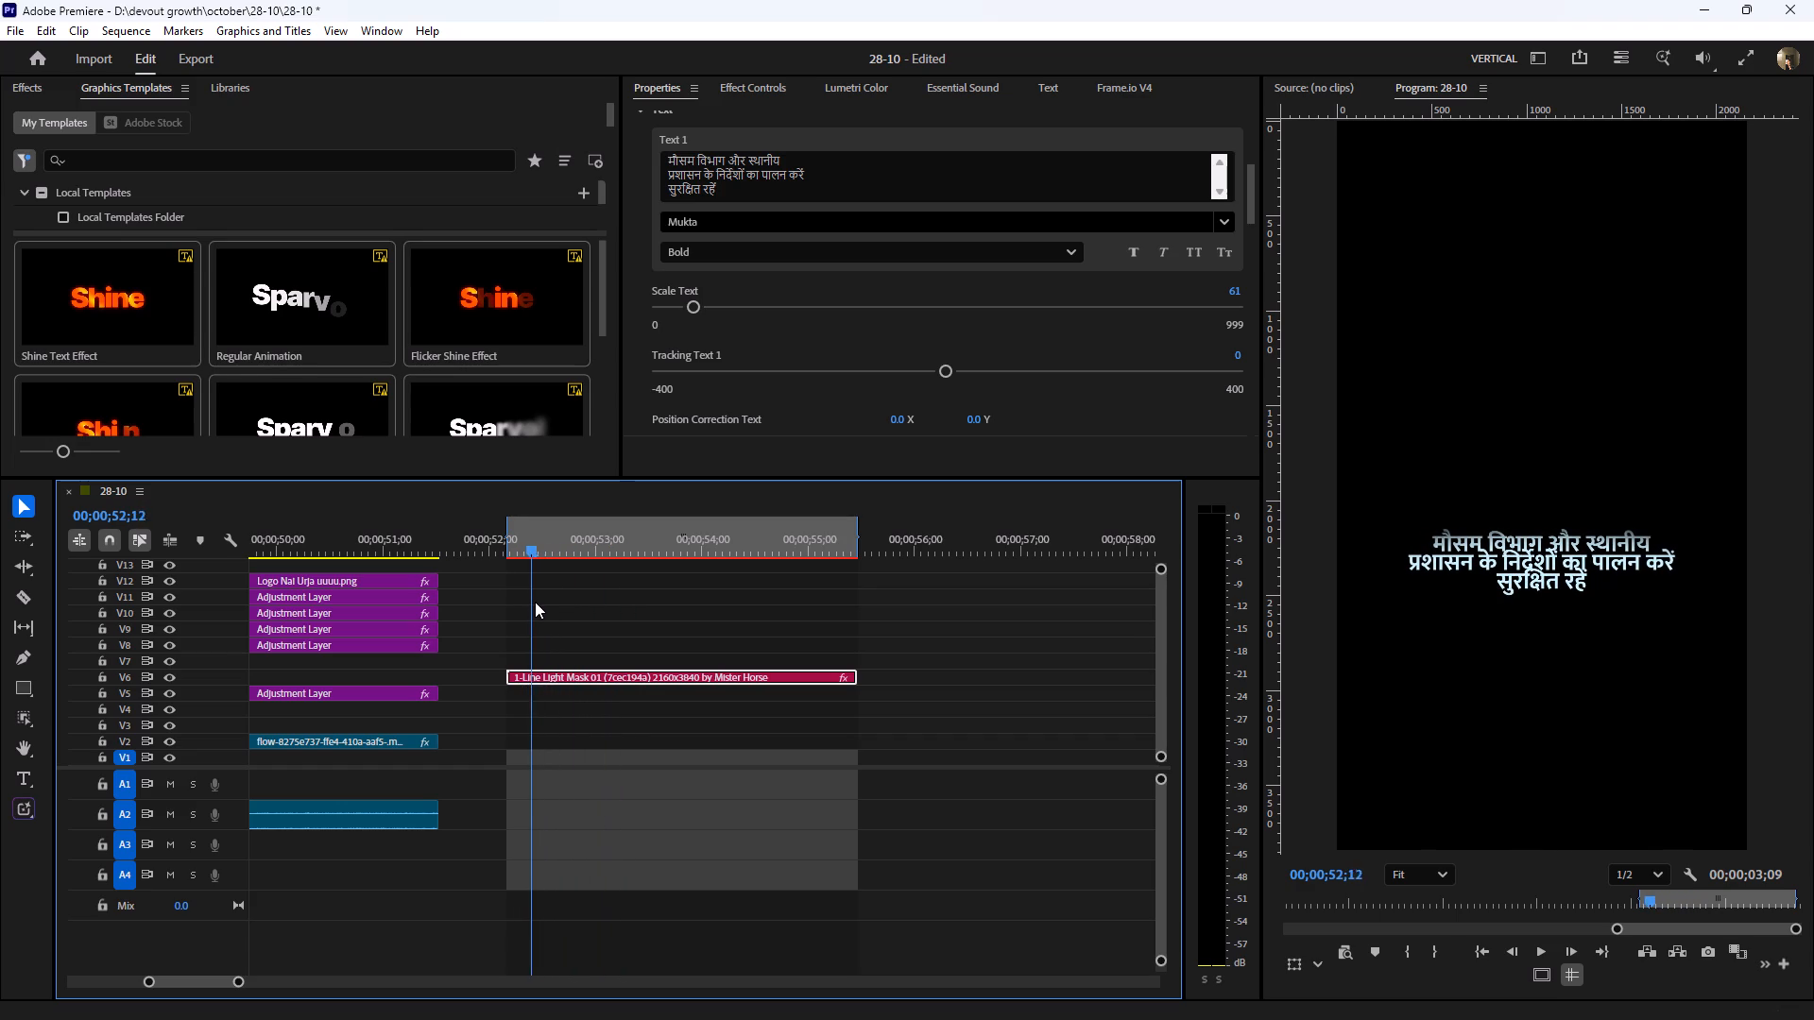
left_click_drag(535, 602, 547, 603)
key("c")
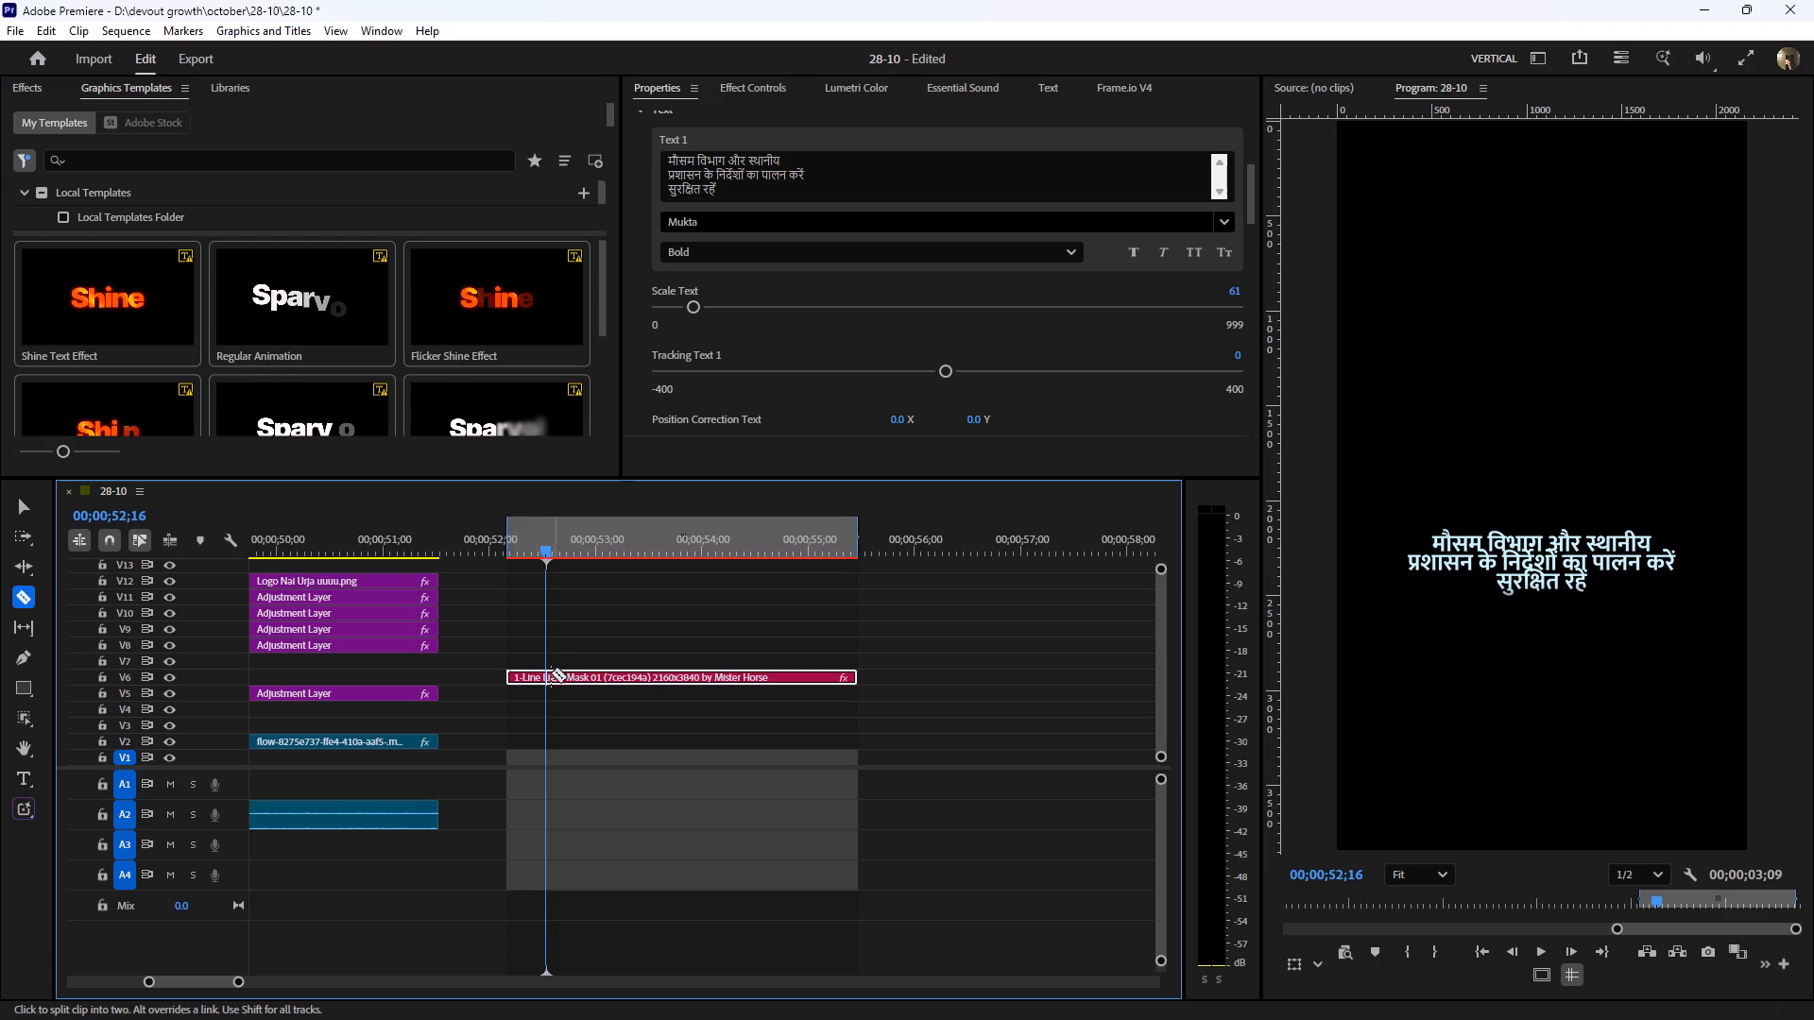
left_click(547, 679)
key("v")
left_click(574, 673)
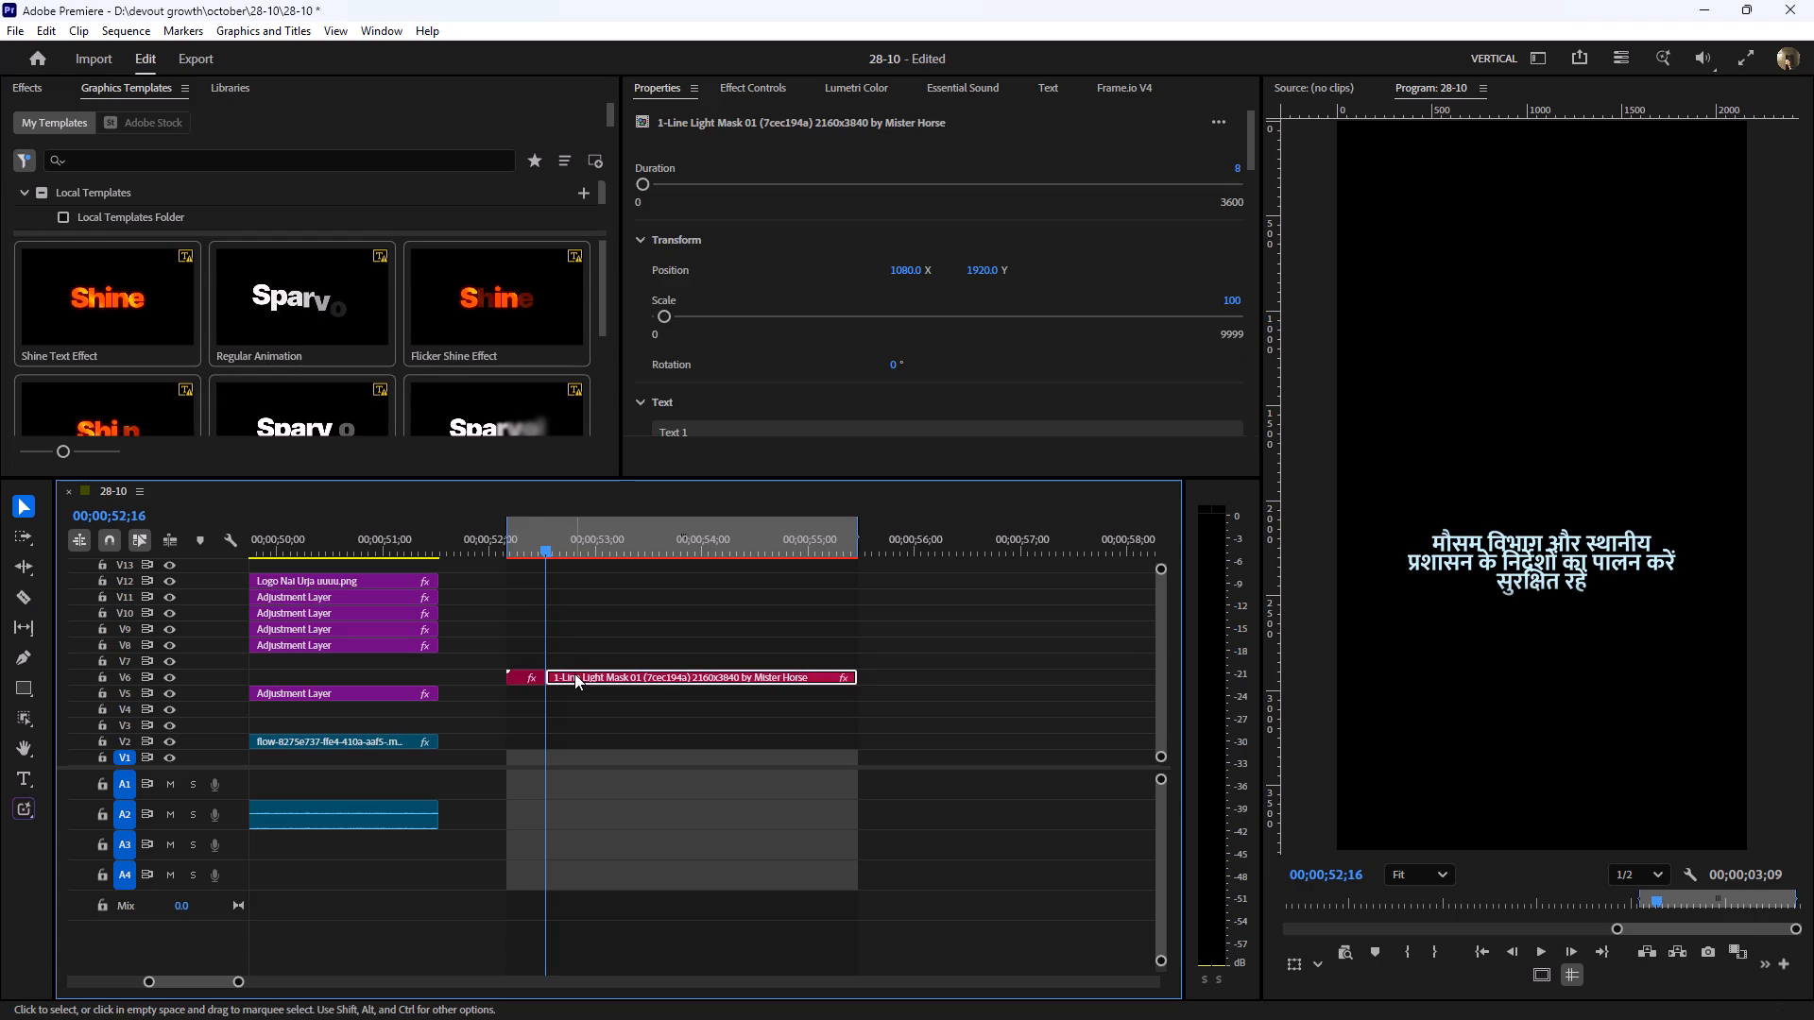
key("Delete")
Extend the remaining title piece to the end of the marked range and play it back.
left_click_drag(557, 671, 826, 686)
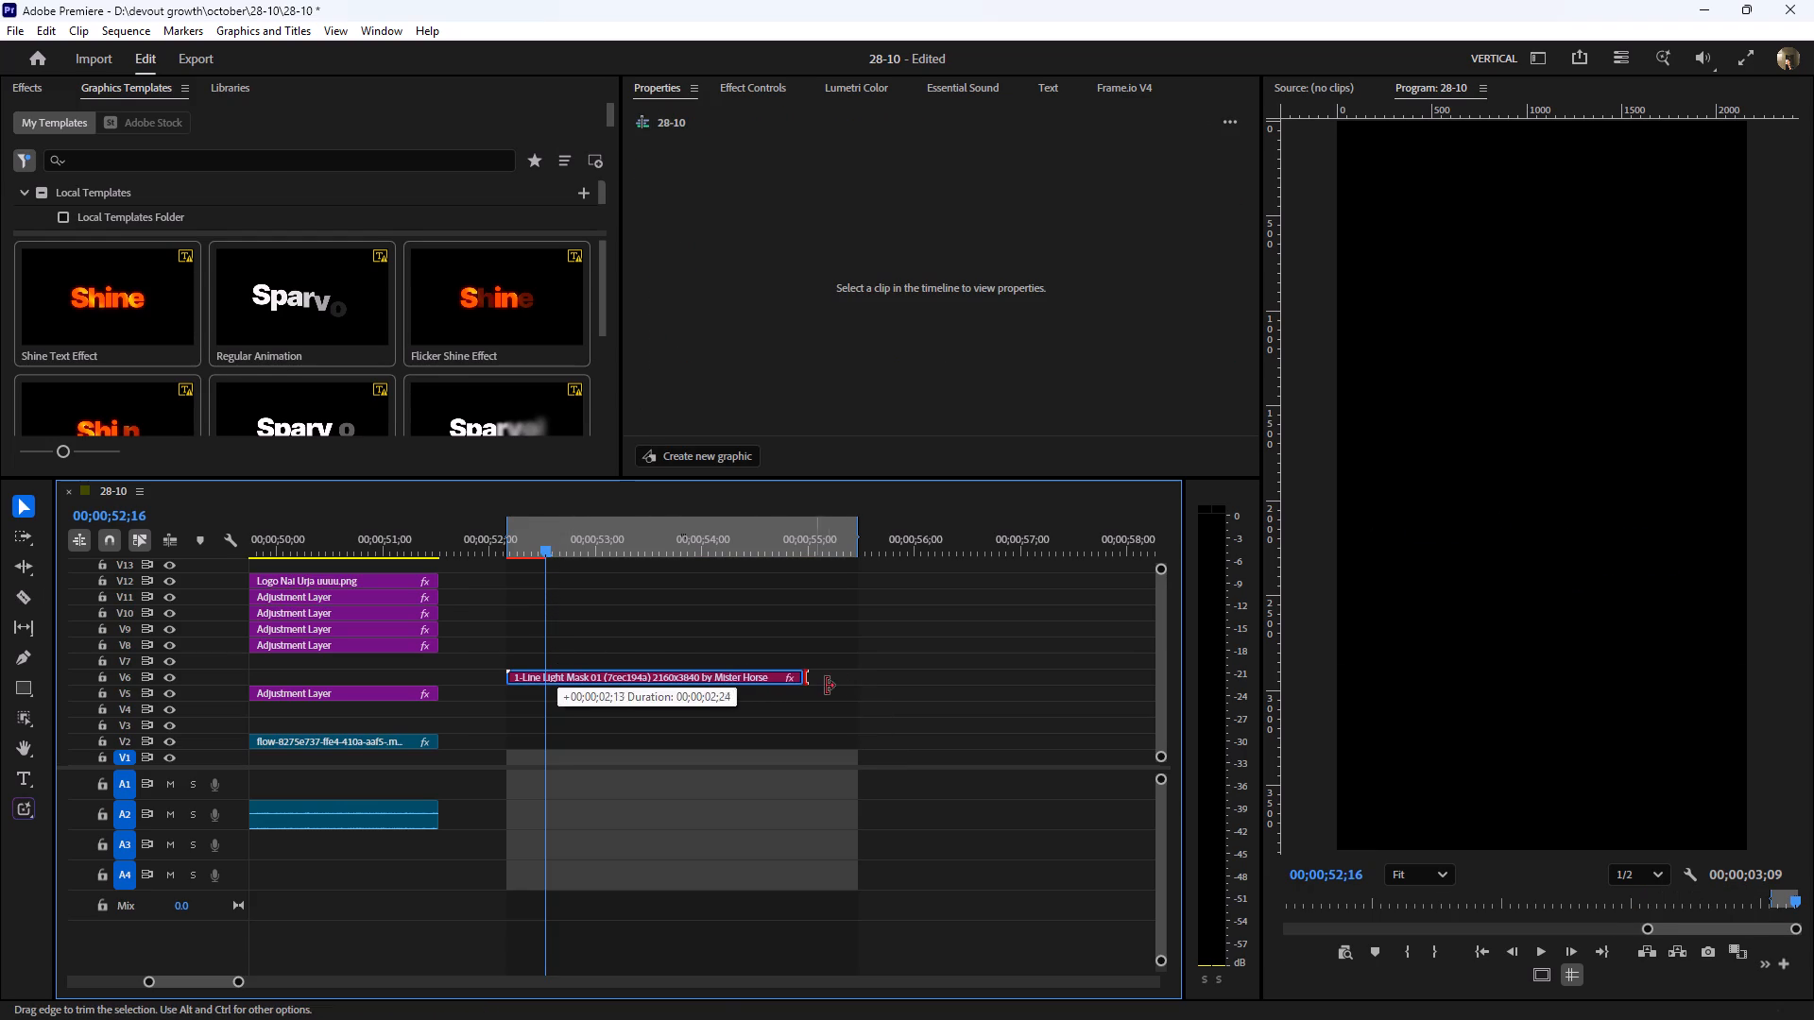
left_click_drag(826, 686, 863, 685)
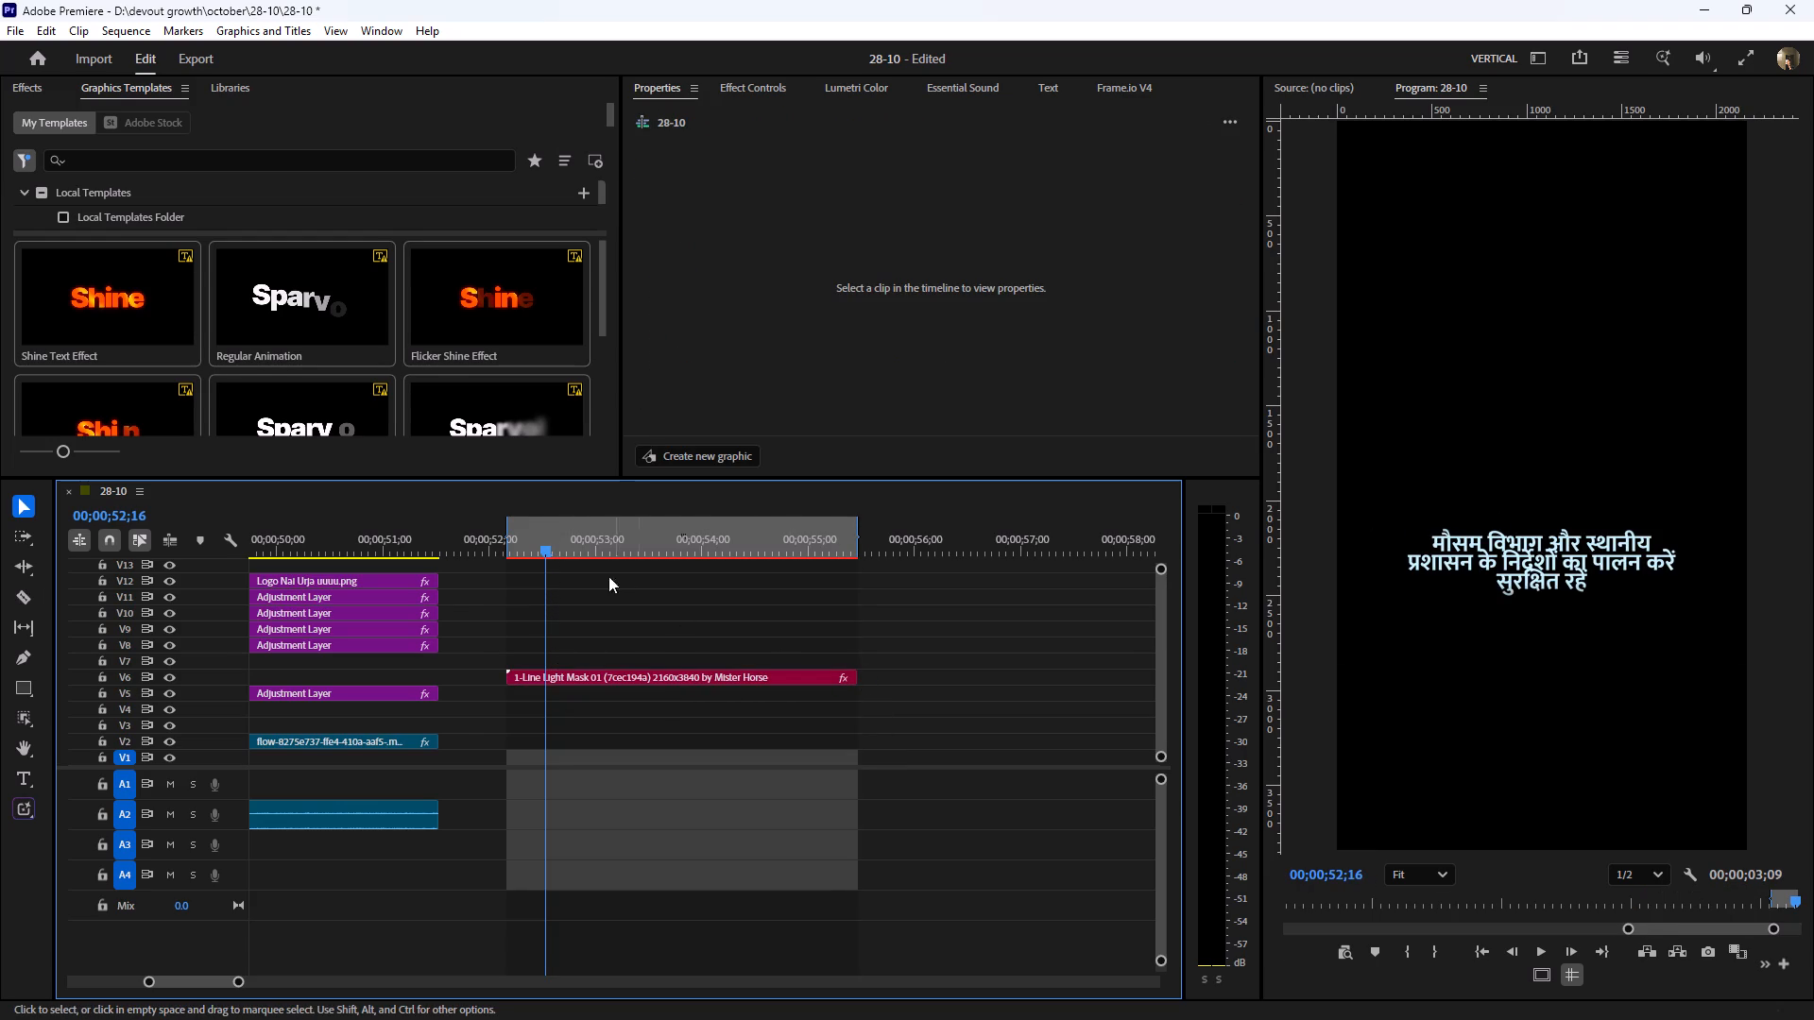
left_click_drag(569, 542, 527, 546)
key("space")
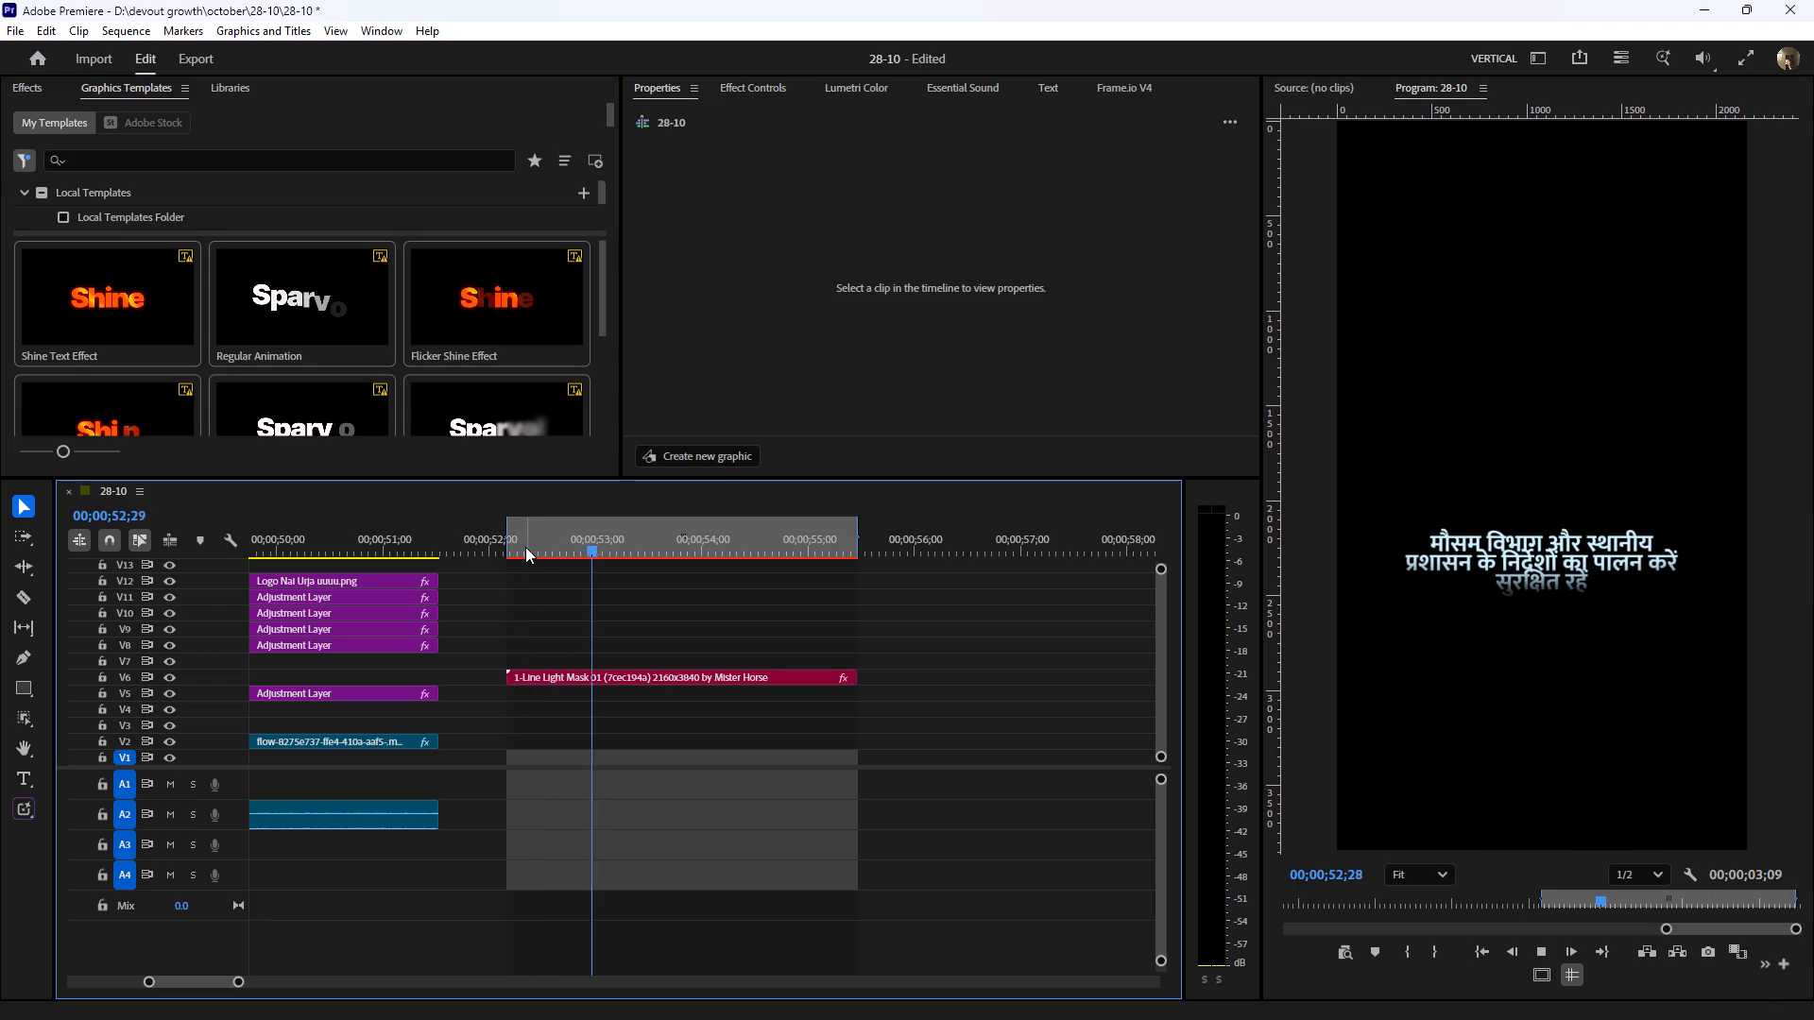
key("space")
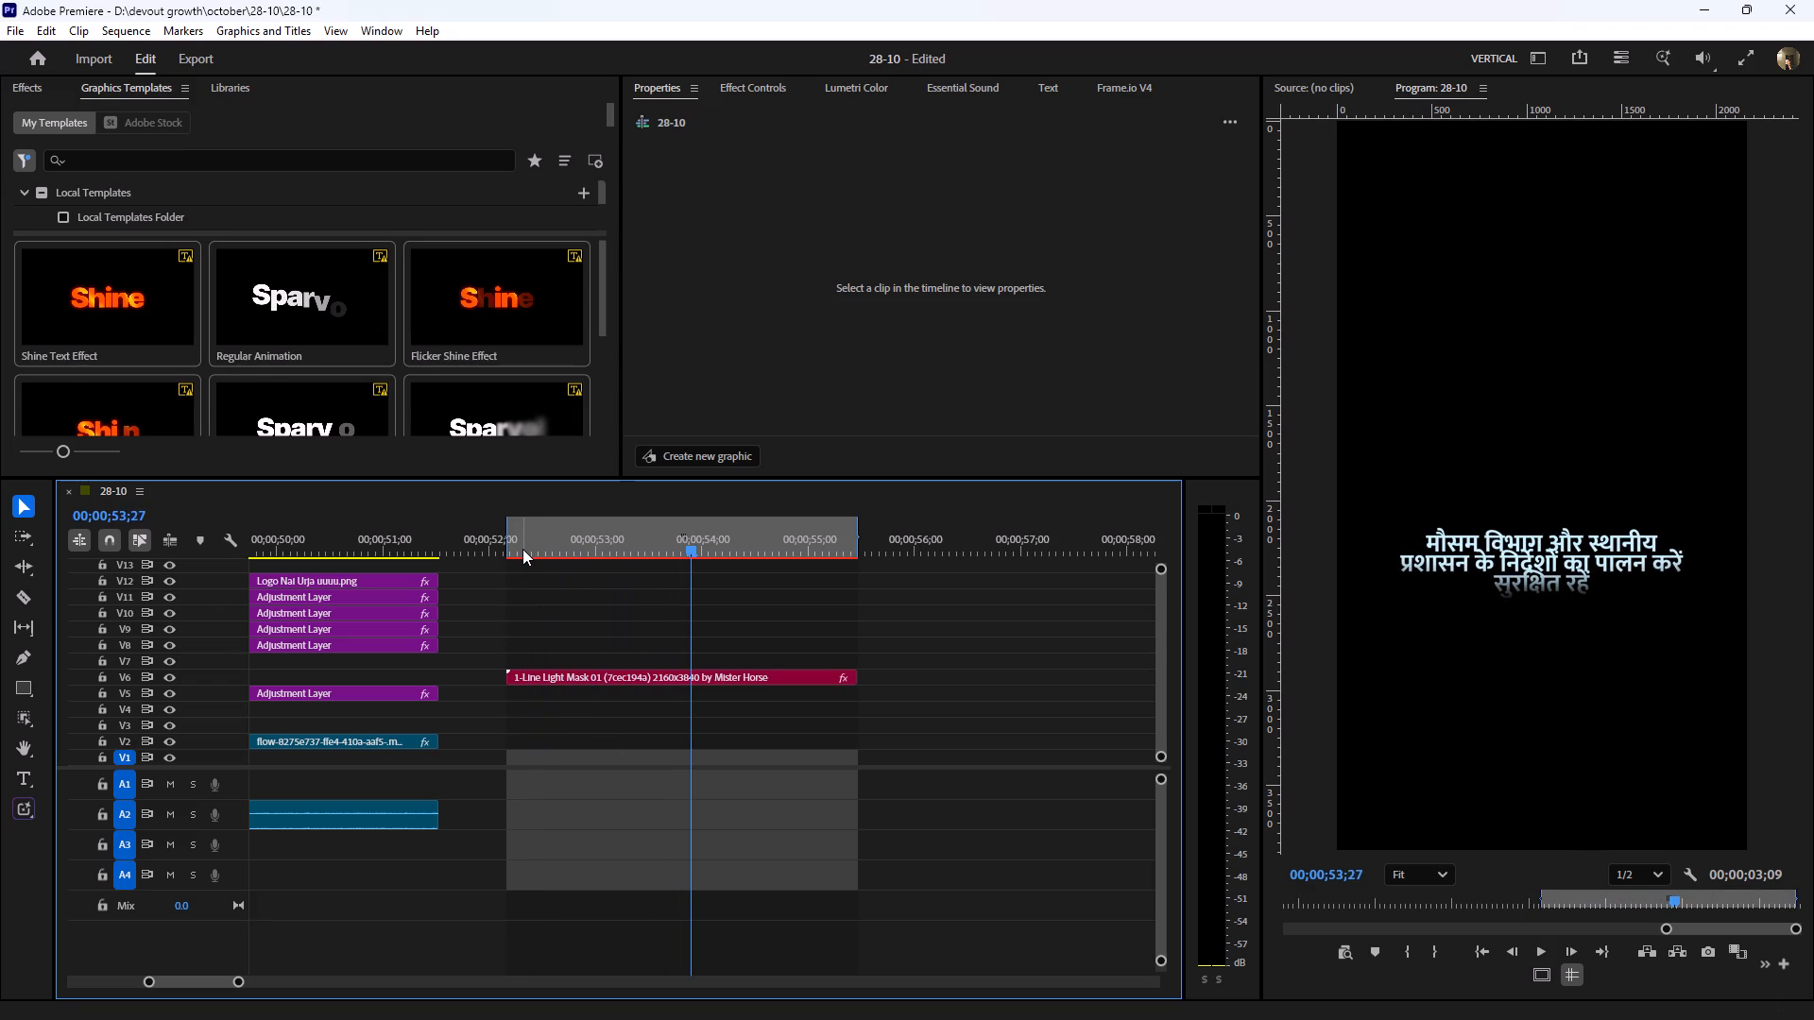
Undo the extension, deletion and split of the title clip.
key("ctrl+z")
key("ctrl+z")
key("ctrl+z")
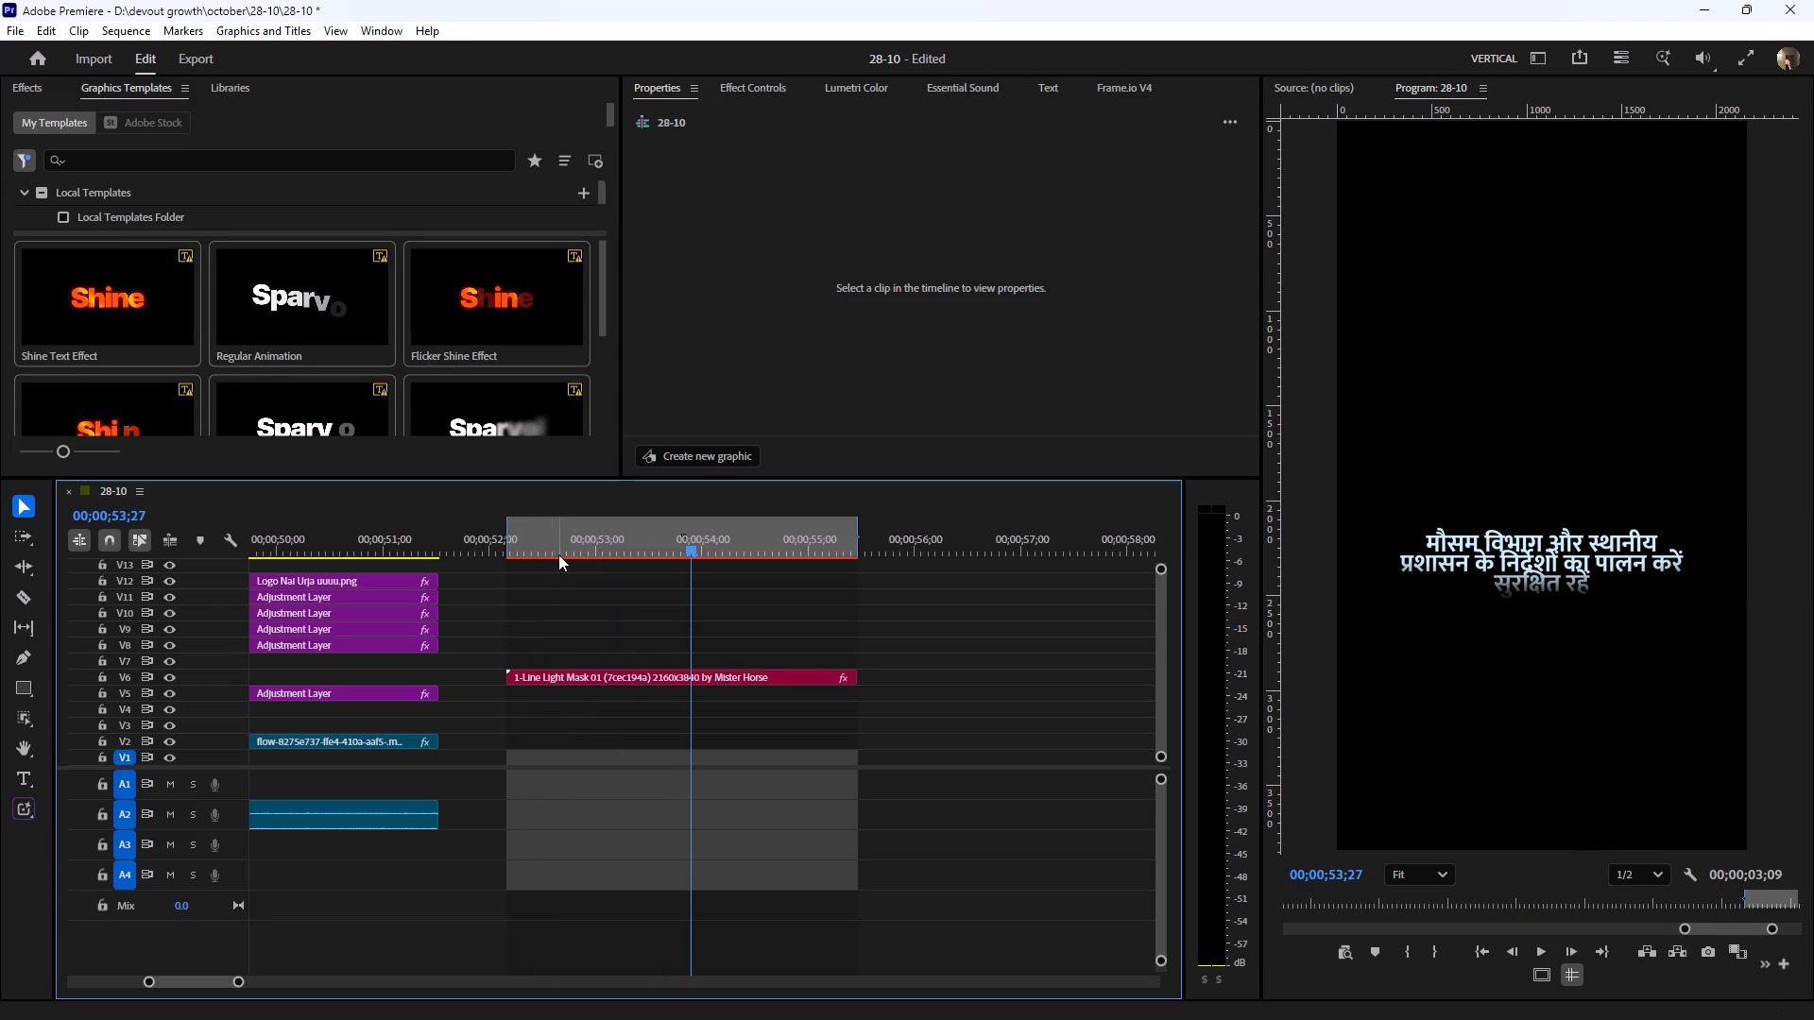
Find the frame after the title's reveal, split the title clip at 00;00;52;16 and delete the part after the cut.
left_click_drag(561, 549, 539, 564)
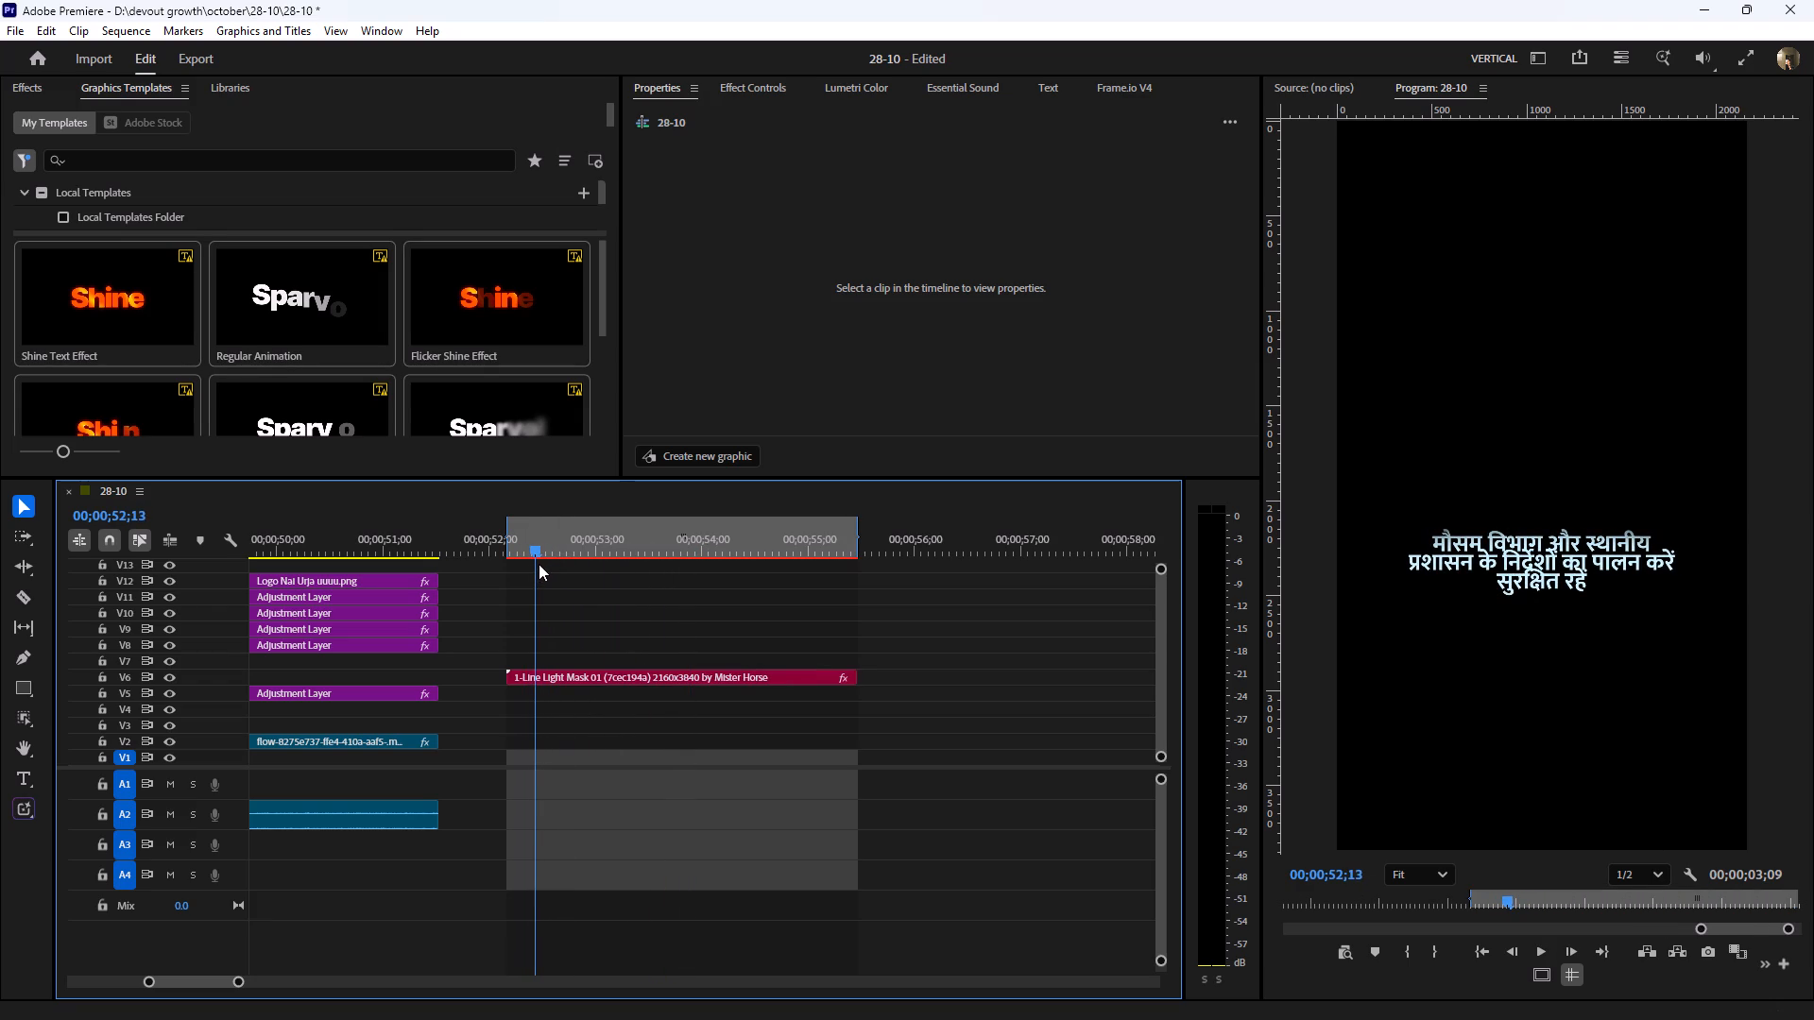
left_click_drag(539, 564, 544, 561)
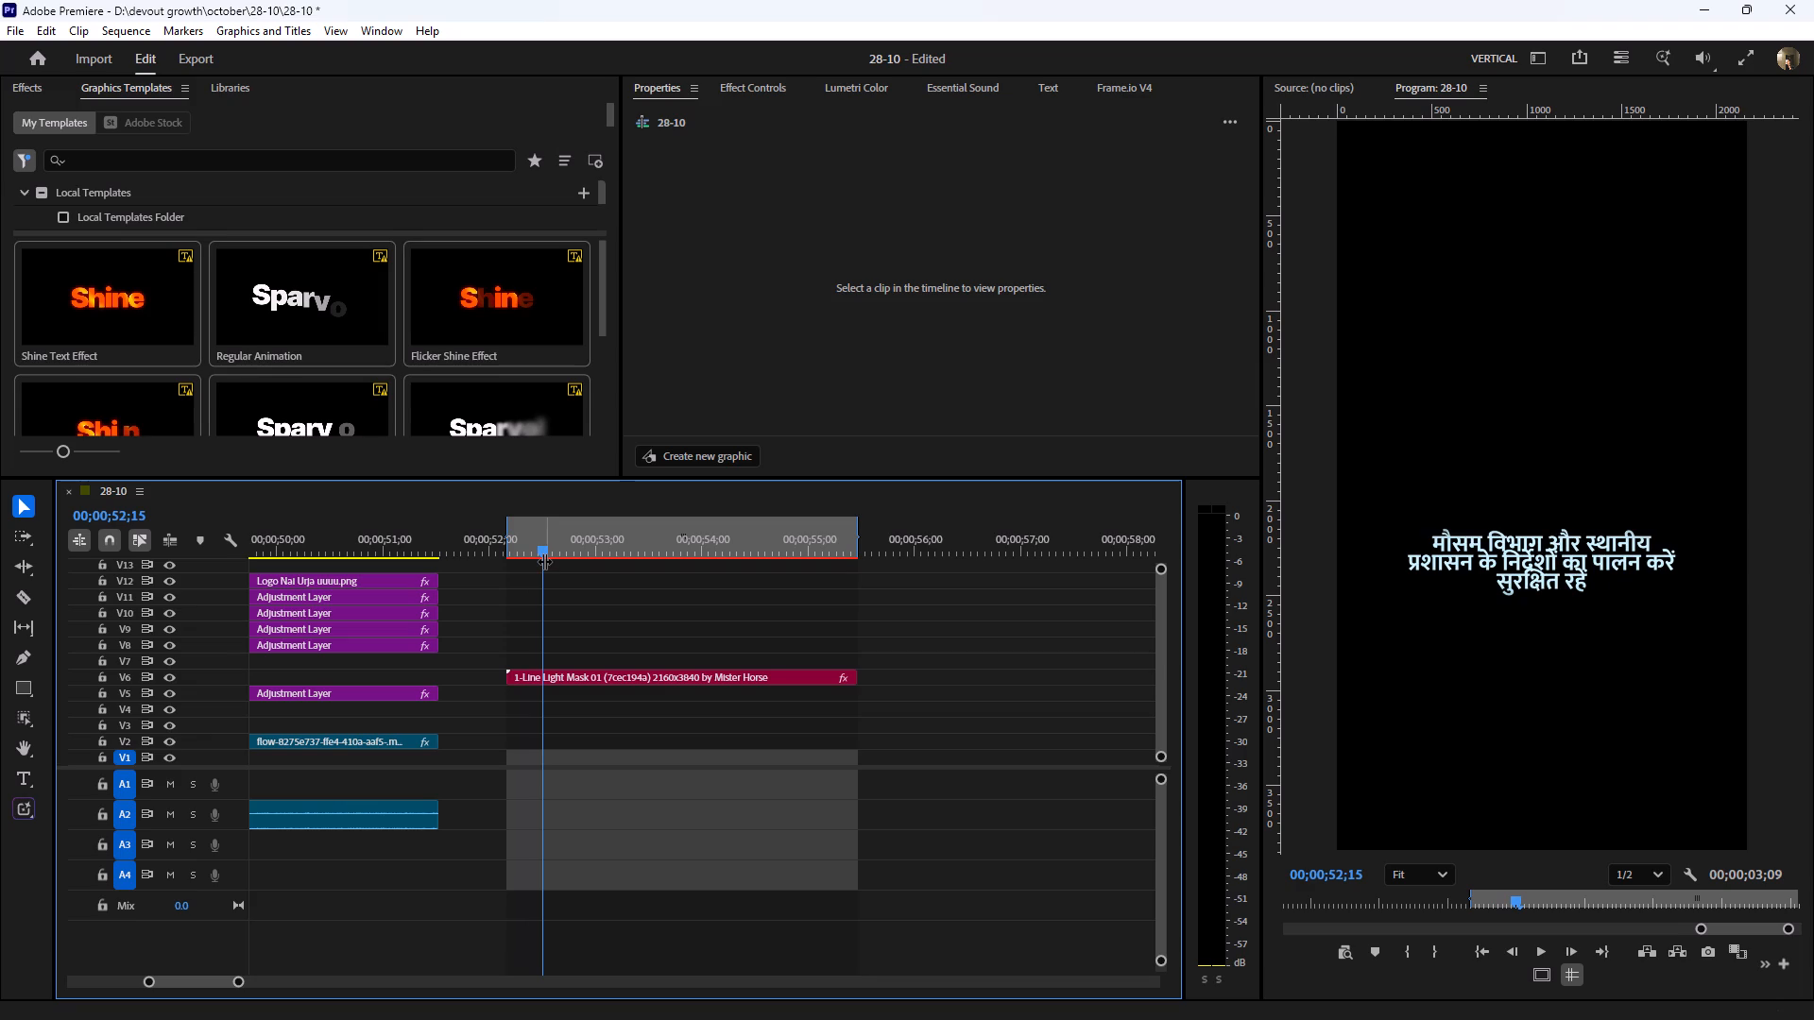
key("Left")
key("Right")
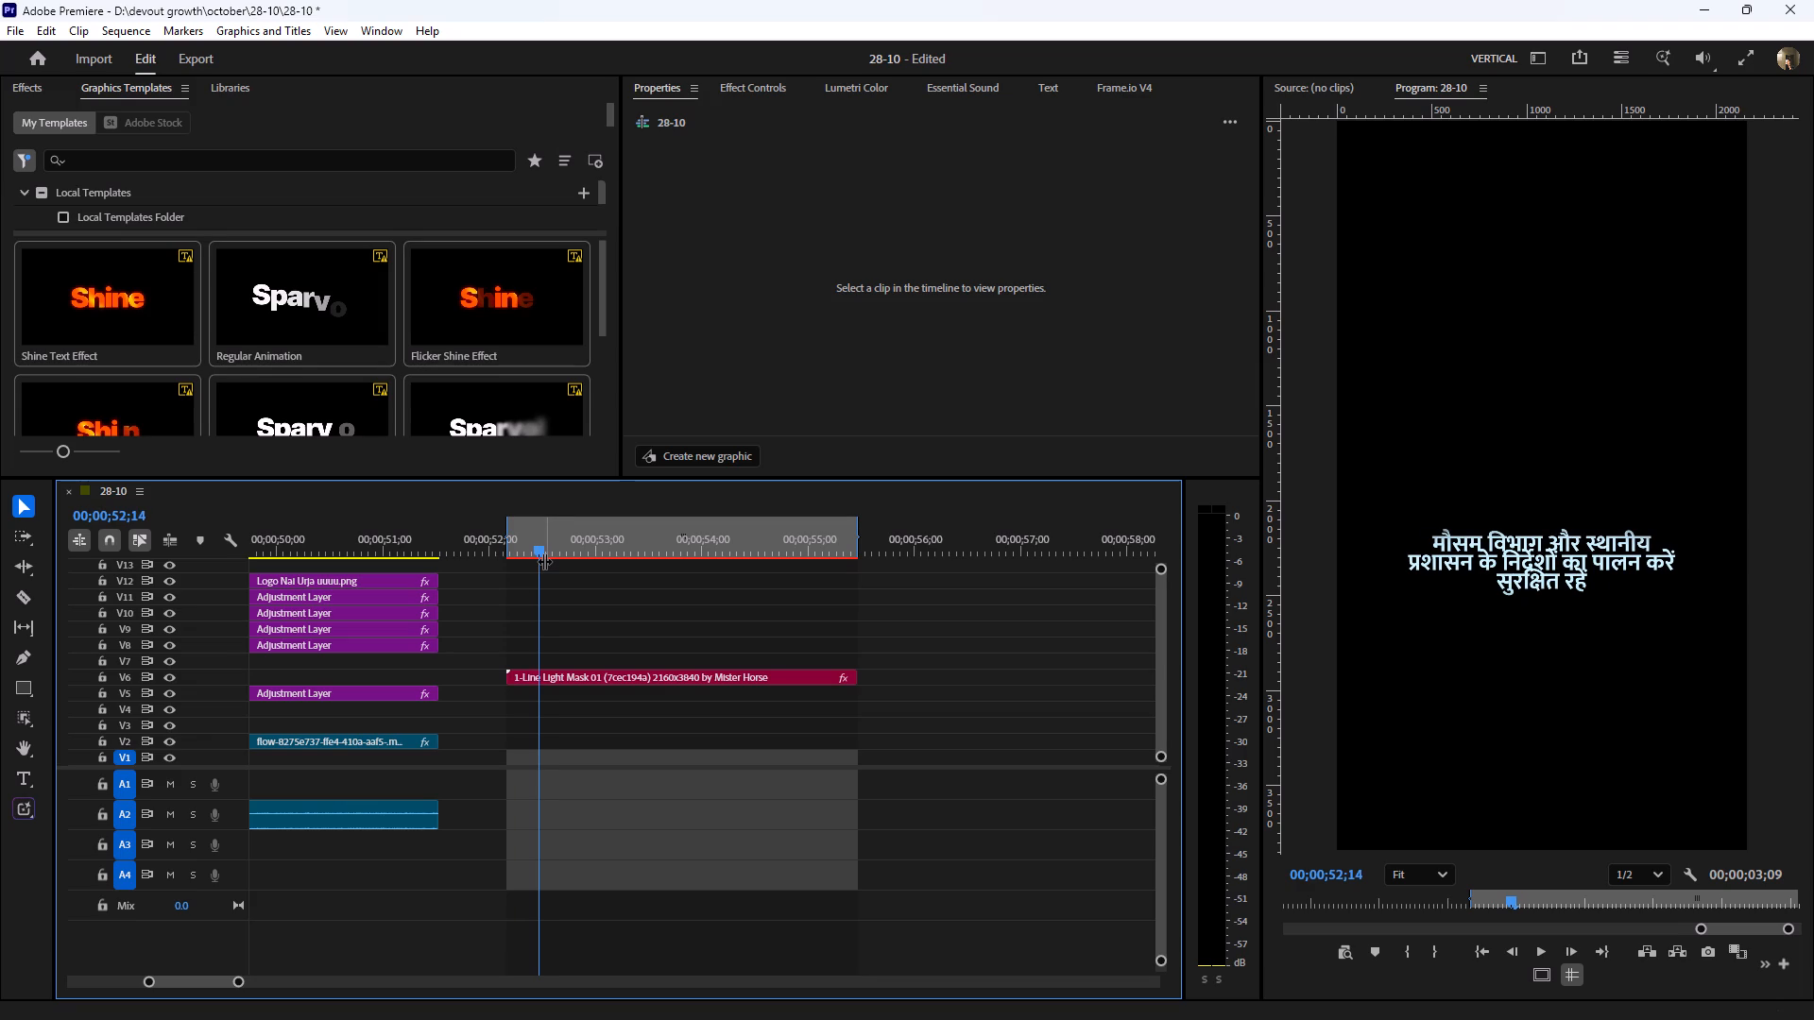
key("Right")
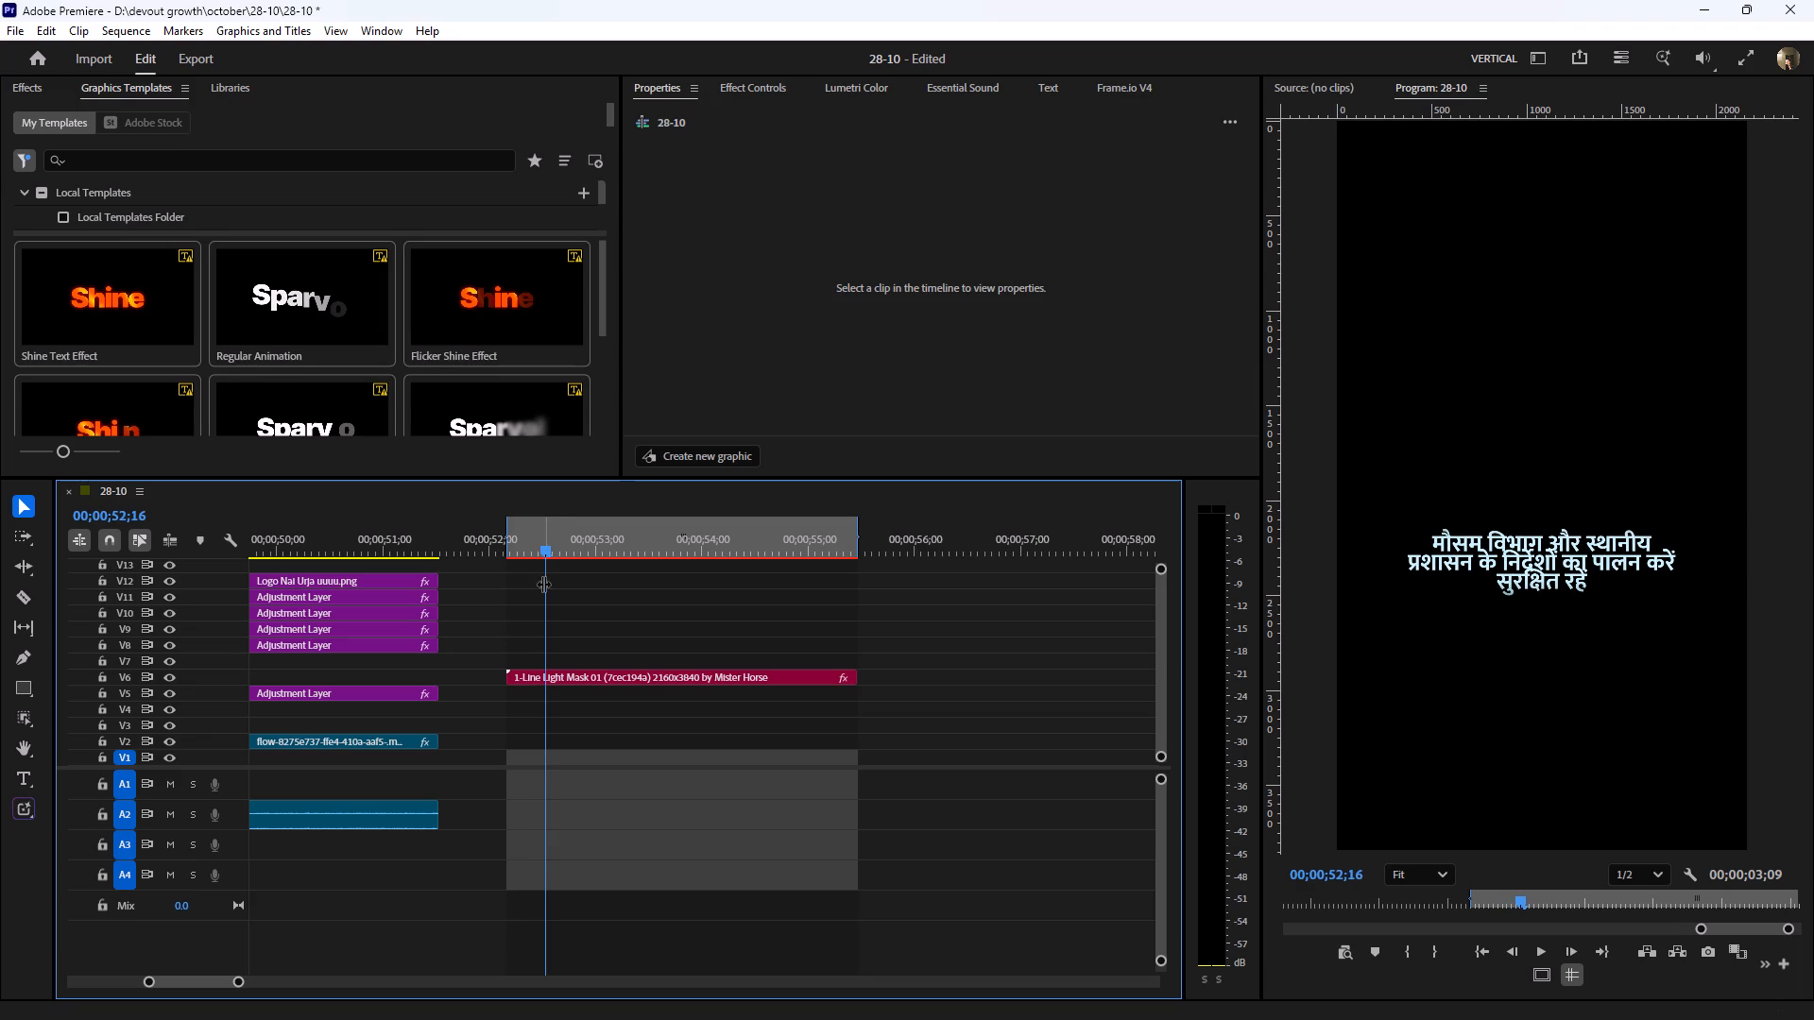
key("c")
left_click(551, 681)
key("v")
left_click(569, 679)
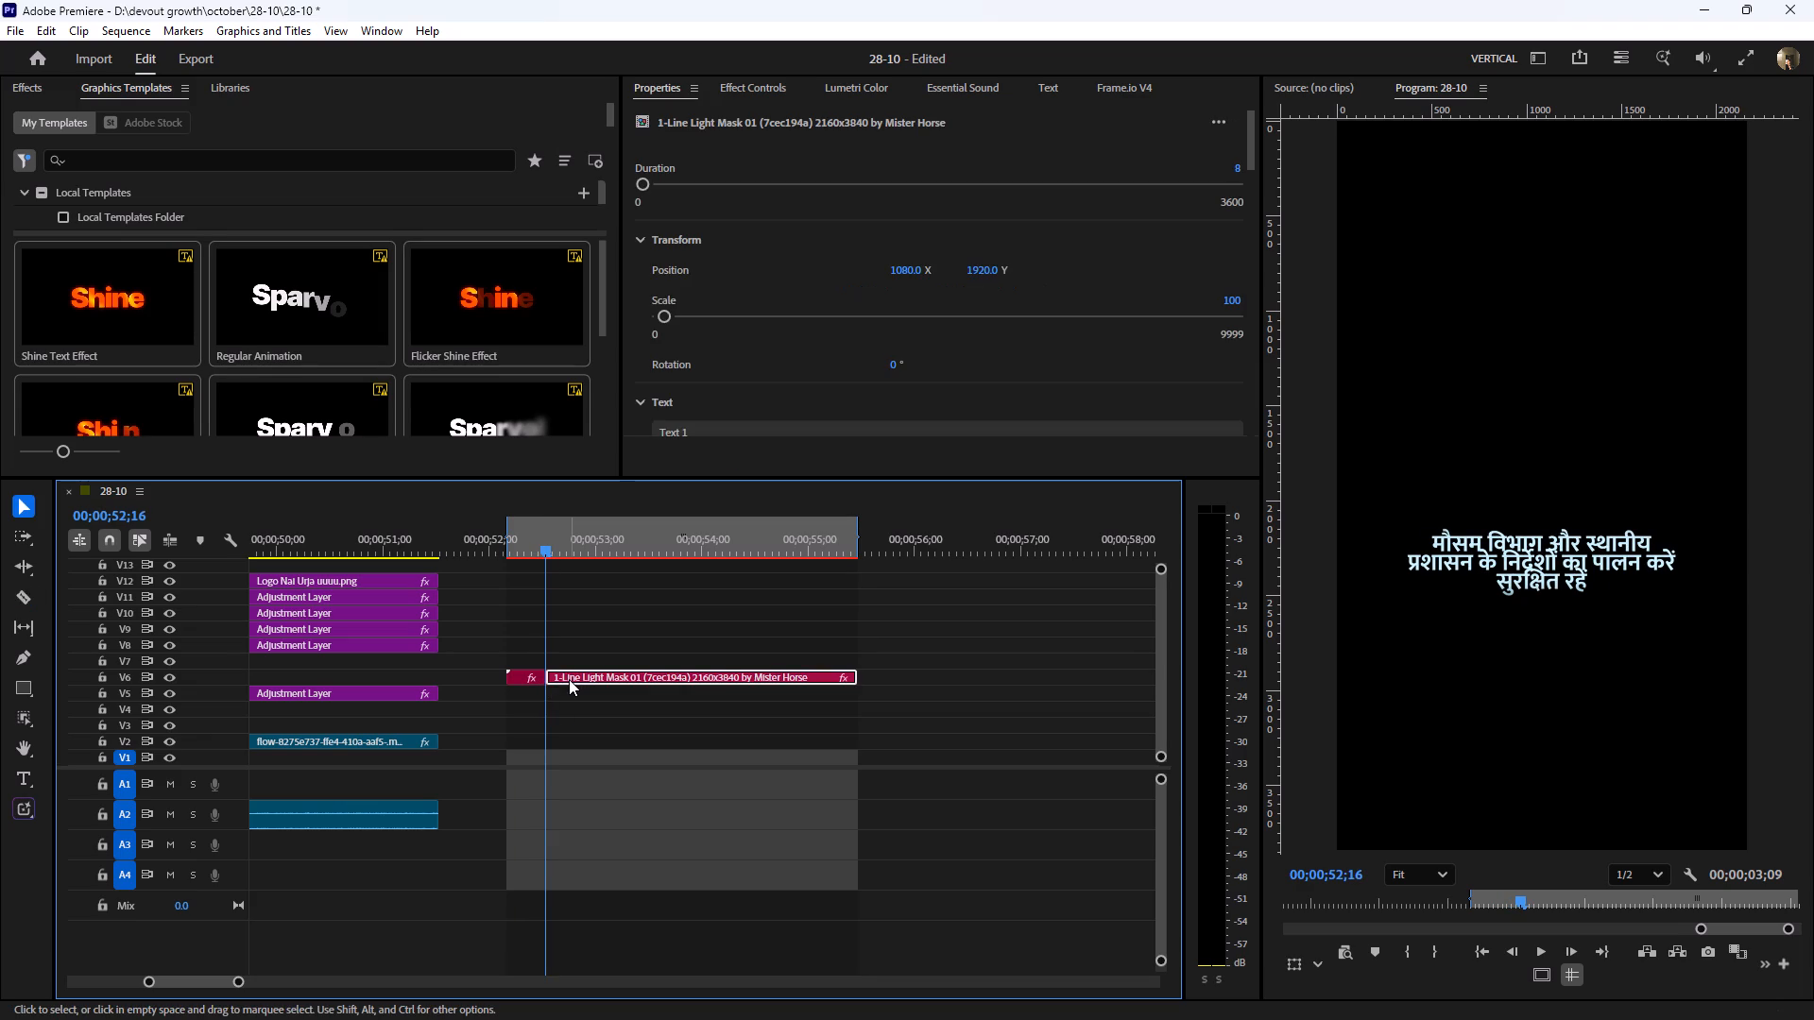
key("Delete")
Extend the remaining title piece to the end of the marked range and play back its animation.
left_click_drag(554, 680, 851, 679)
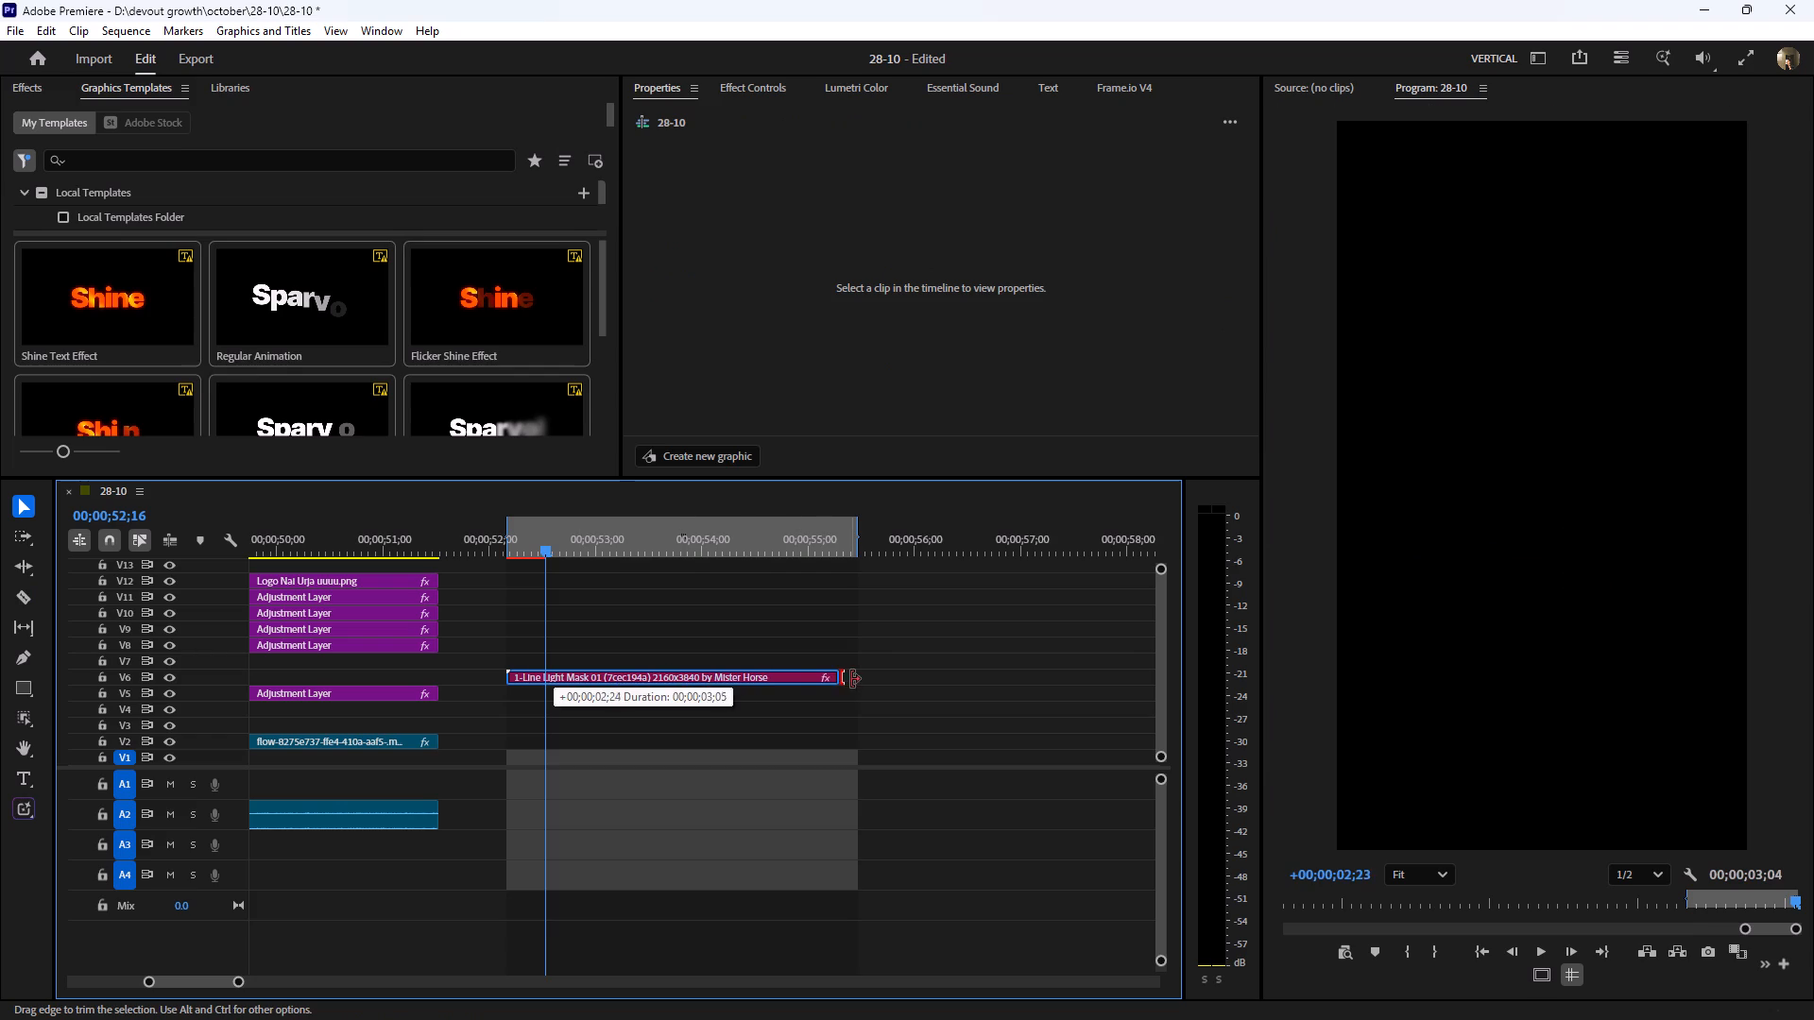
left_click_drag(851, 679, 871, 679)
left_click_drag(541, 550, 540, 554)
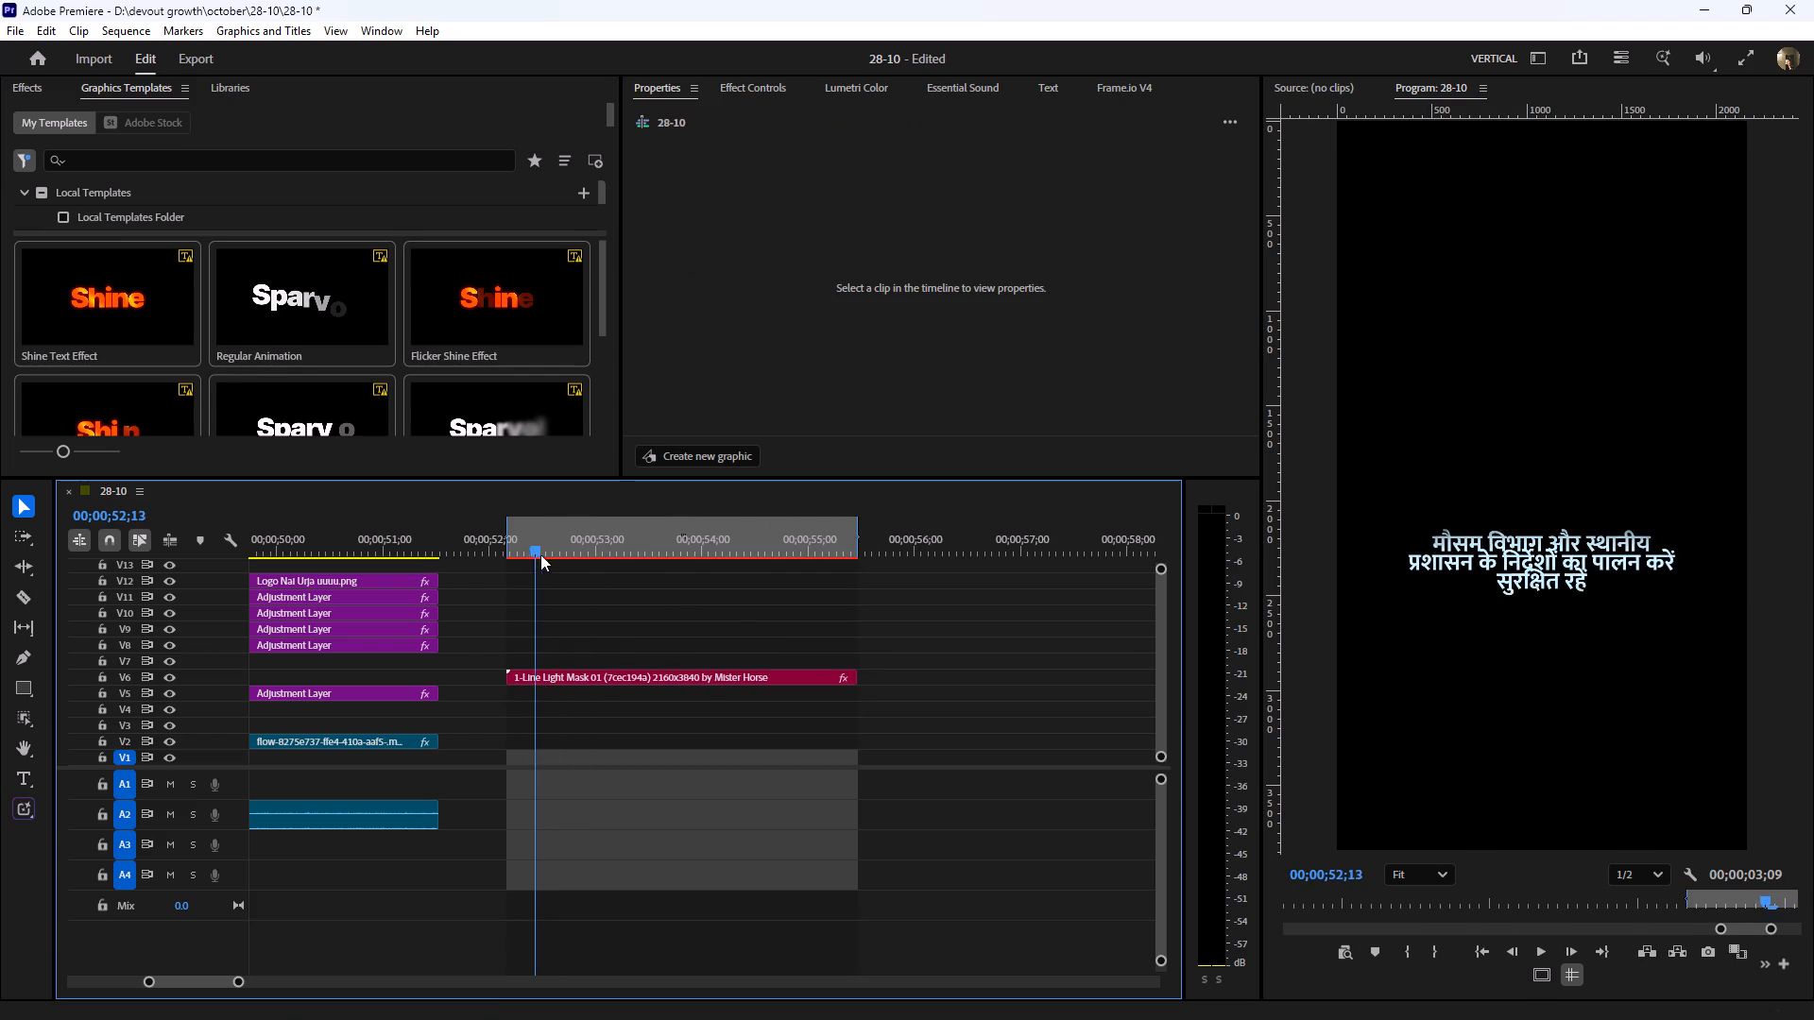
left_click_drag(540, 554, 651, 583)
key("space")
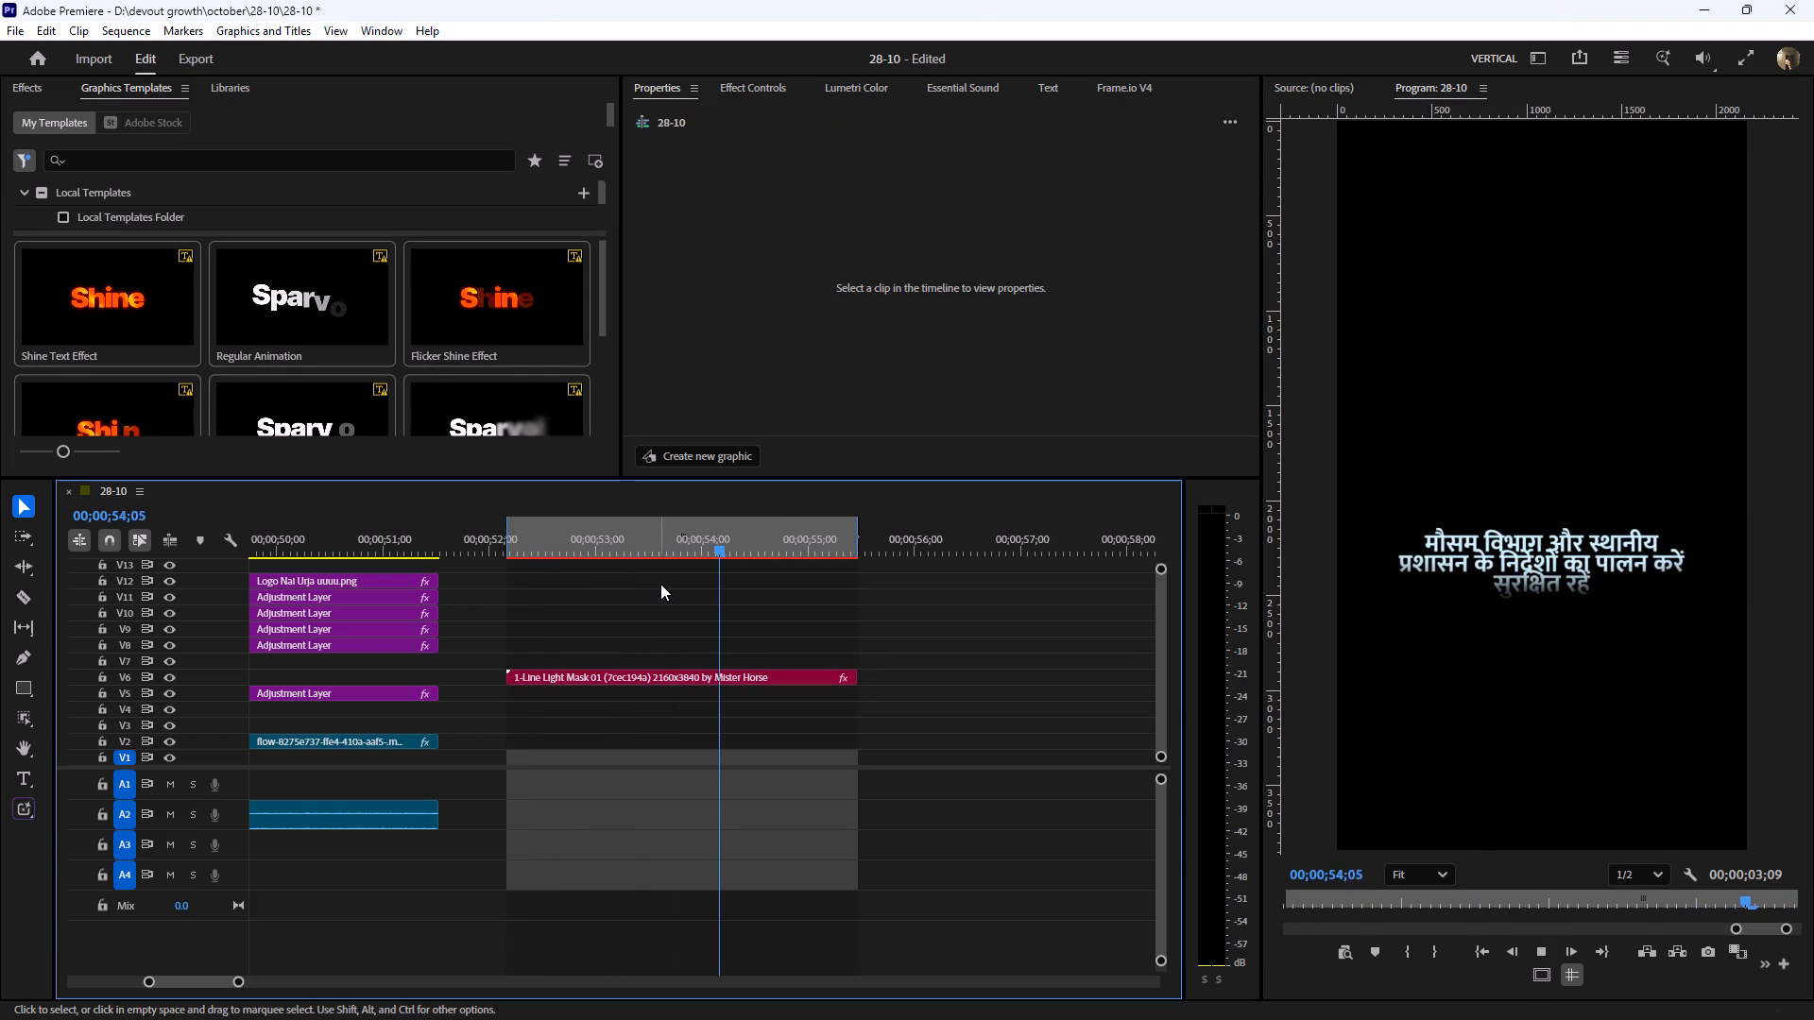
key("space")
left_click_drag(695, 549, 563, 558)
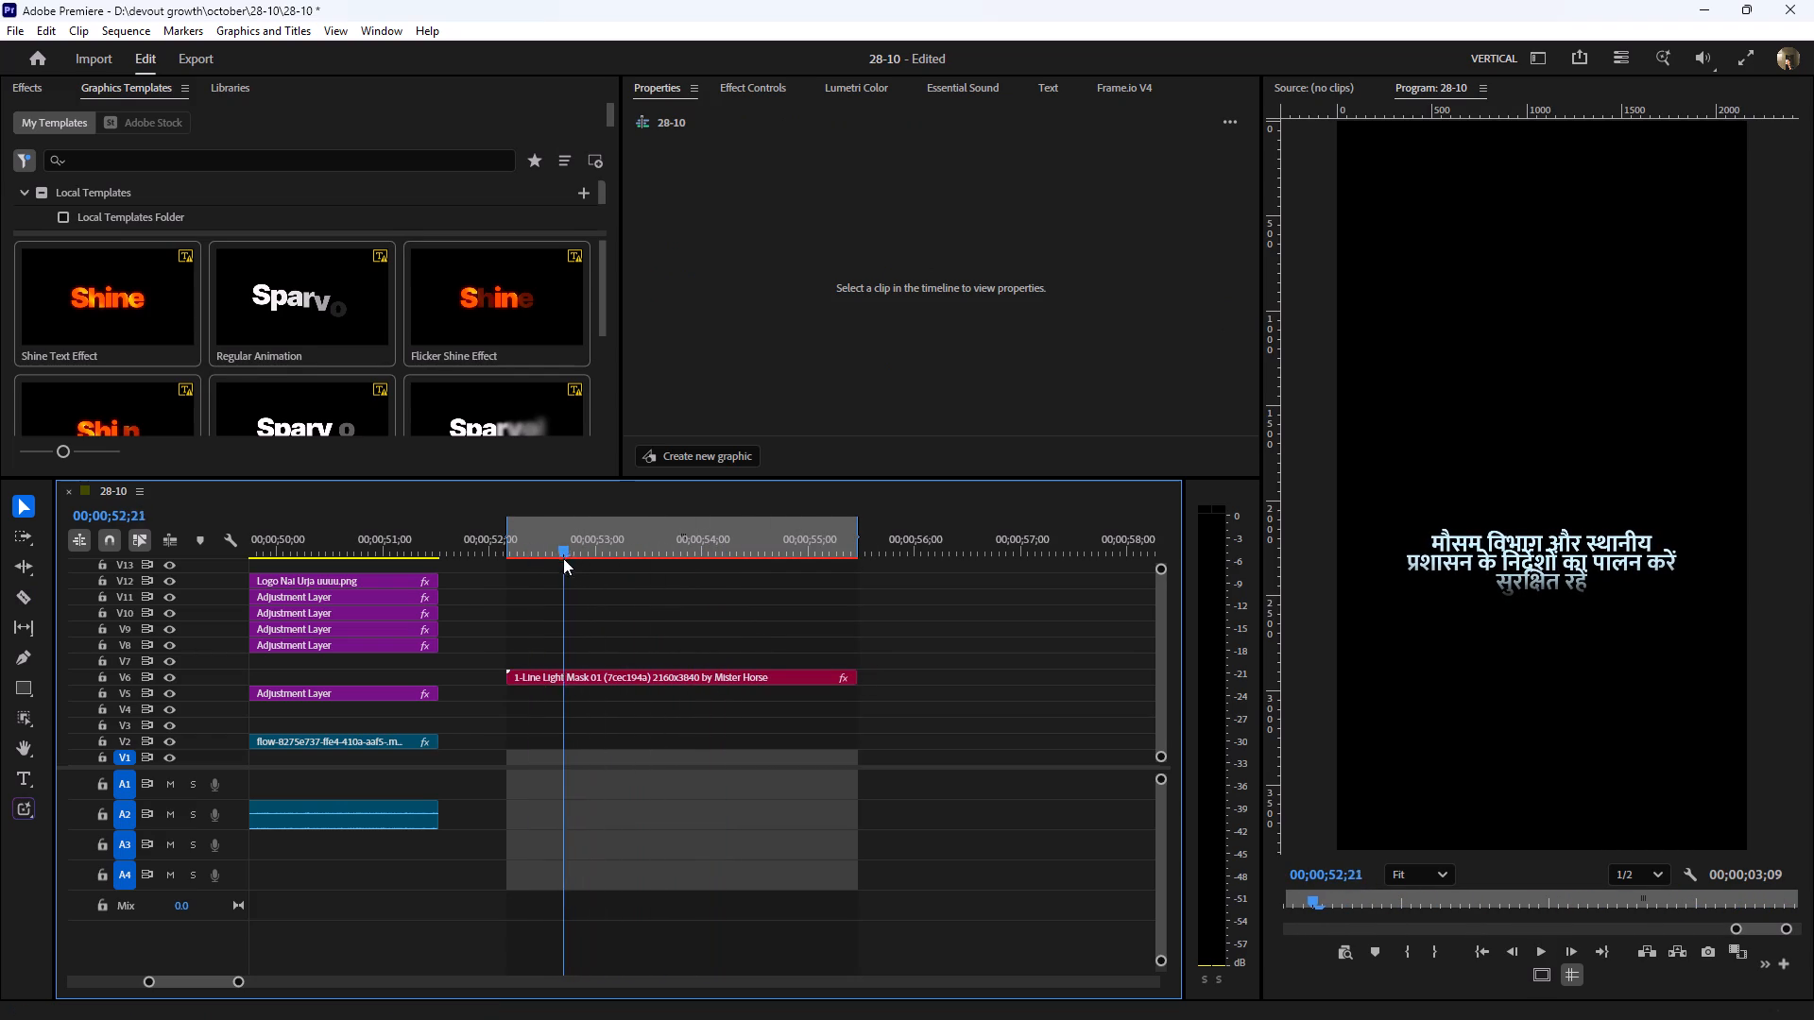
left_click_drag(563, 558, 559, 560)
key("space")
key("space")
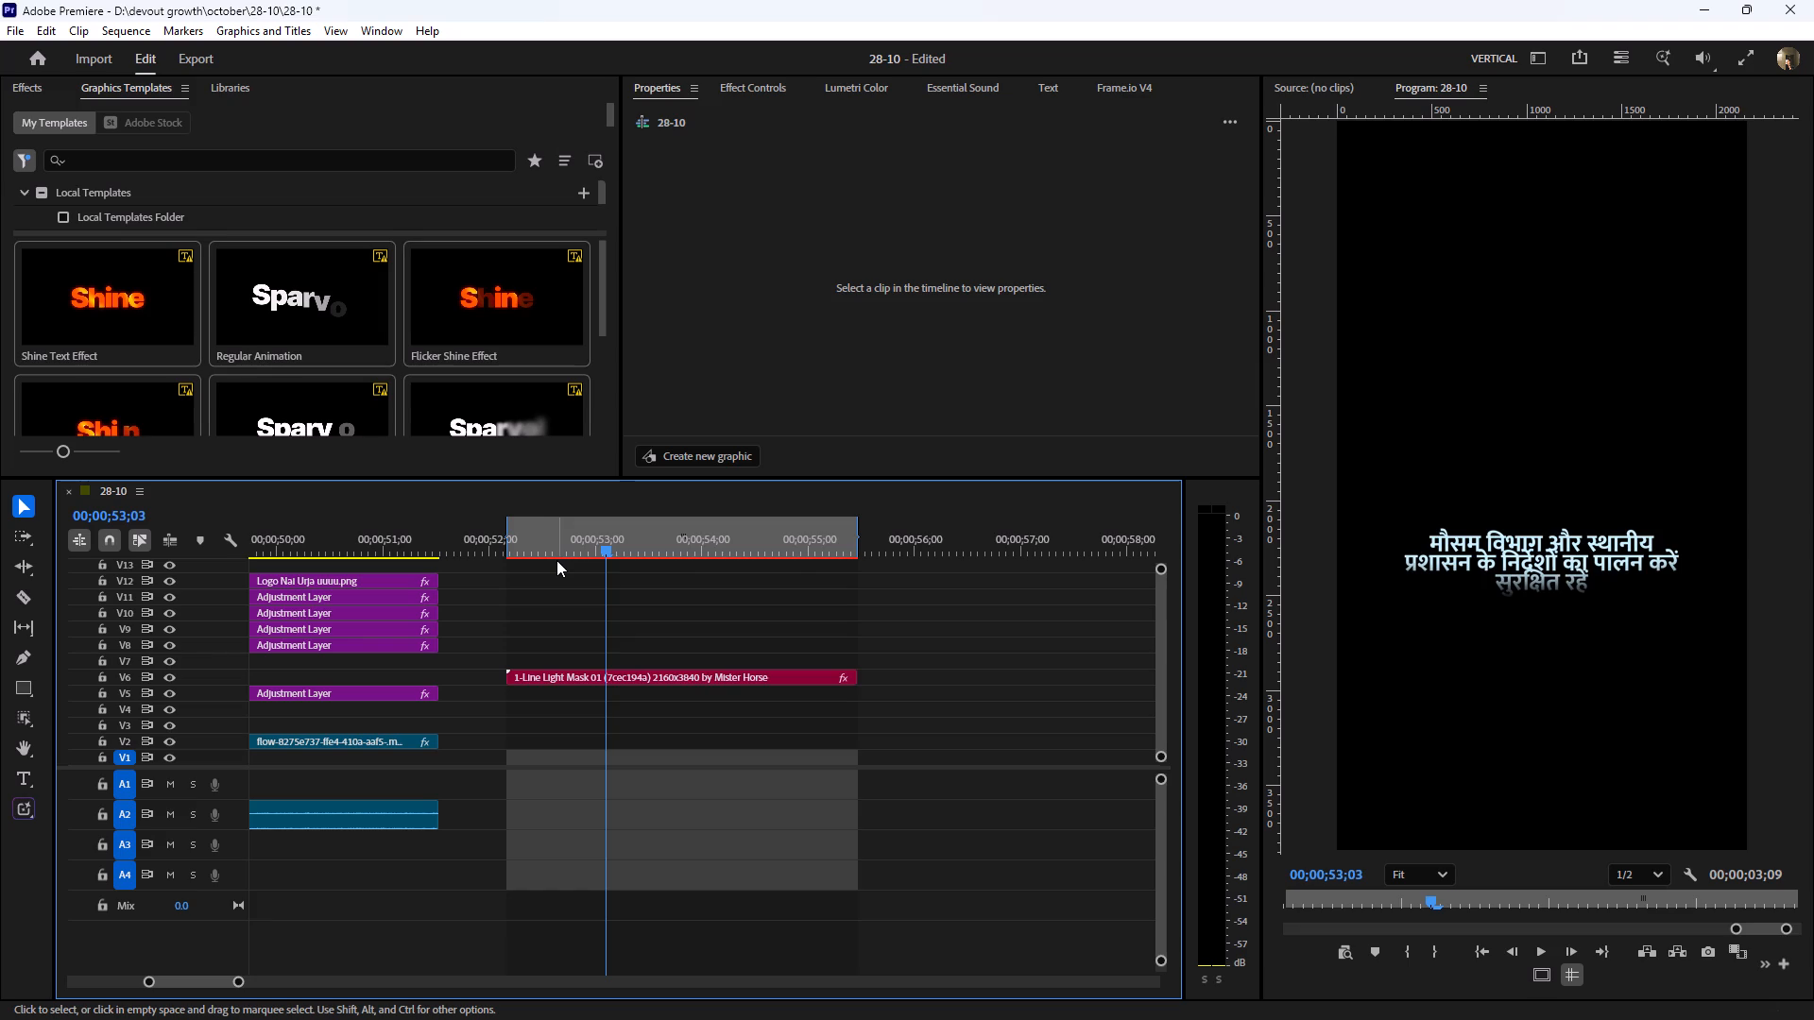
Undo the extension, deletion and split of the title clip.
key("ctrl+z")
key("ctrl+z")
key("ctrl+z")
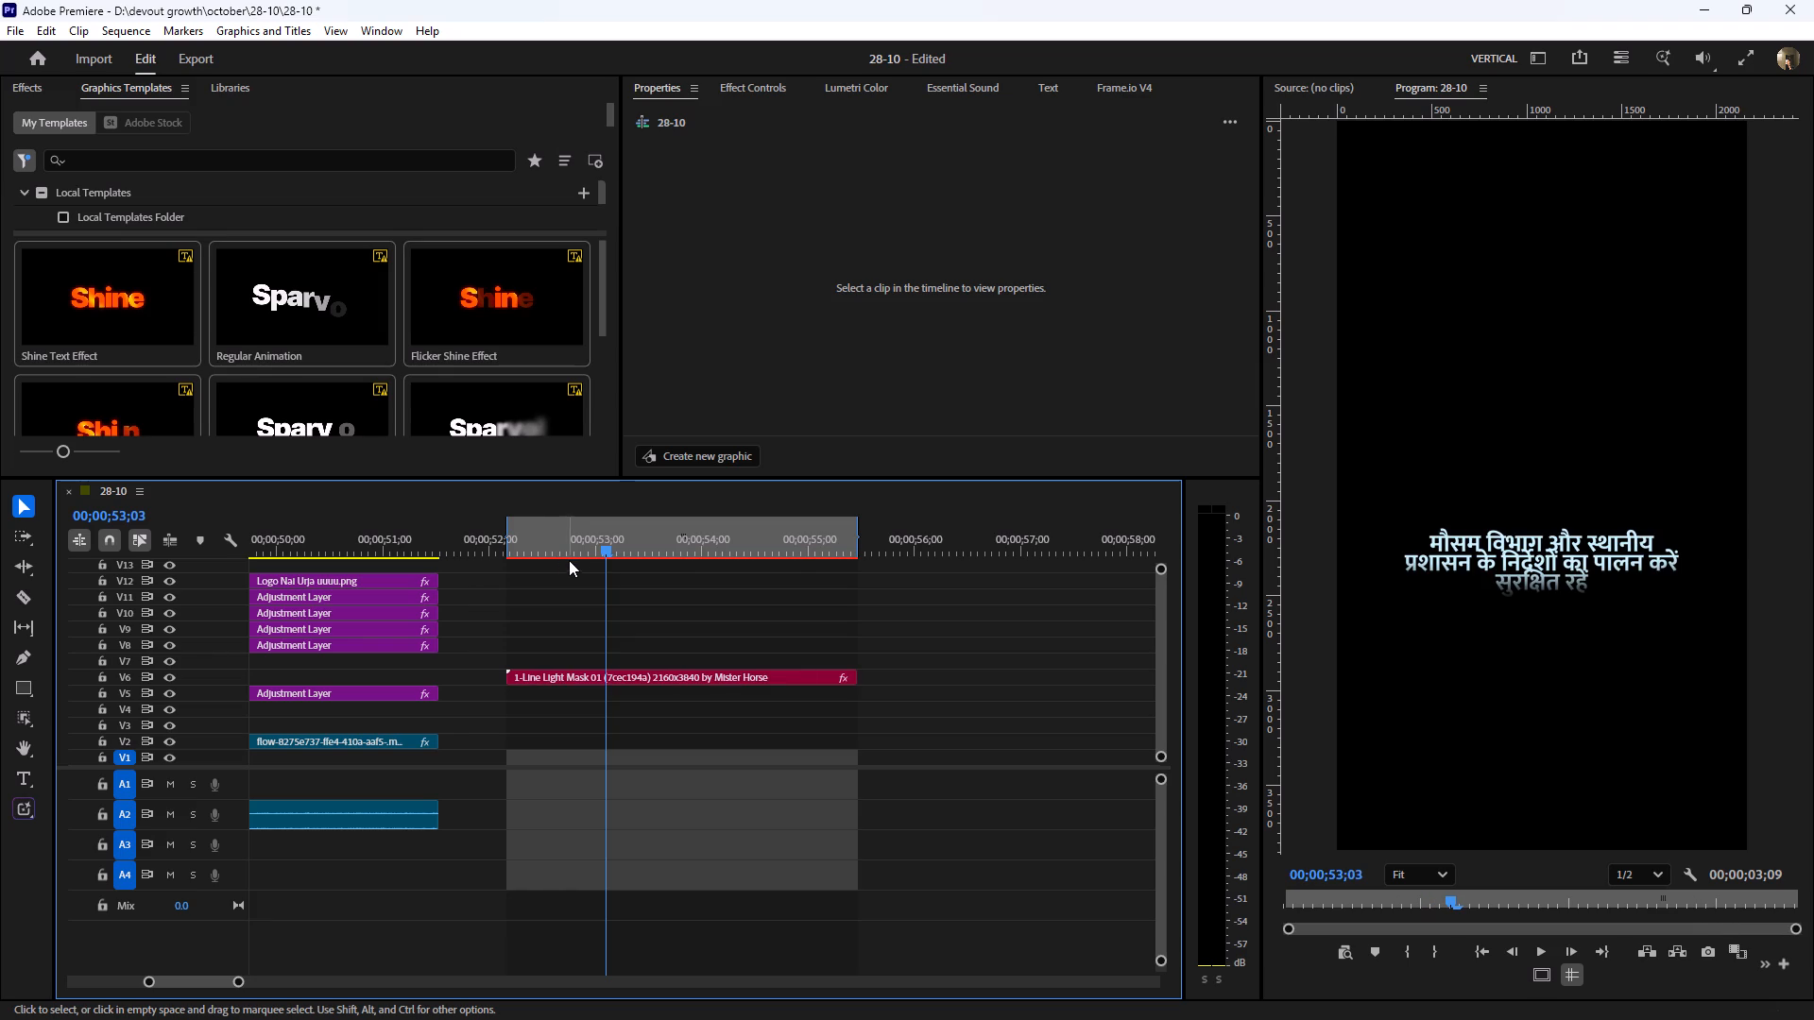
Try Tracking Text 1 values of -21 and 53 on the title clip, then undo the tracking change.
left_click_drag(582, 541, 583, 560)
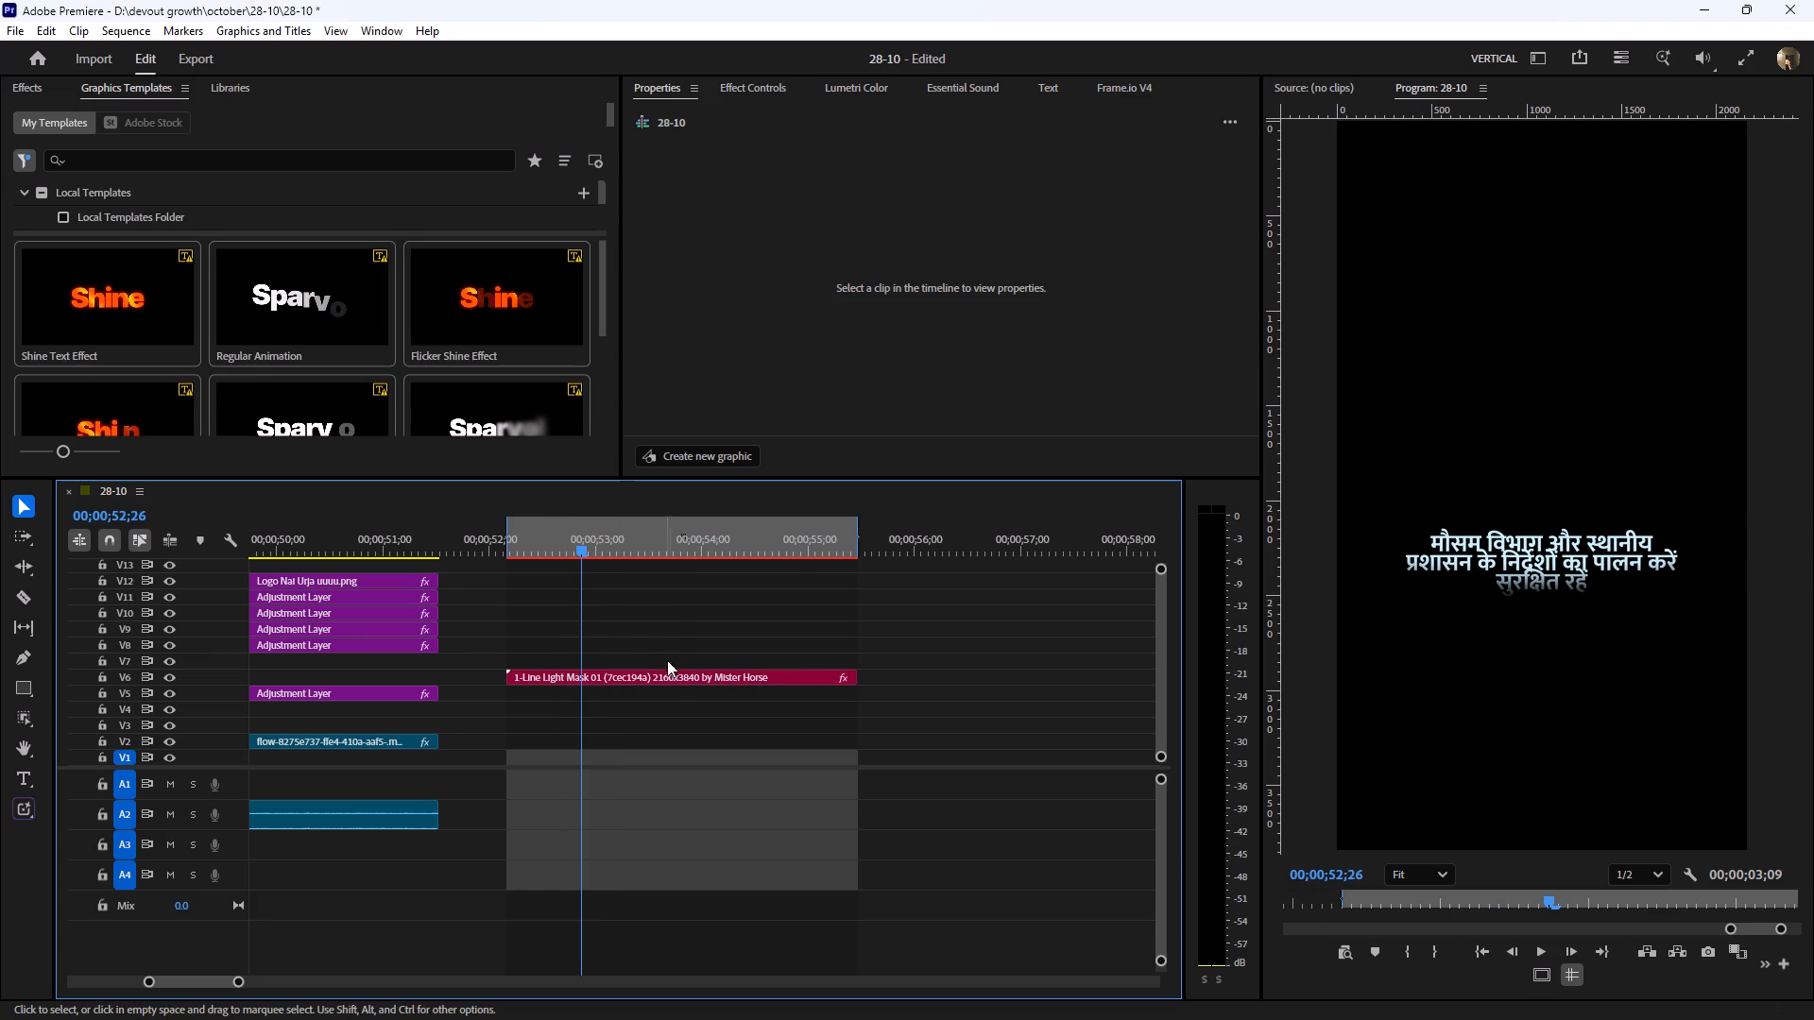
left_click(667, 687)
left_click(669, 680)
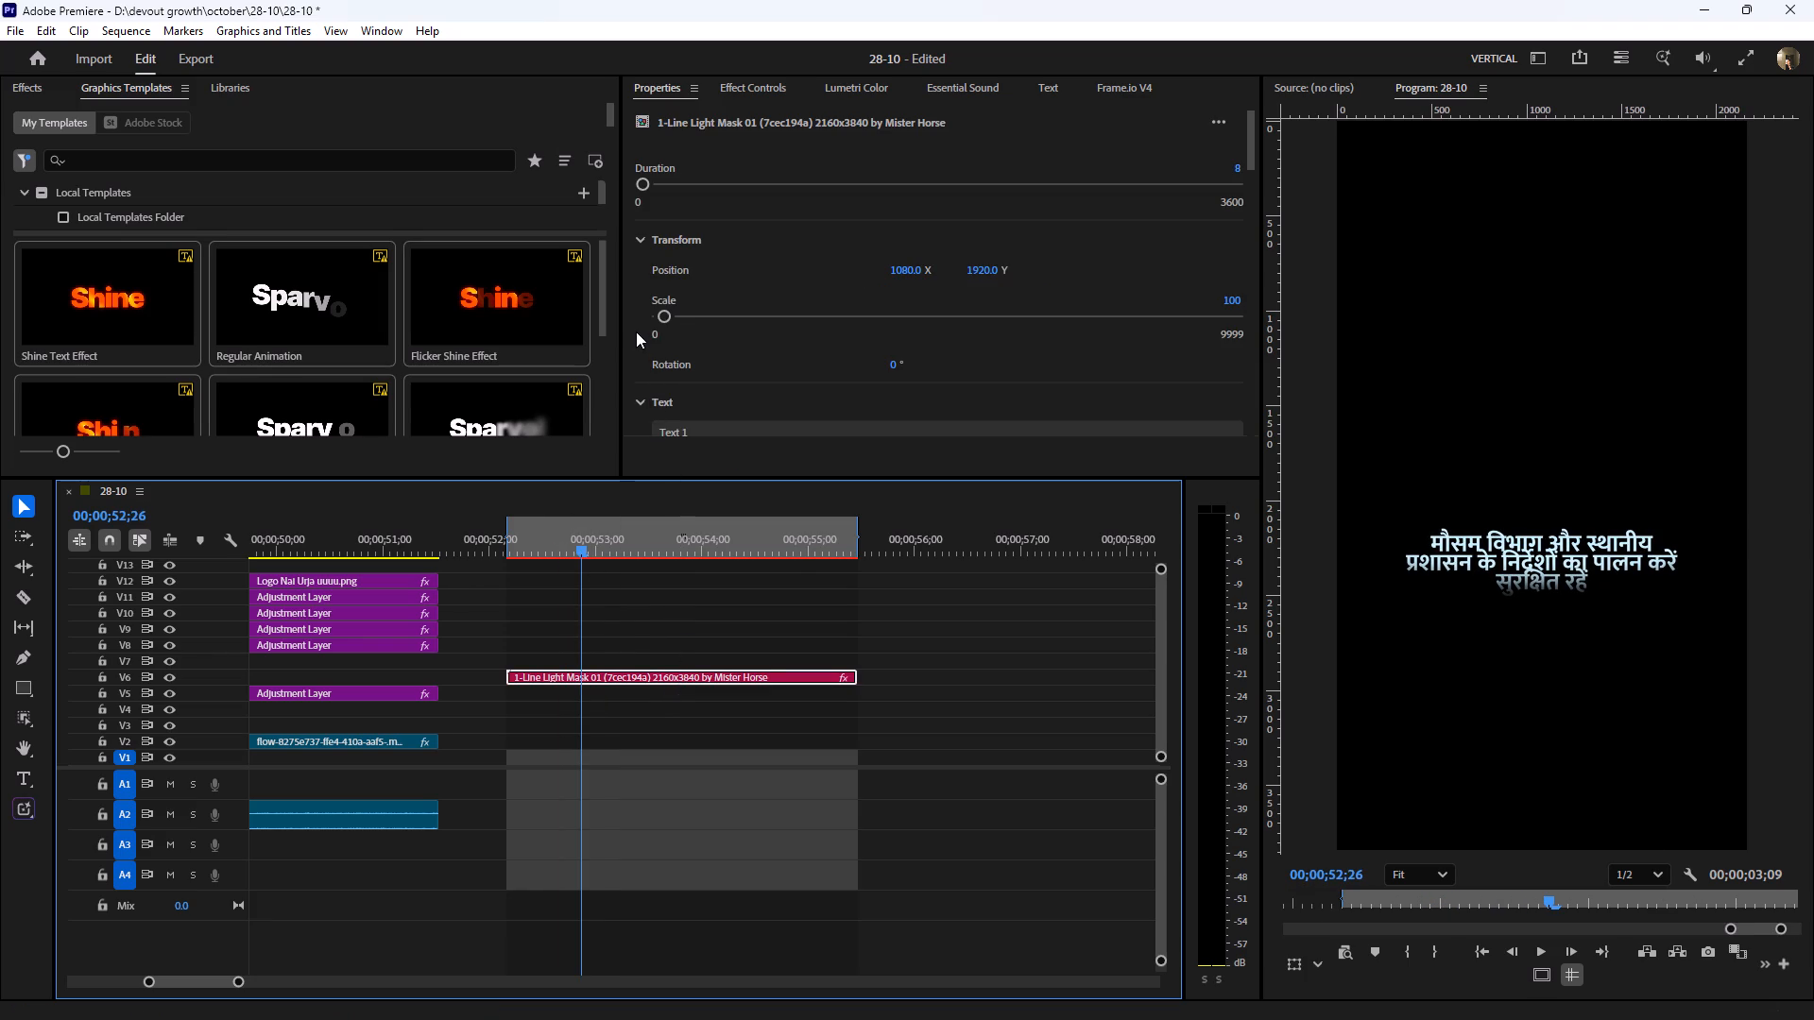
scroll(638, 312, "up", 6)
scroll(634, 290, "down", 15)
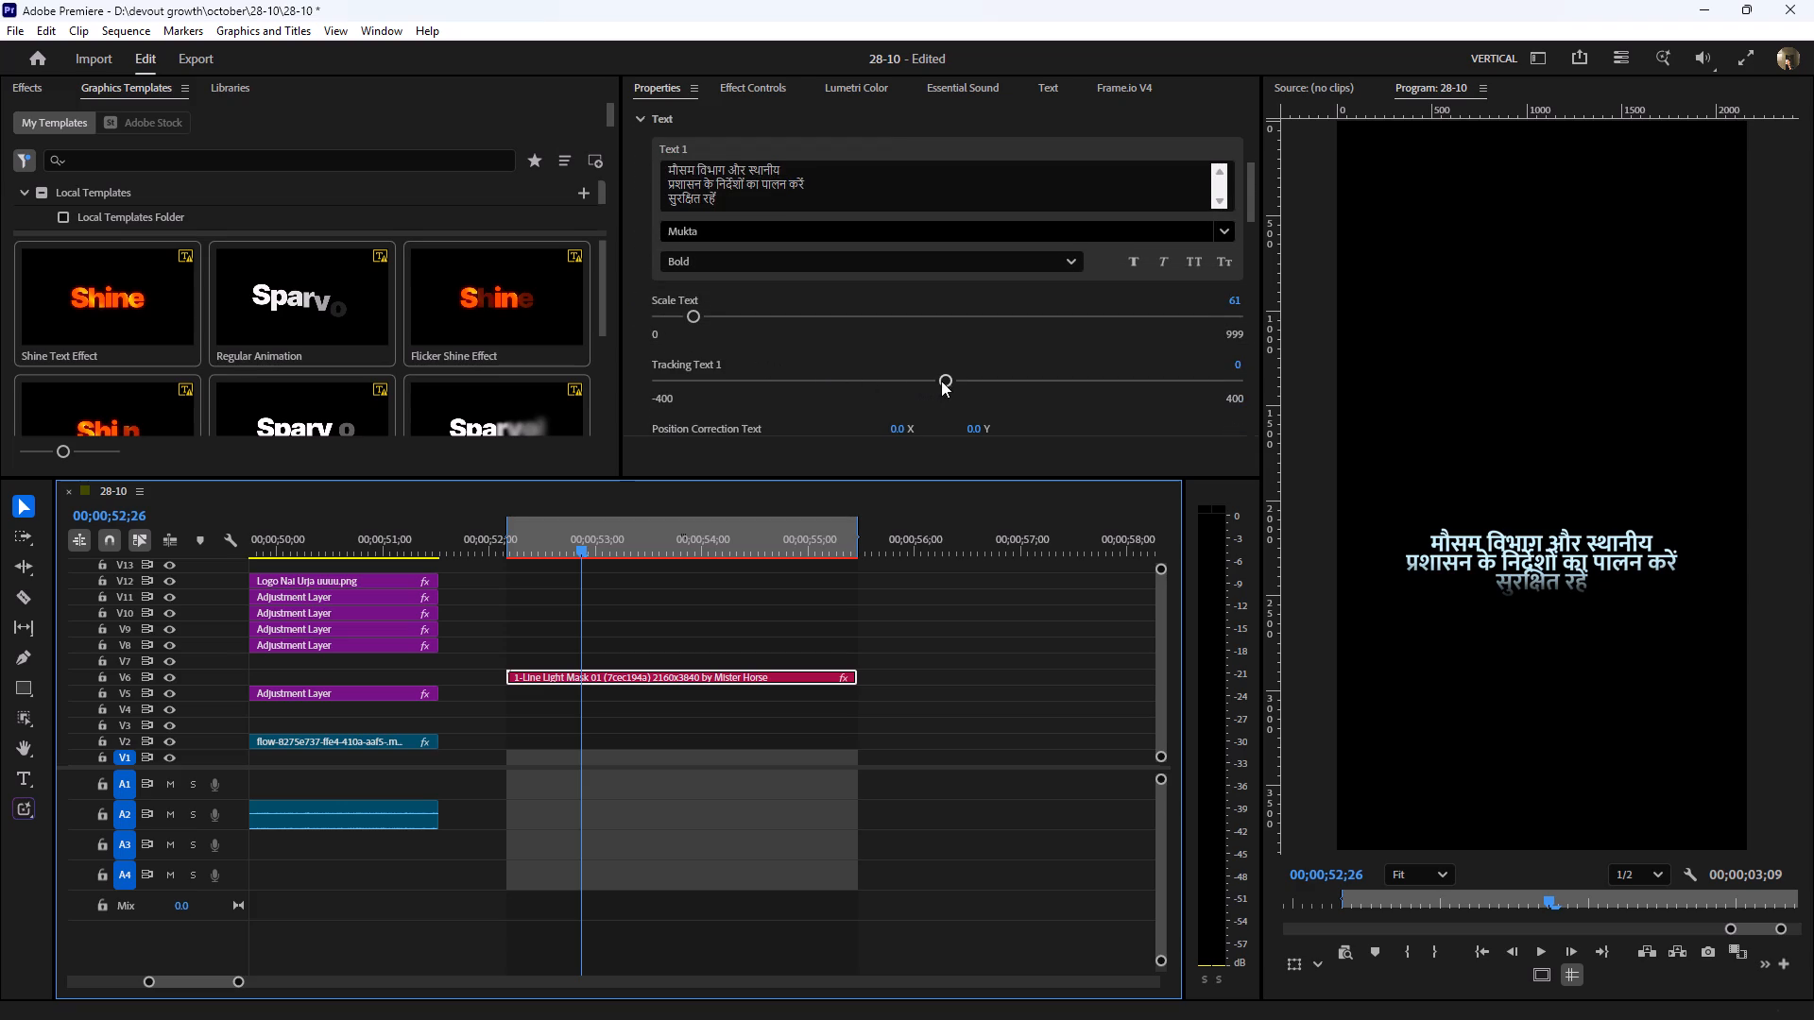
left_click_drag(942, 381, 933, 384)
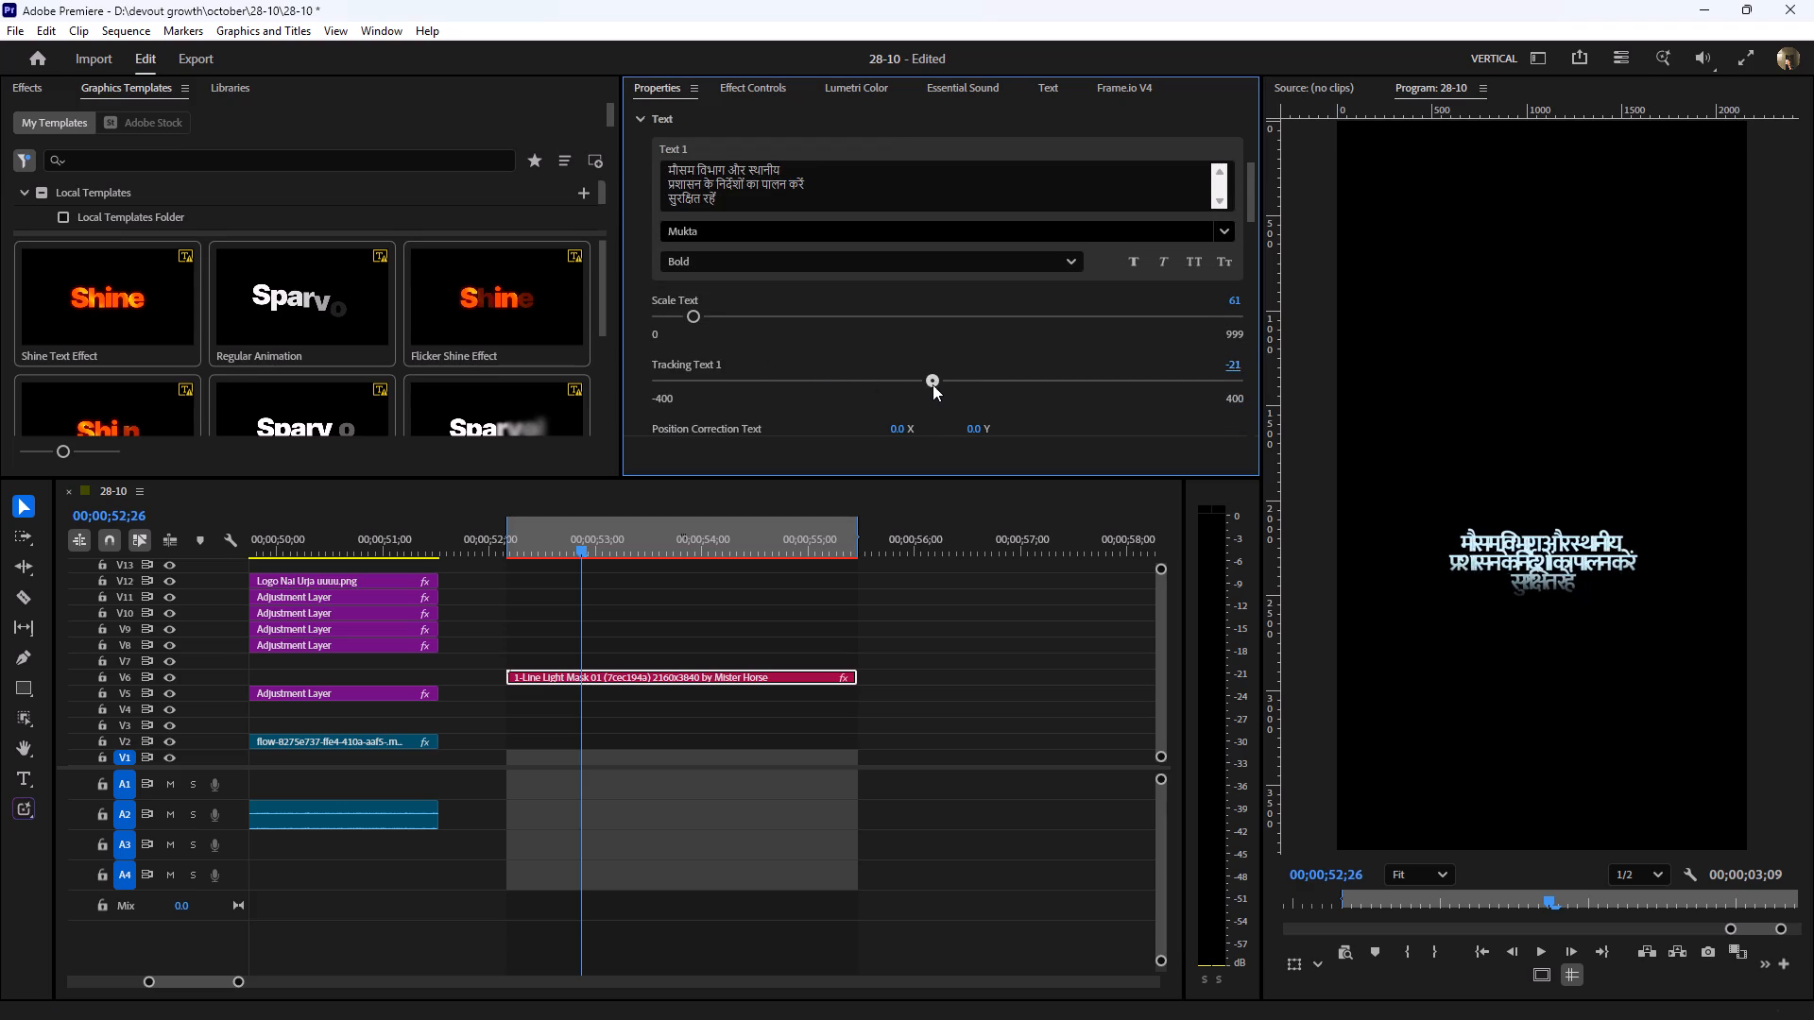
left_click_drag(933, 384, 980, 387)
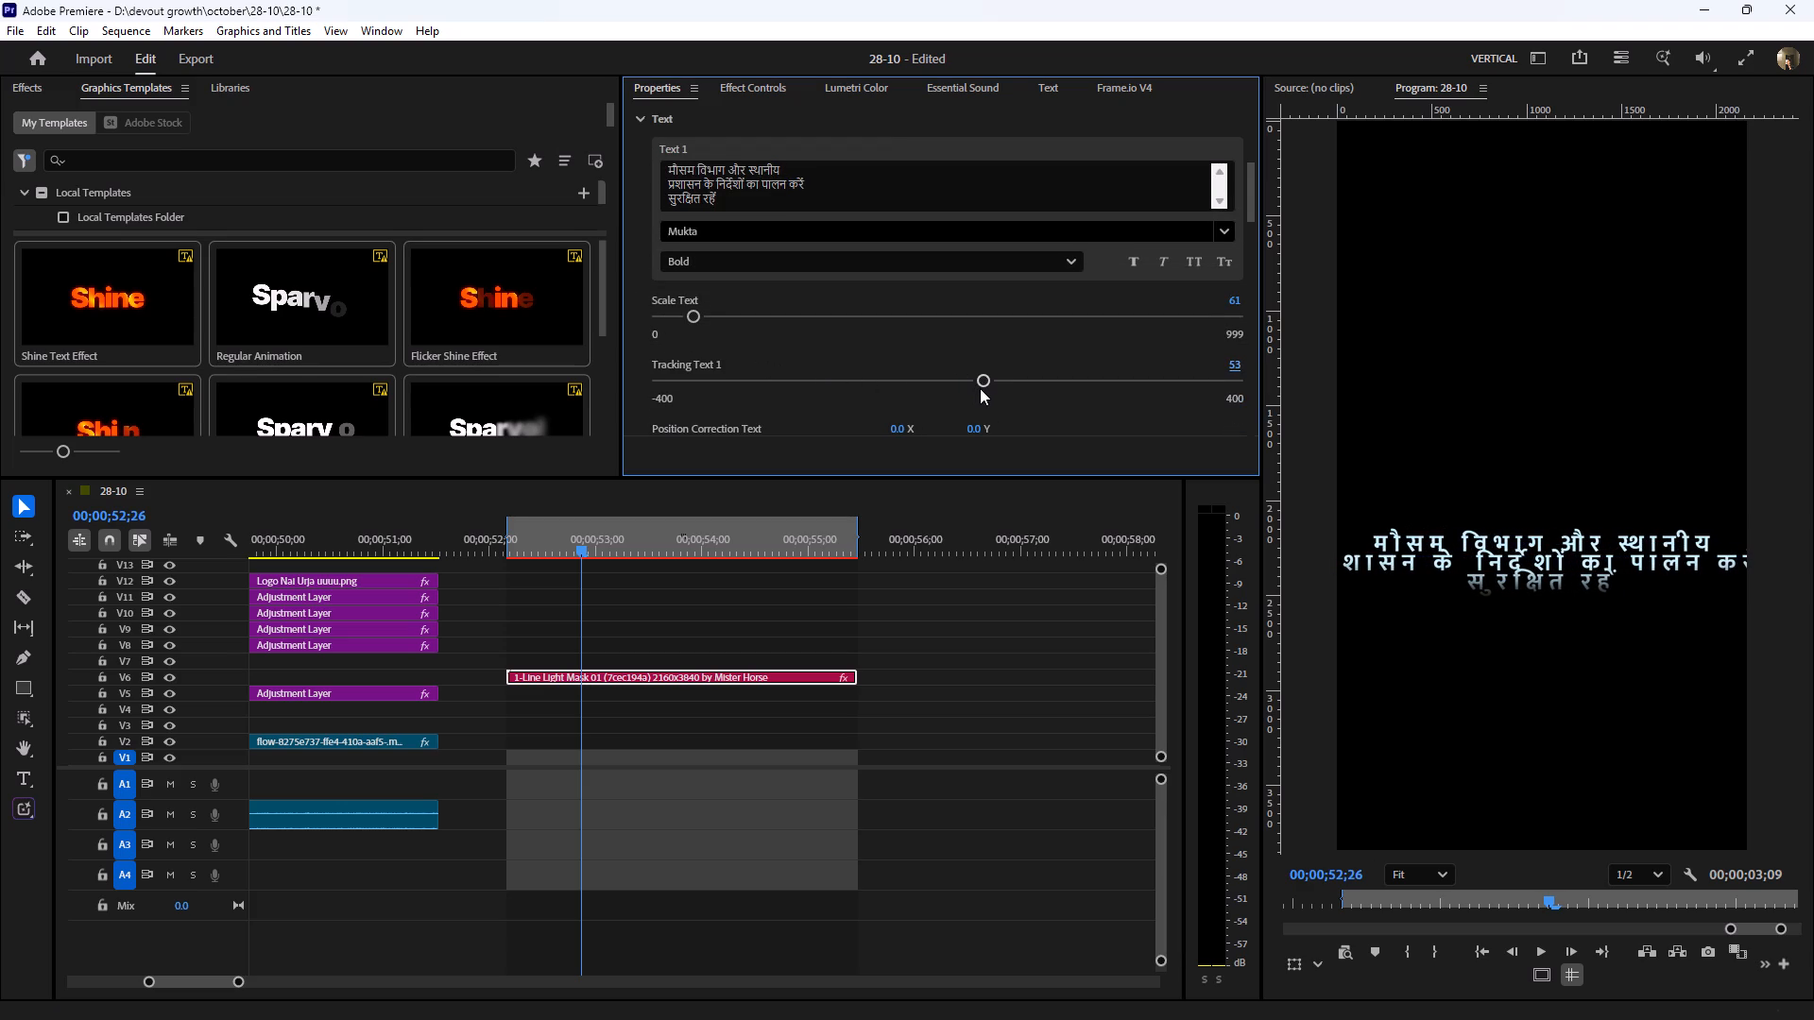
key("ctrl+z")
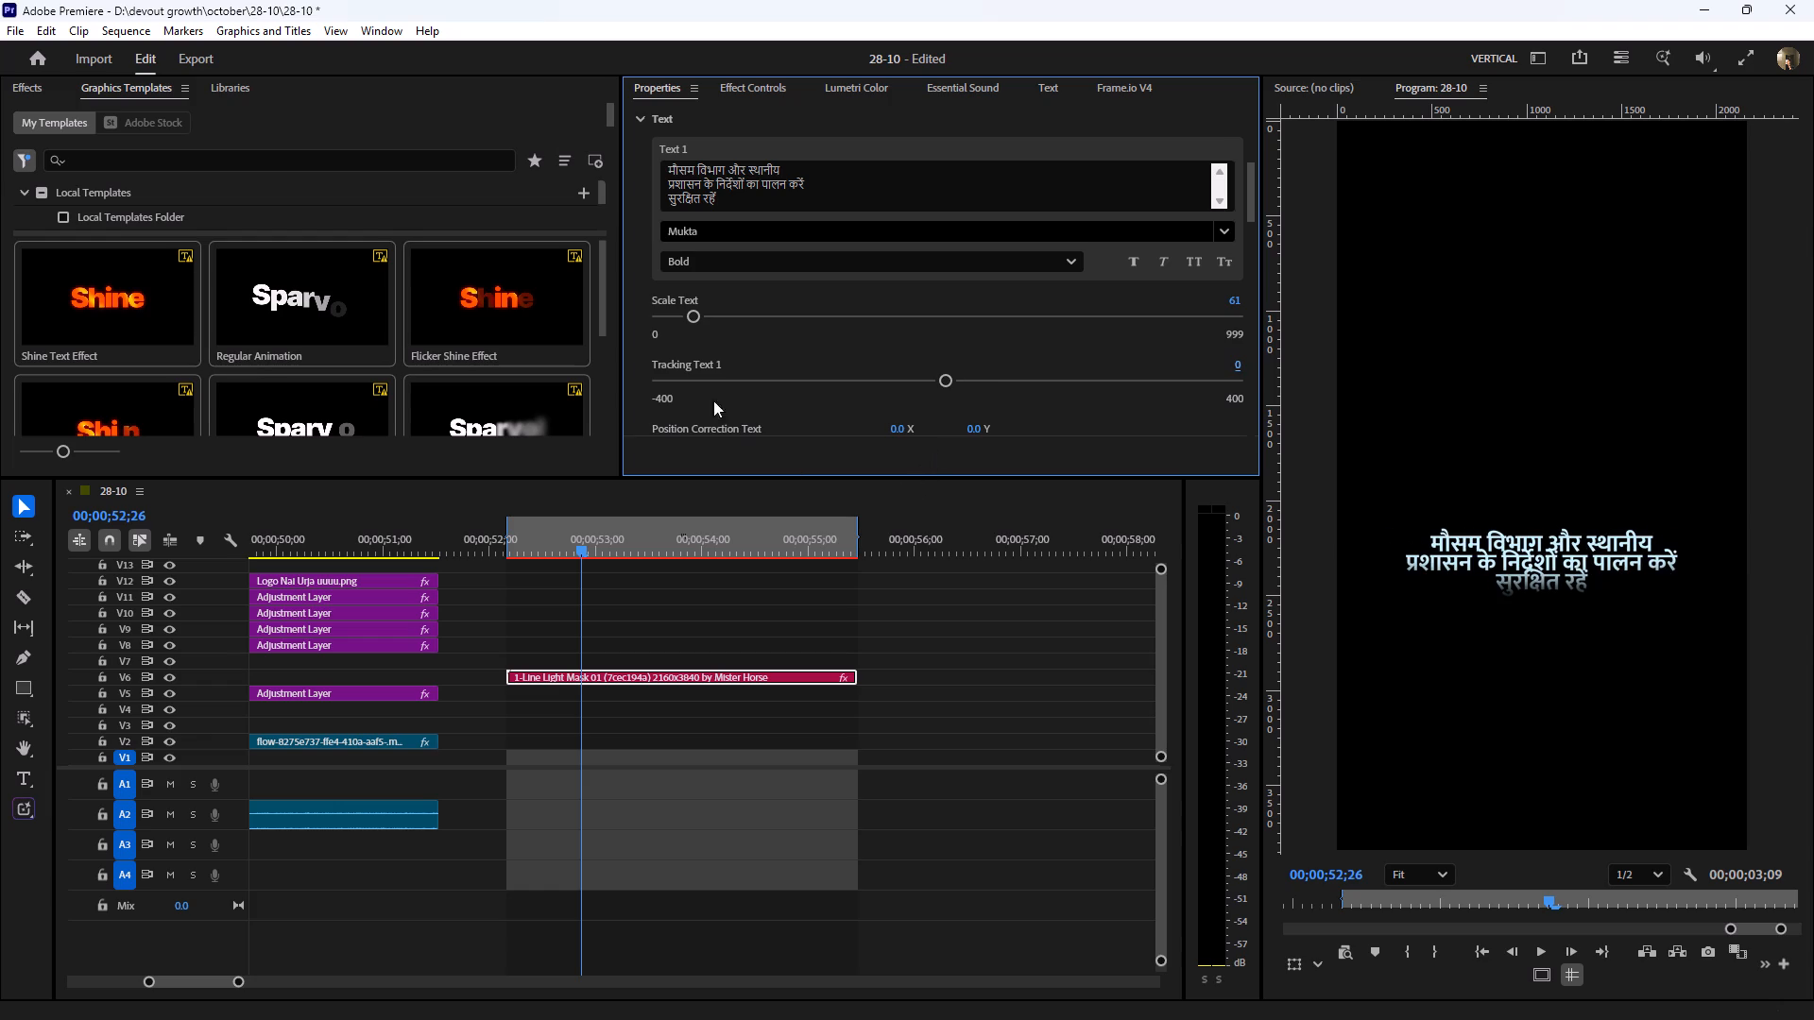
Delete the 1-Line Light Mask 01 title clip from track V6.
scroll(641, 334, "down", 9)
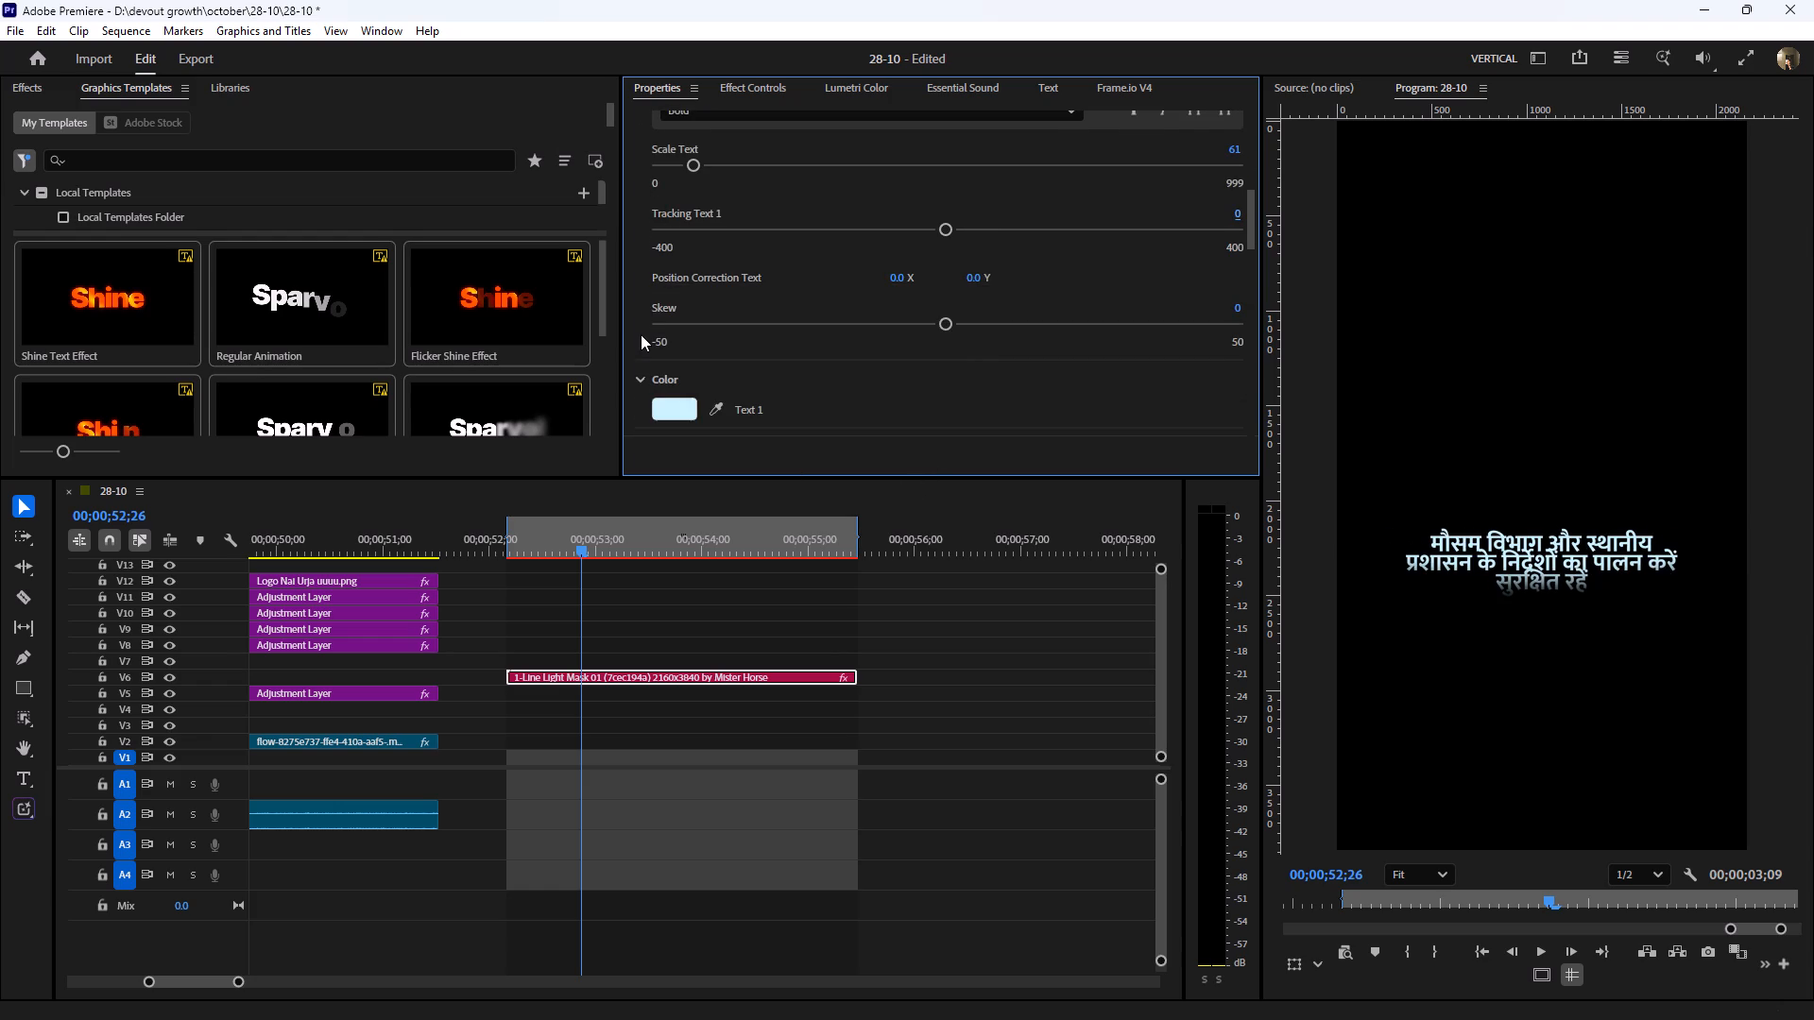
key("Delete")
left_click(704, 676)
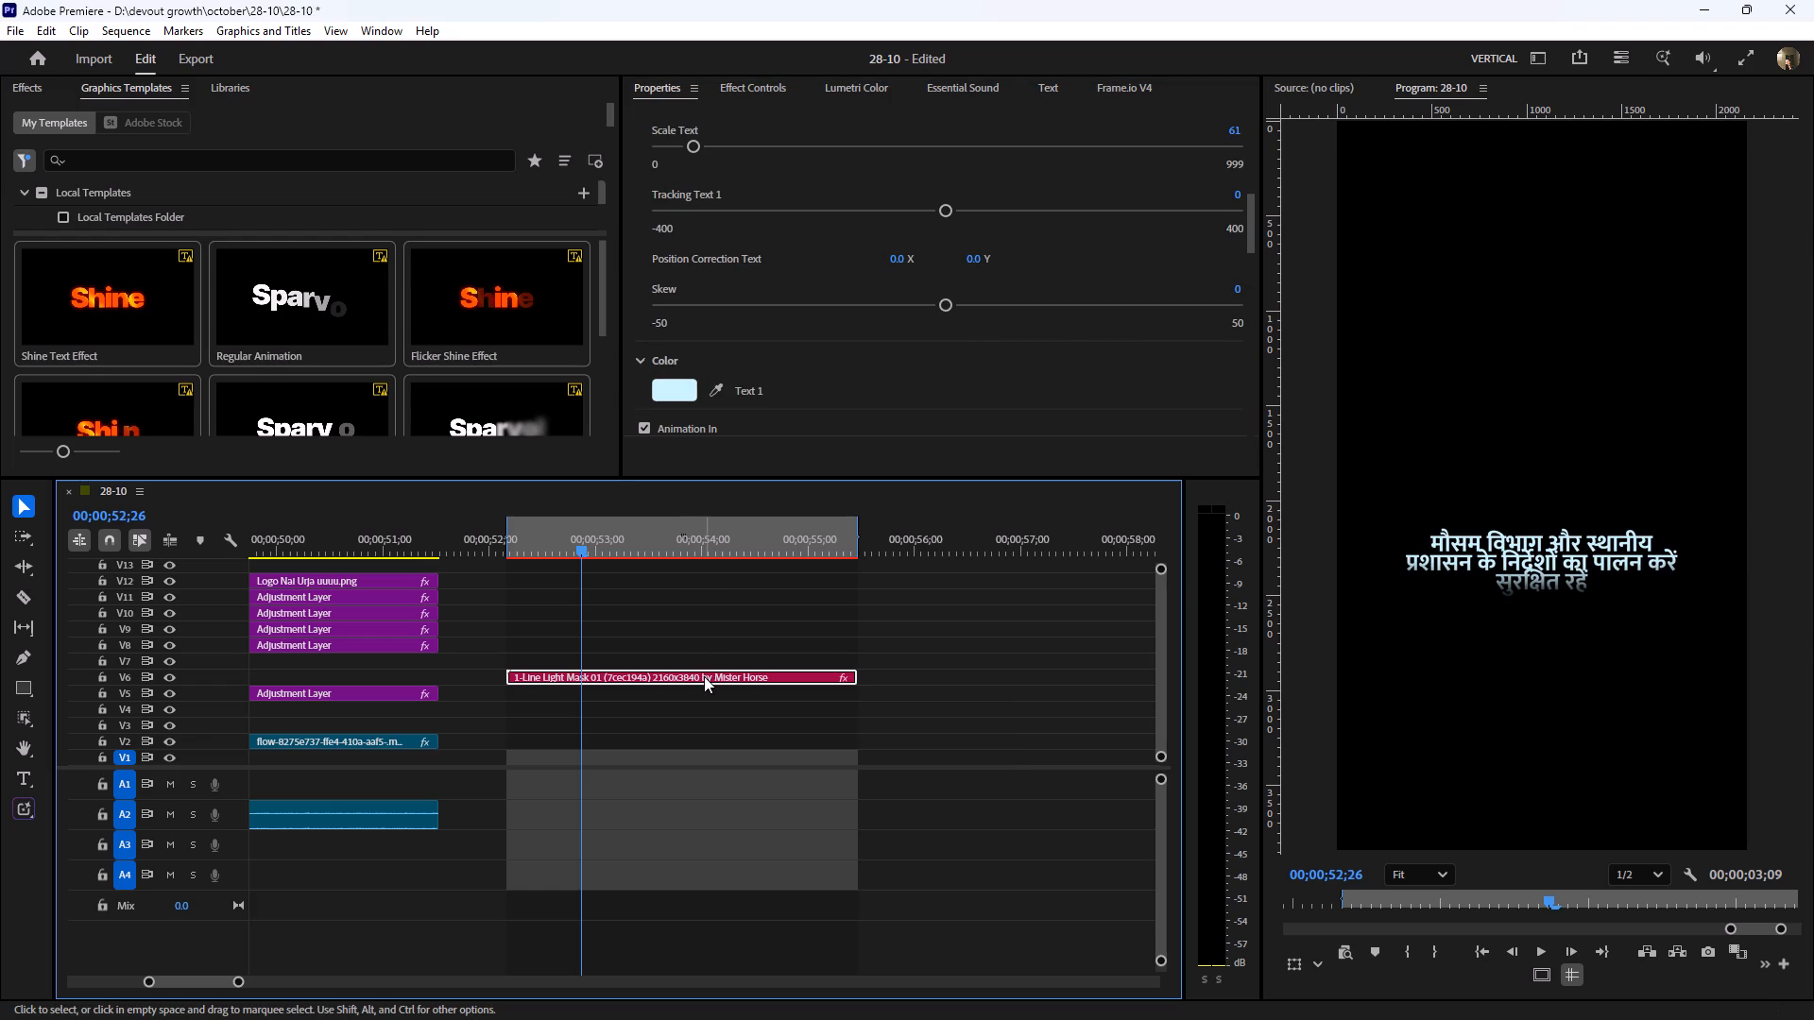
key("Delete")
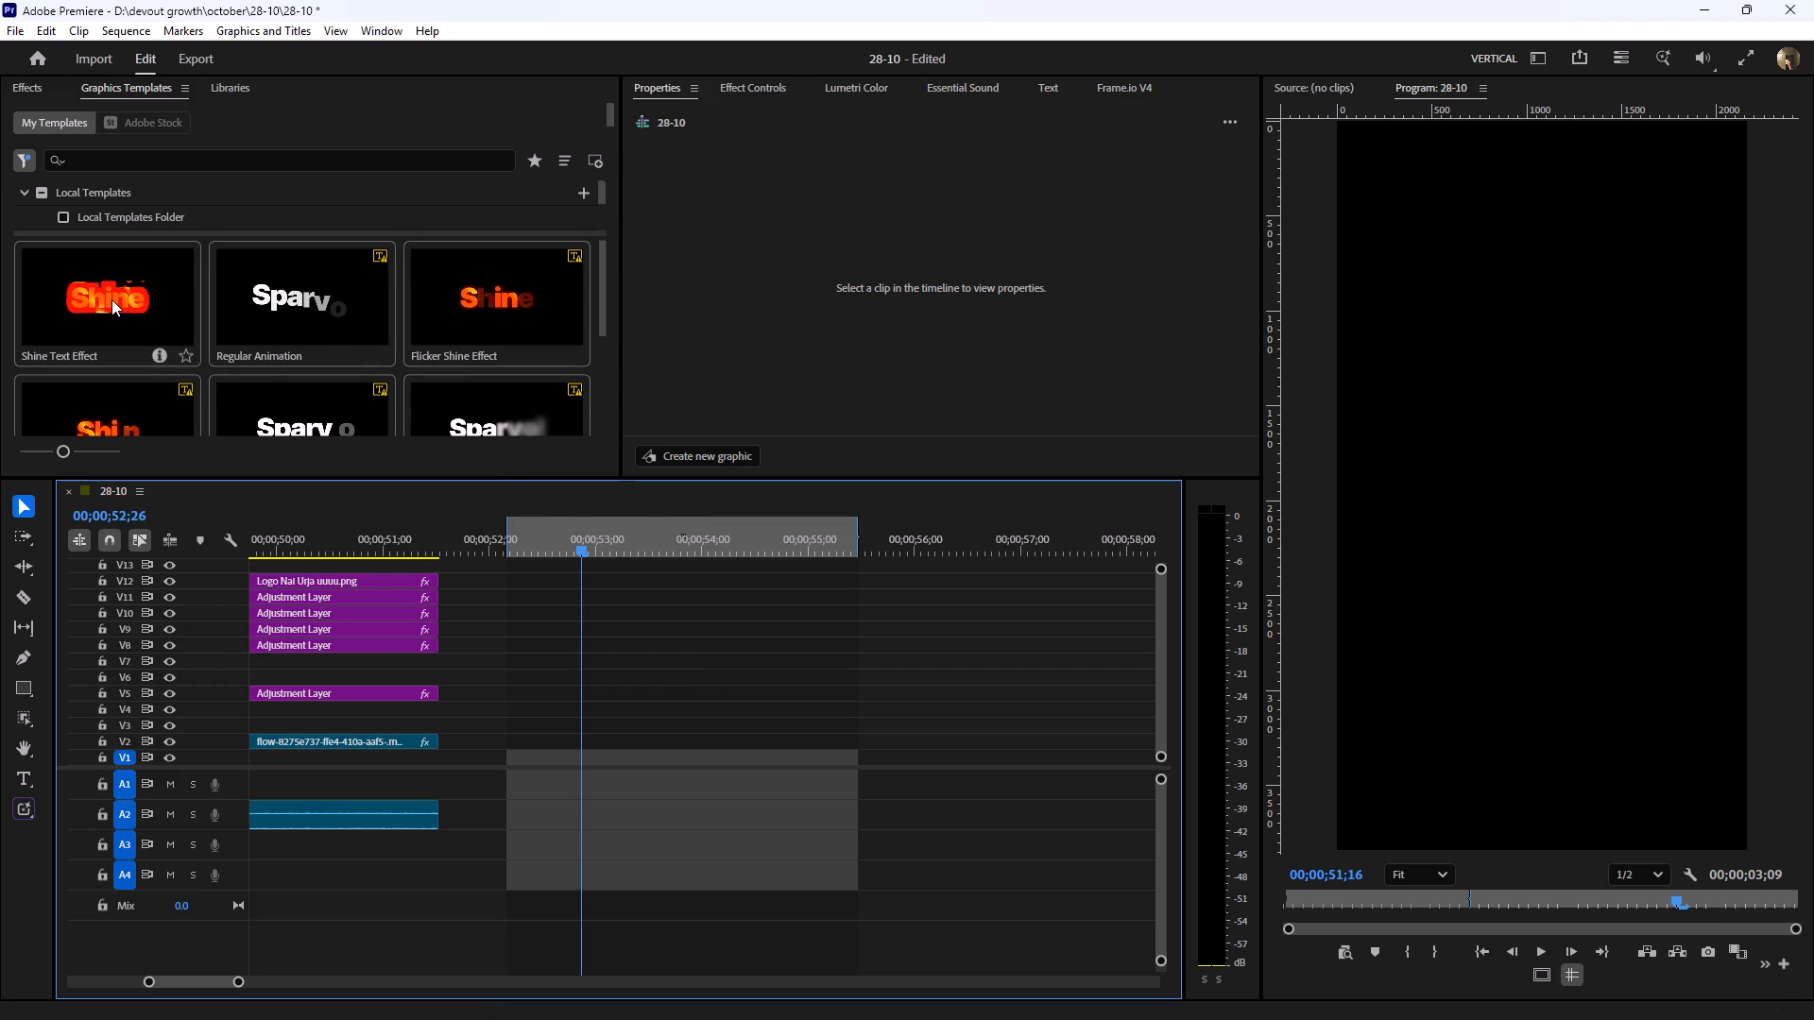
Place the Blur Fade In With Shine template on track V2 at the start of the marked range and preview its reveal.
scroll(216, 317, "down", 6)
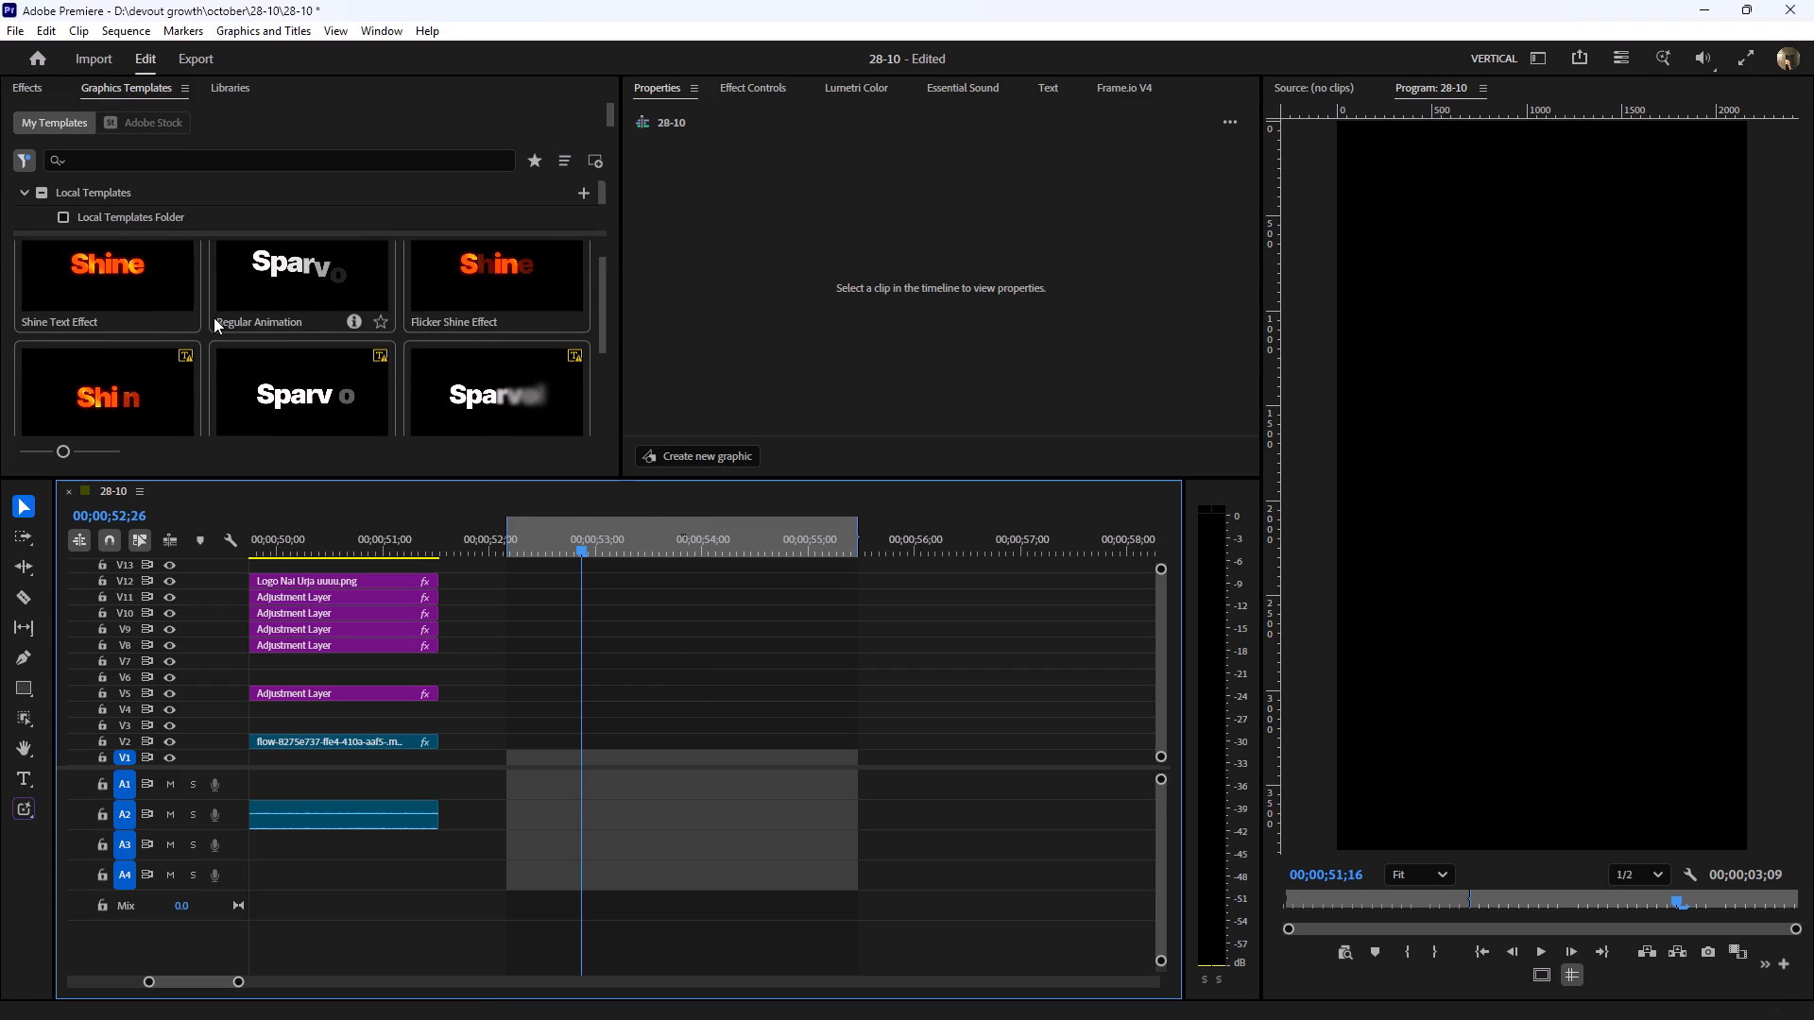
scroll(325, 336, "down", 2)
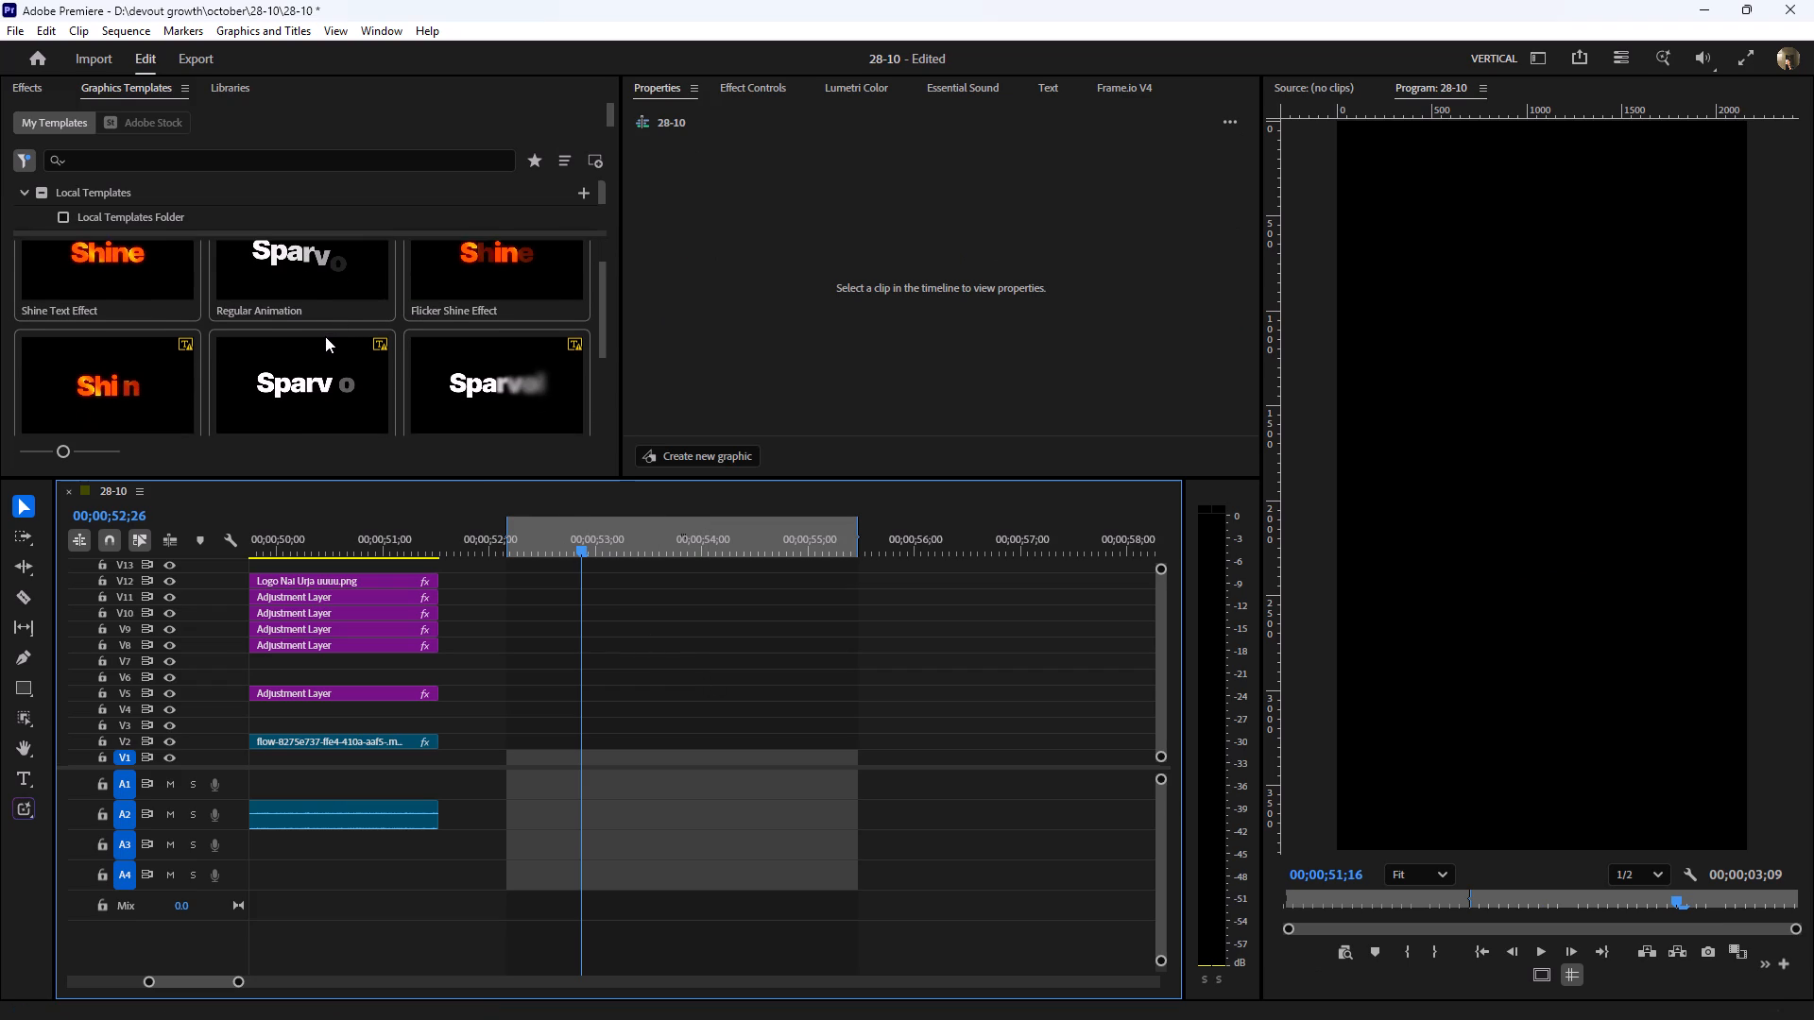
scroll(325, 336, "down", 18)
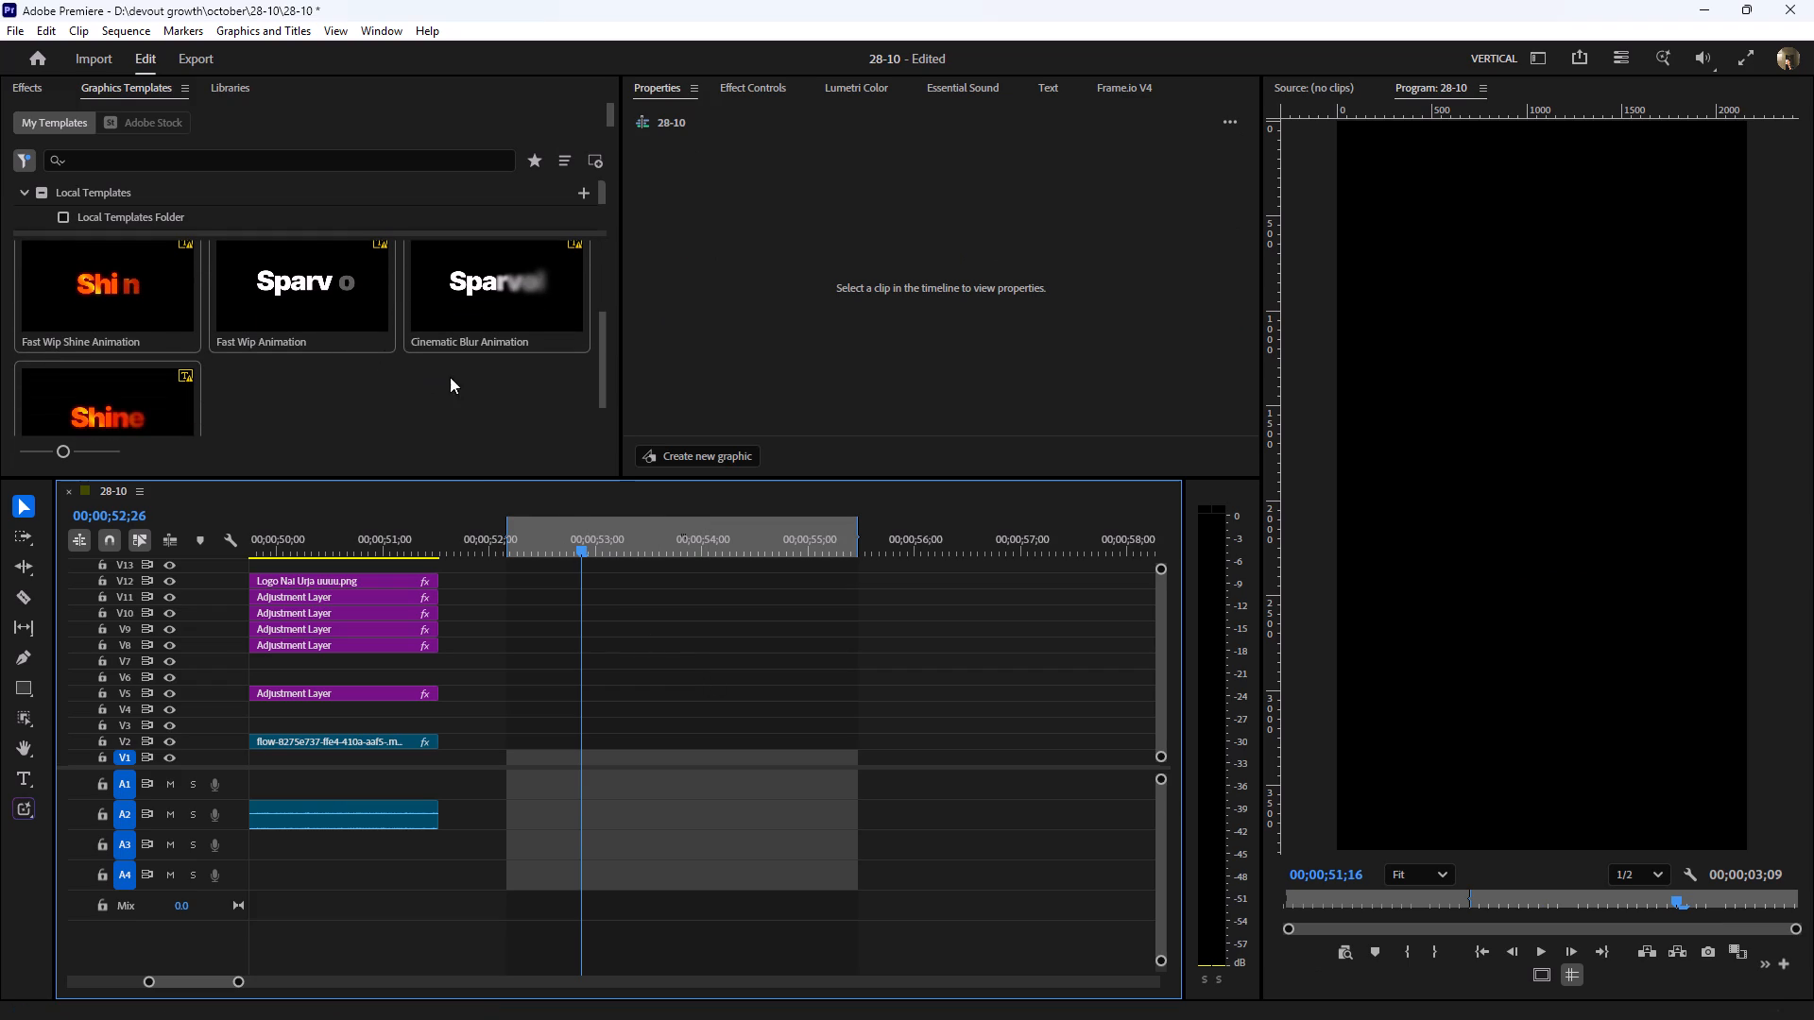
left_click_drag(601, 365, 604, 390)
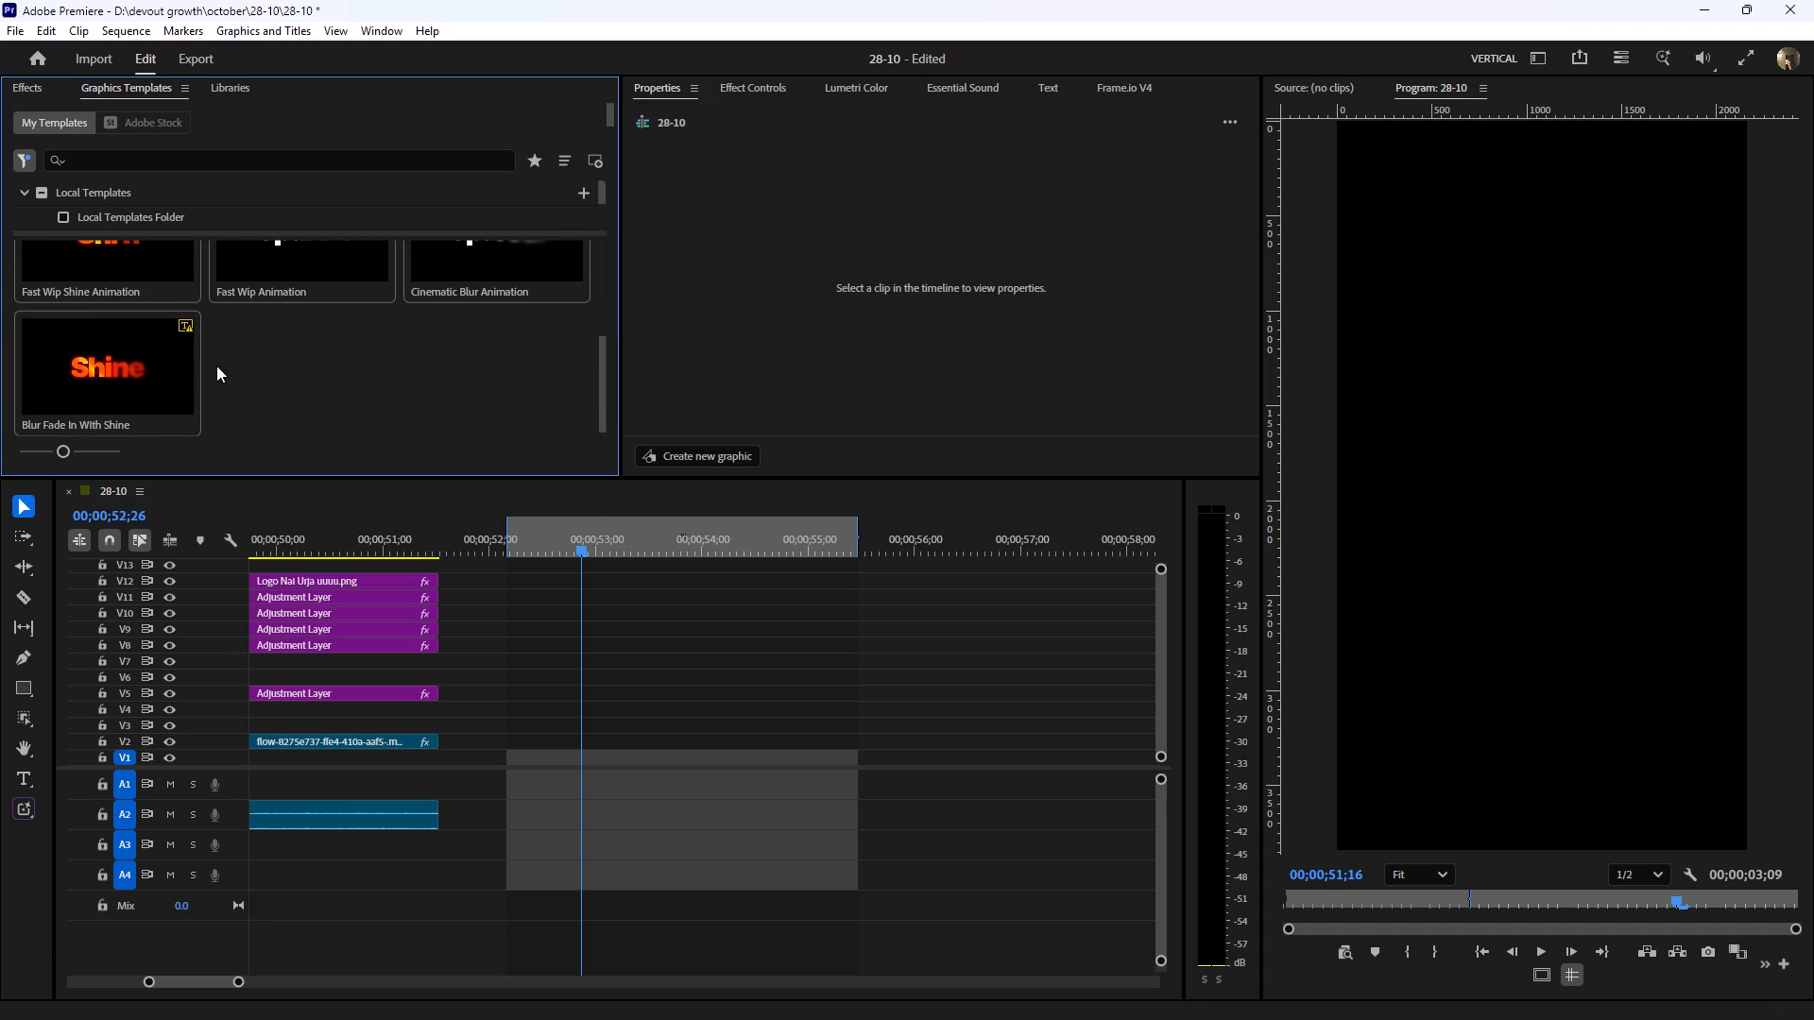
left_click_drag(159, 362, 512, 735)
left_click_drag(566, 545, 554, 547)
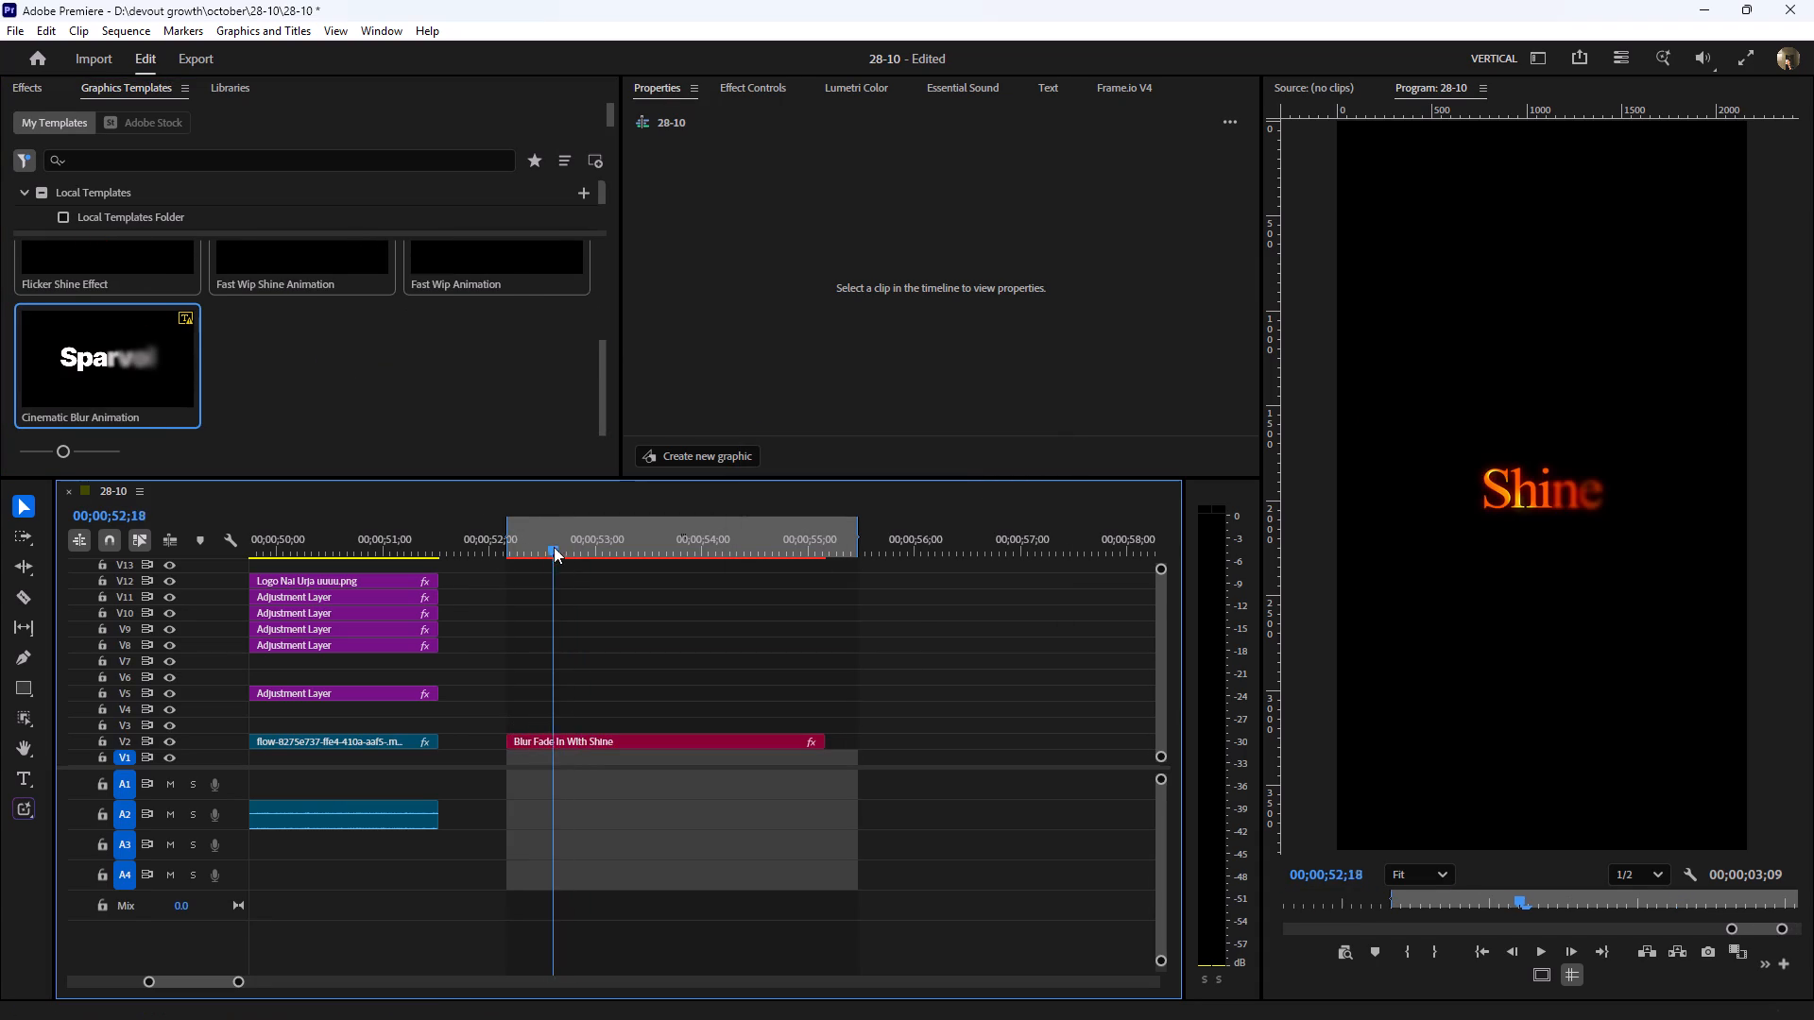
left_click_drag(554, 547, 596, 559)
Replace the new title's text with "मौसम विभाग और स्थानीय प्रशासन के निर्देशों का पालन करें। सुरक्षित रहें".
left_click(619, 736)
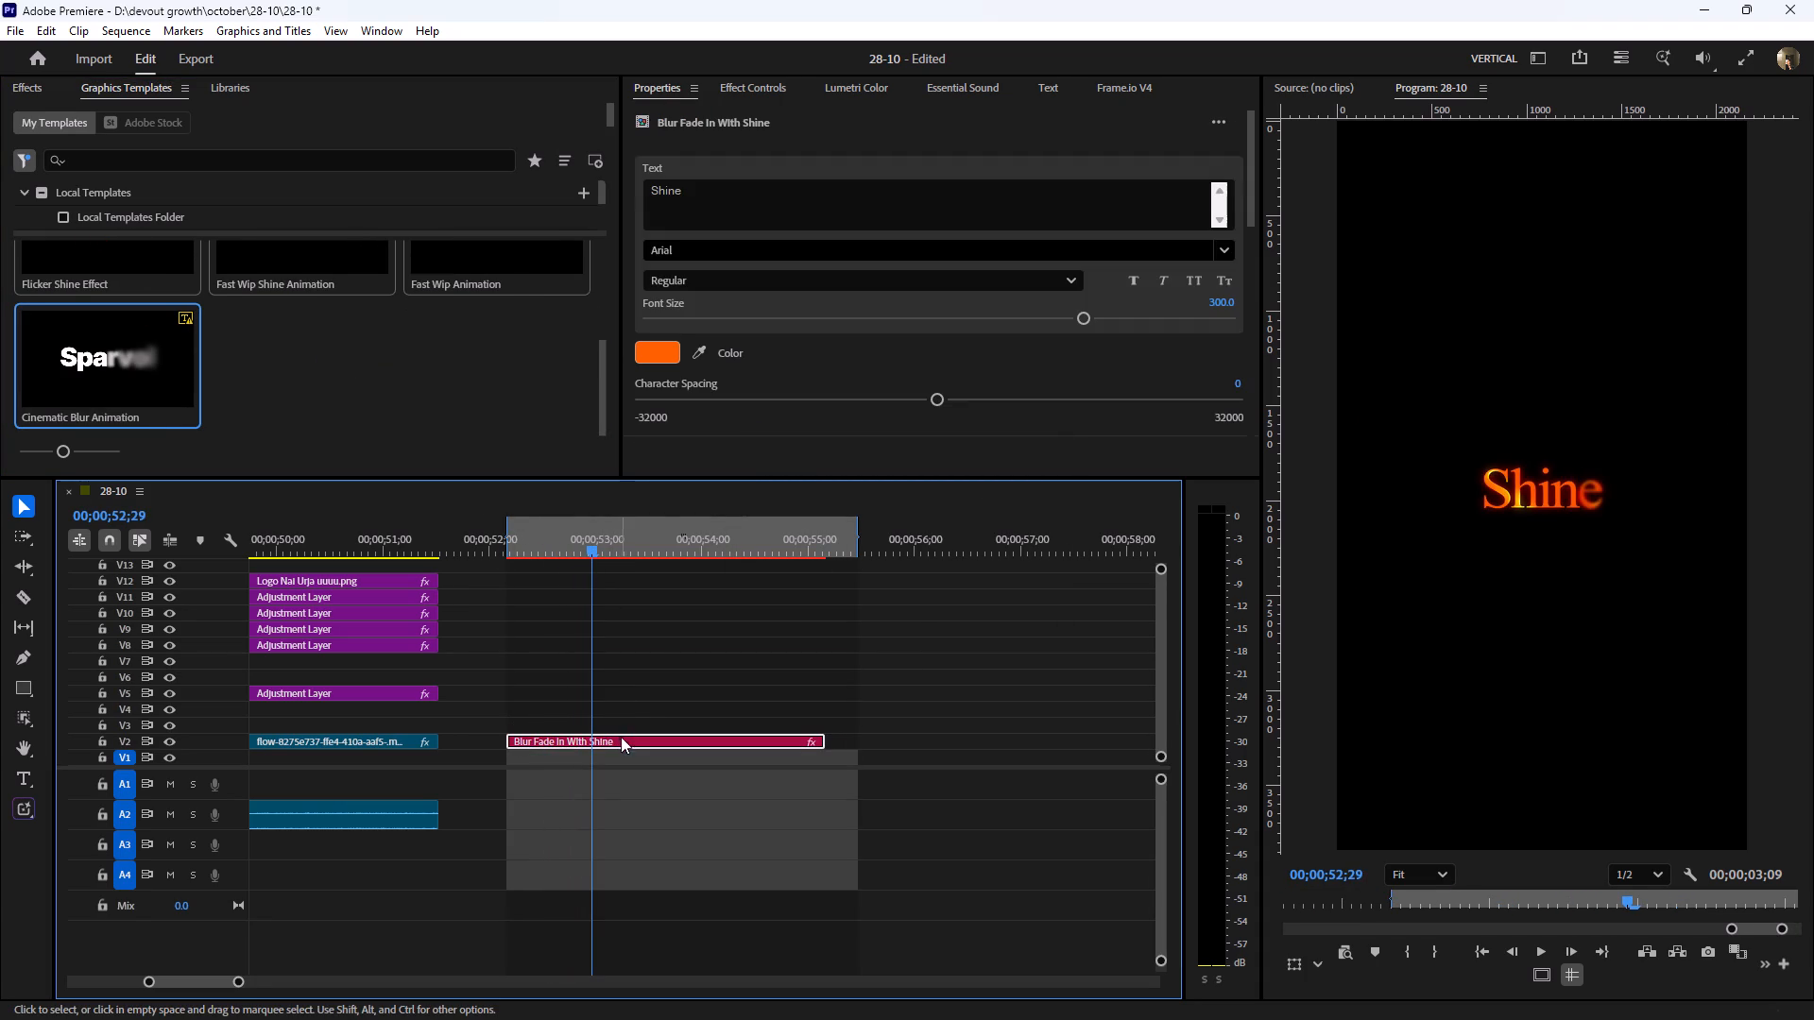
left_click_drag(695, 199, 594, 190)
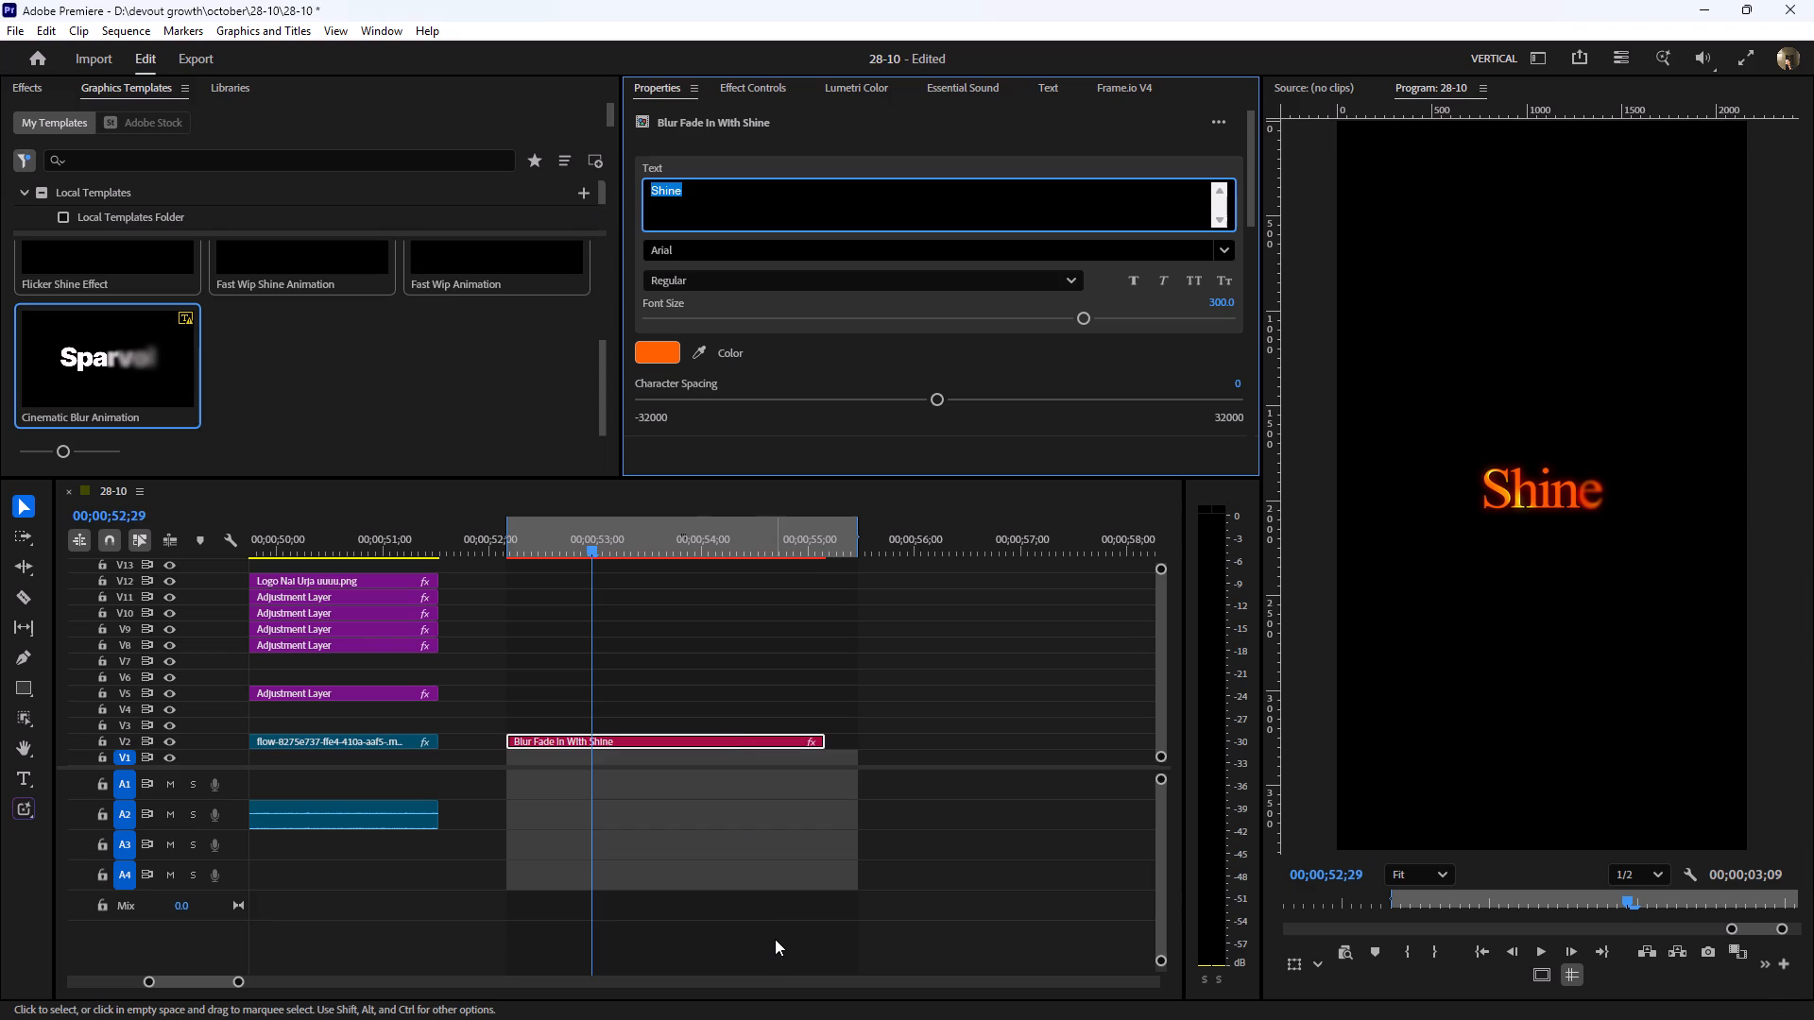
key("ctrl+v")
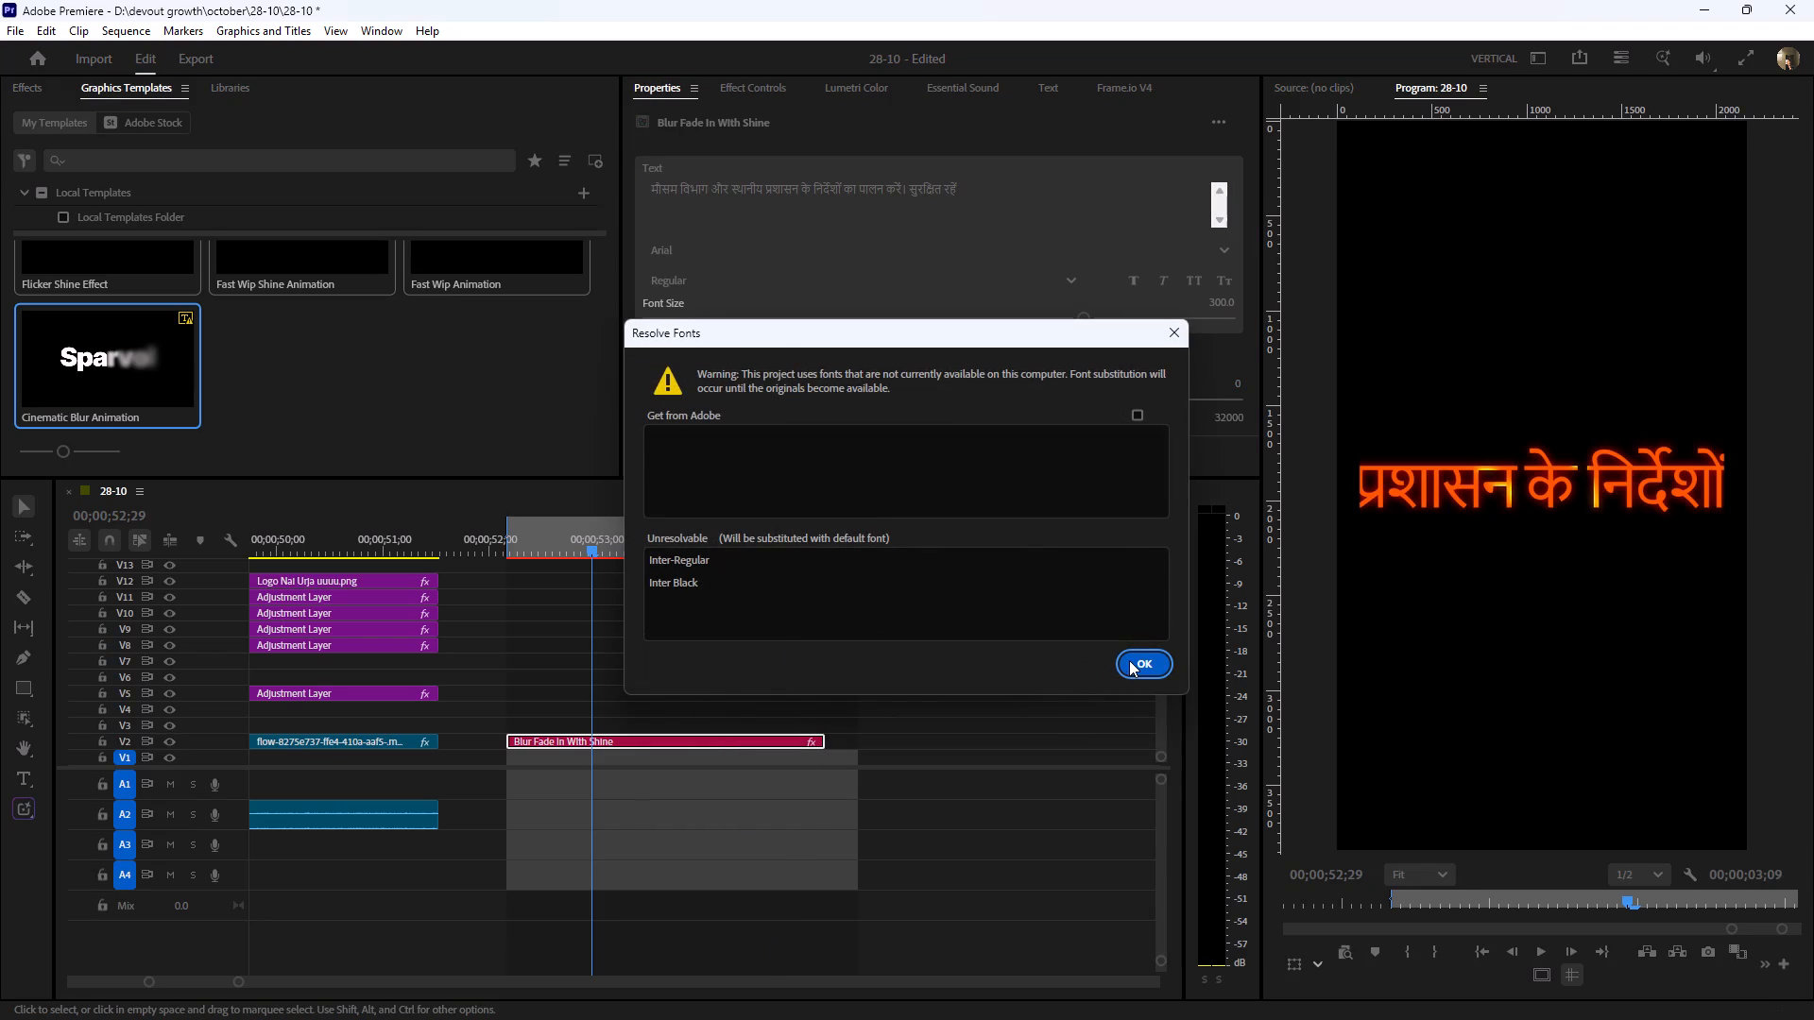
left_click(1129, 660)
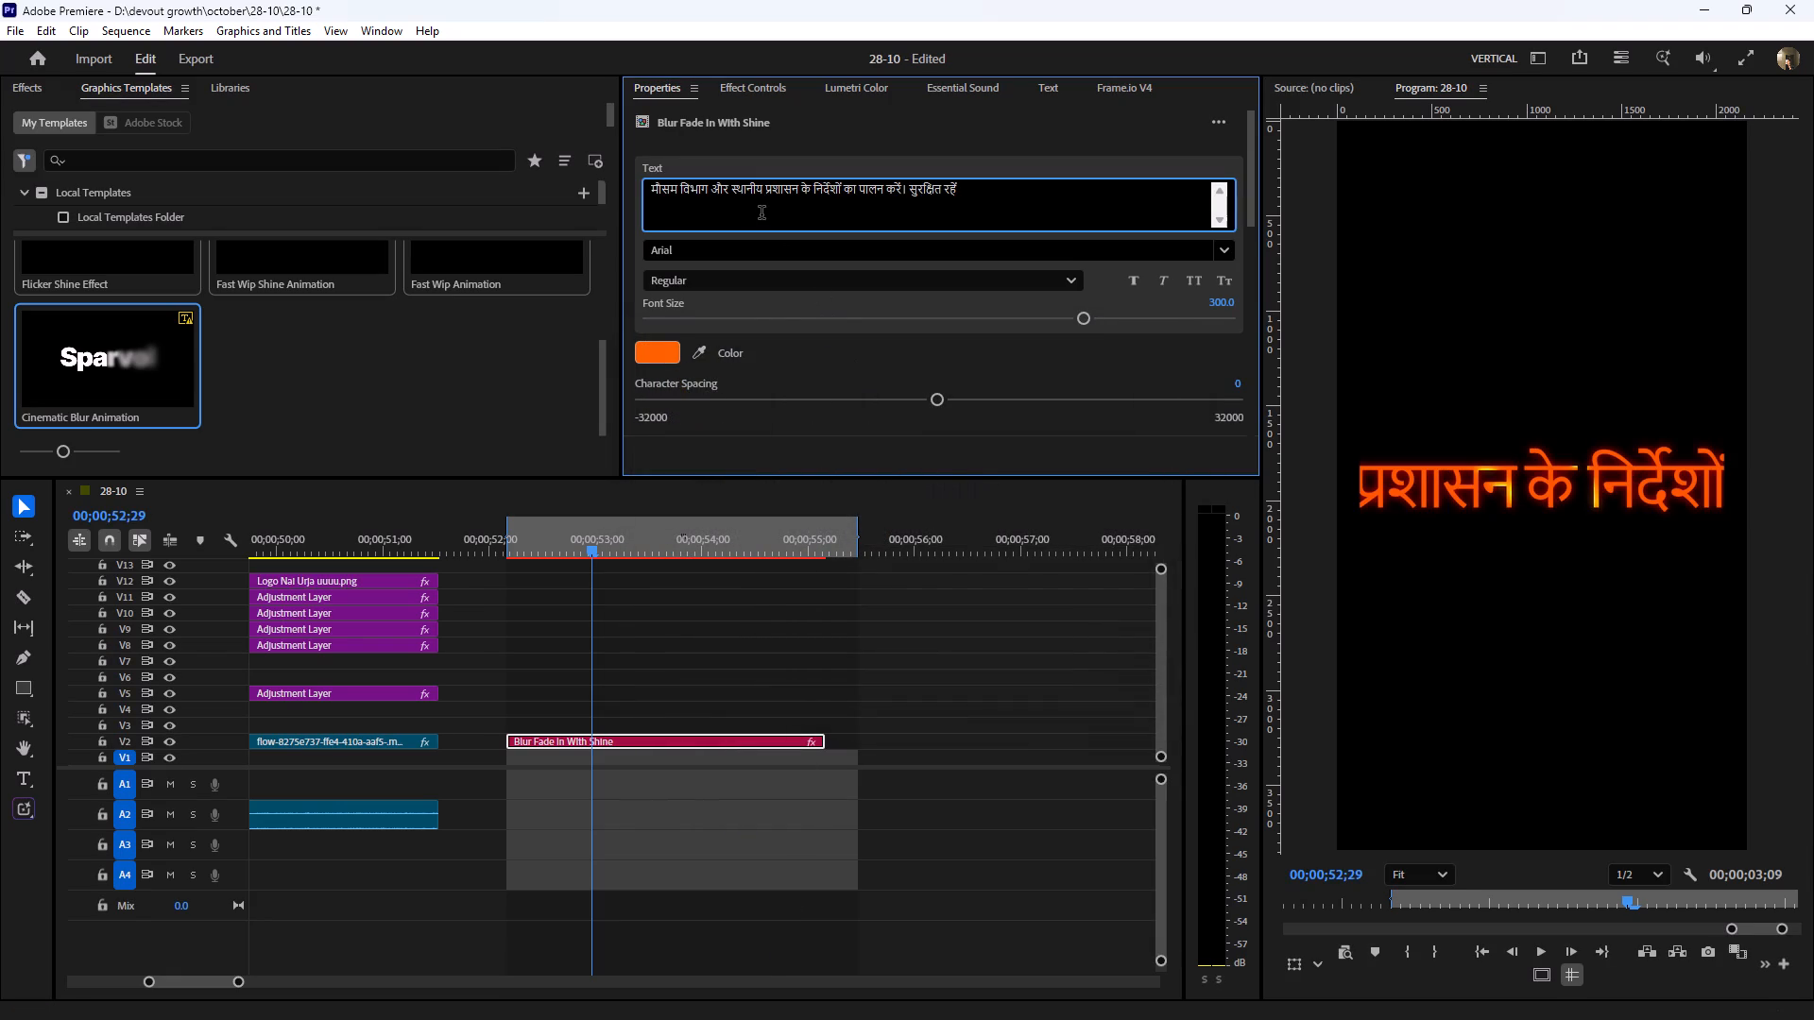
Reduce the new title's Font Size to 100.4.
left_click(794, 320)
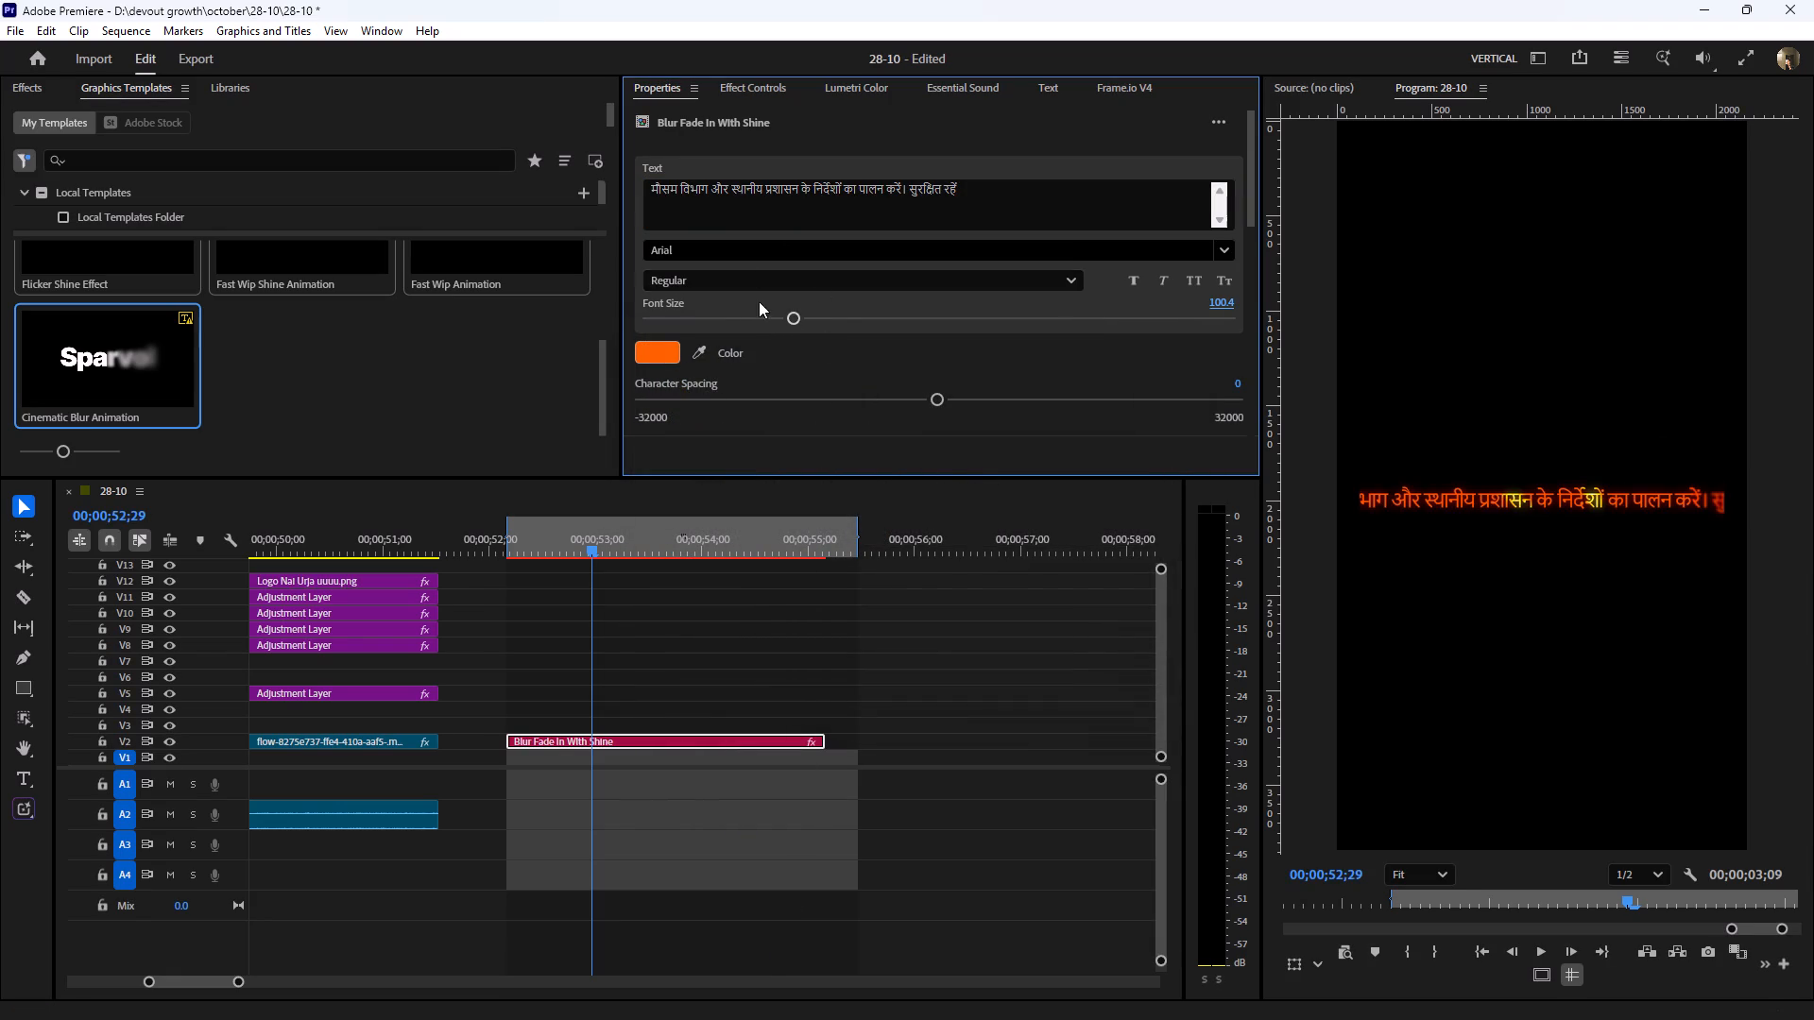
Split the title text into three lines, "मौसम विभाग और स्थानीय", "प्रशासन के निर्देशों का पालन करें" and "सुरक्षित रहें", removing the sentence mark.
left_click(763, 196)
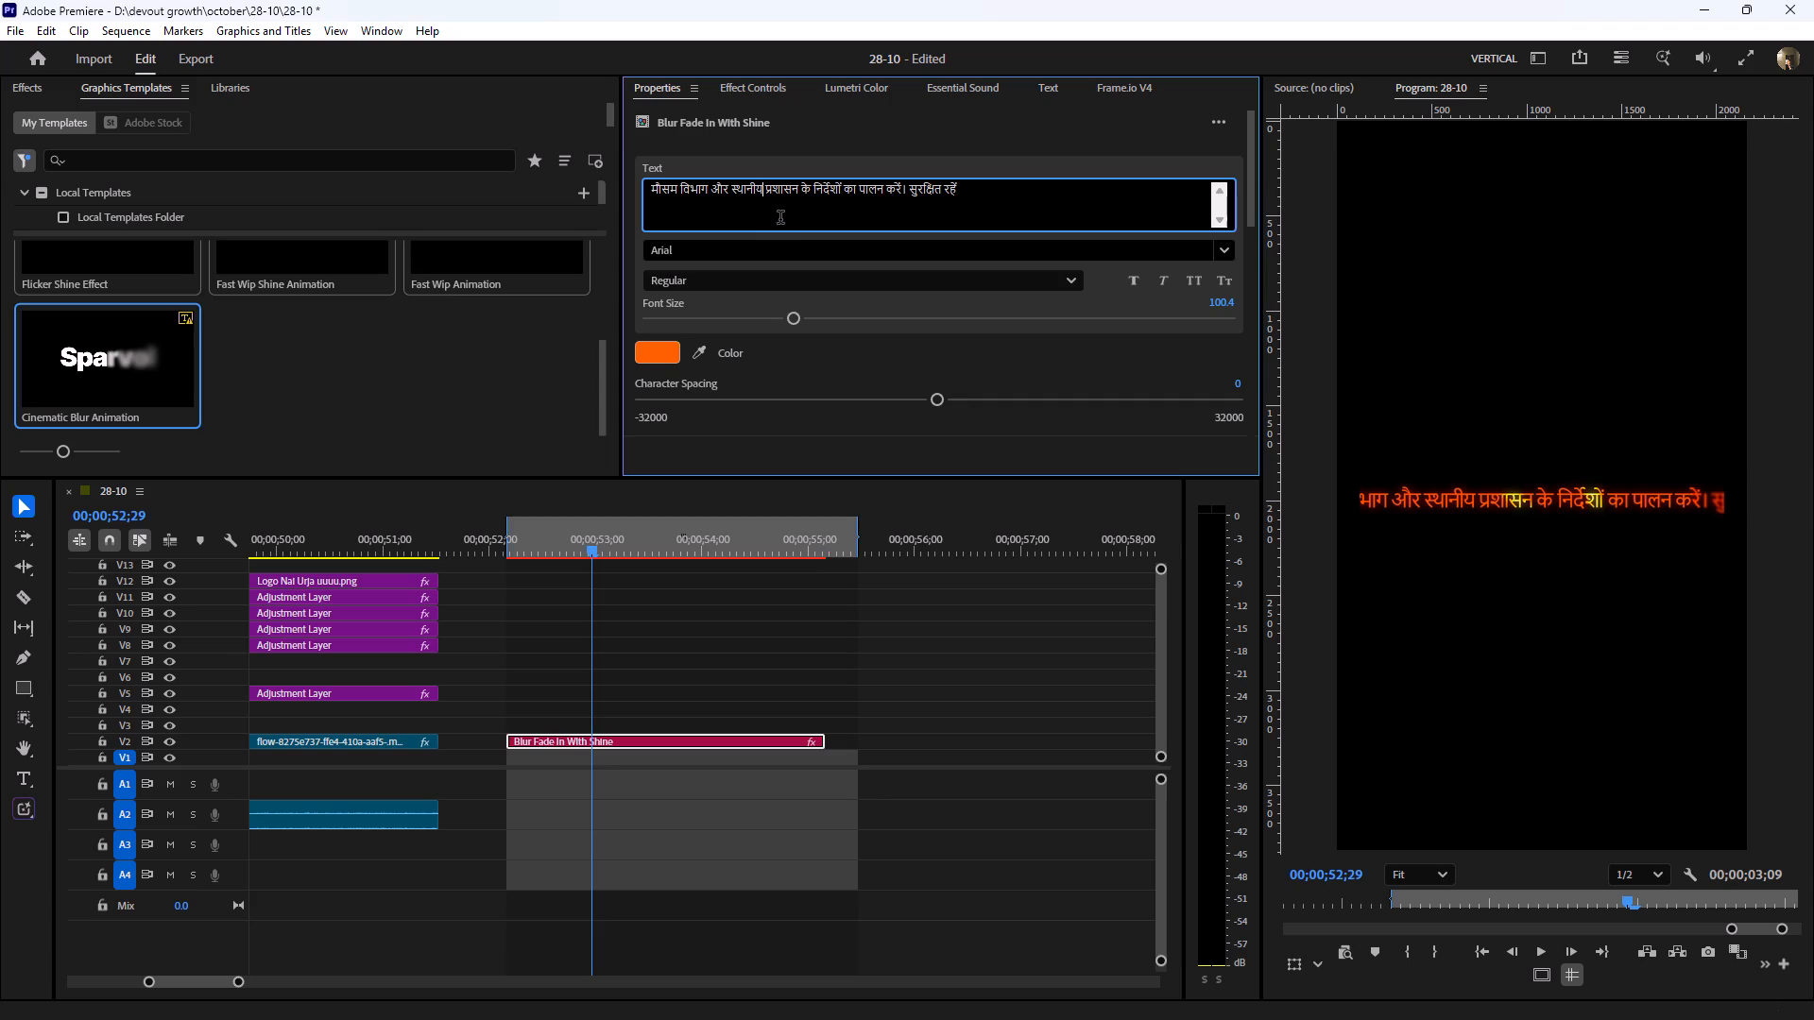
left_click(770, 195)
left_click(767, 188)
key("BackSpace")
key("shift+Return")
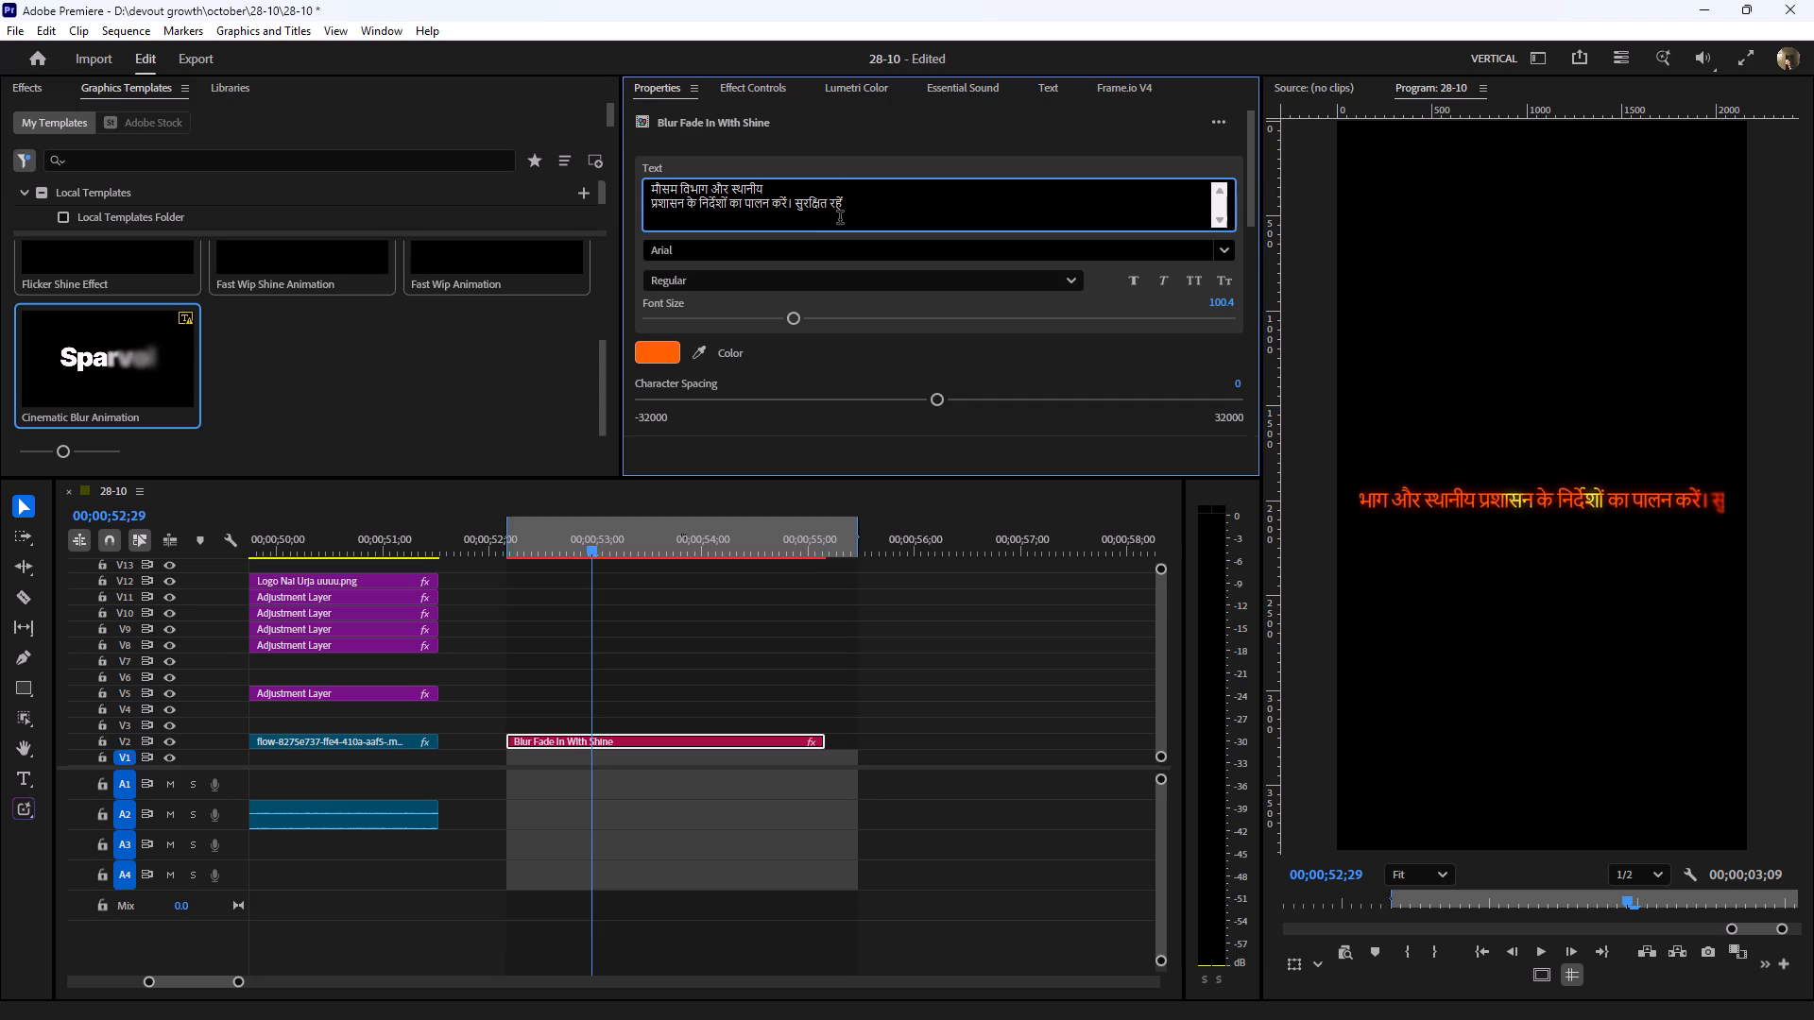
left_click(793, 207)
key("BackSpace")
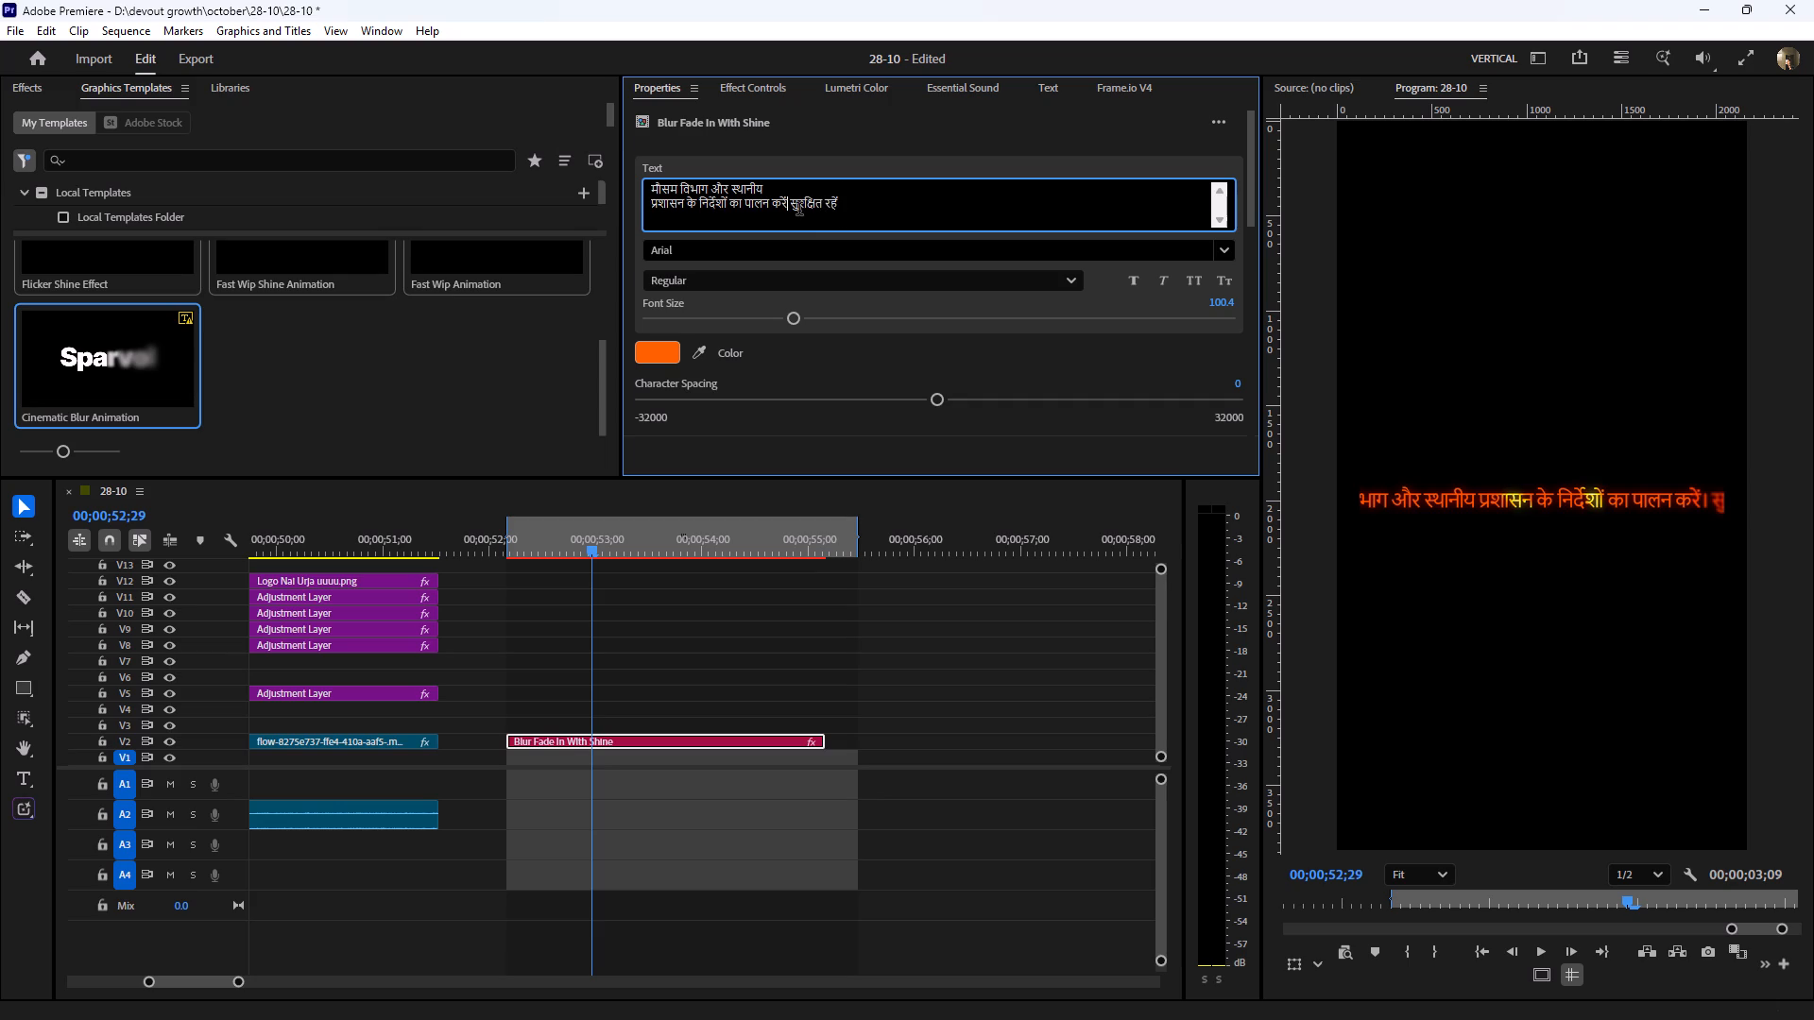
left_click(792, 205)
key("BackSpace")
key("shift+Return")
left_click_drag(586, 543, 597, 545)
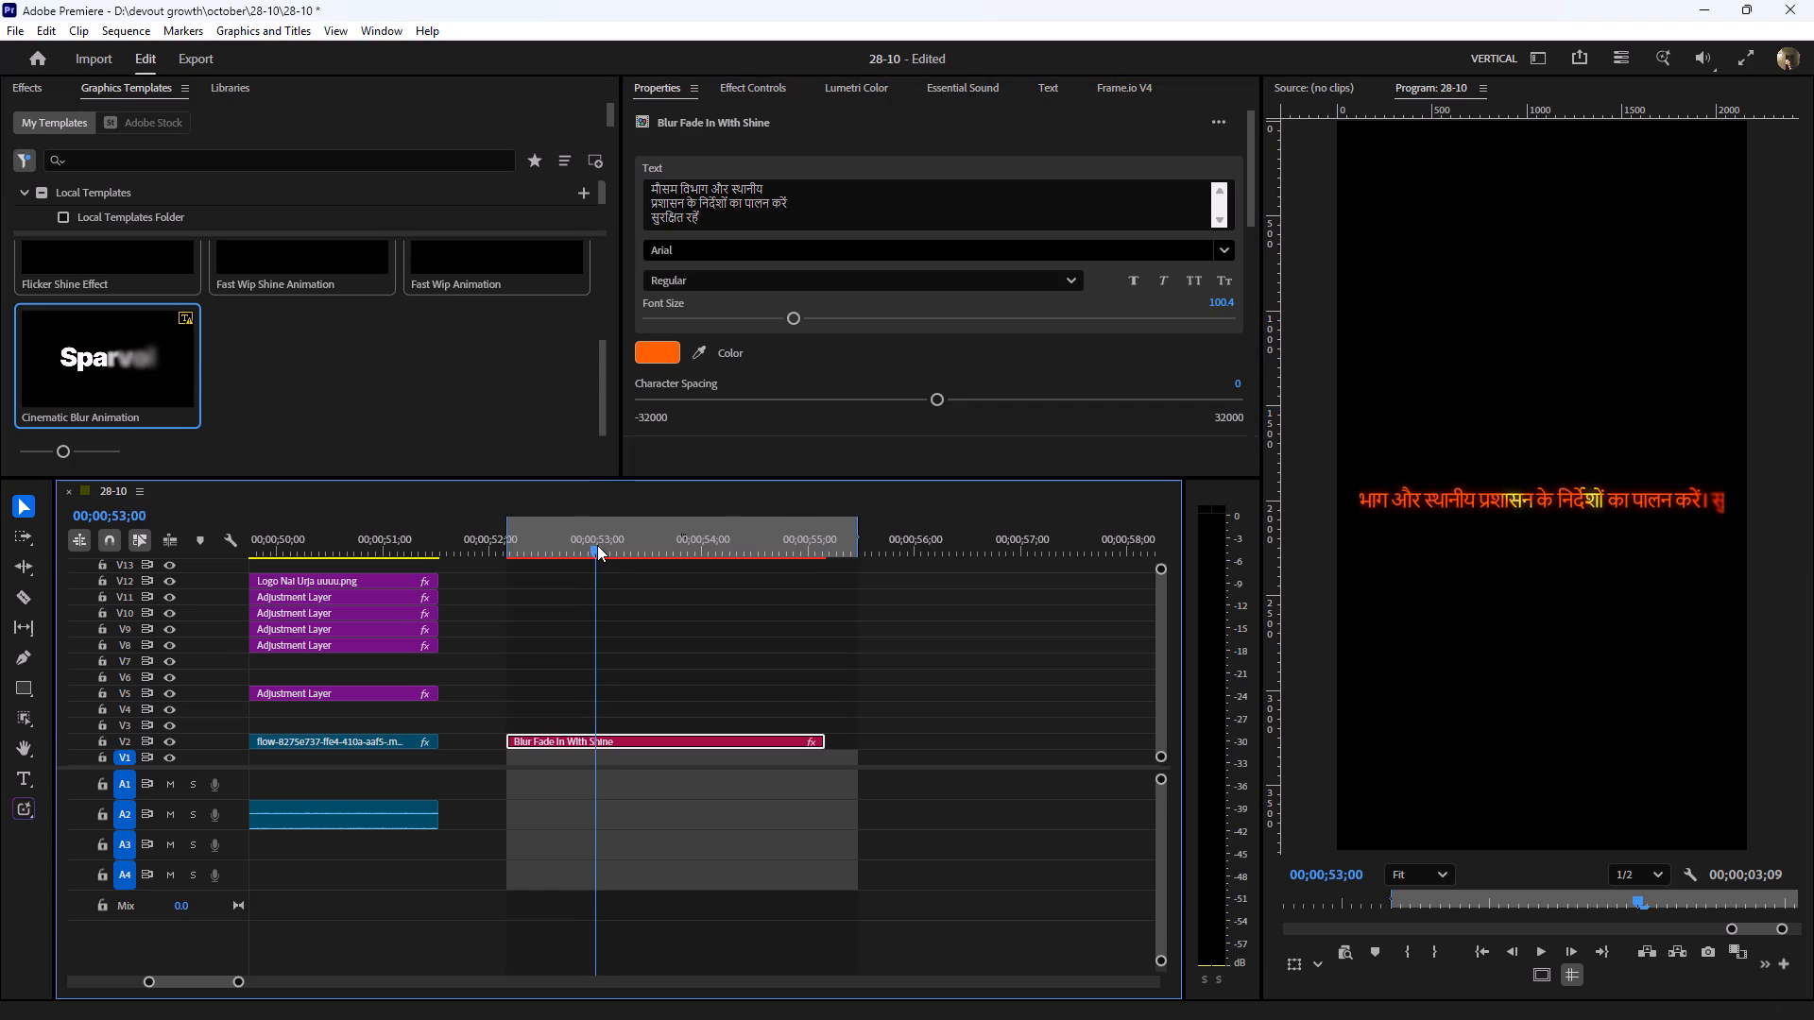
left_click_drag(597, 545, 616, 550)
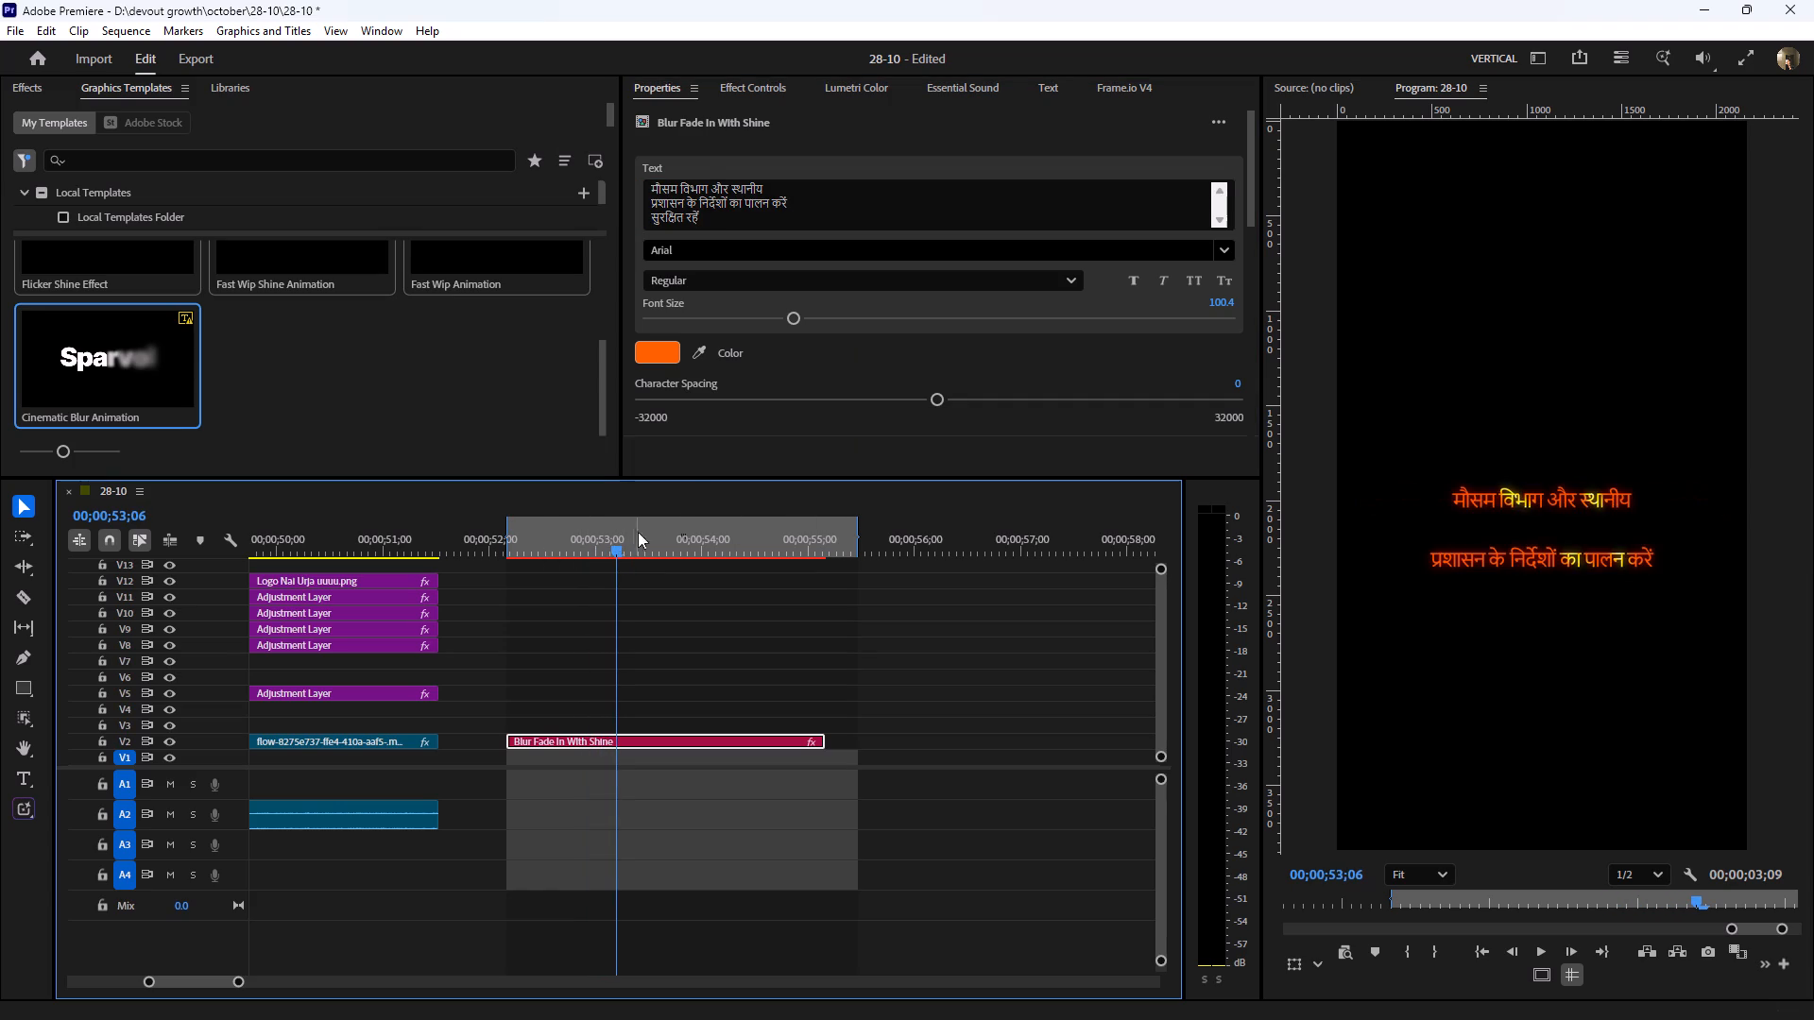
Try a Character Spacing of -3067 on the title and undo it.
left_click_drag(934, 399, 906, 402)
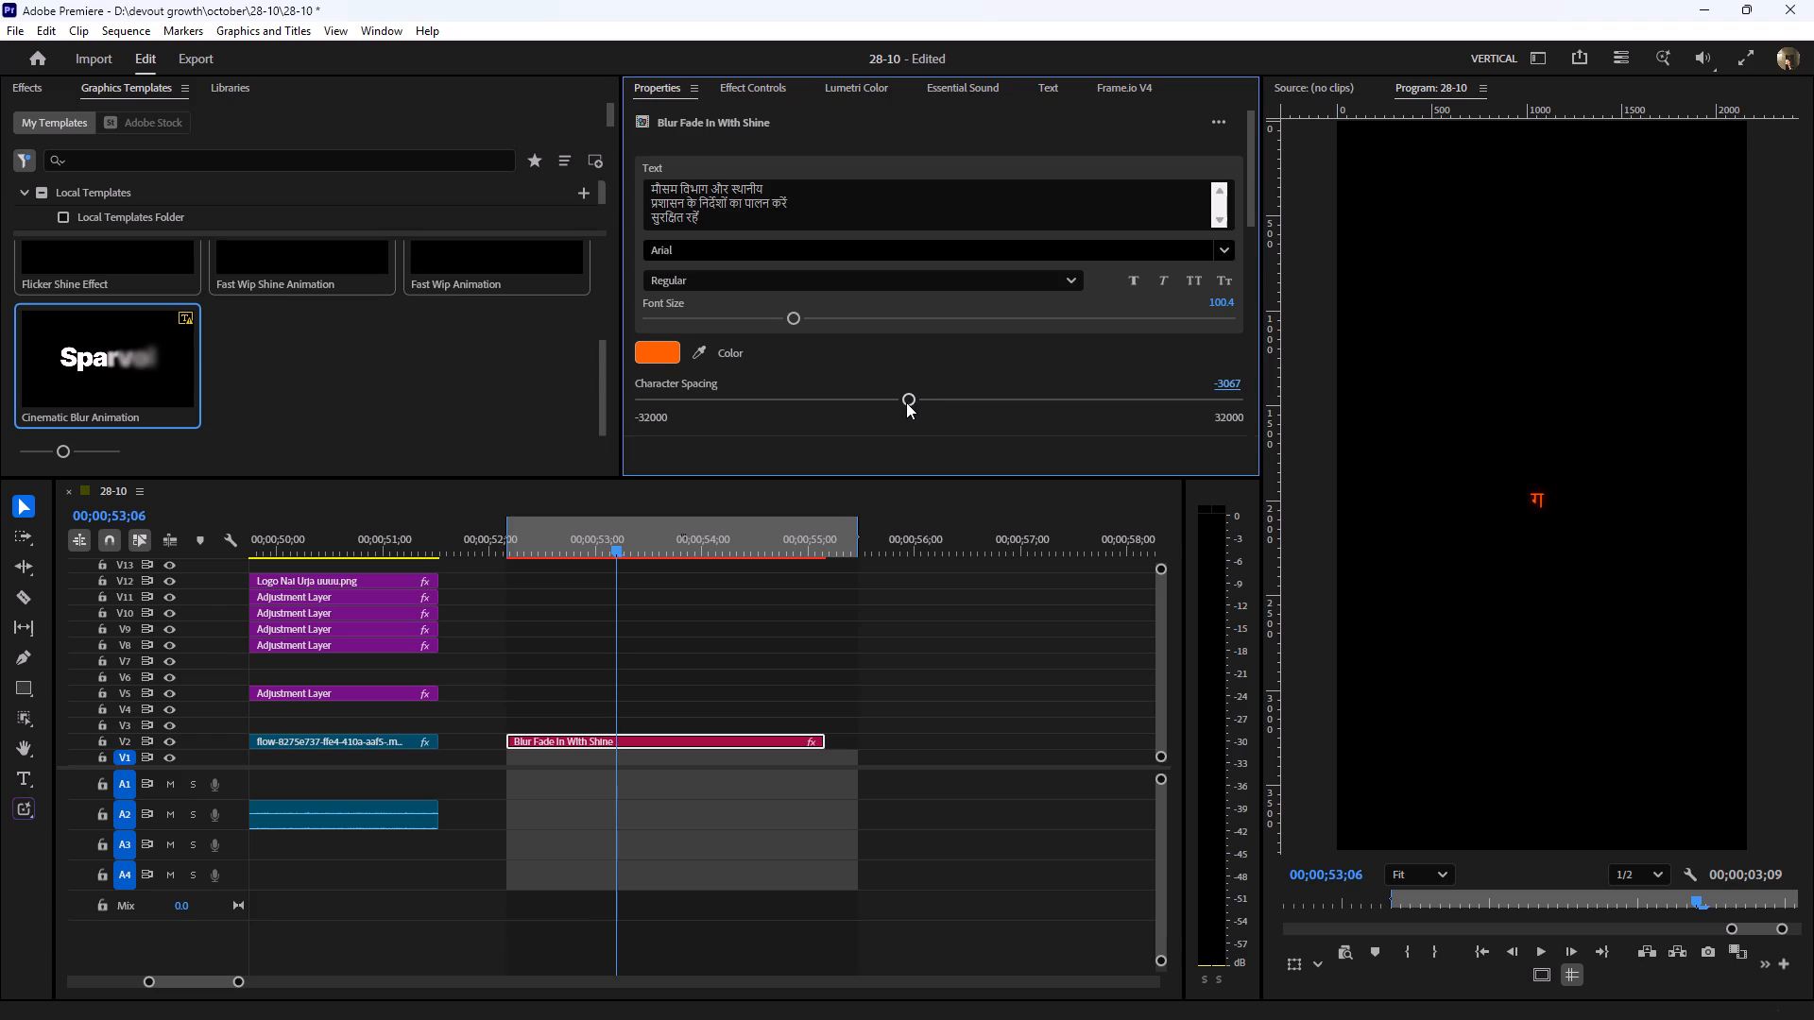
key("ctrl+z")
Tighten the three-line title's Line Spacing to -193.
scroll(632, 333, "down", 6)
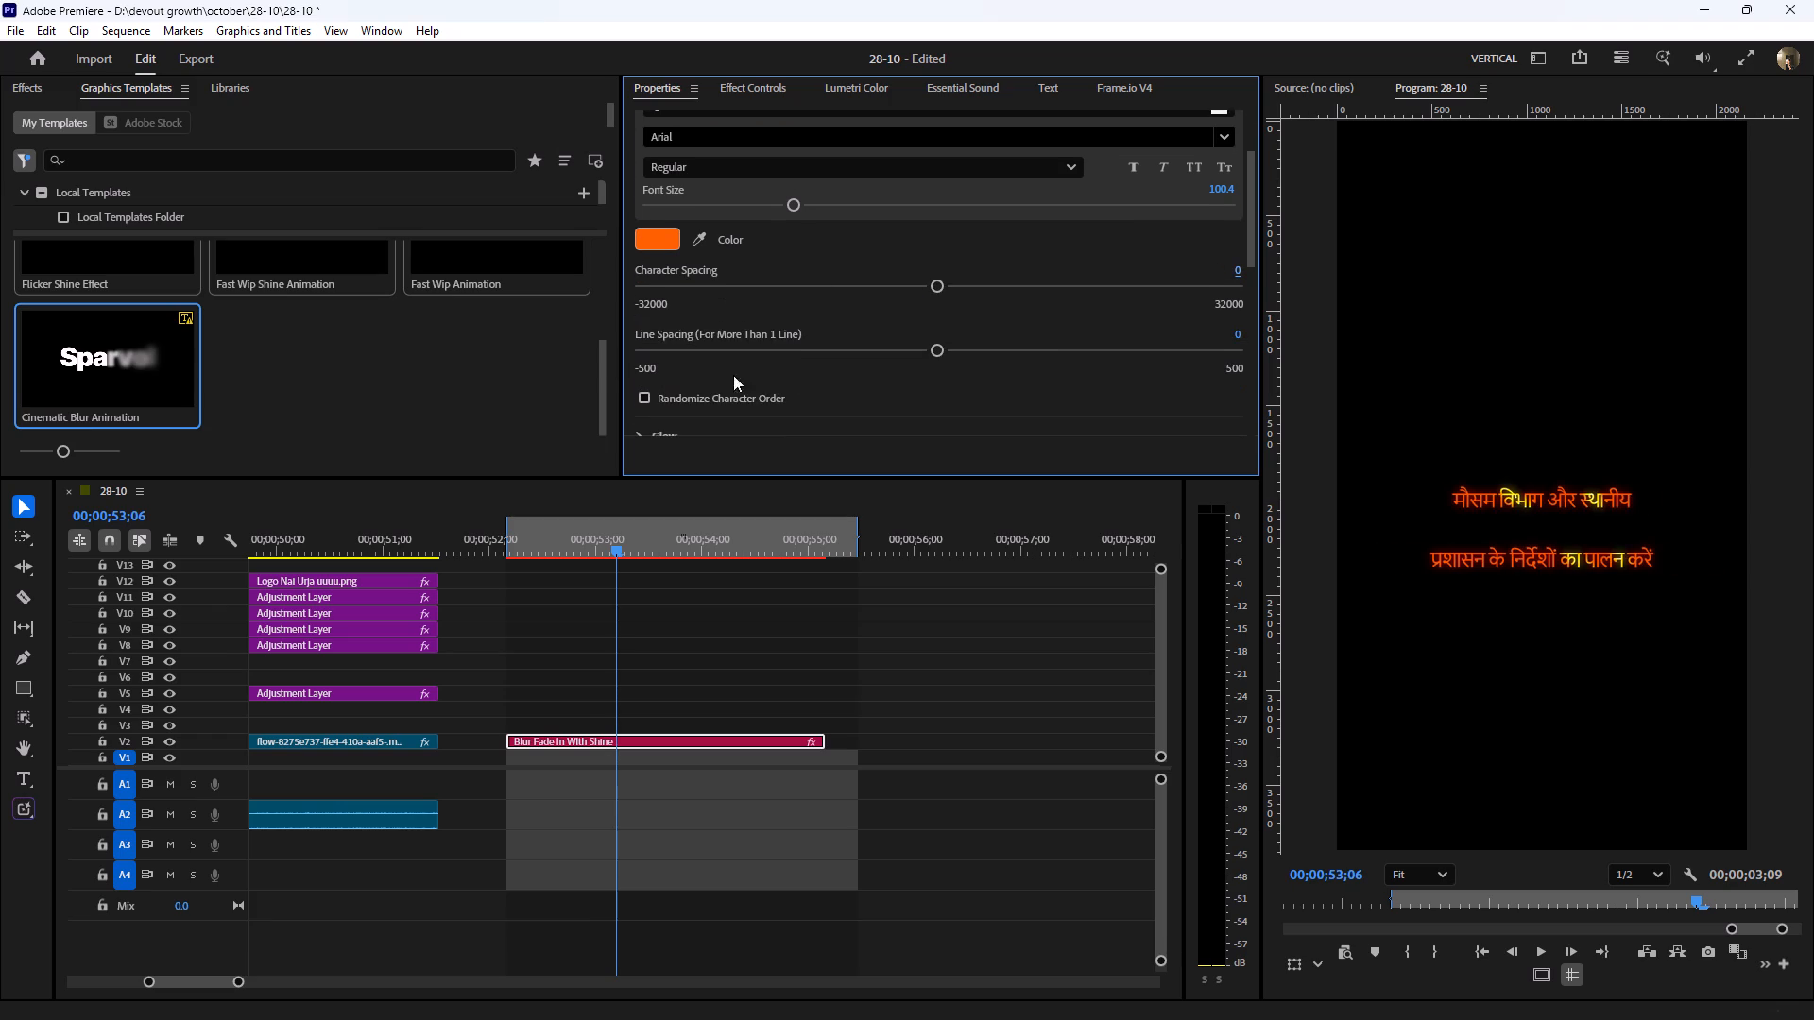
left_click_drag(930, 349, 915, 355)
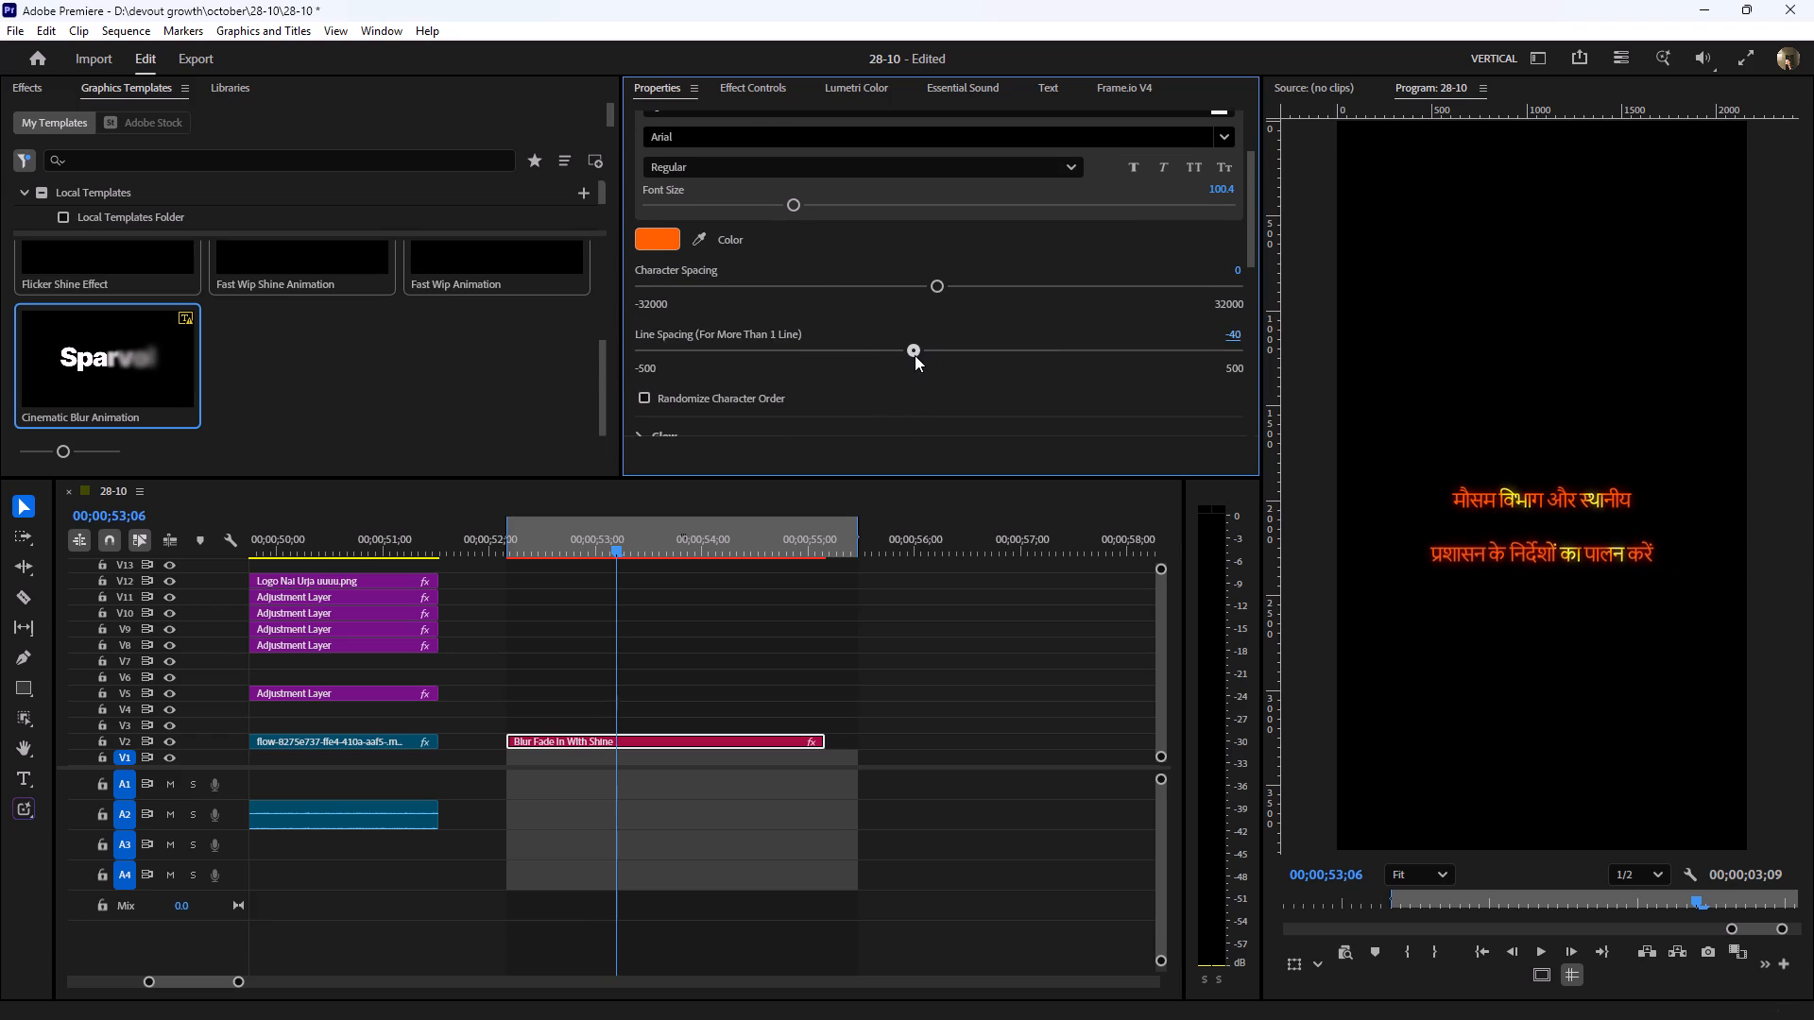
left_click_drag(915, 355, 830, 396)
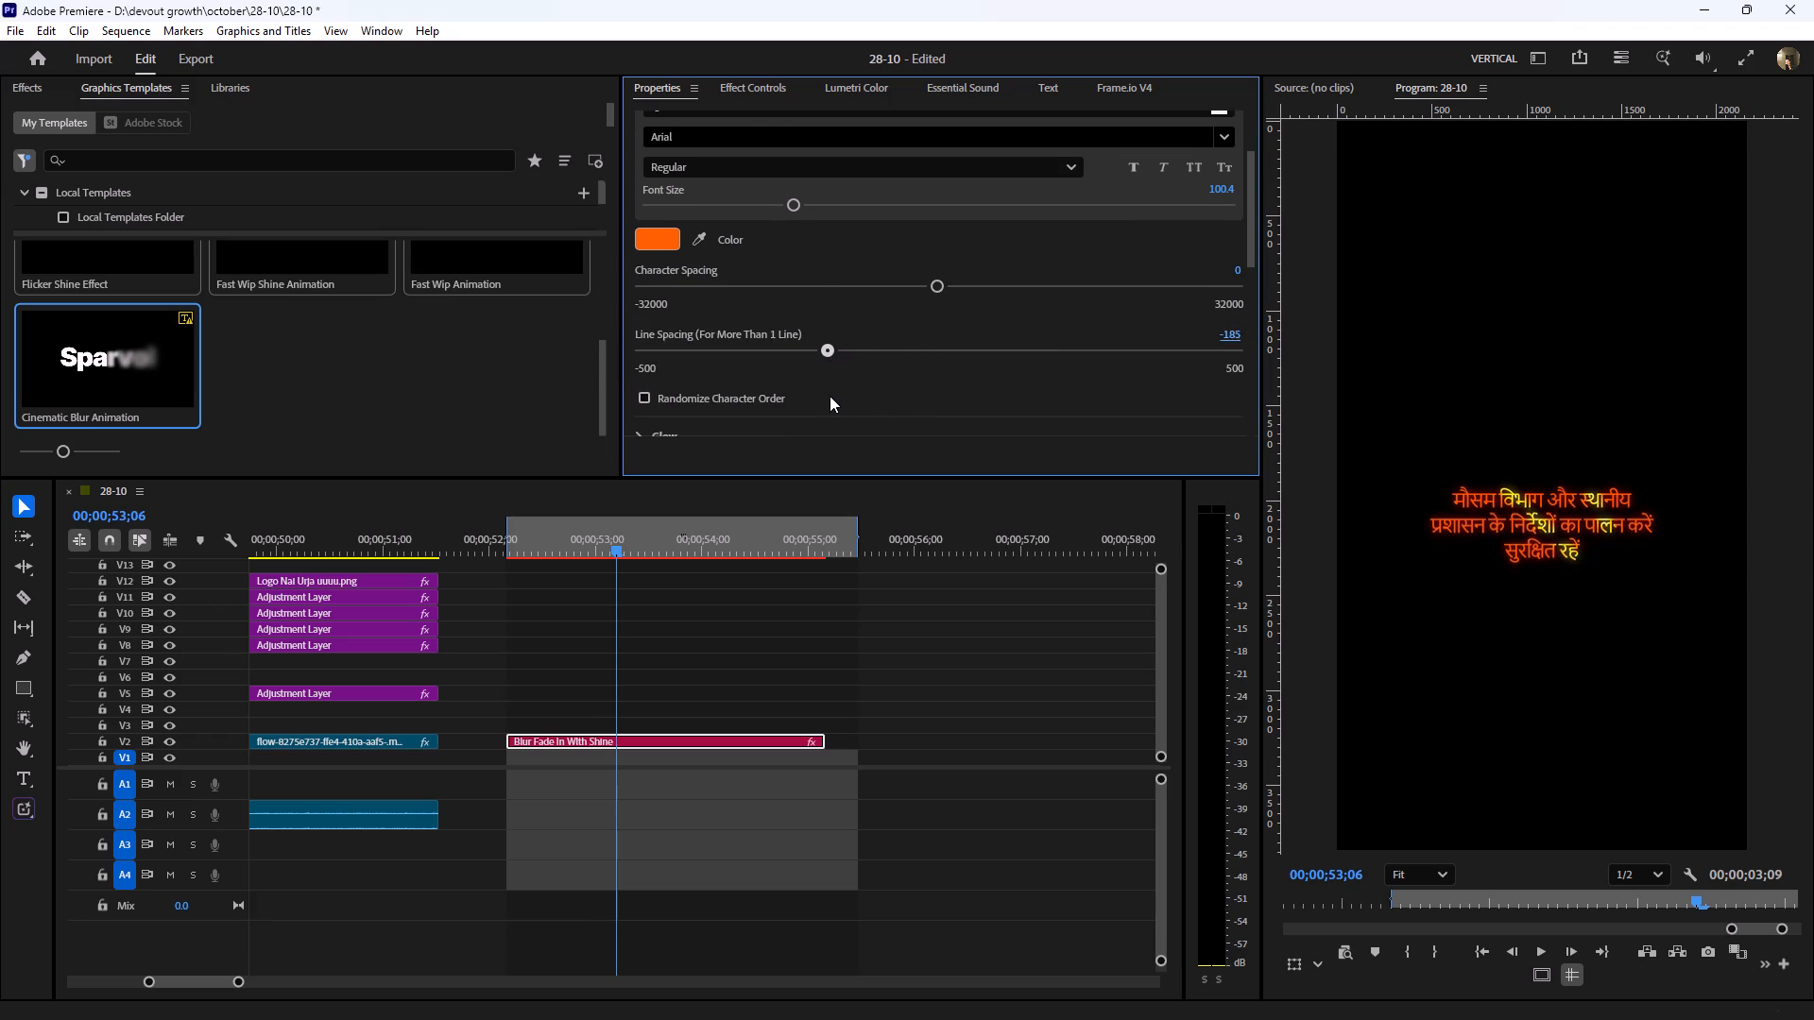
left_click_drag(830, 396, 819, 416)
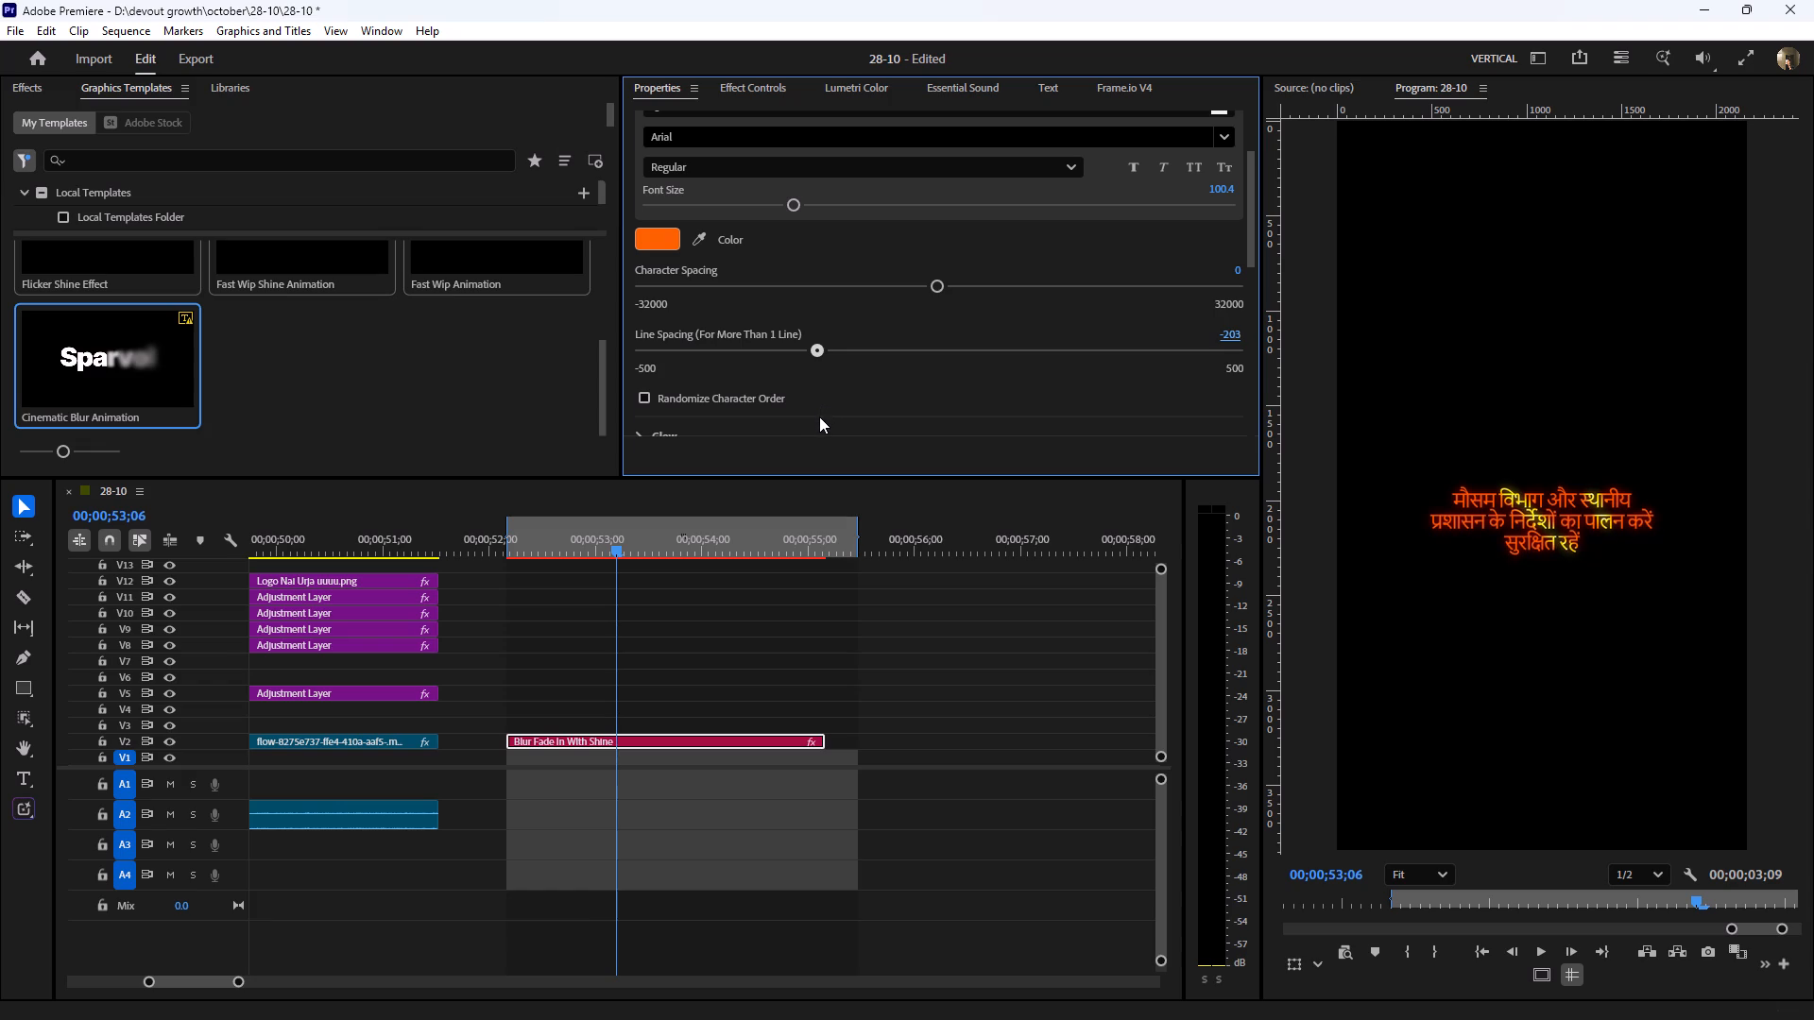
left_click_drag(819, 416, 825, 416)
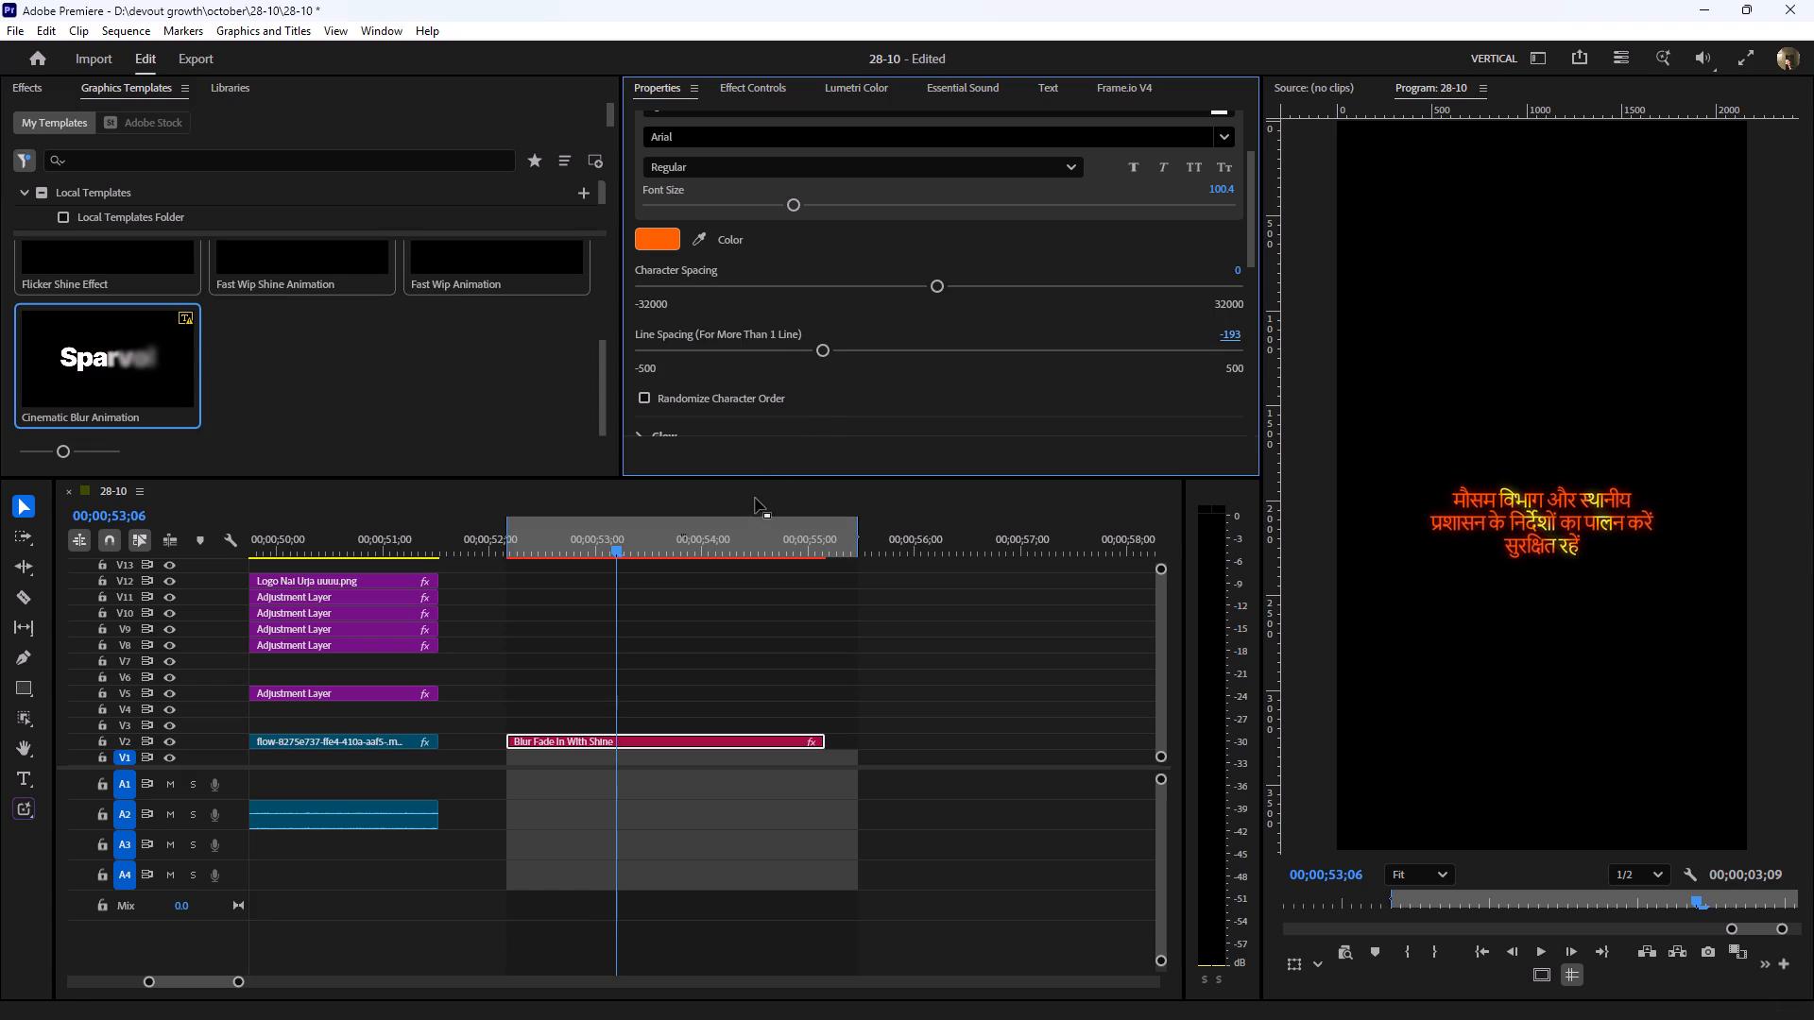
Extend the Blur Fade In With Shine clip on V2 to the end of the marked range and preview its reveal.
left_click_drag(828, 738, 845, 739)
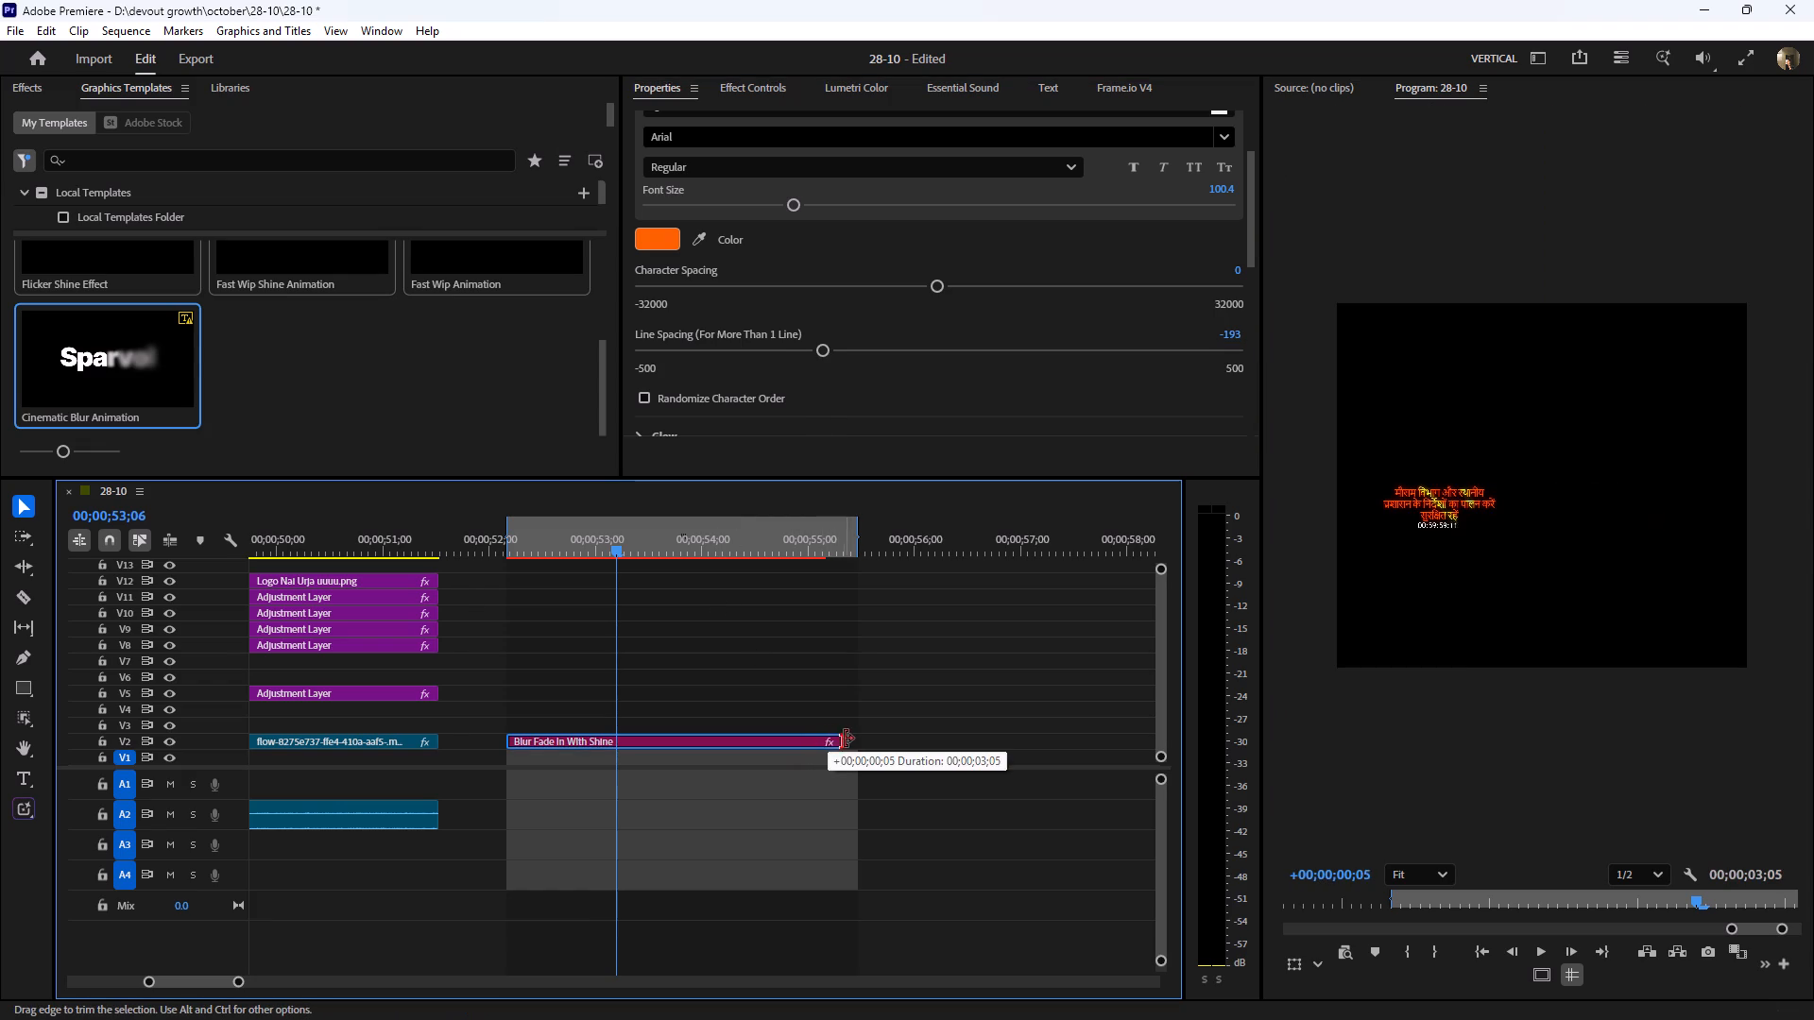
left_click_drag(845, 739, 857, 738)
left_click_drag(657, 544, 625, 551)
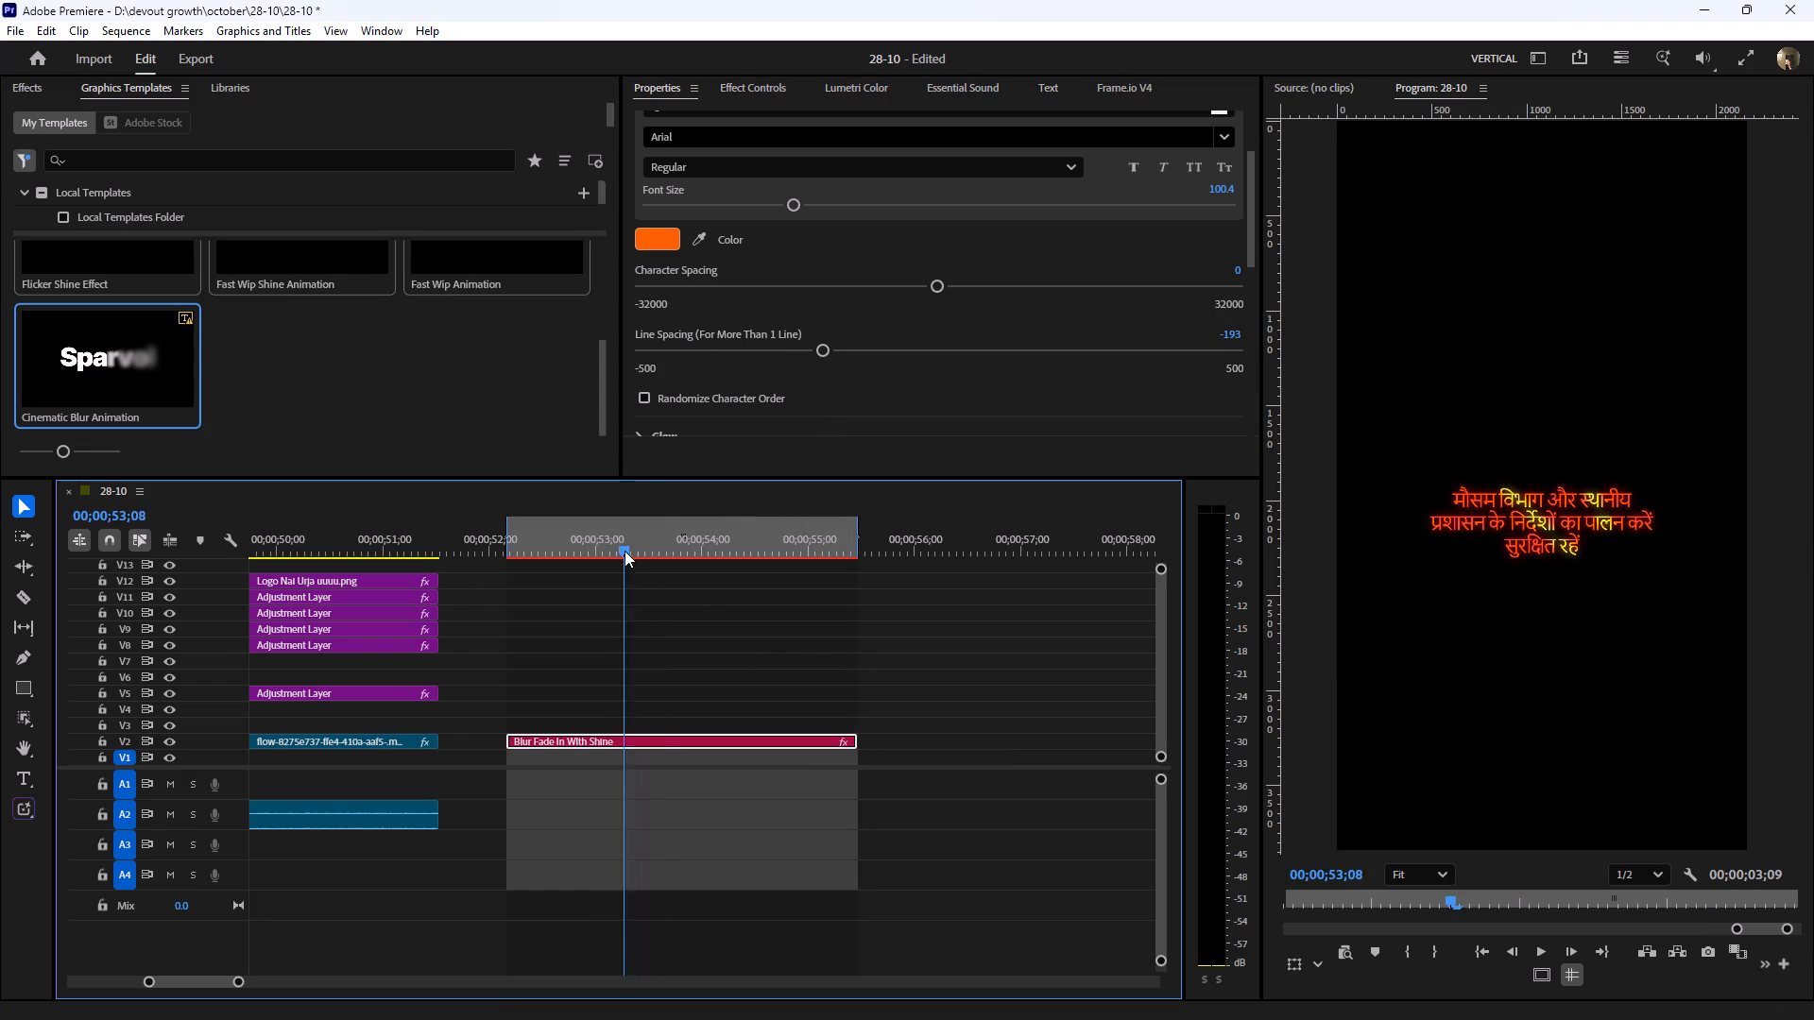
left_click_drag(625, 551, 531, 589)
key("space")
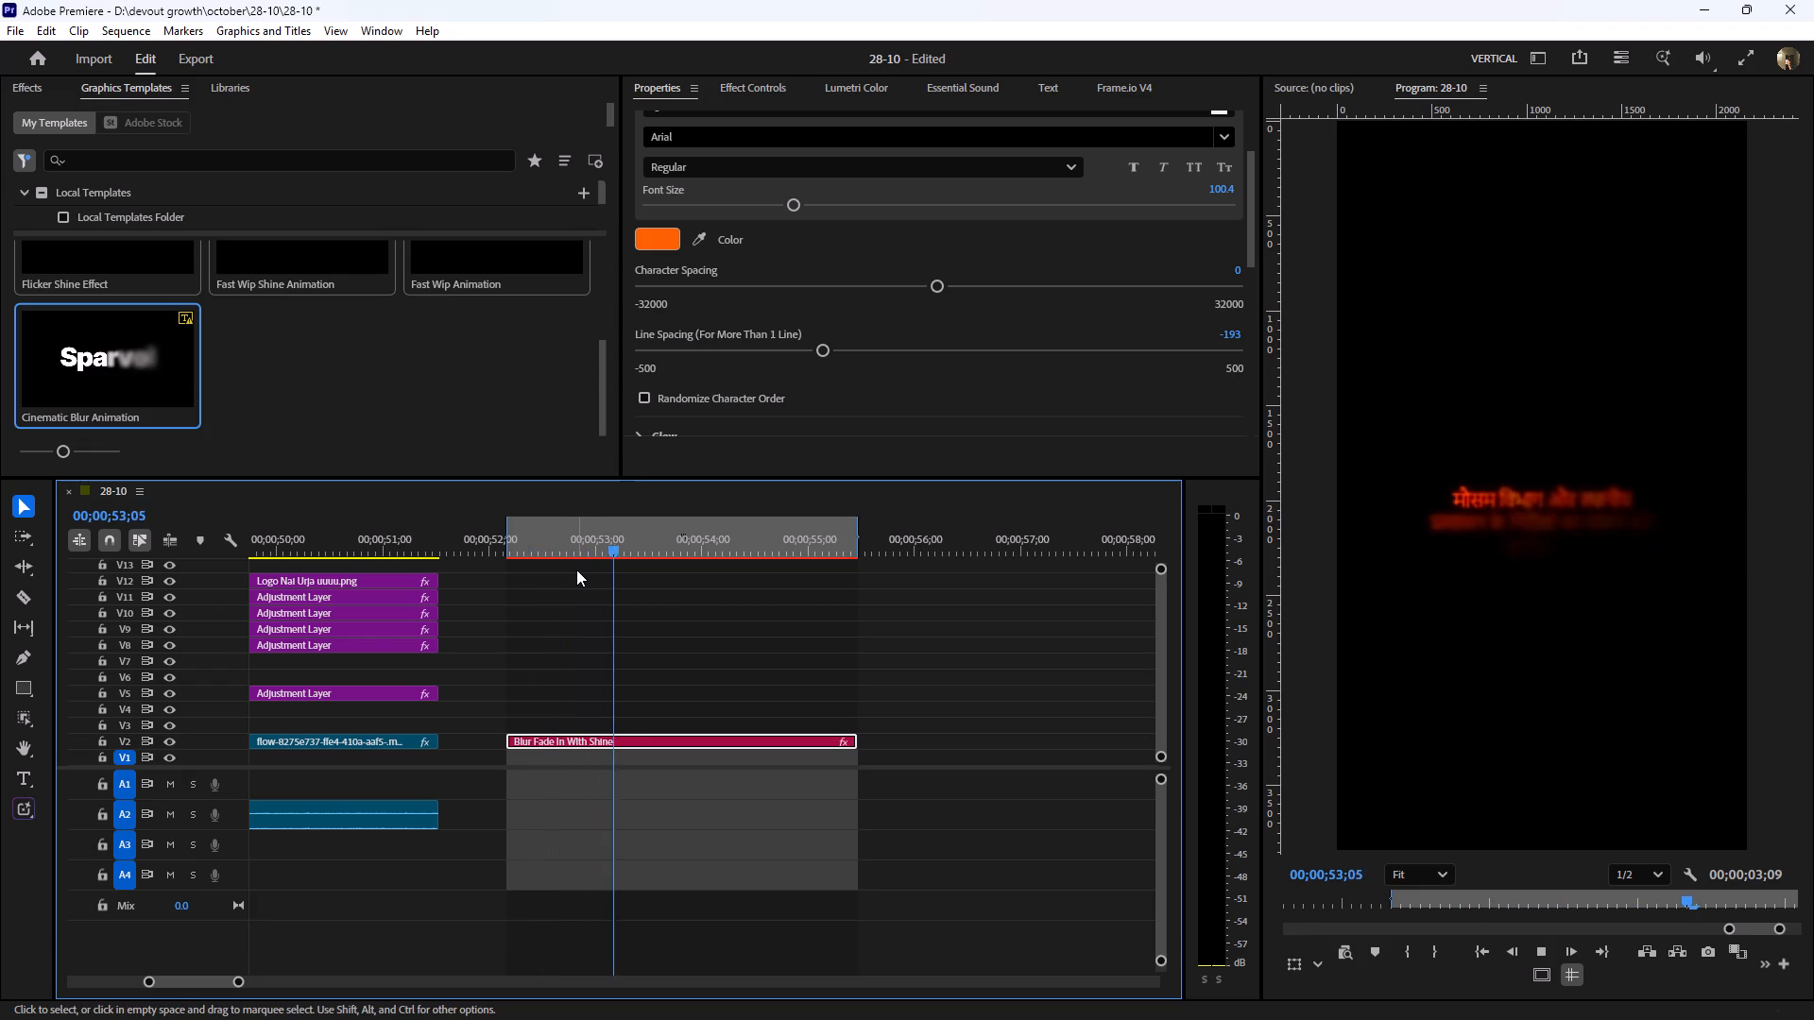
key("space")
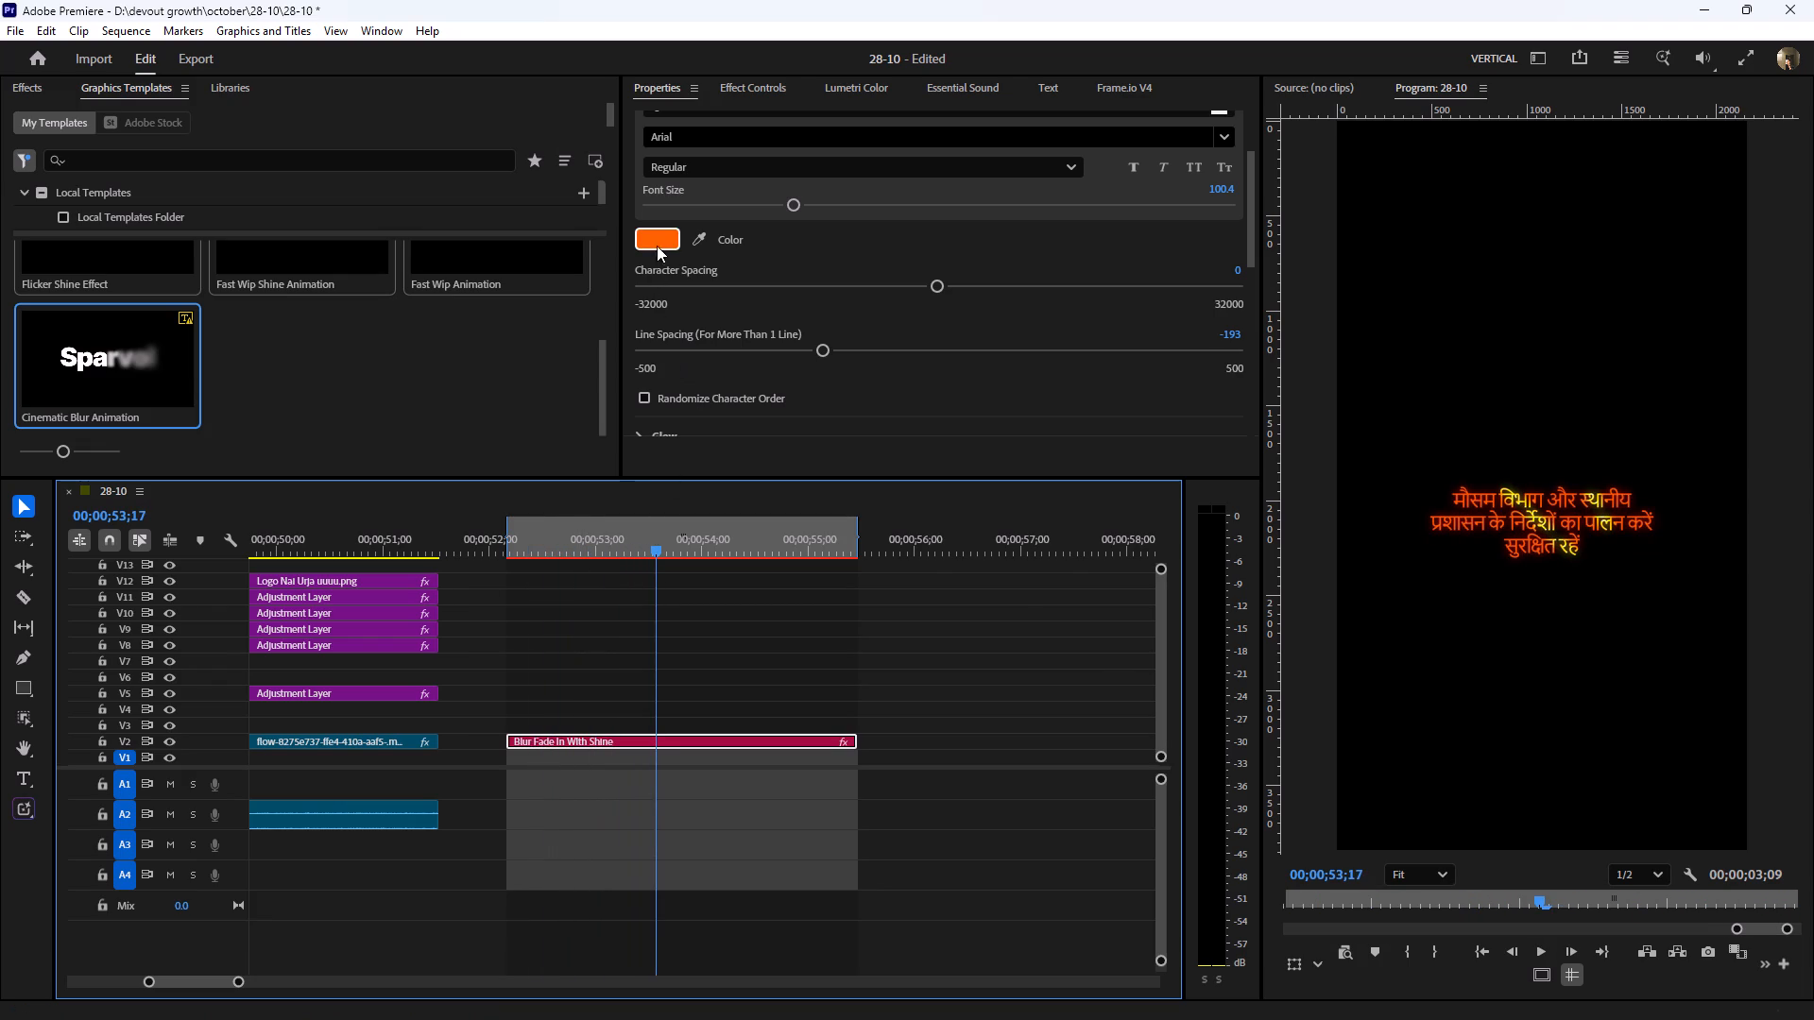
Change the title's text color to red, FF0006.
left_click(657, 246)
left_click_drag(937, 581, 944, 616)
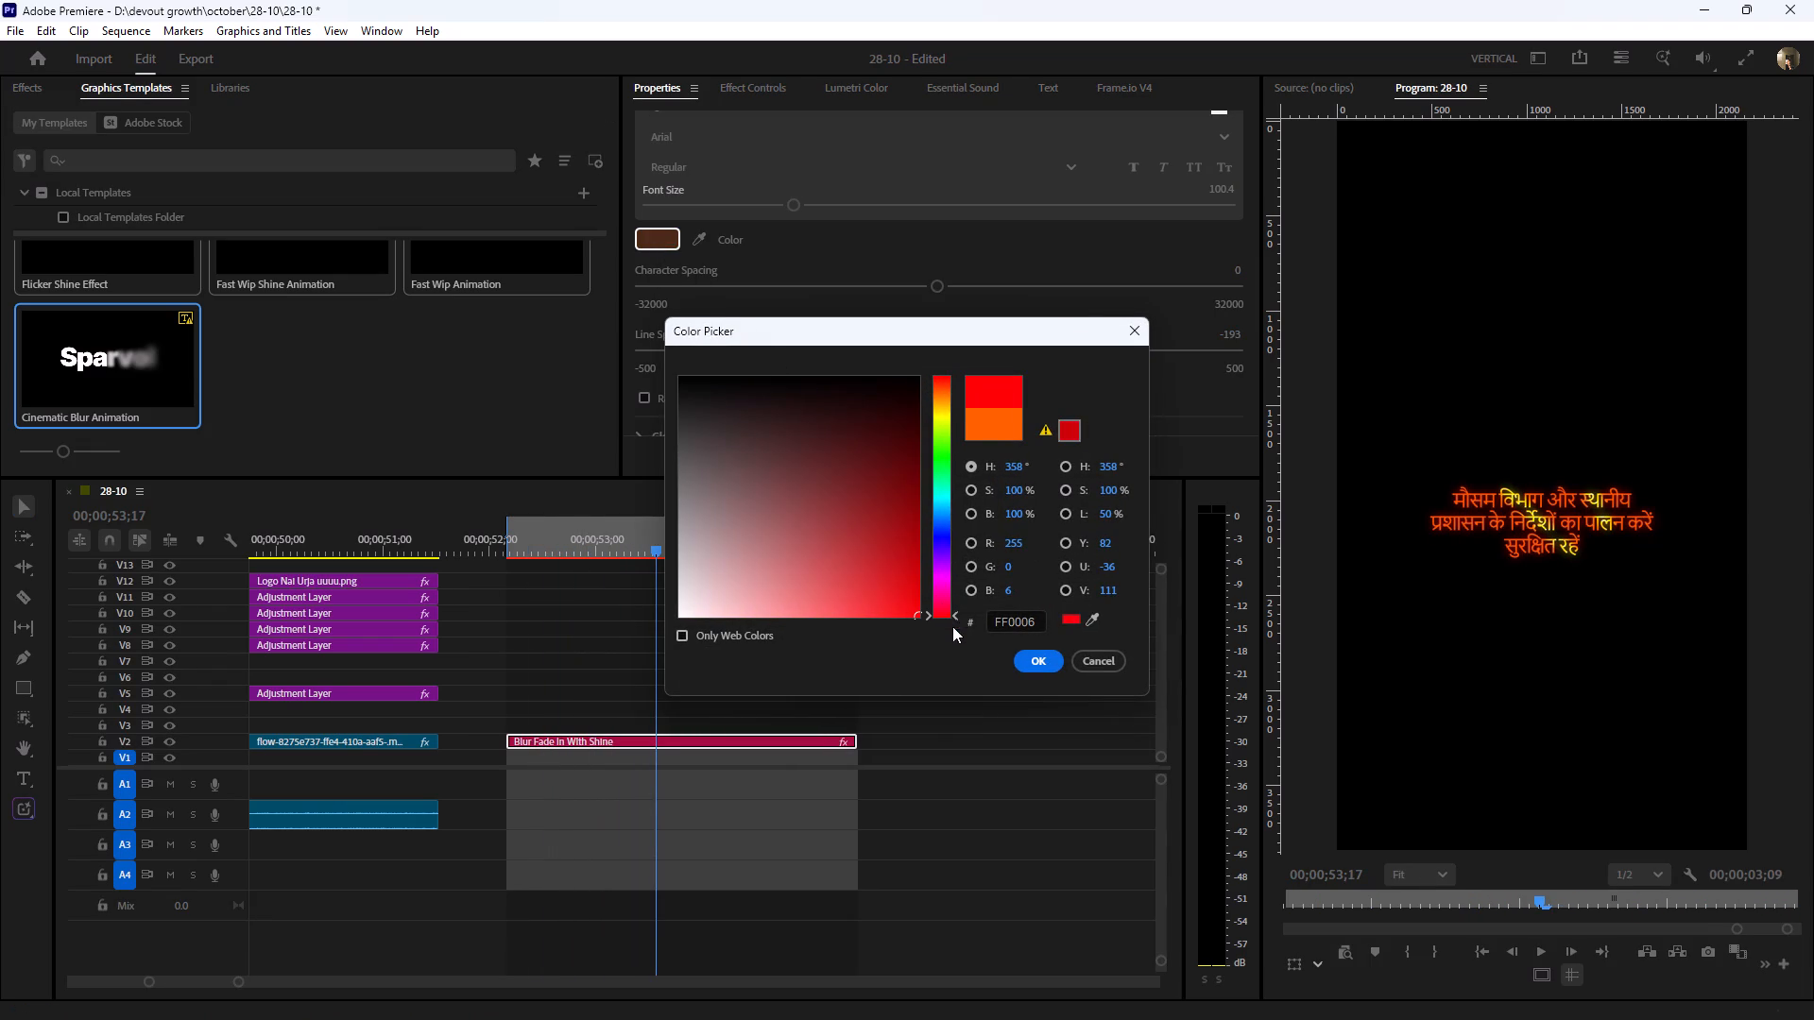
left_click(1009, 643)
left_click(1021, 654)
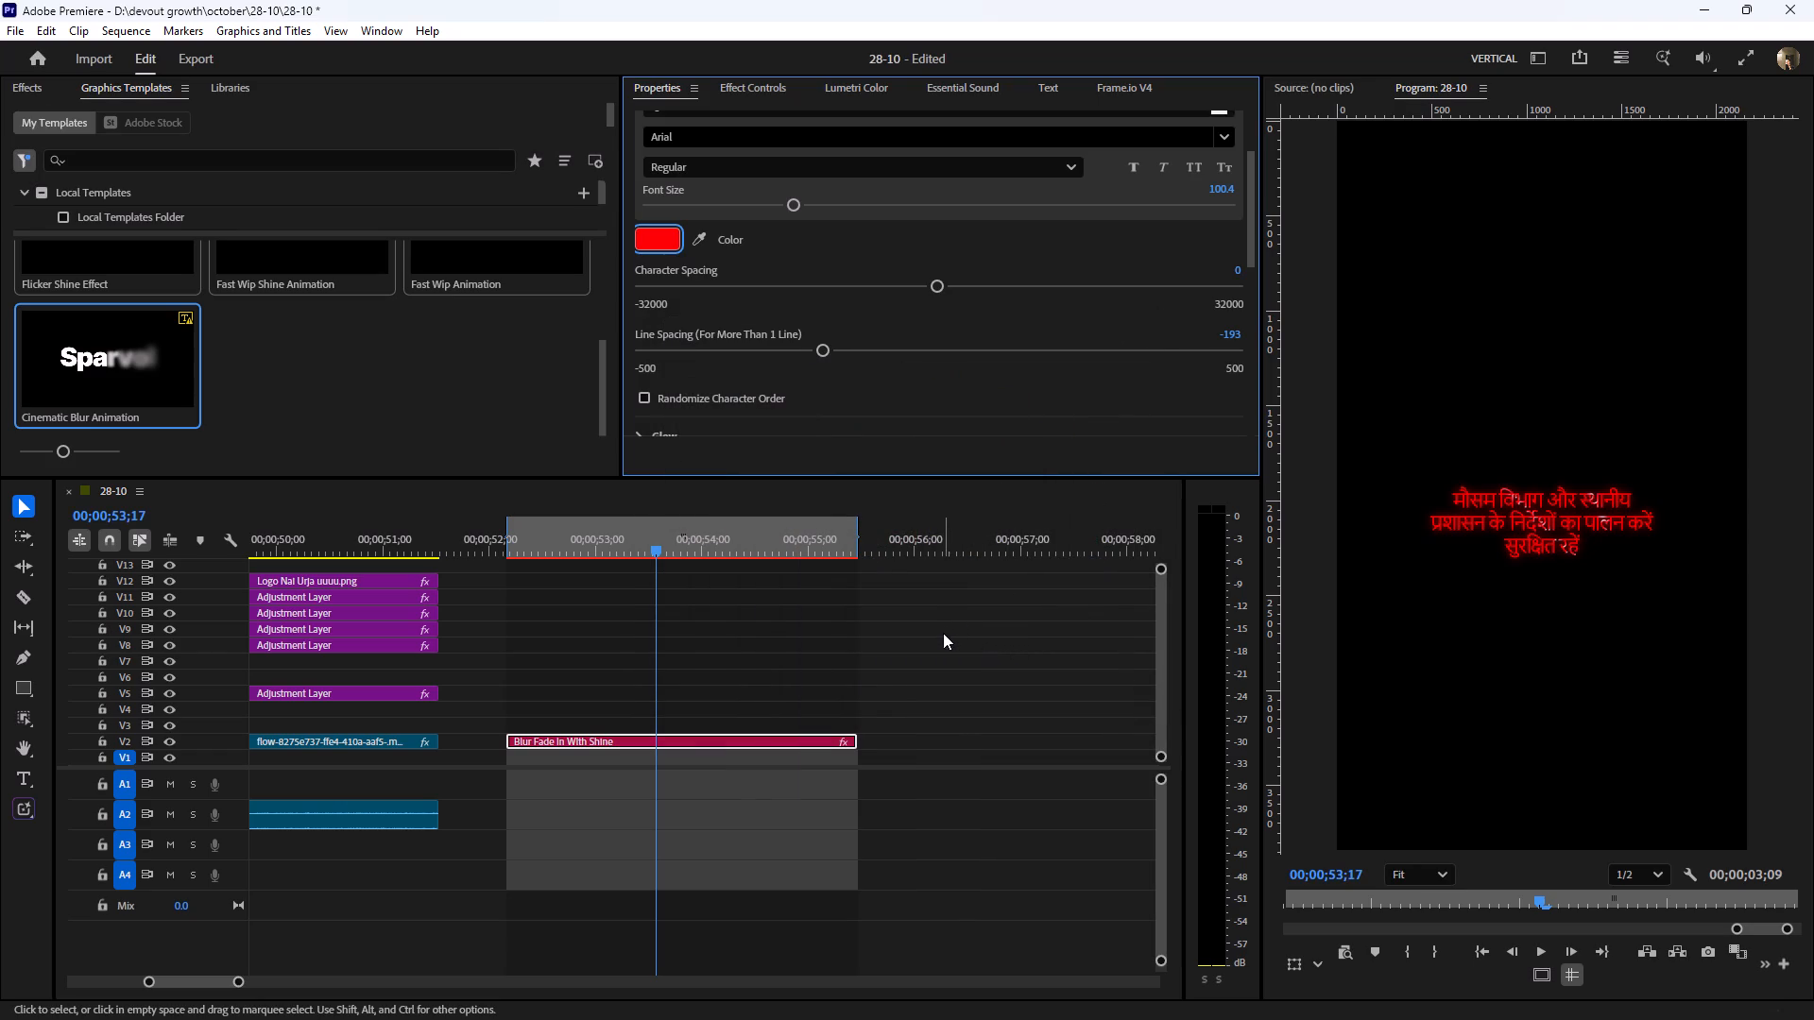
Move the Blur Fade In With Shine clip to track V6 so it ends together with the closing logo and footage clips.
scroll(633, 690, "up", 11)
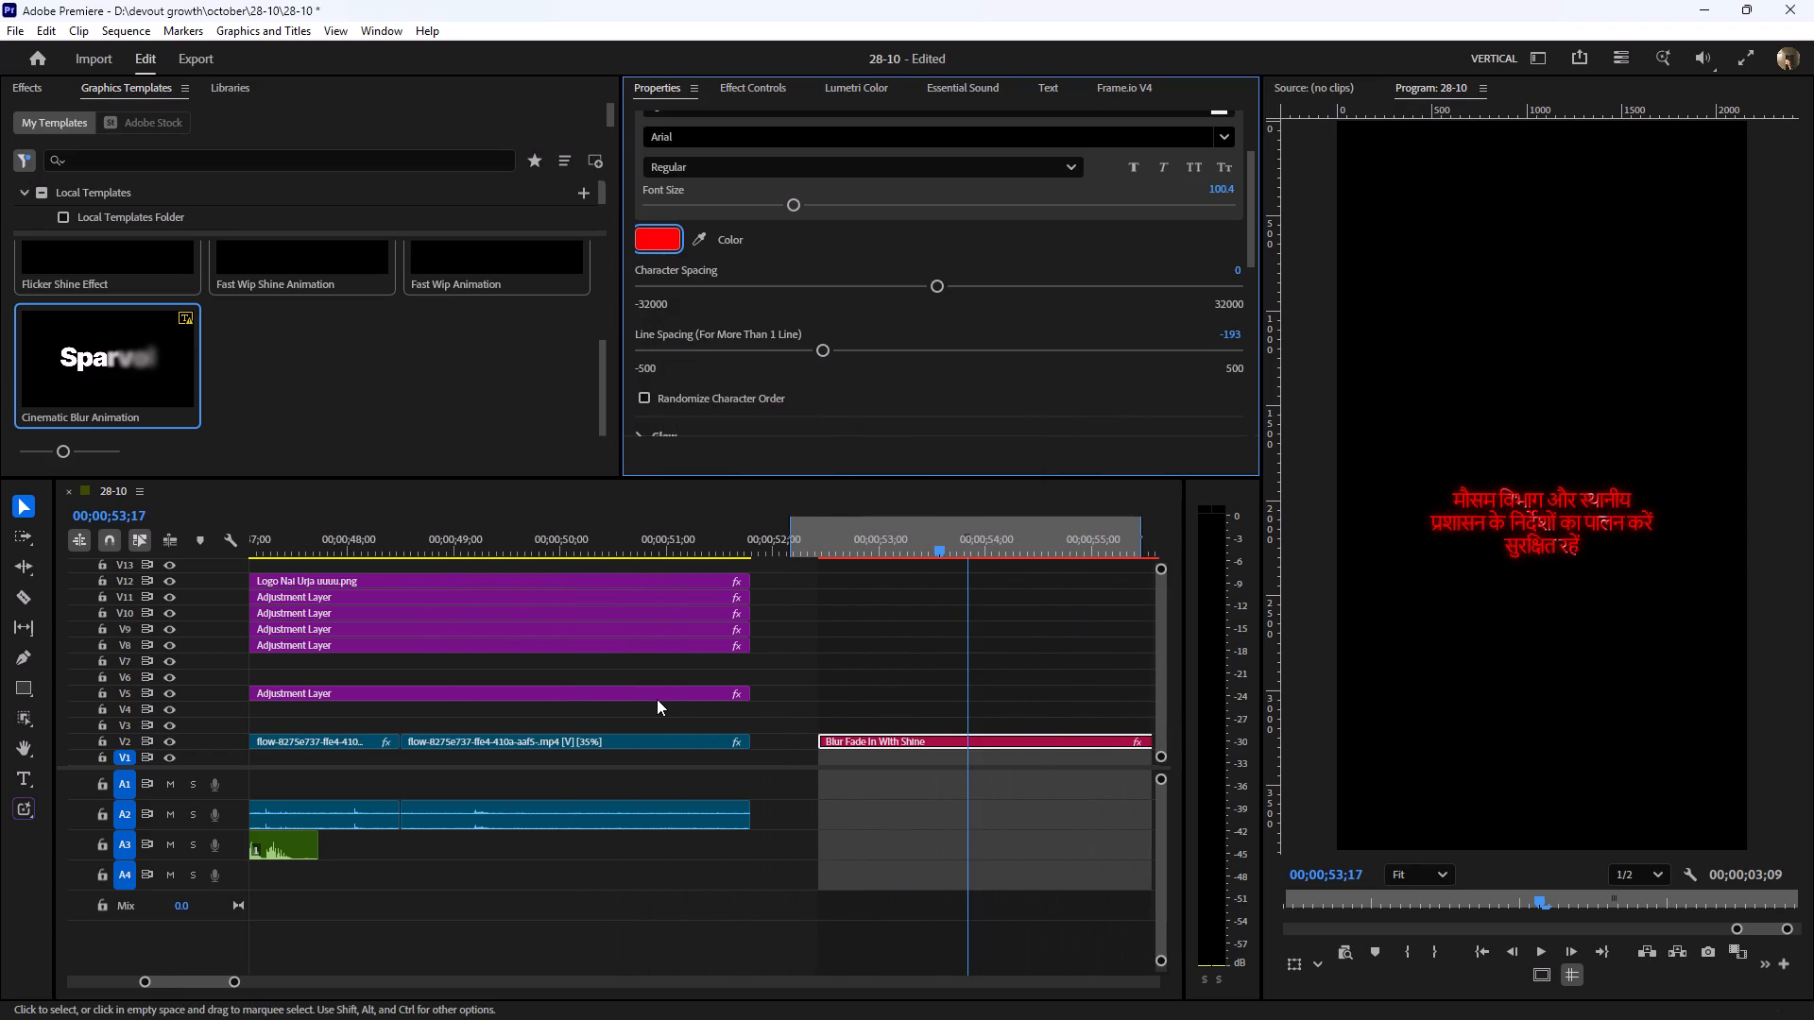
key("minus")
key("minus")
left_click(947, 539)
key("minus")
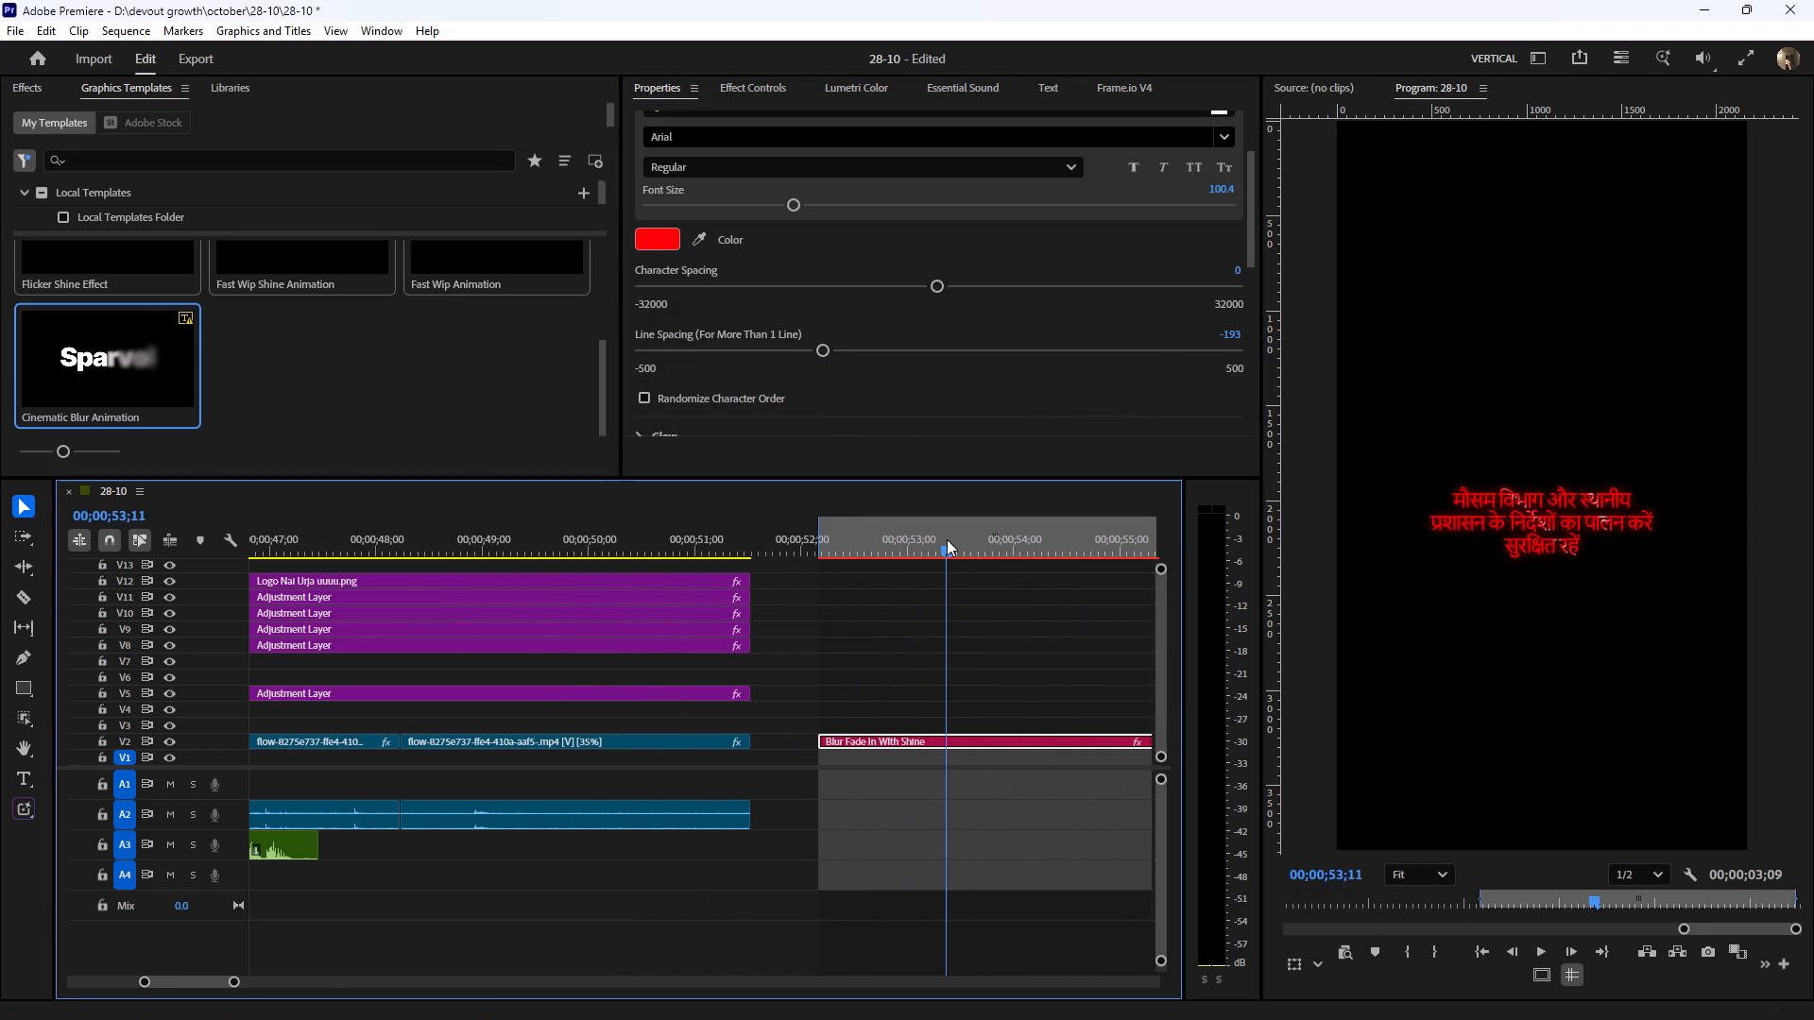
key("minus")
left_click_drag(763, 743, 703, 718)
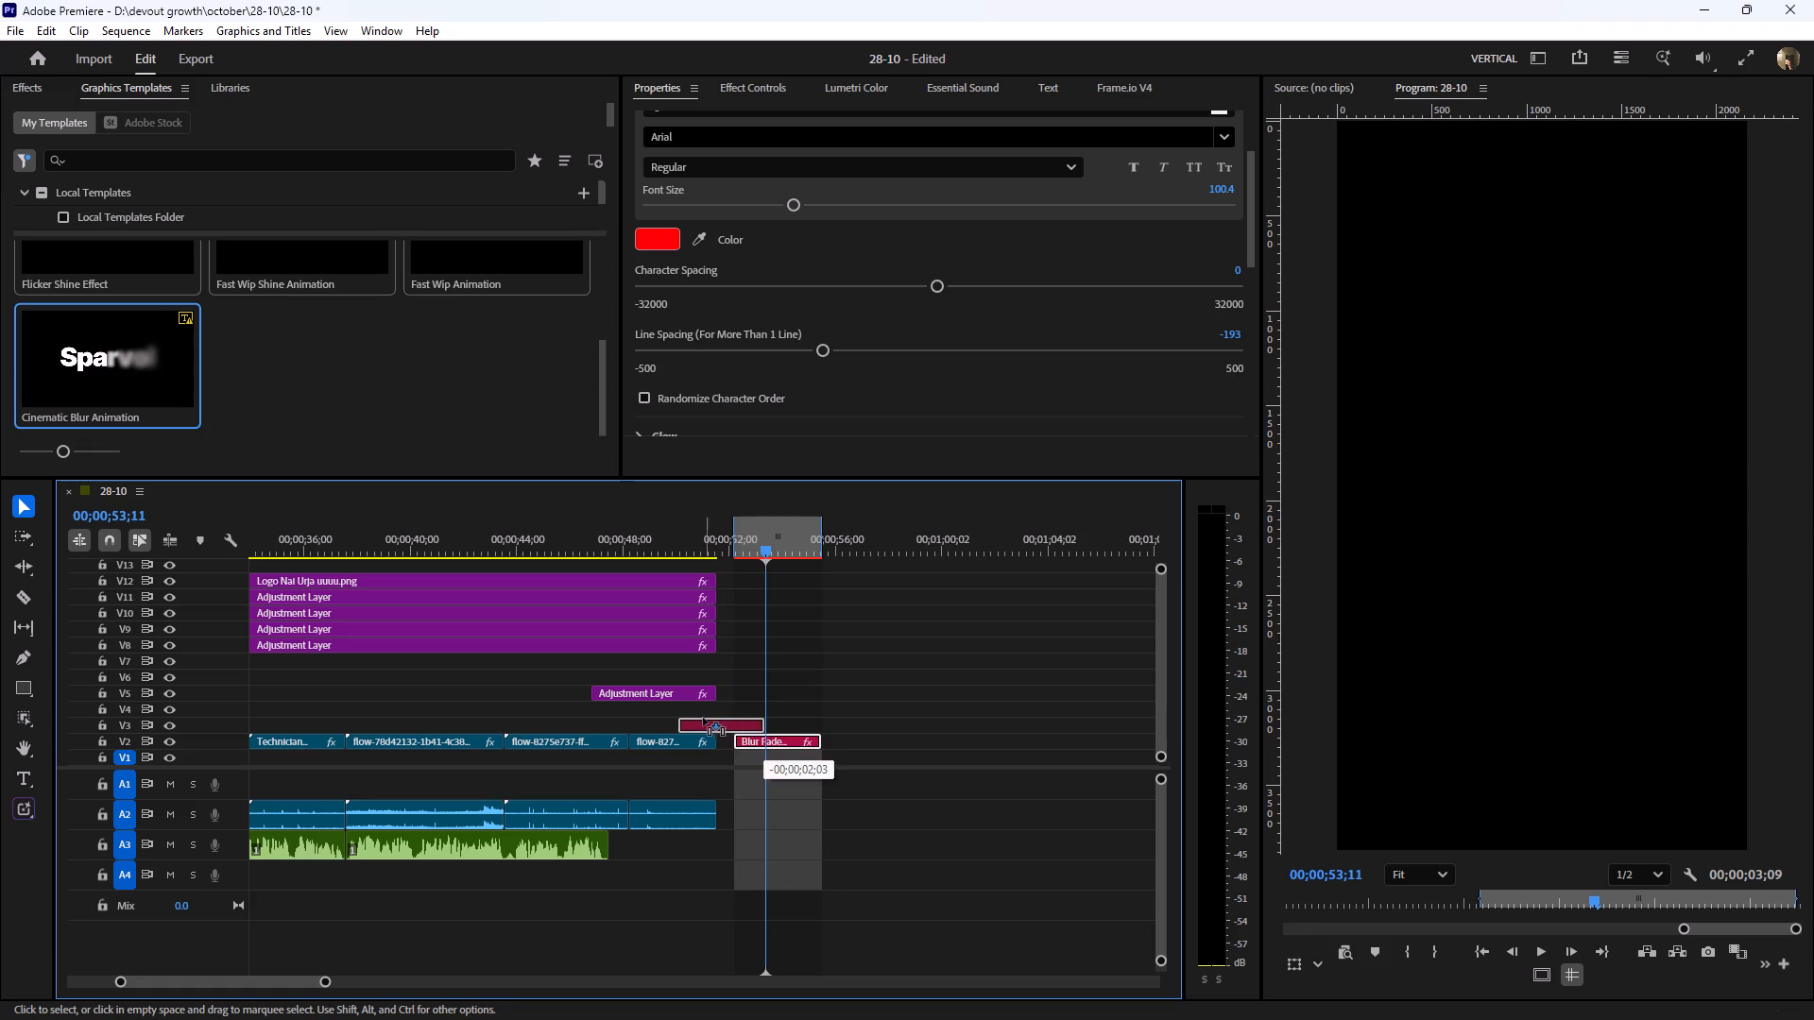
left_click_drag(703, 718, 660, 680)
Lower the title beneath the Nayi Urja logo by setting its vertical Position to 2075.
left_click(655, 531)
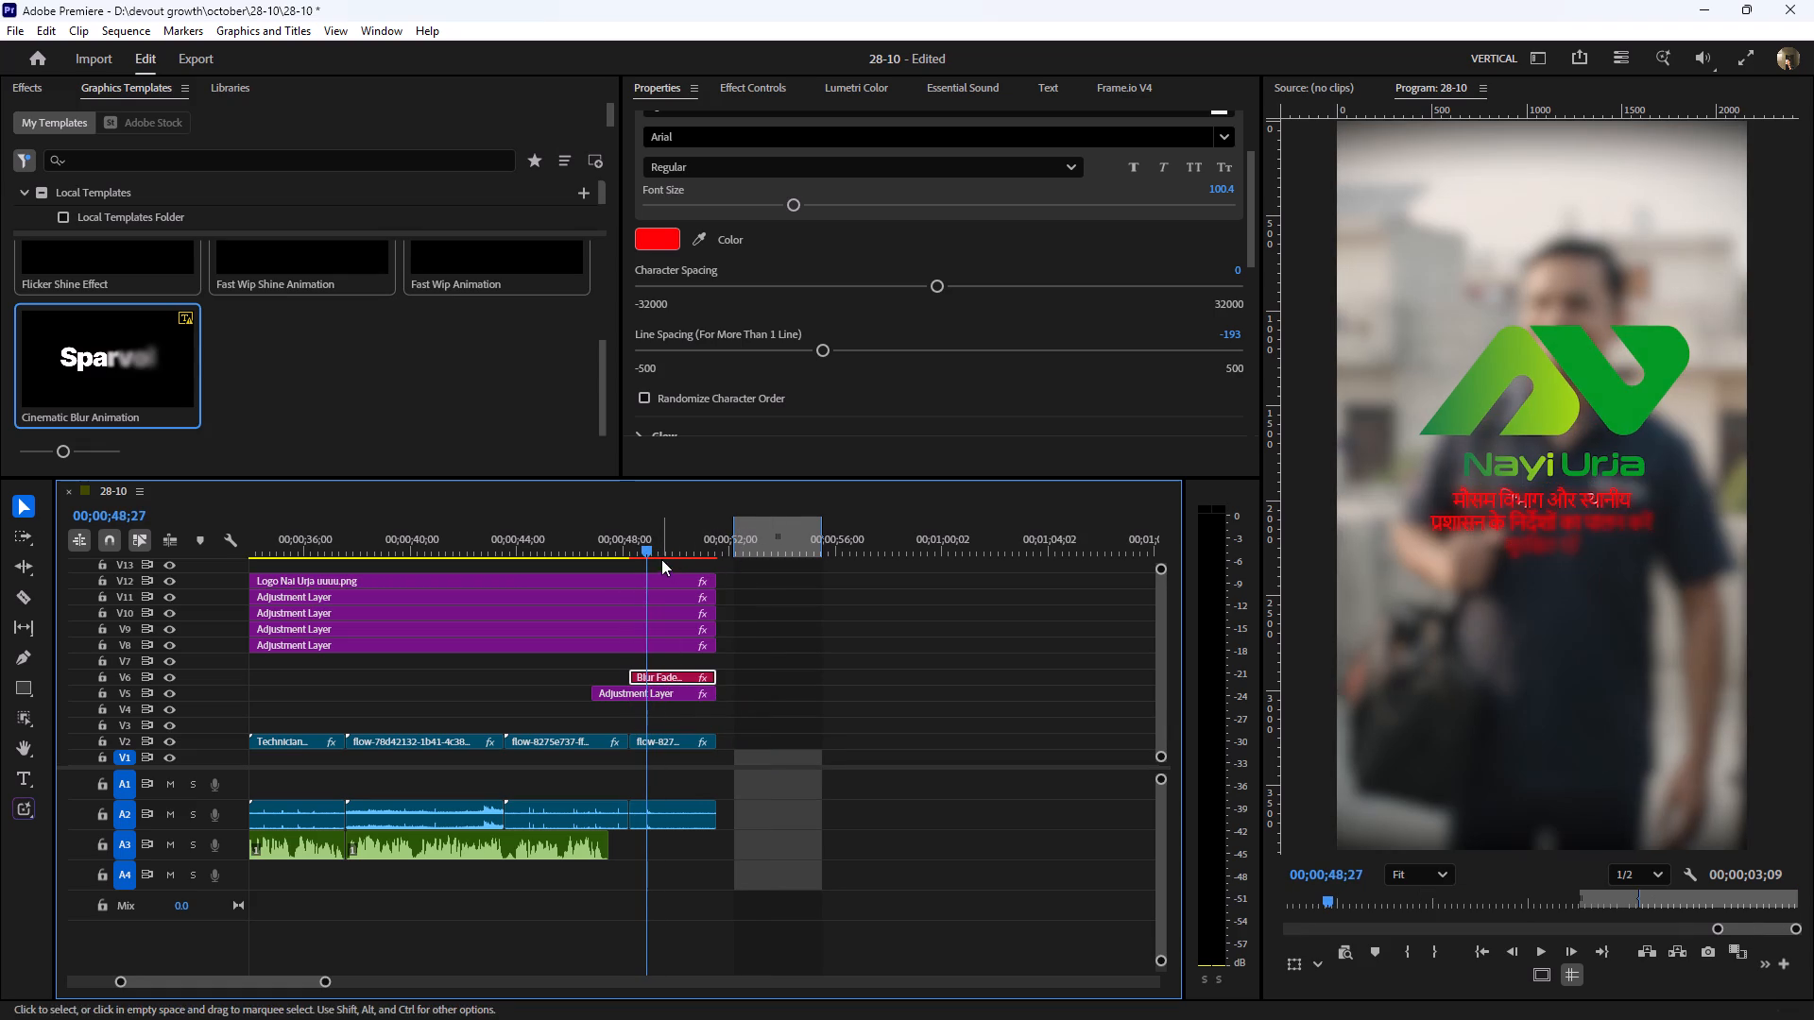
left_click_drag(659, 544, 674, 548)
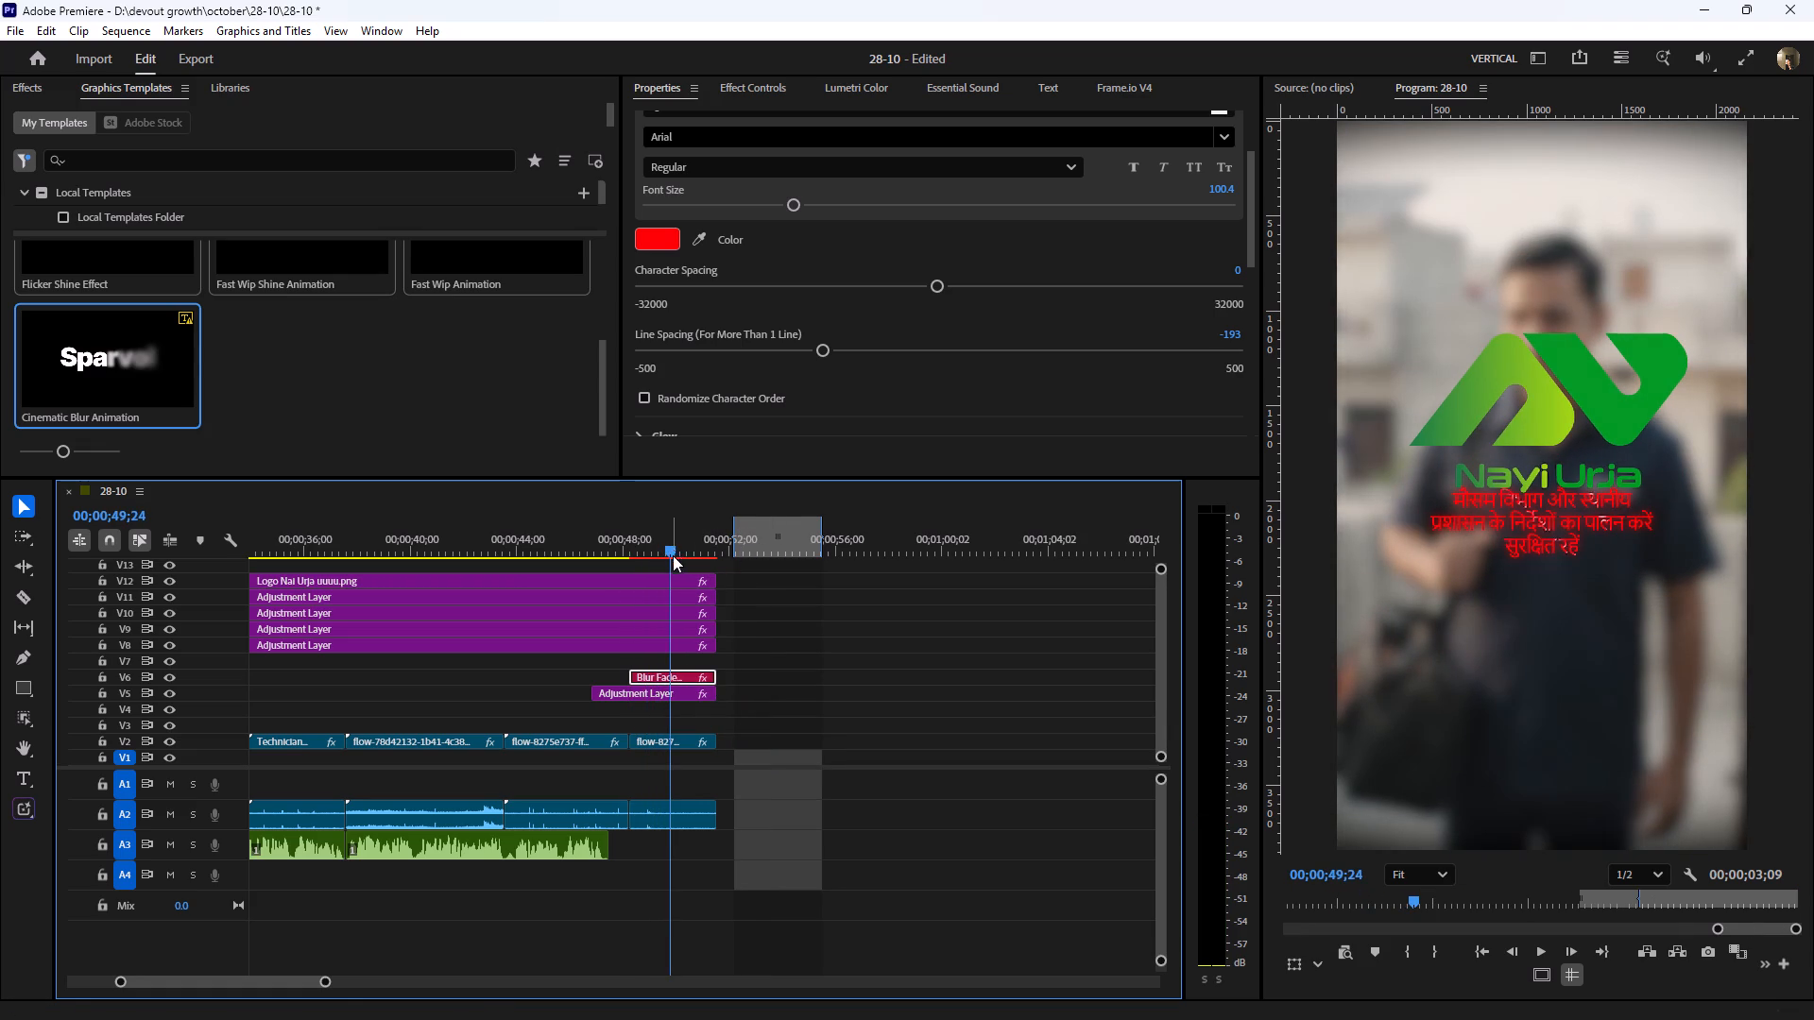
left_click(762, 93)
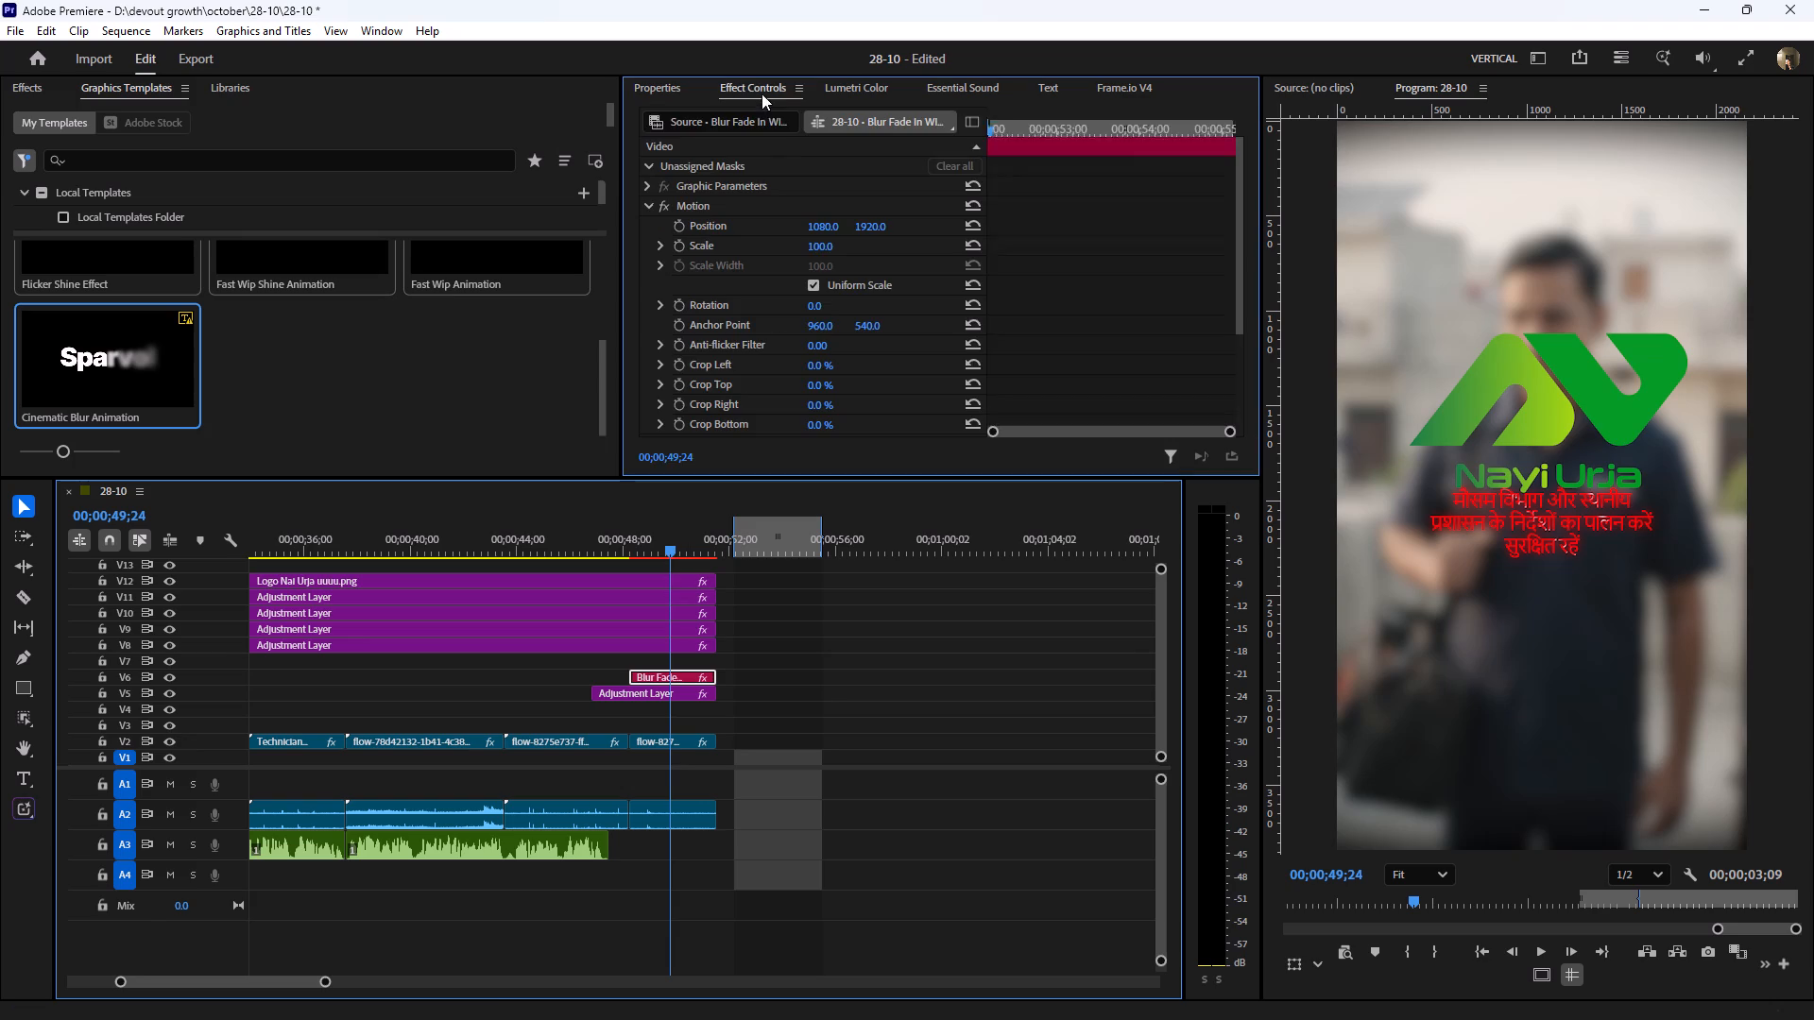
left_click_drag(864, 229, 967, 232)
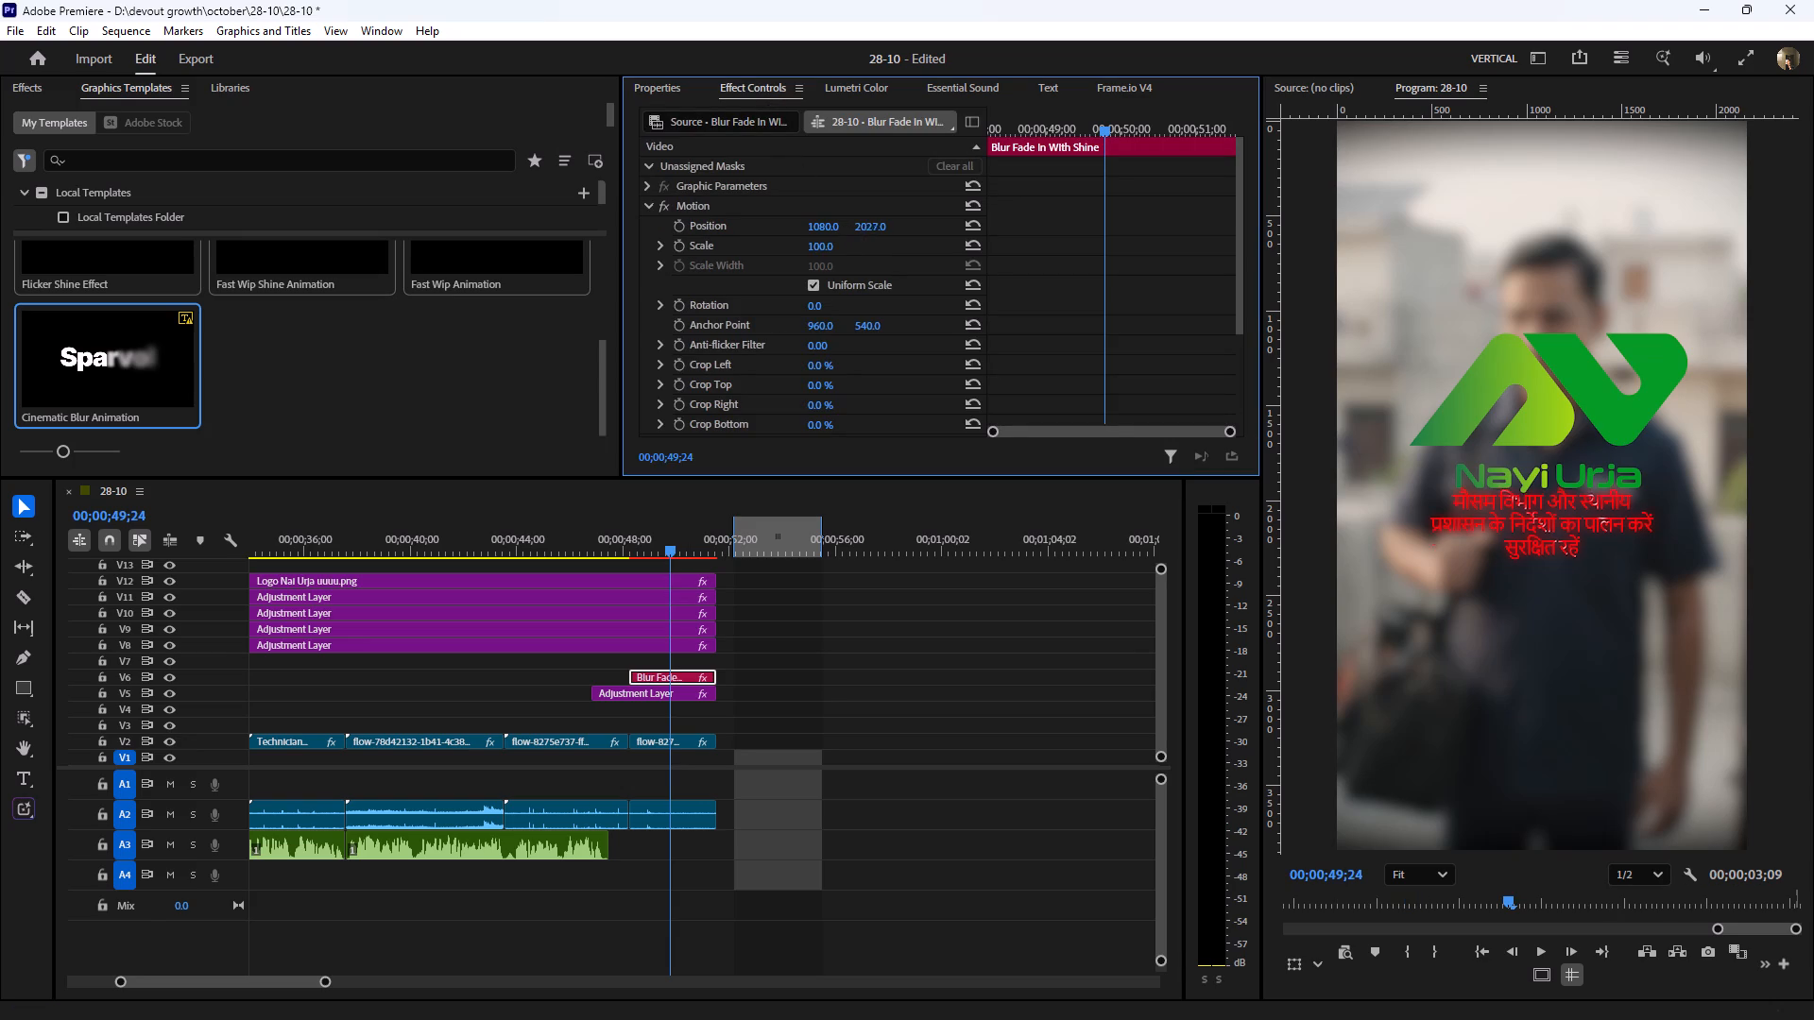
left_click_drag(967, 232, 1021, 240)
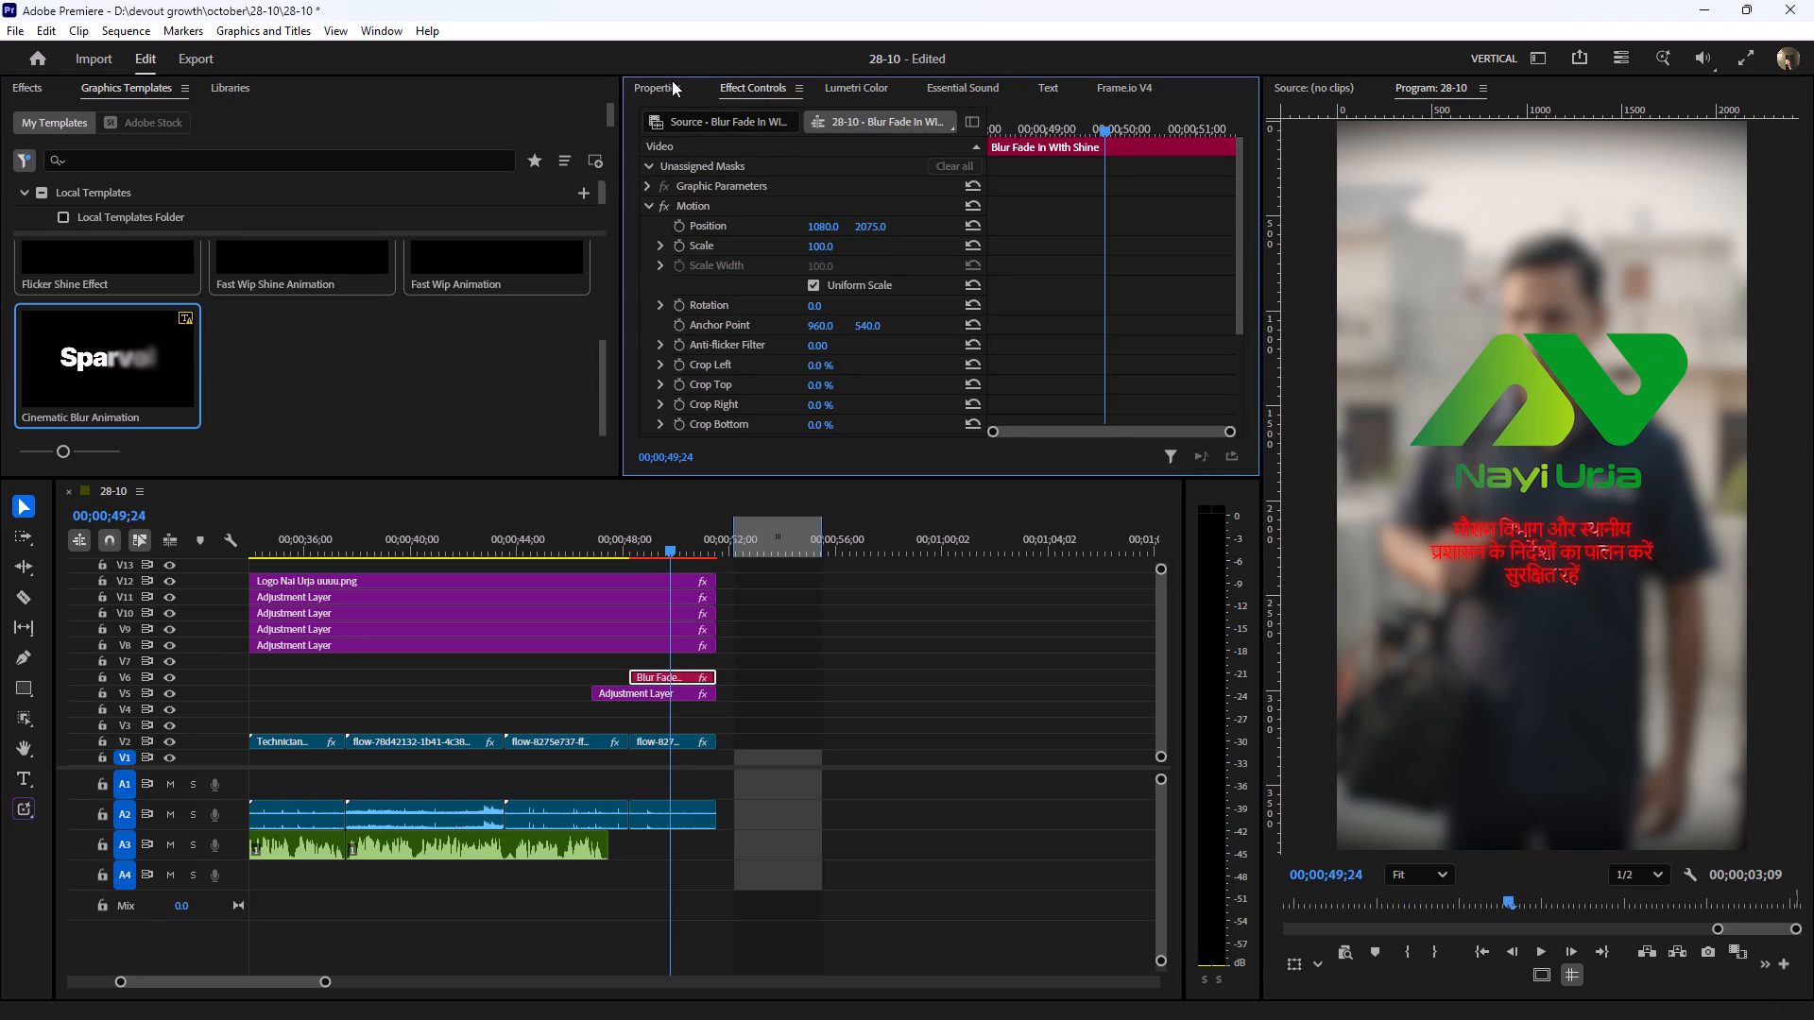
Increase the title's Font Size to 133.6.
left_click(672, 79)
left_click(804, 201)
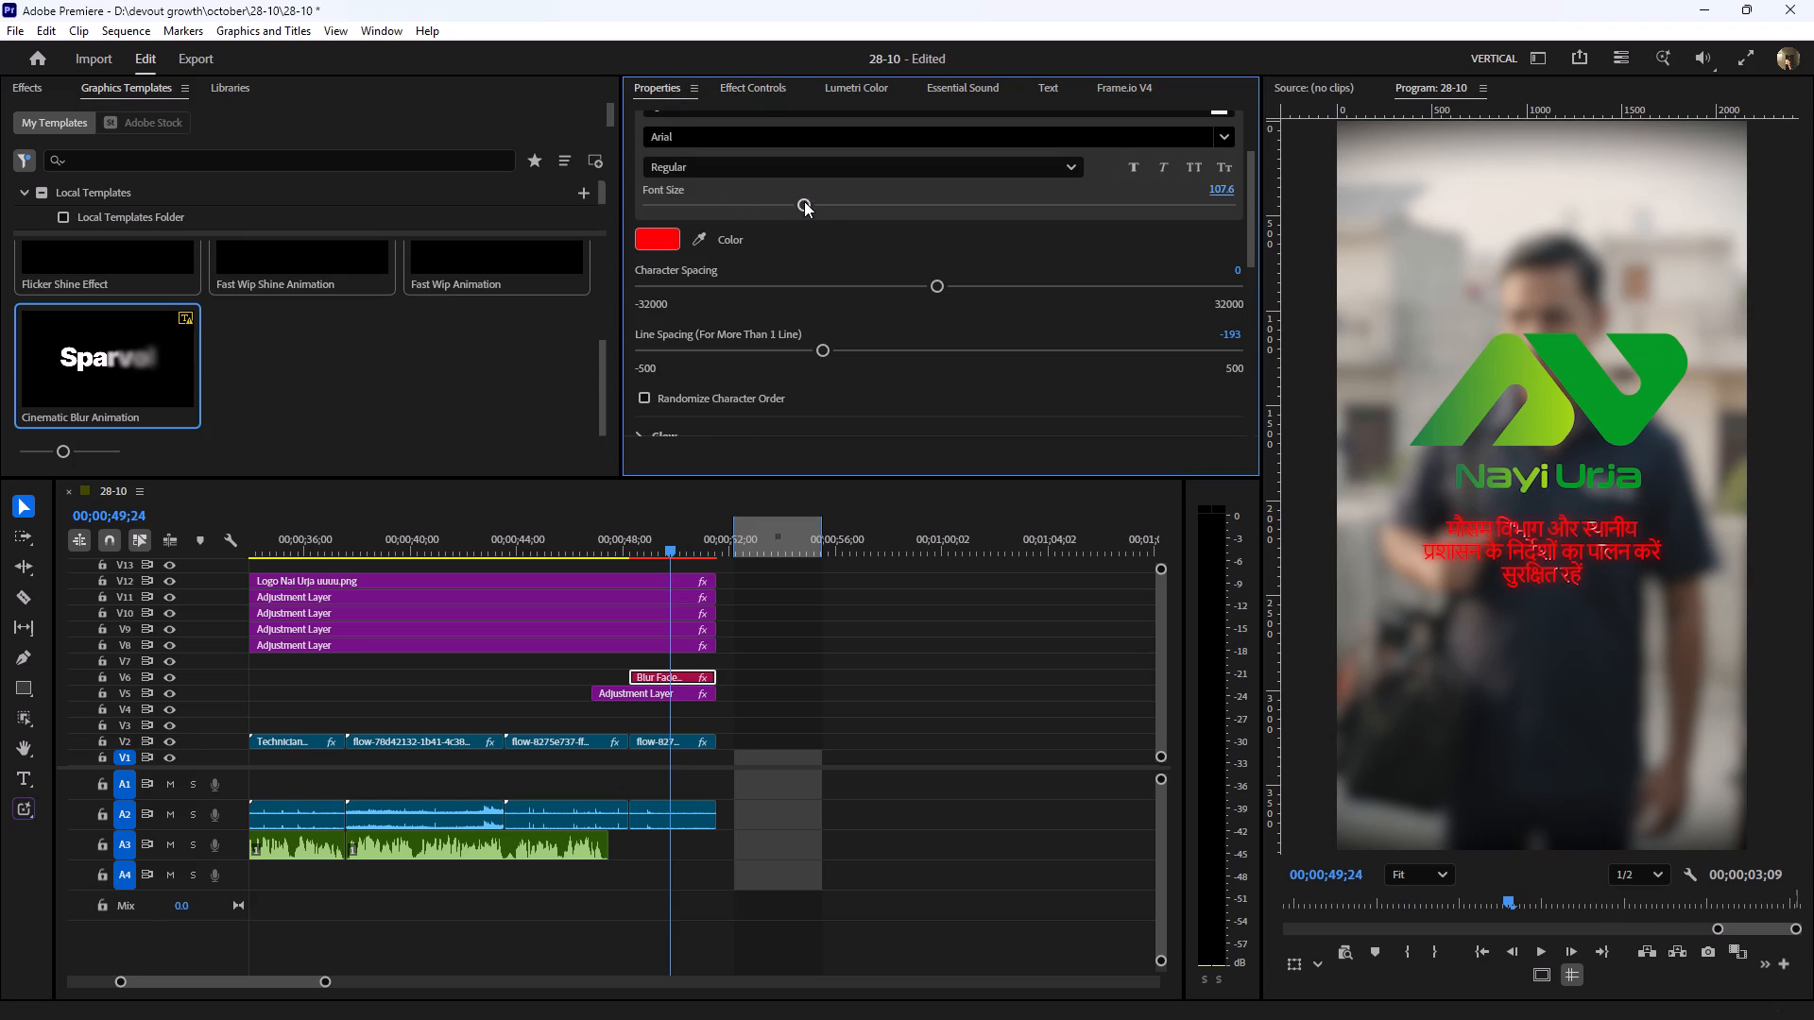
left_click(822, 201)
left_click(842, 202)
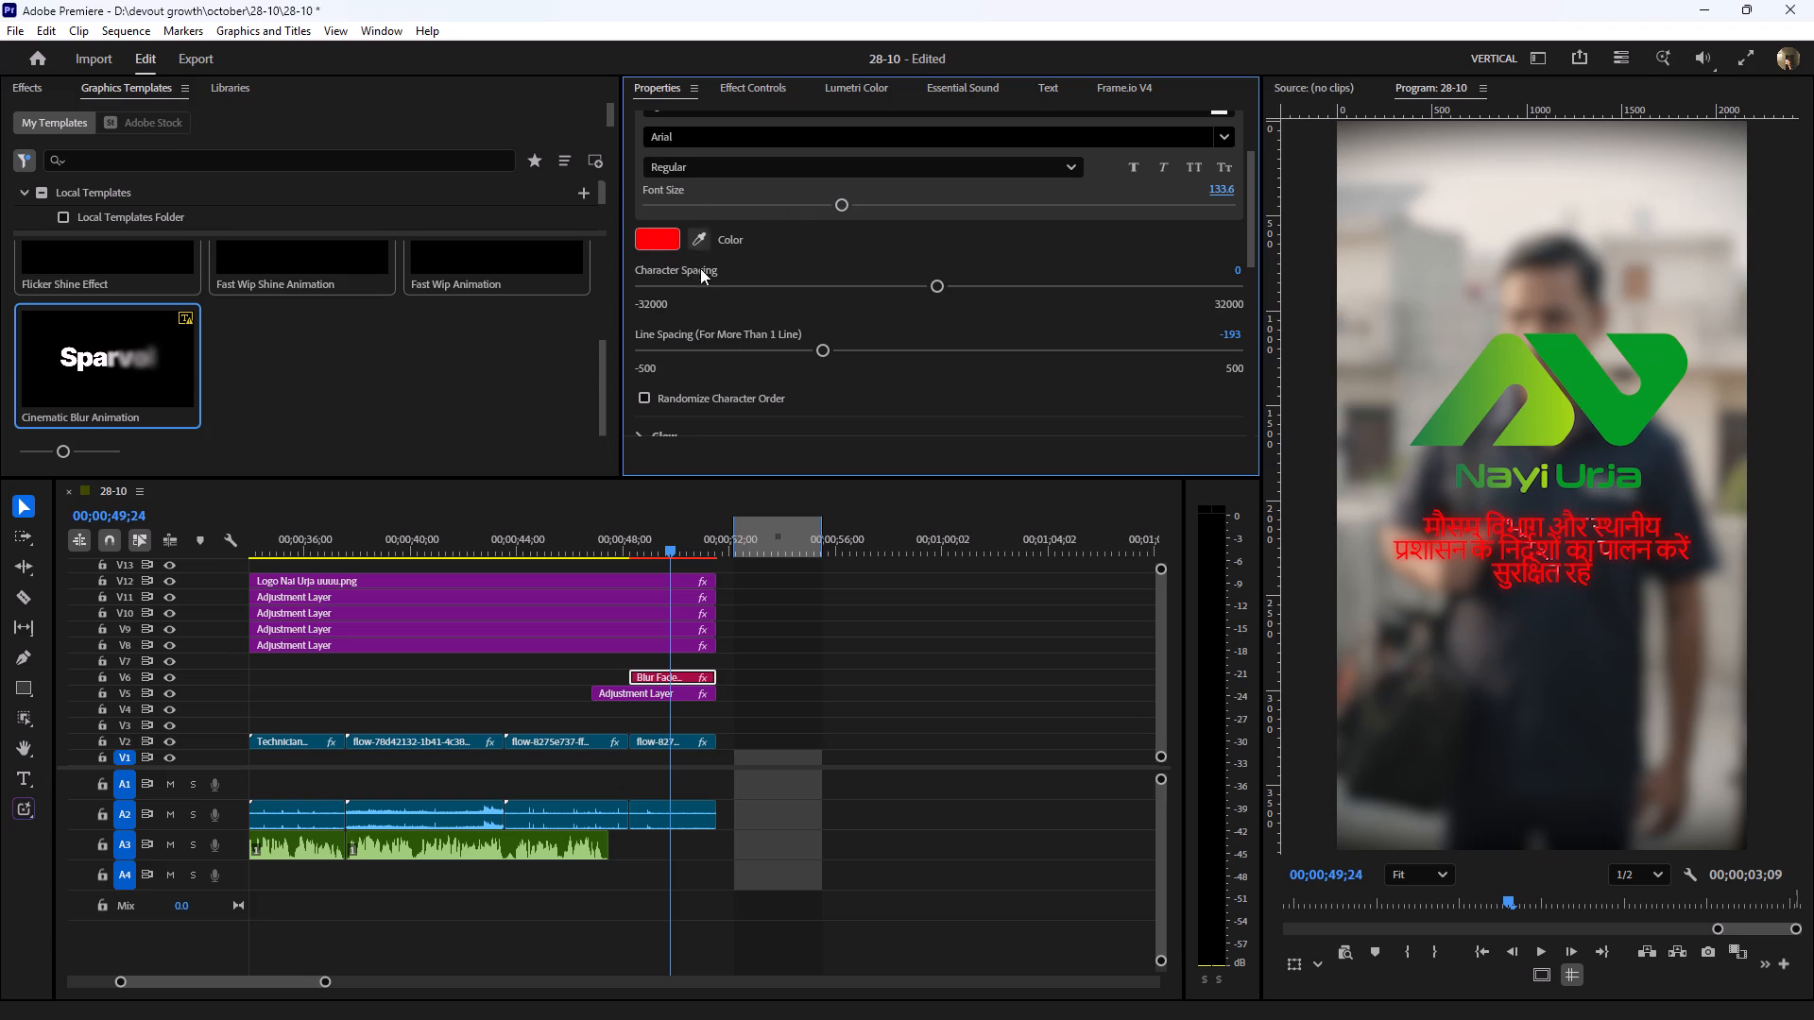
Loosen the enlarged title's Line Spacing to -129.
left_click_drag(822, 349, 837, 349)
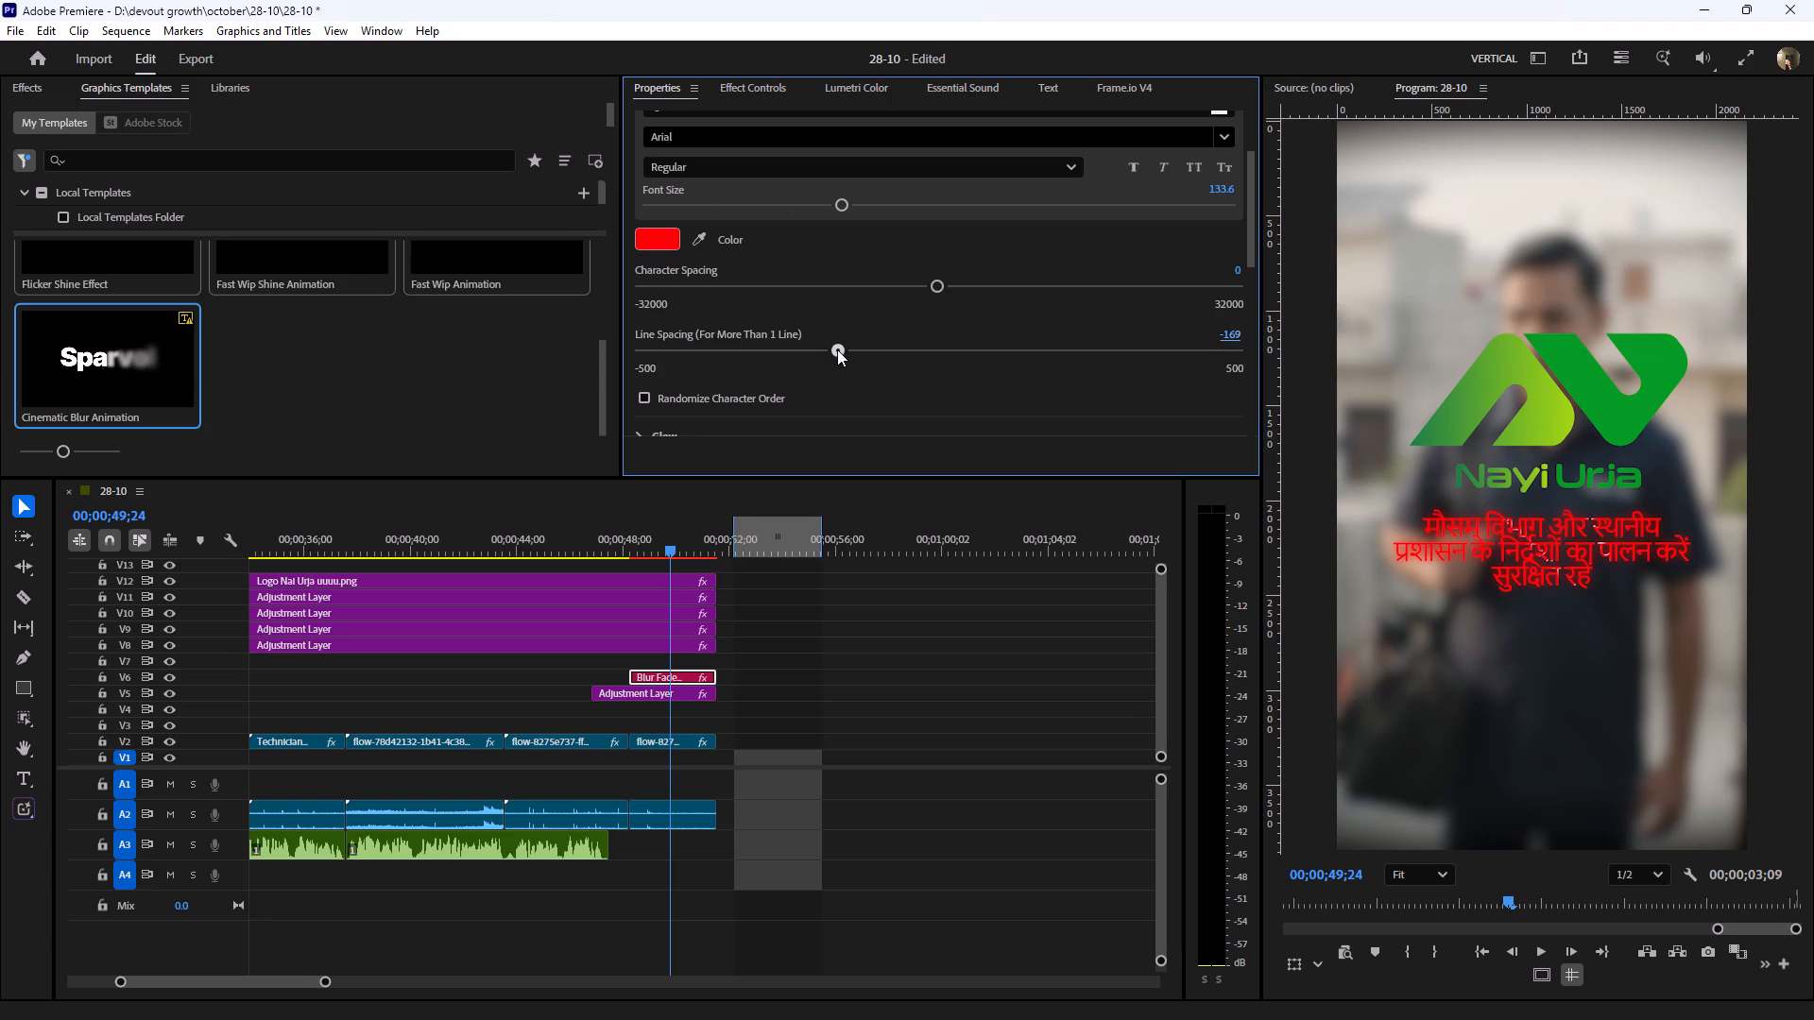
left_click_drag(837, 349, 861, 351)
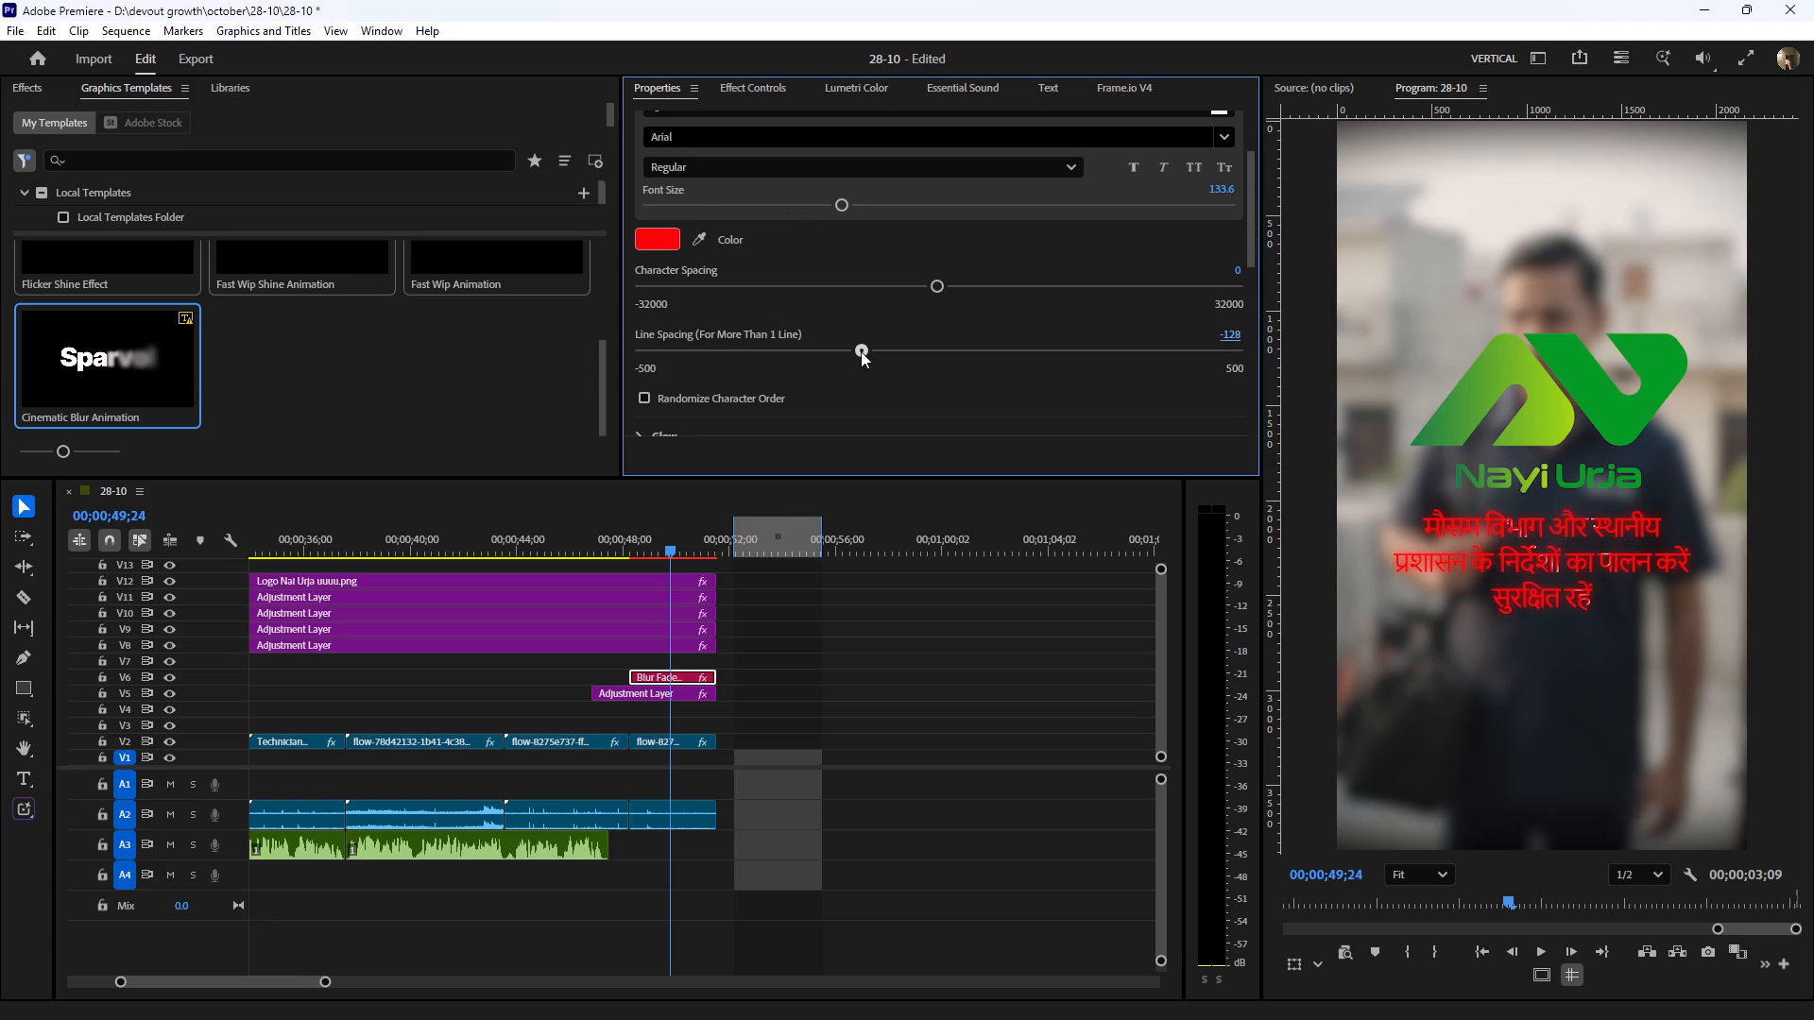
left_click_drag(861, 351, 860, 353)
Set the marked range to span the whole video, from the sequence start to the end of the last clips, 00;00;51;16 long.
left_click_drag(682, 542, 695, 548)
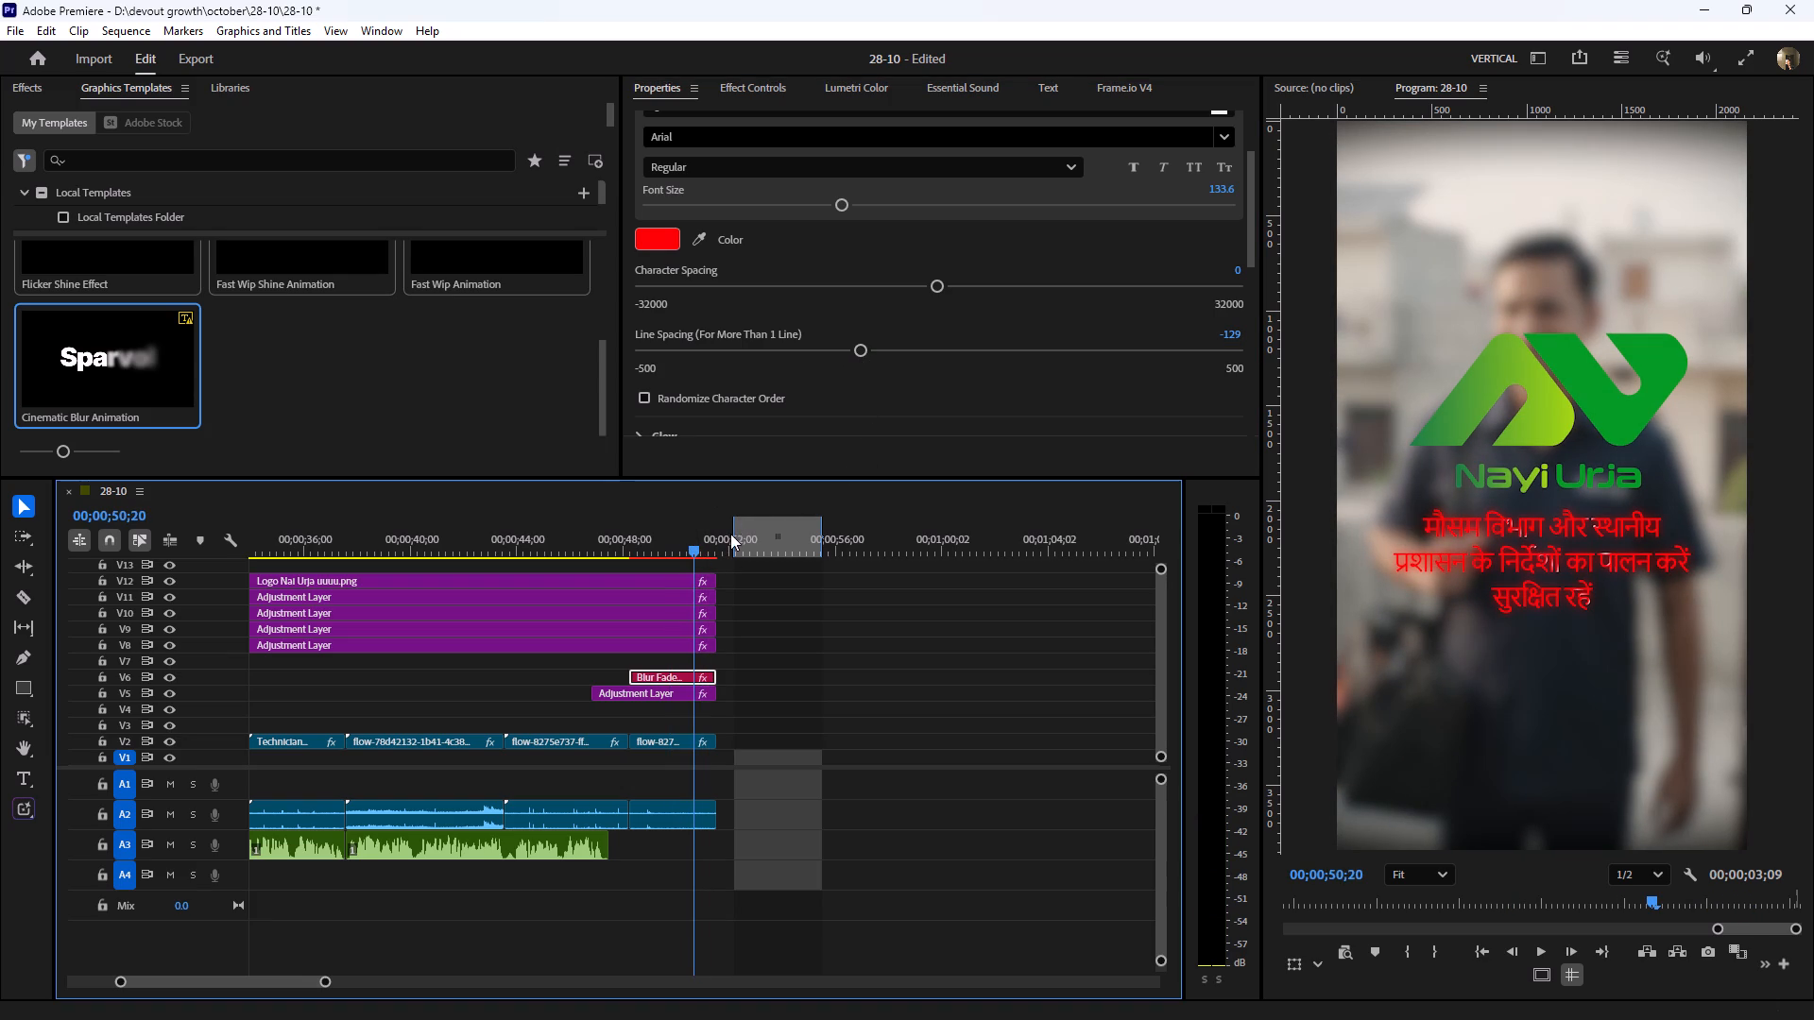
left_click_drag(736, 529, 63, 574)
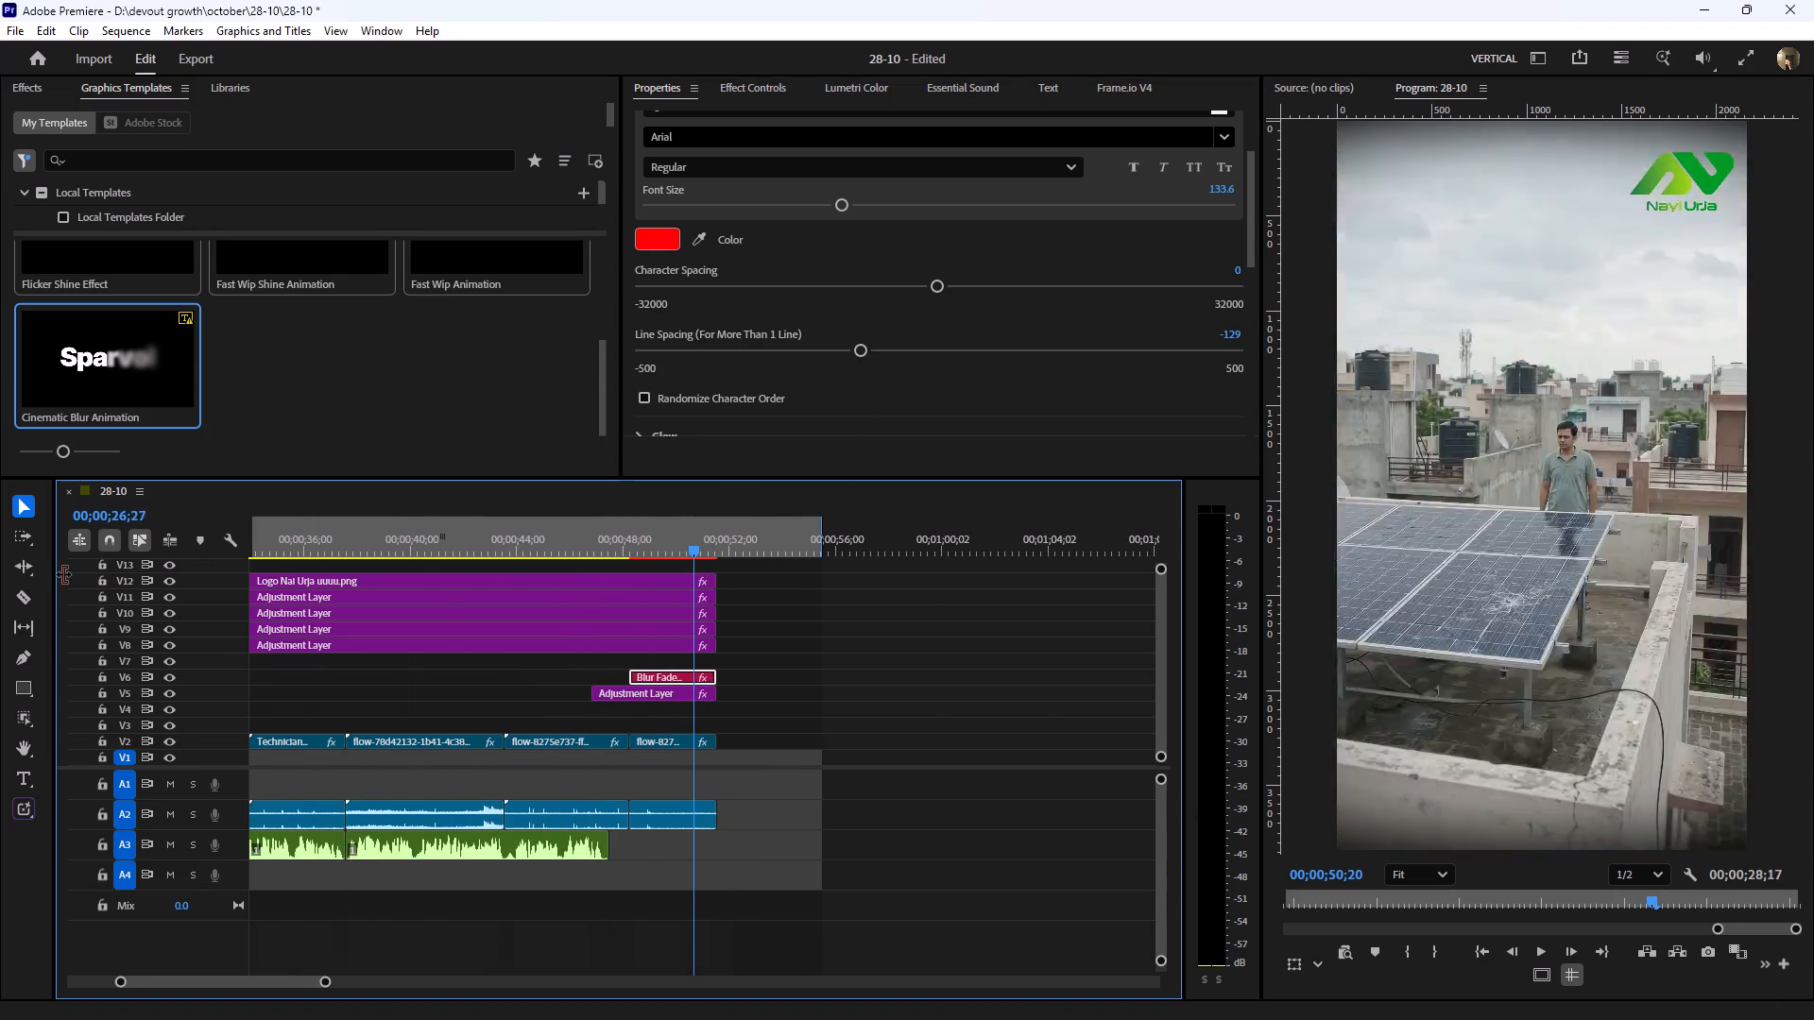
left_click_drag(63, 574, 260, 575)
key("minus")
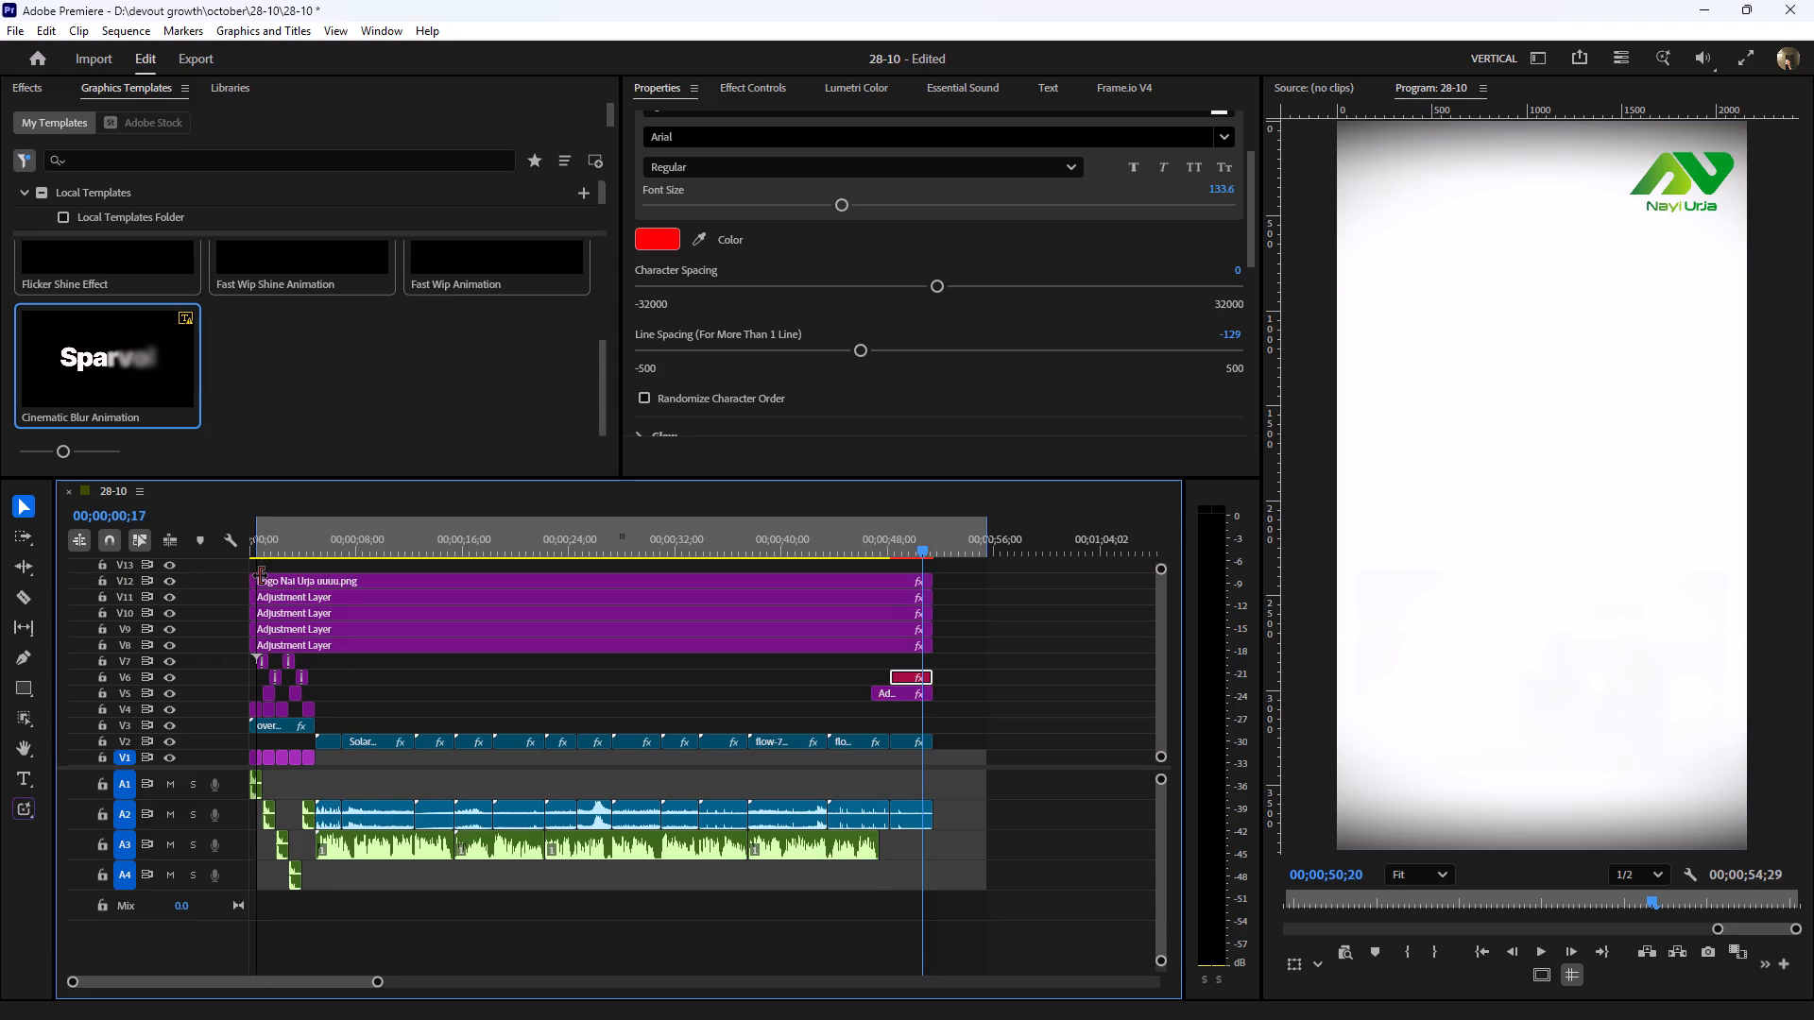
left_click_drag(260, 575, 228, 575)
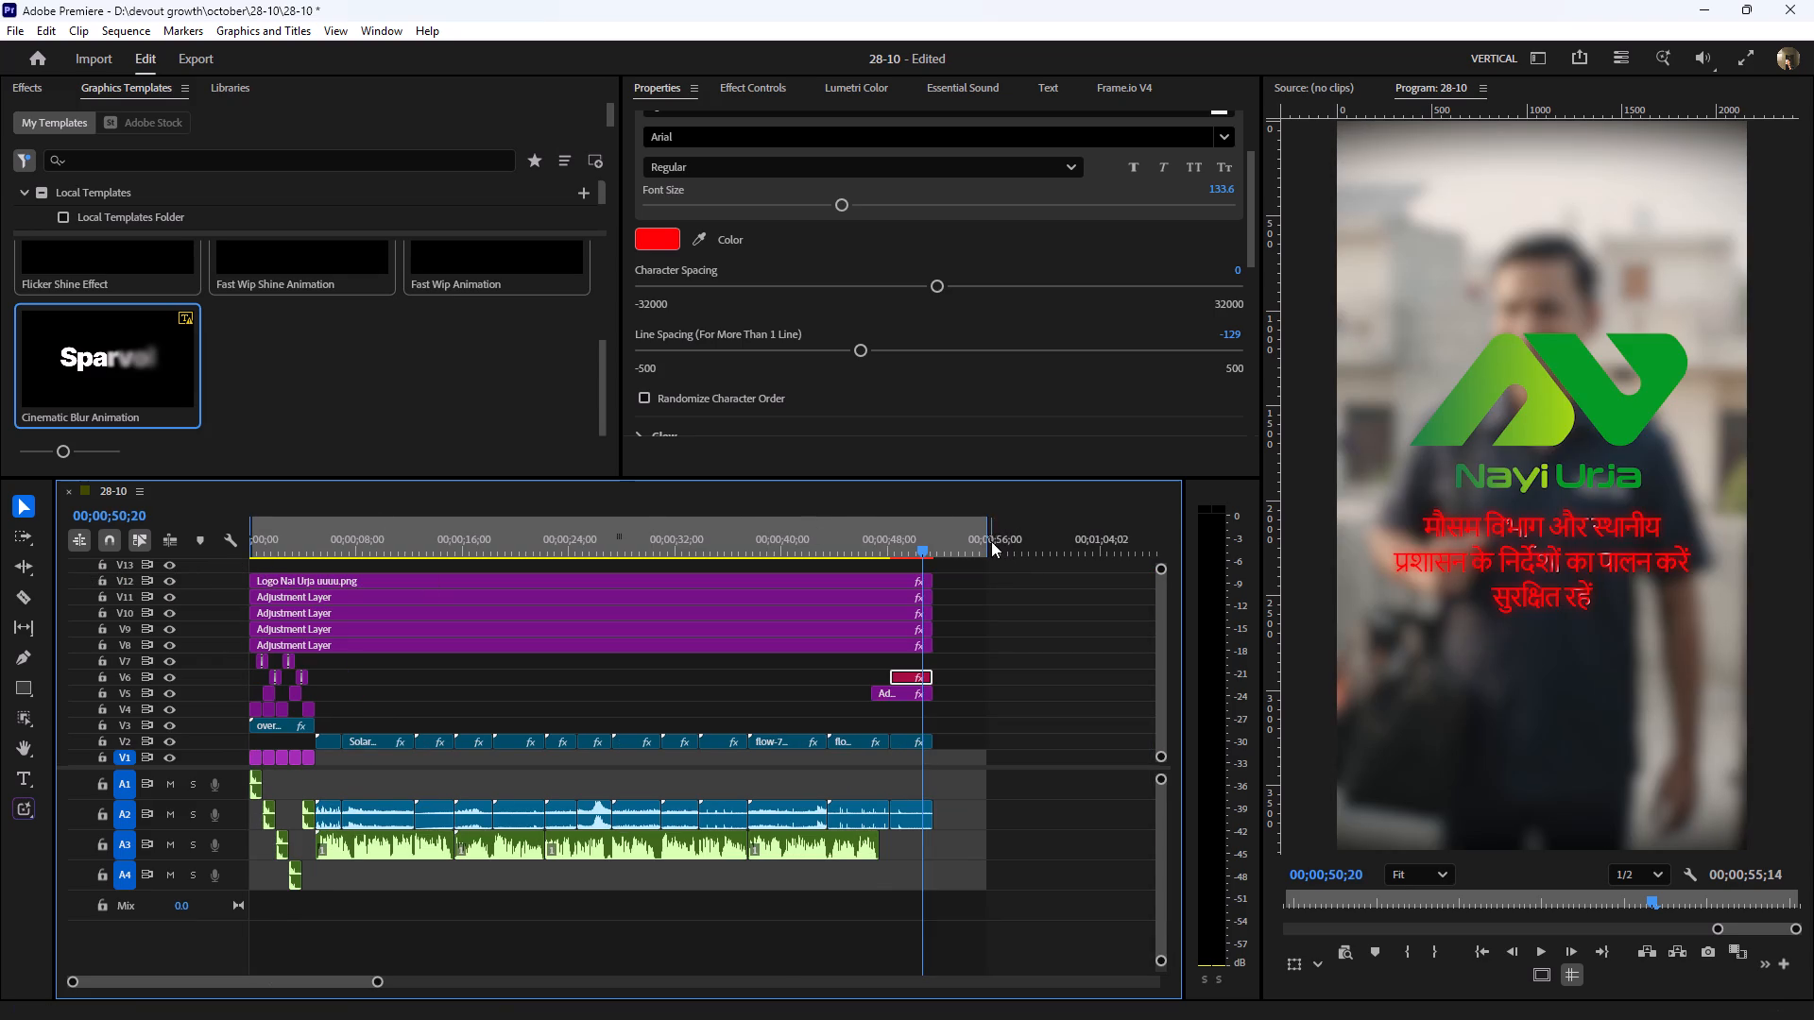
left_click_drag(988, 539, 943, 557)
left_click(978, 599)
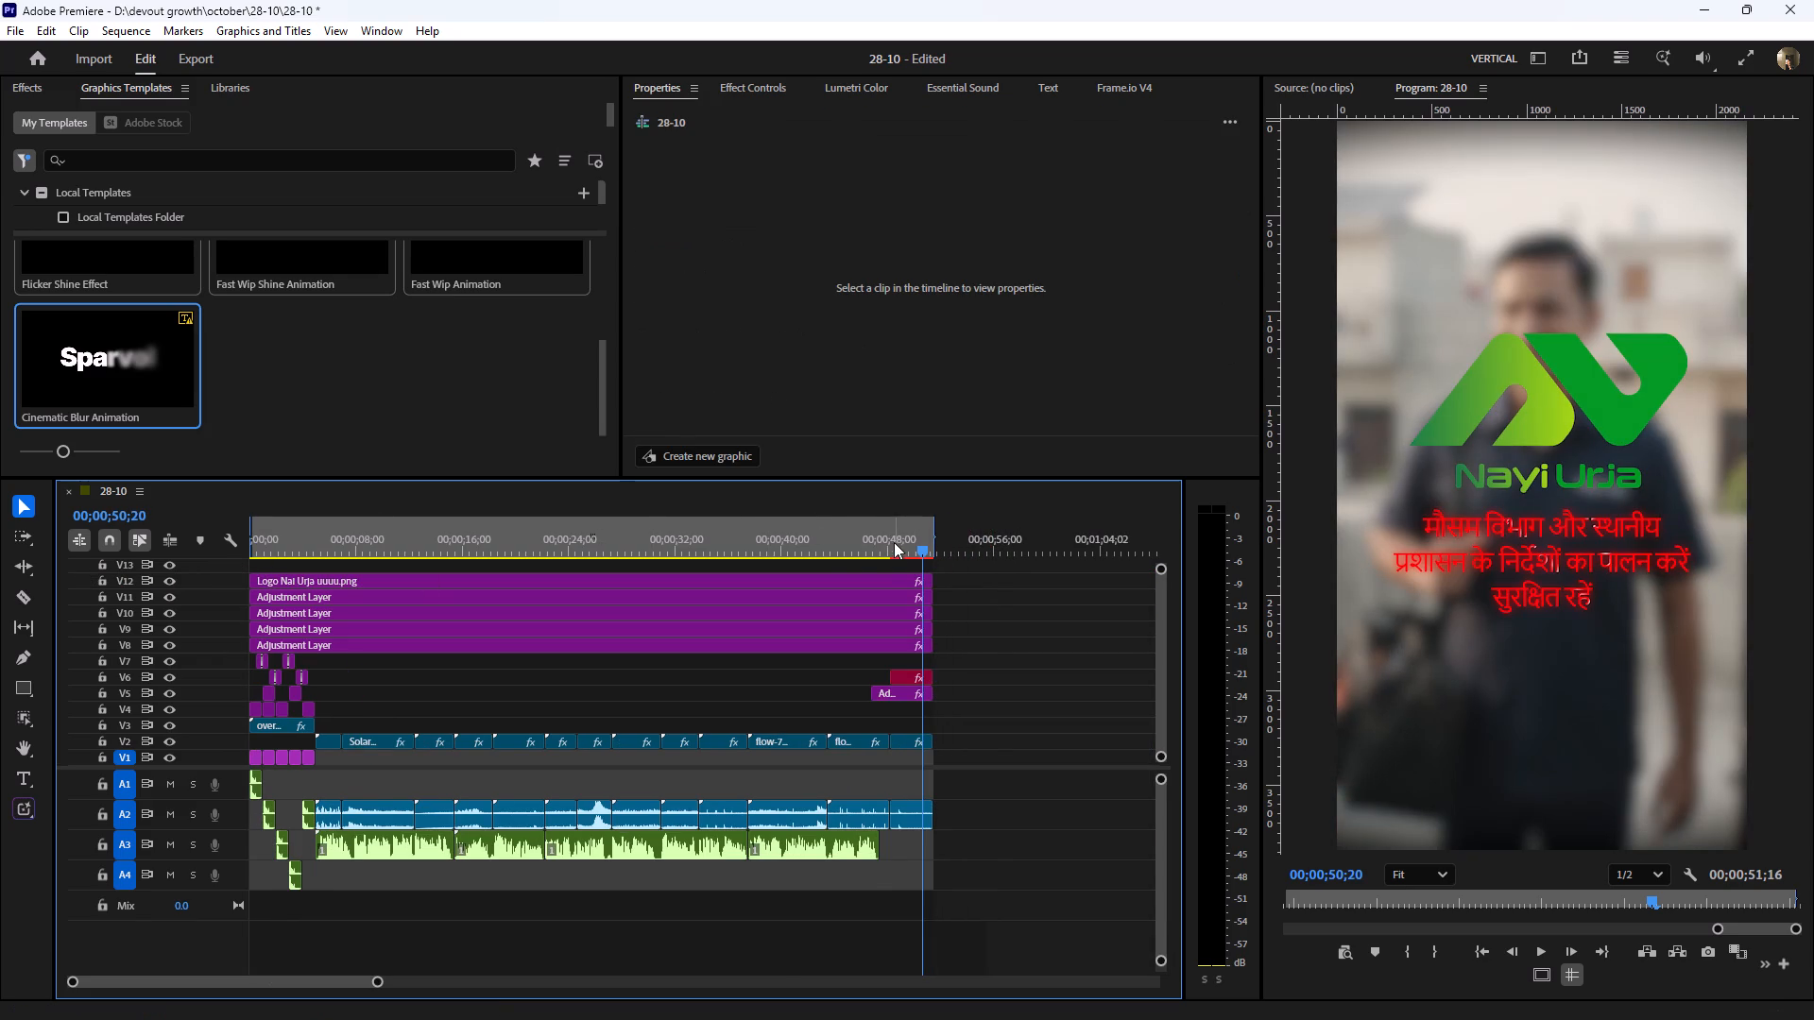
Render the marked range of the 28-10 sequence.
left_click_drag(881, 540, 839, 551)
left_click(121, 36)
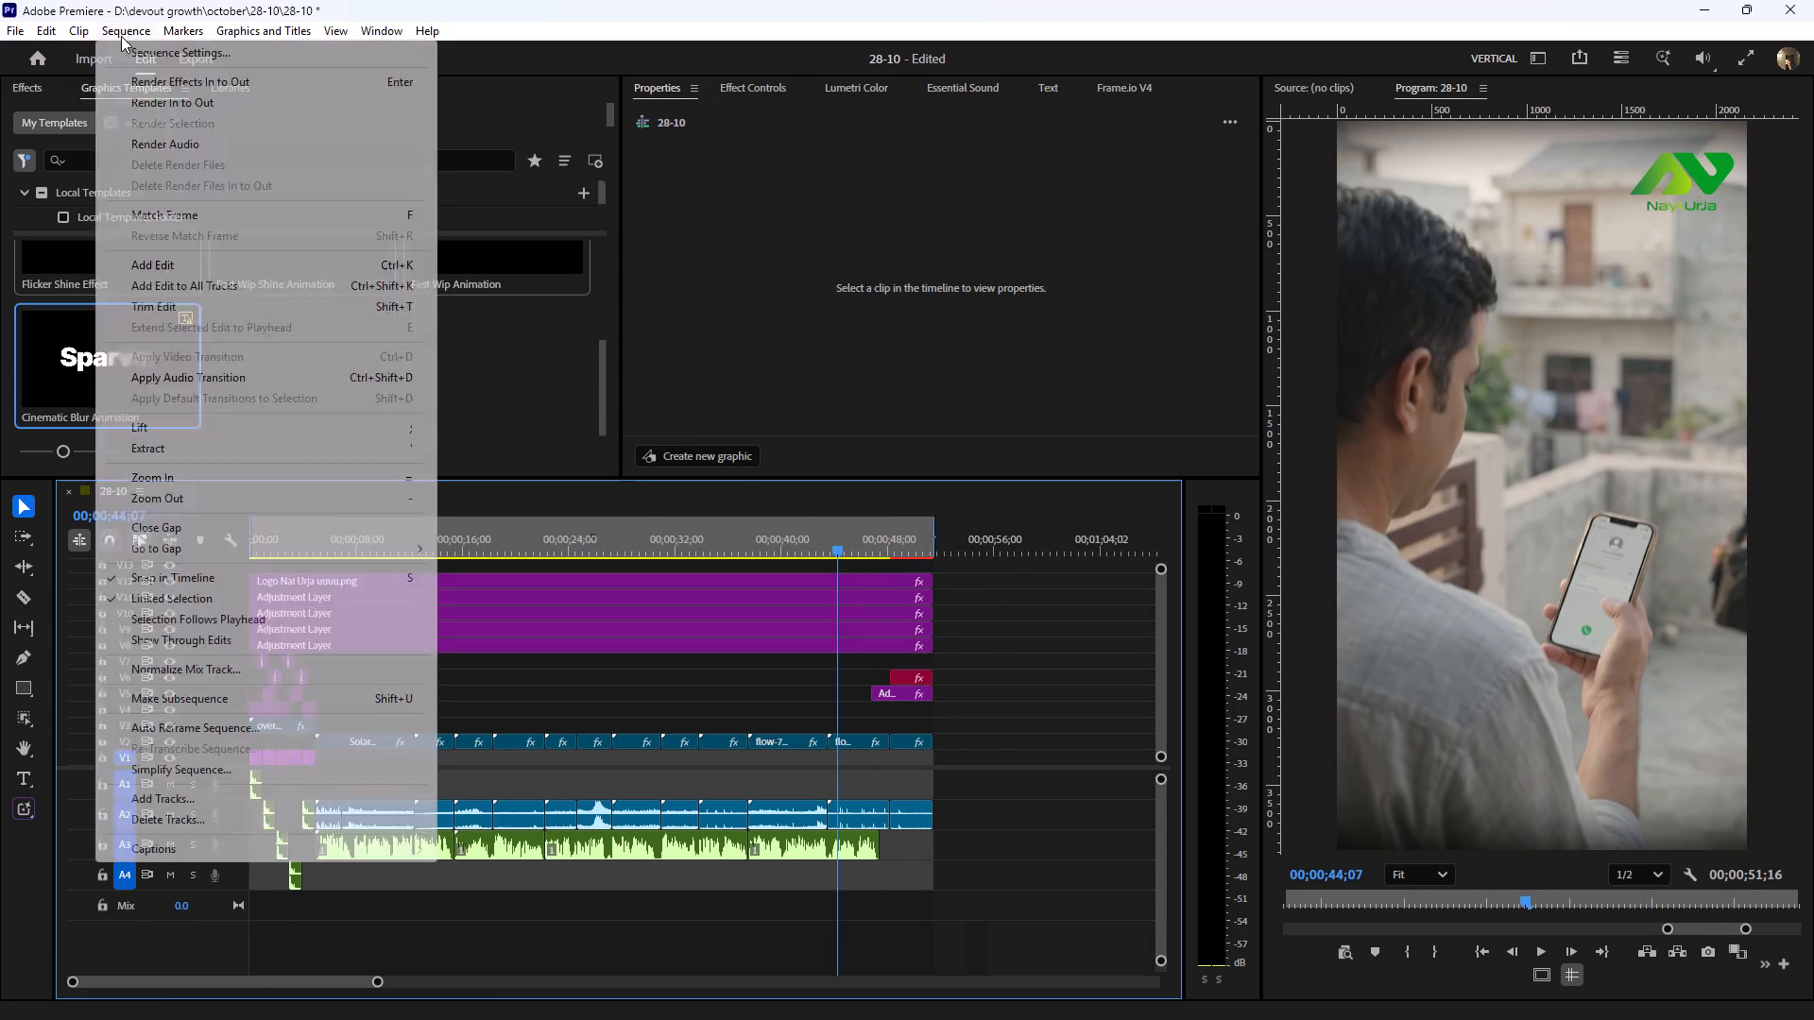
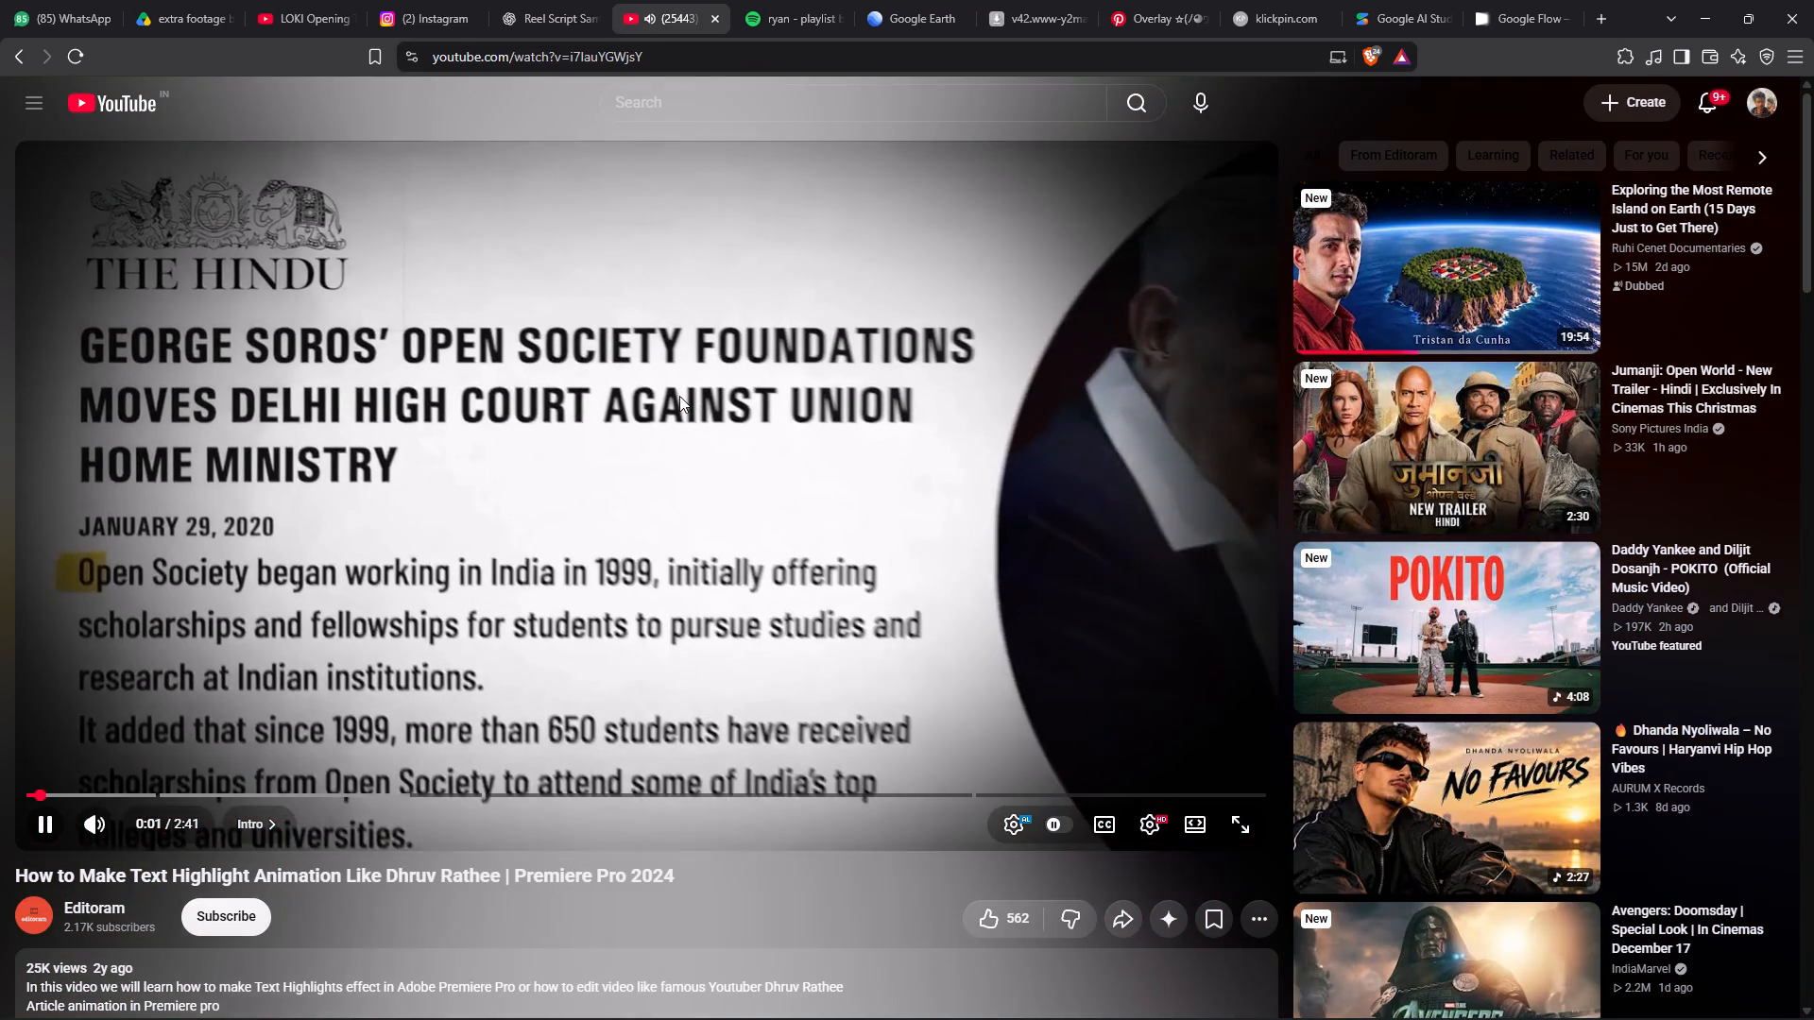
left_click(679, 396)
left_click(719, 104)
key("ctrl+v")
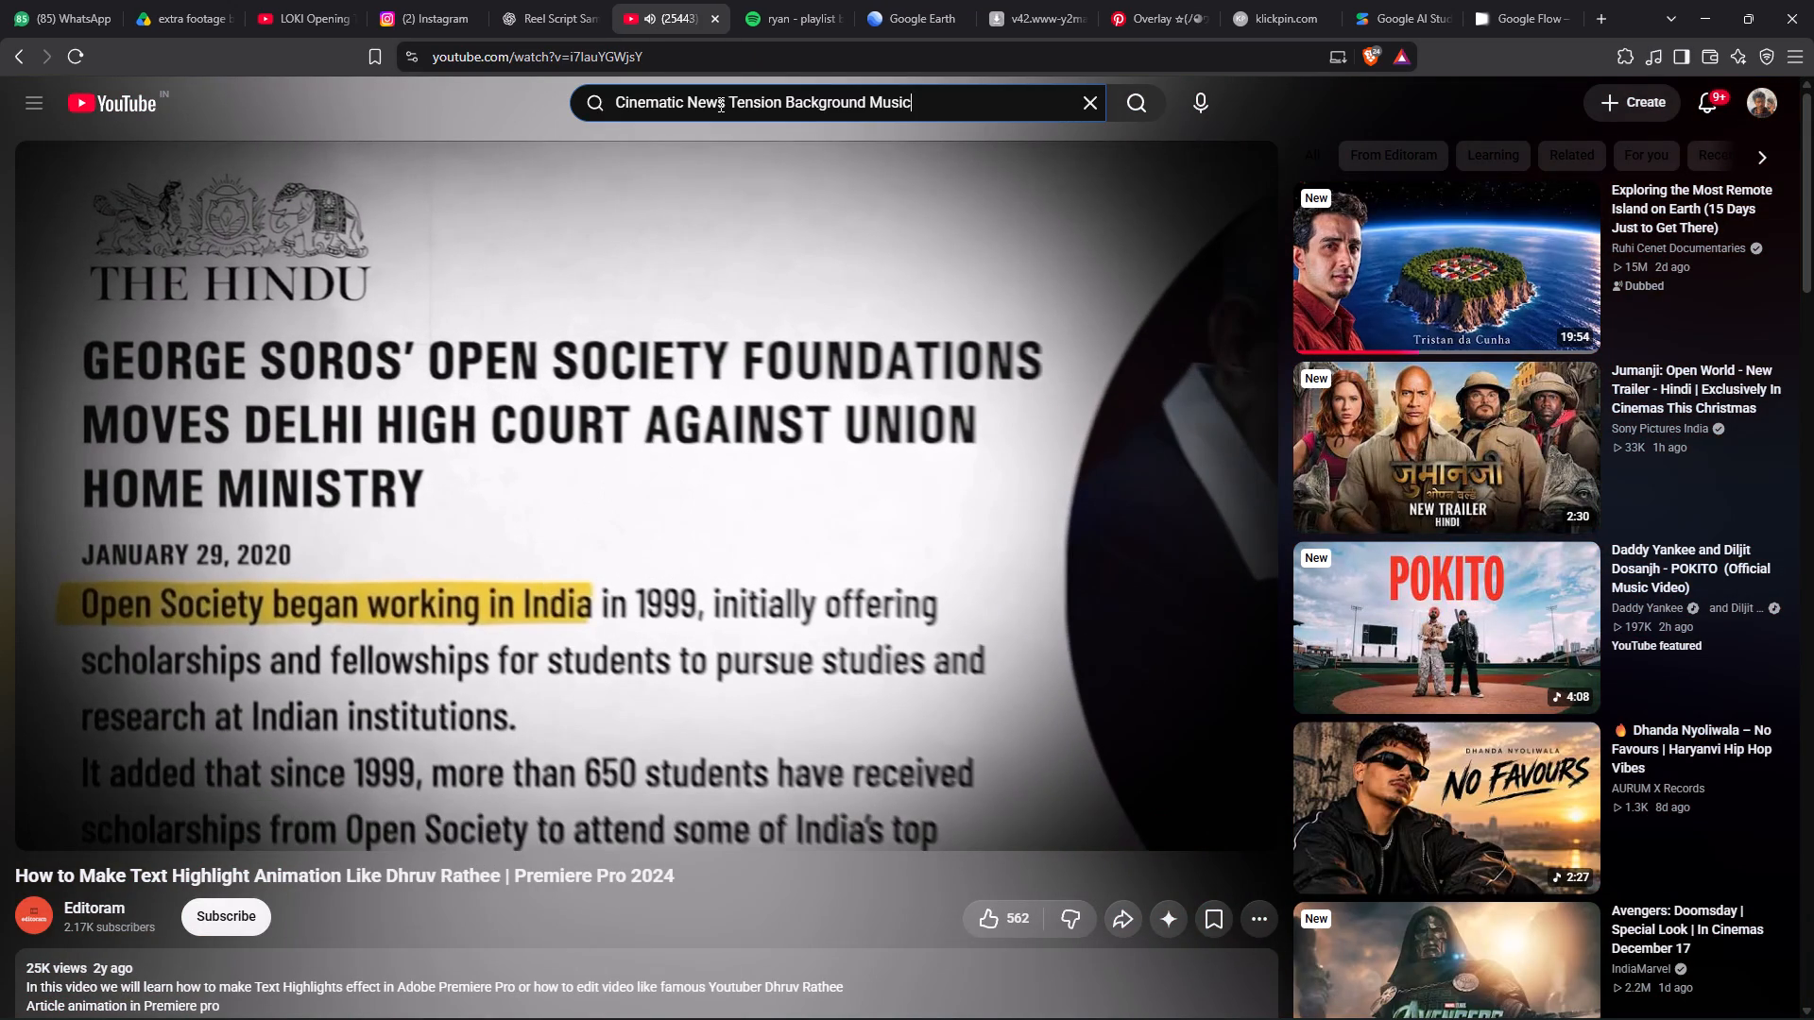
key("Return")
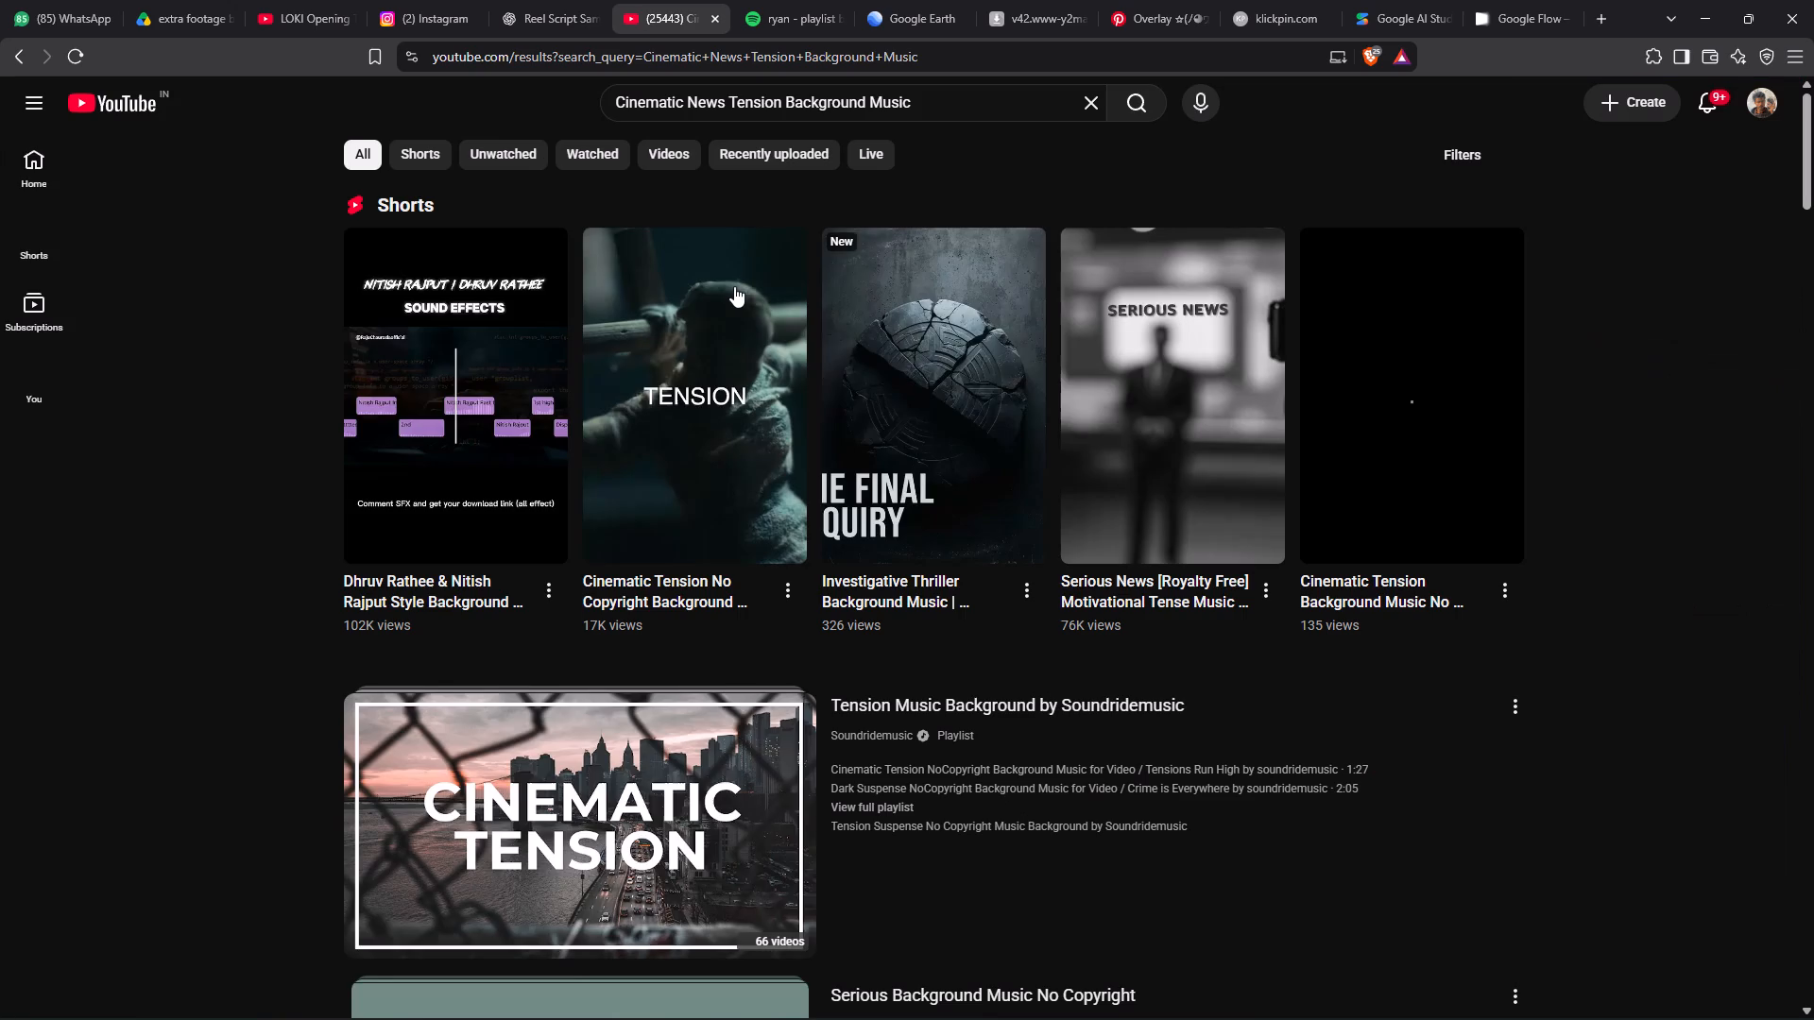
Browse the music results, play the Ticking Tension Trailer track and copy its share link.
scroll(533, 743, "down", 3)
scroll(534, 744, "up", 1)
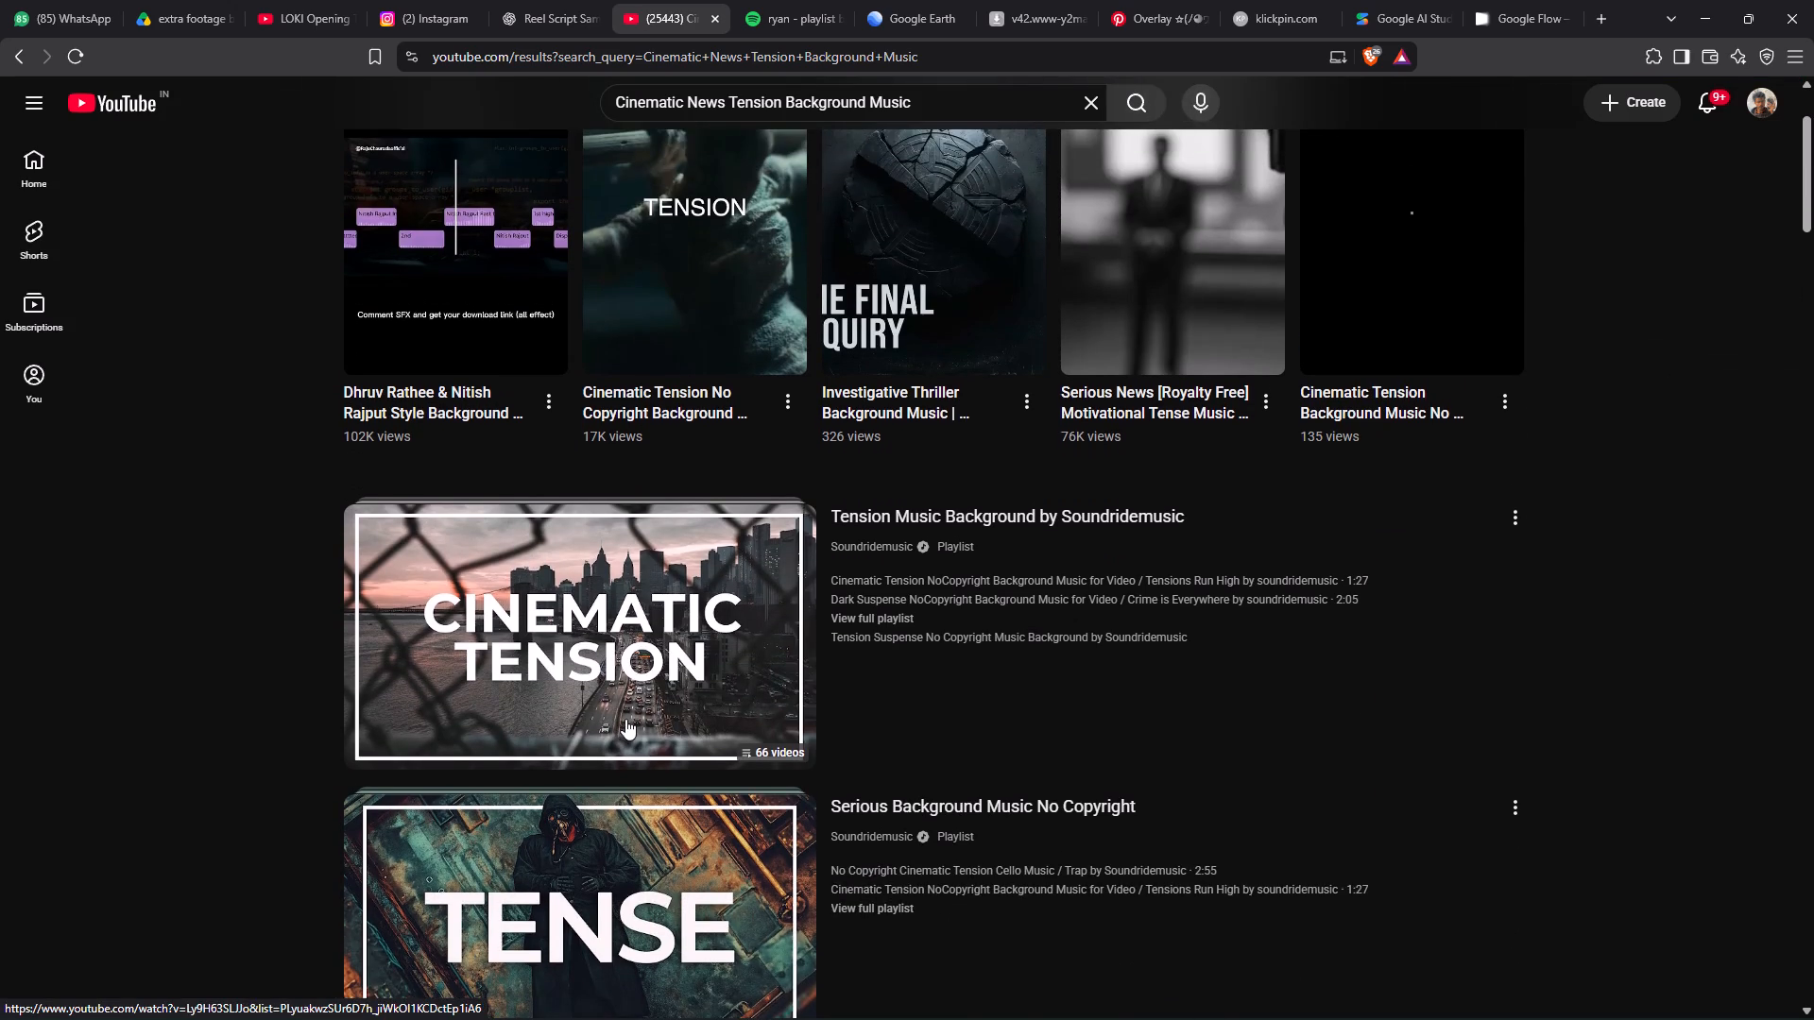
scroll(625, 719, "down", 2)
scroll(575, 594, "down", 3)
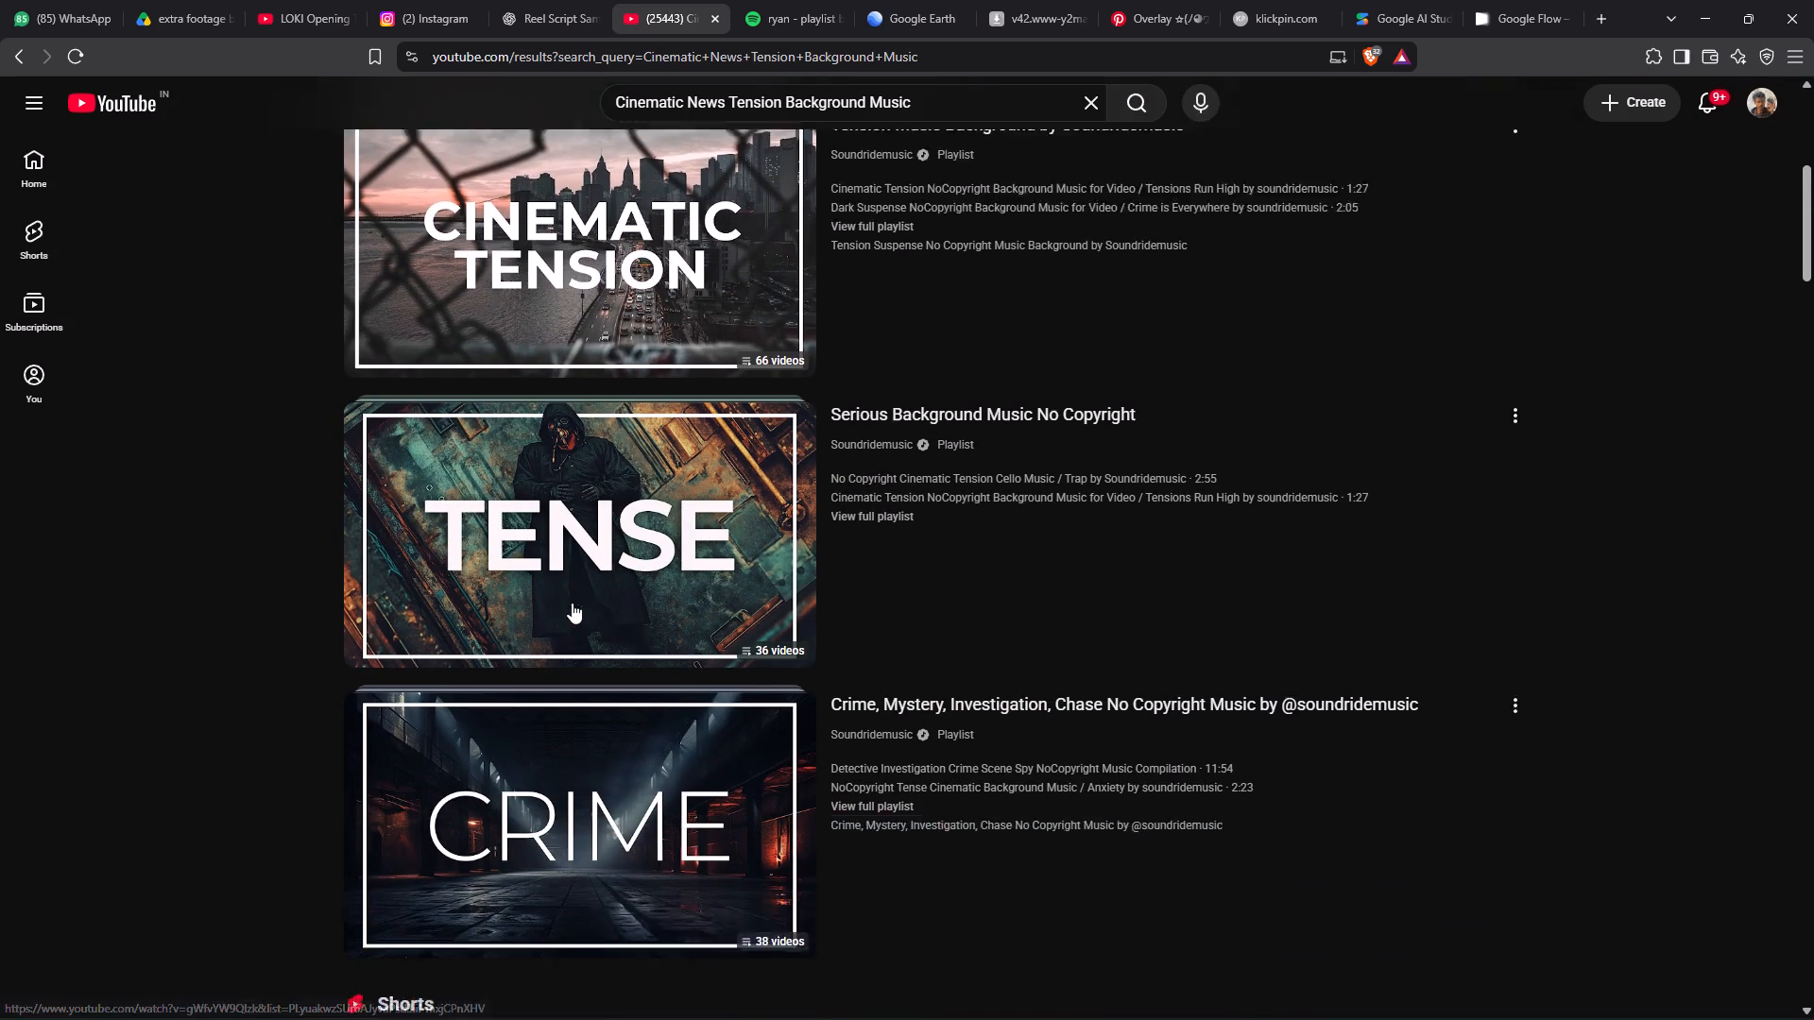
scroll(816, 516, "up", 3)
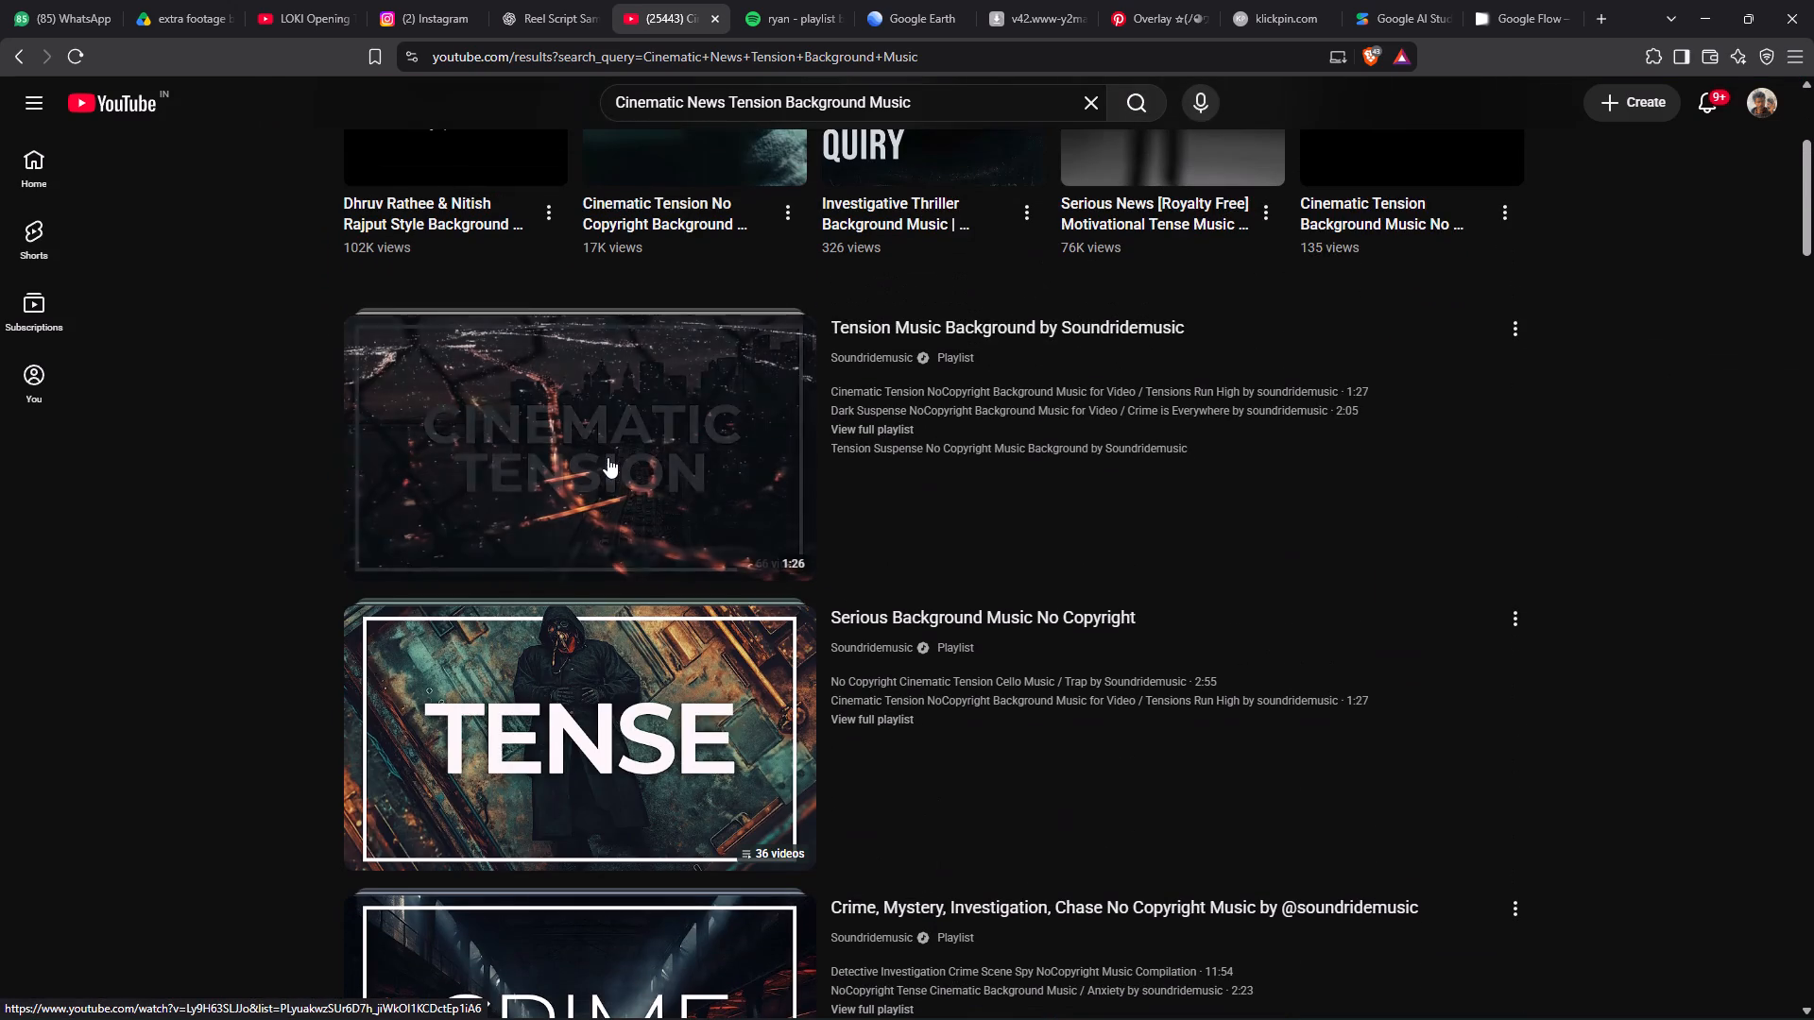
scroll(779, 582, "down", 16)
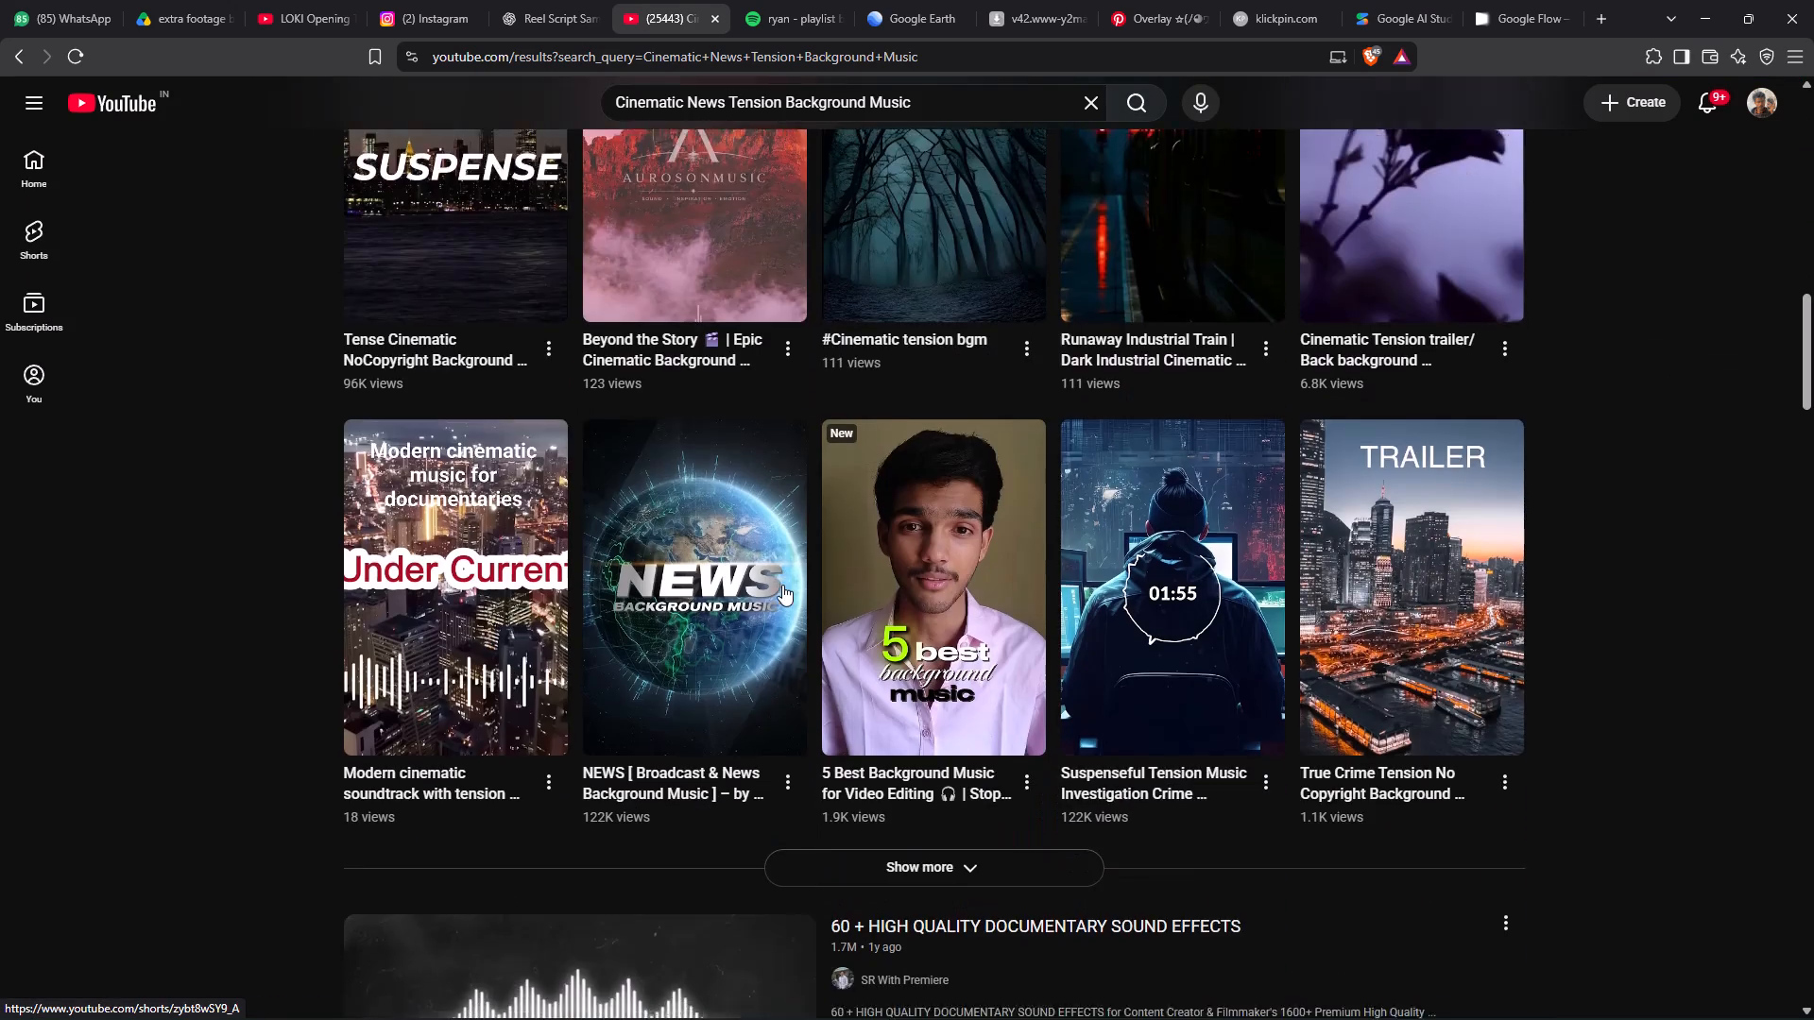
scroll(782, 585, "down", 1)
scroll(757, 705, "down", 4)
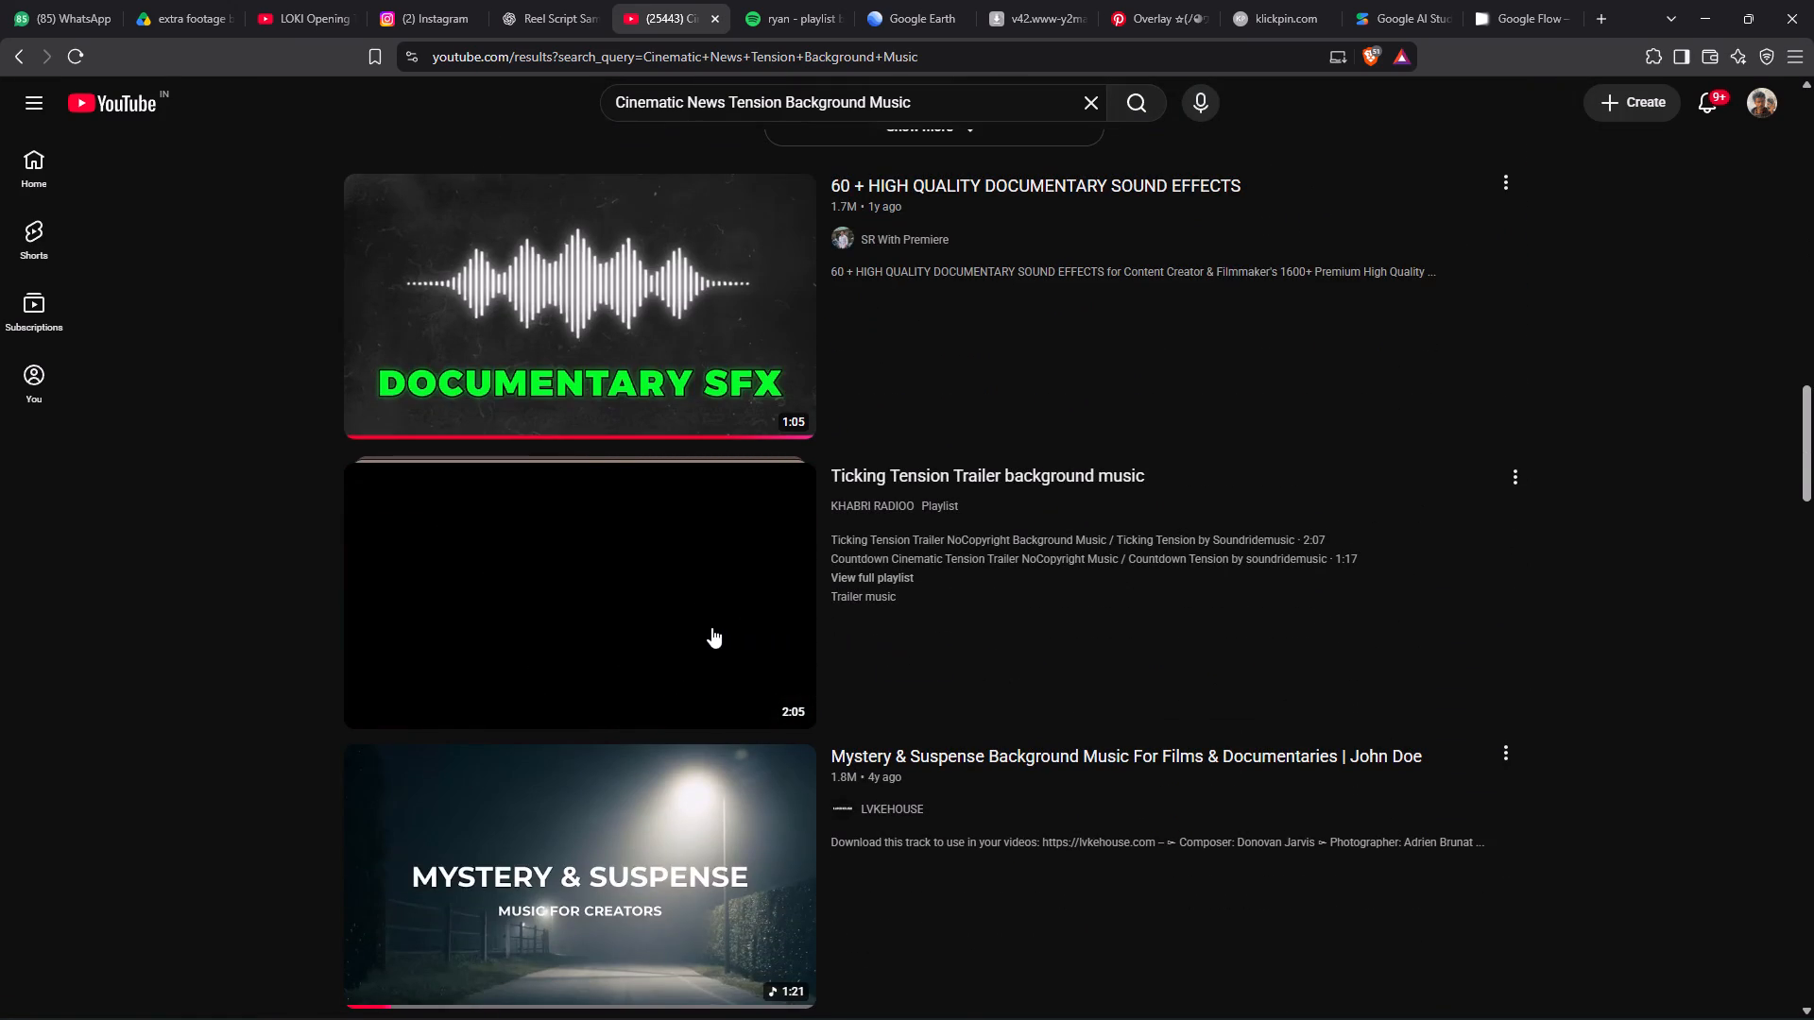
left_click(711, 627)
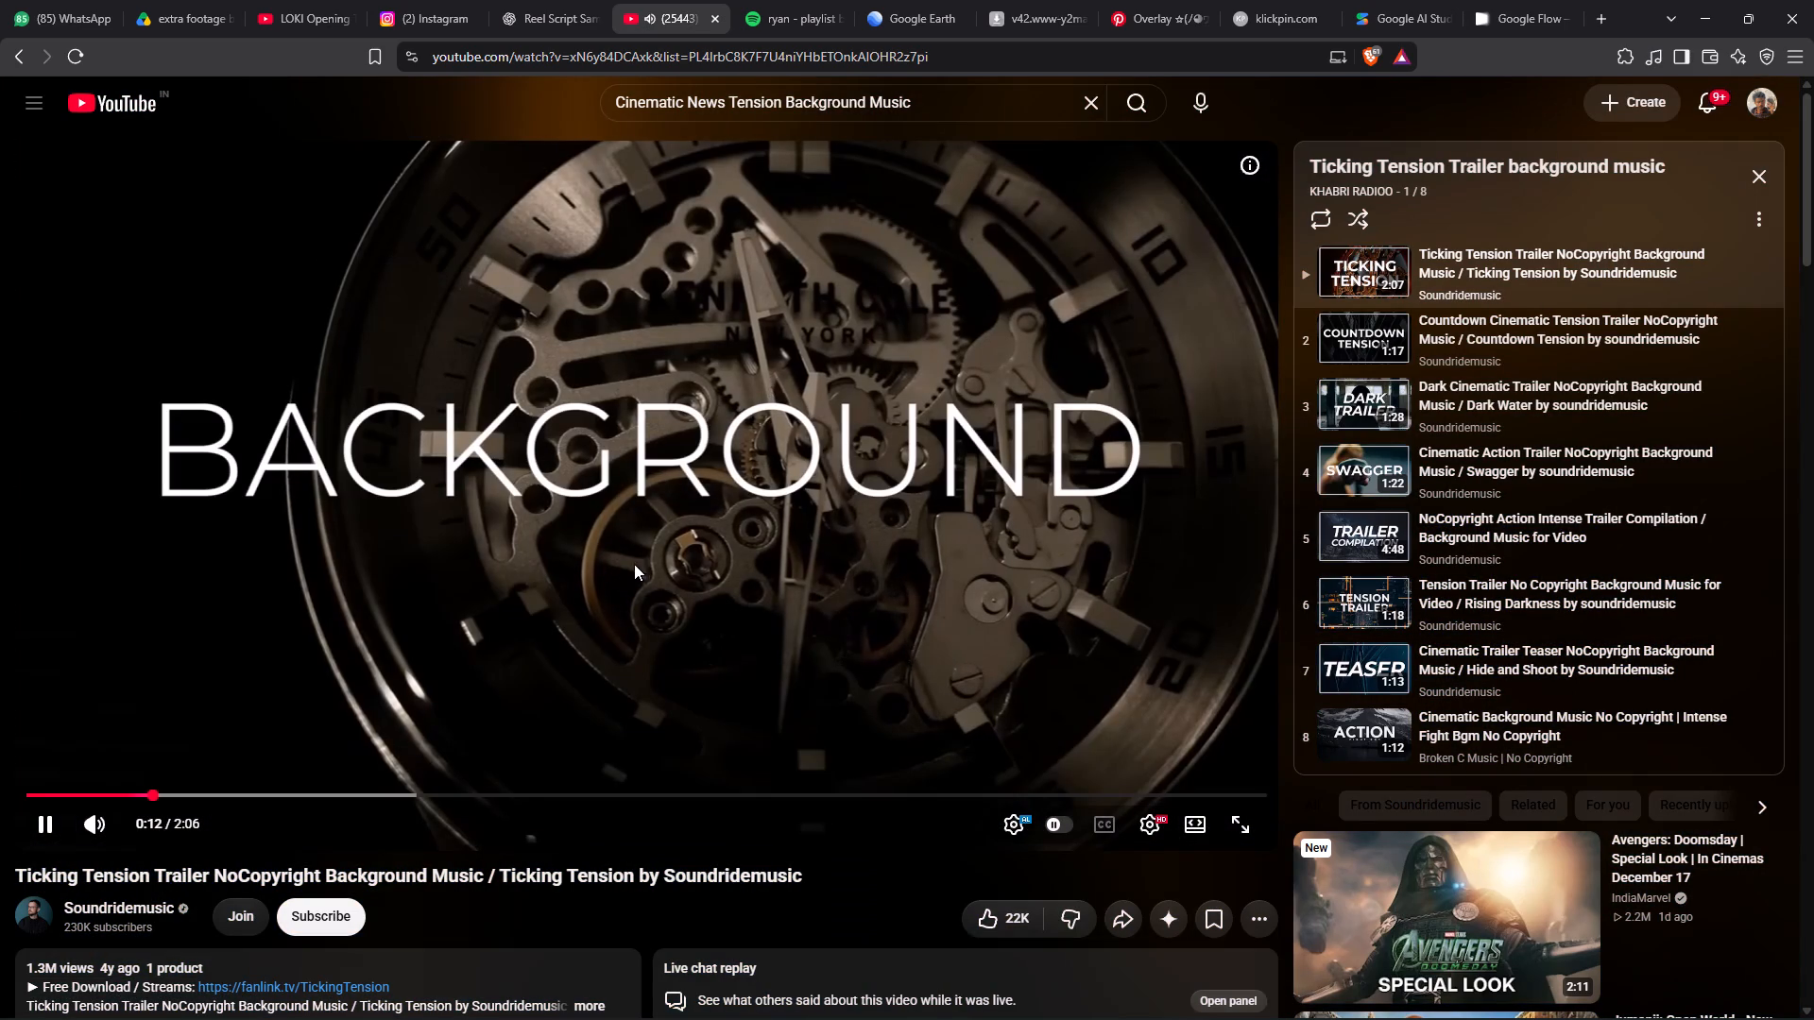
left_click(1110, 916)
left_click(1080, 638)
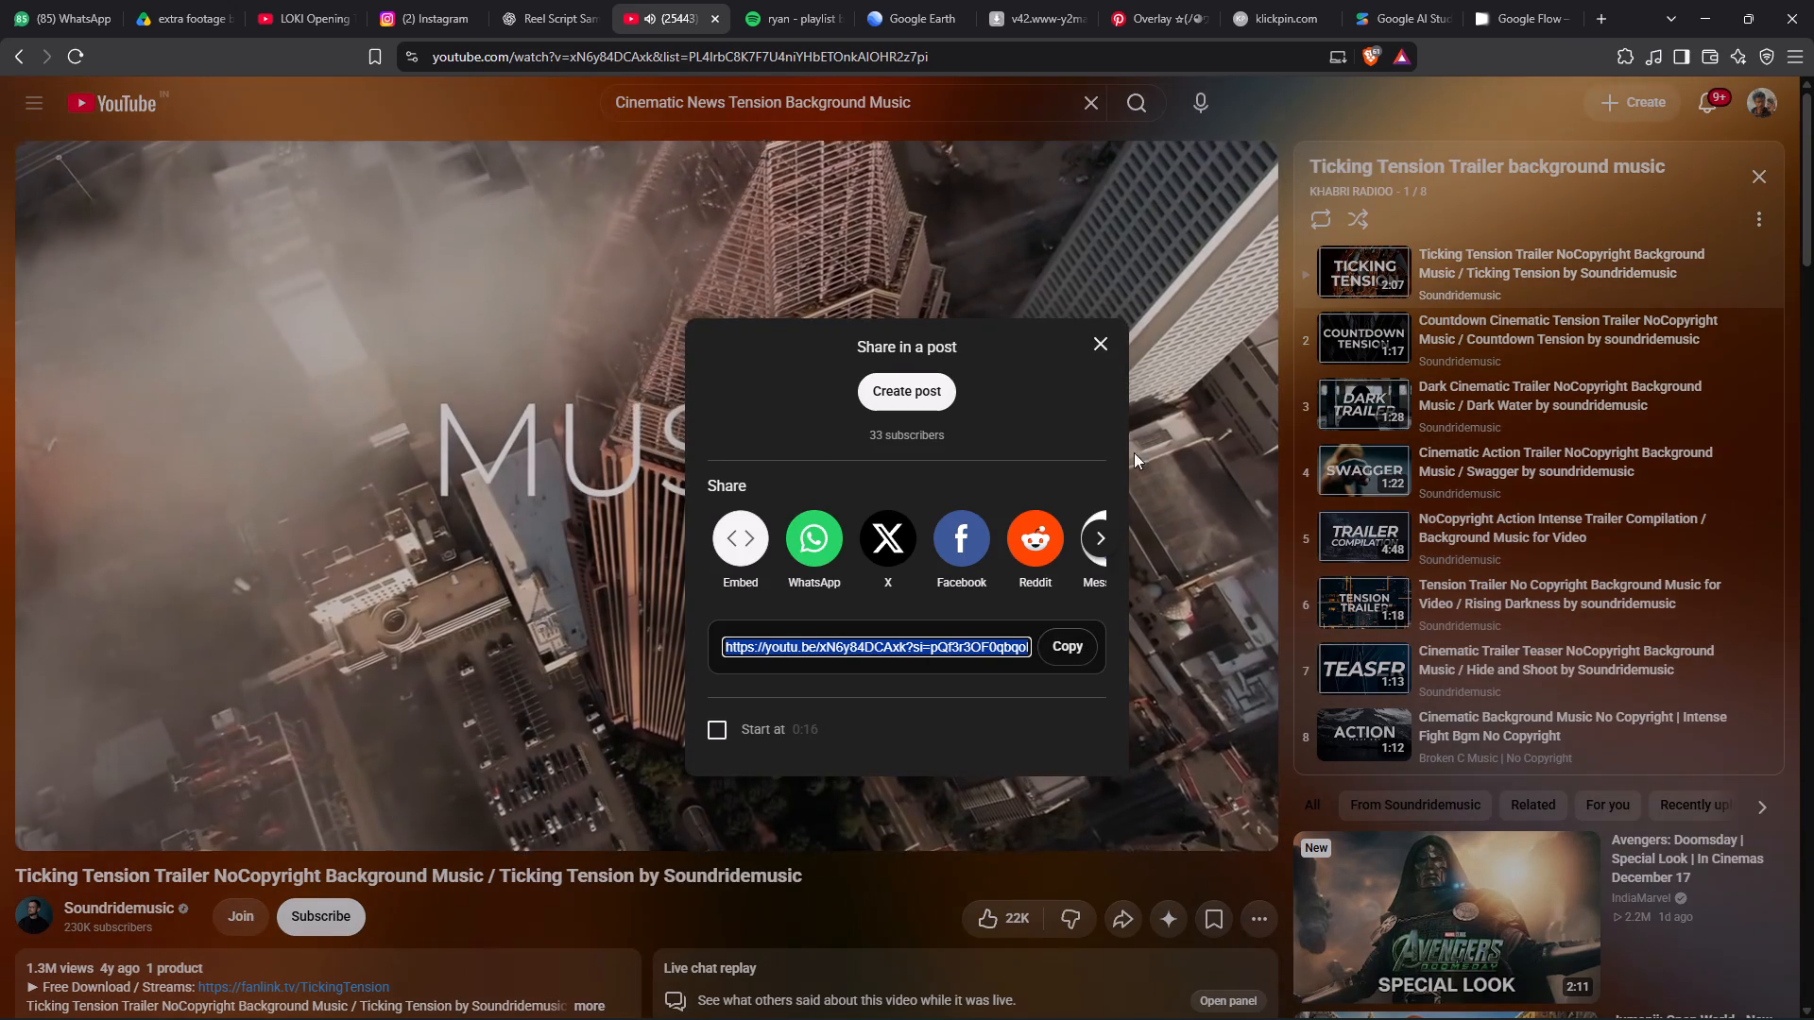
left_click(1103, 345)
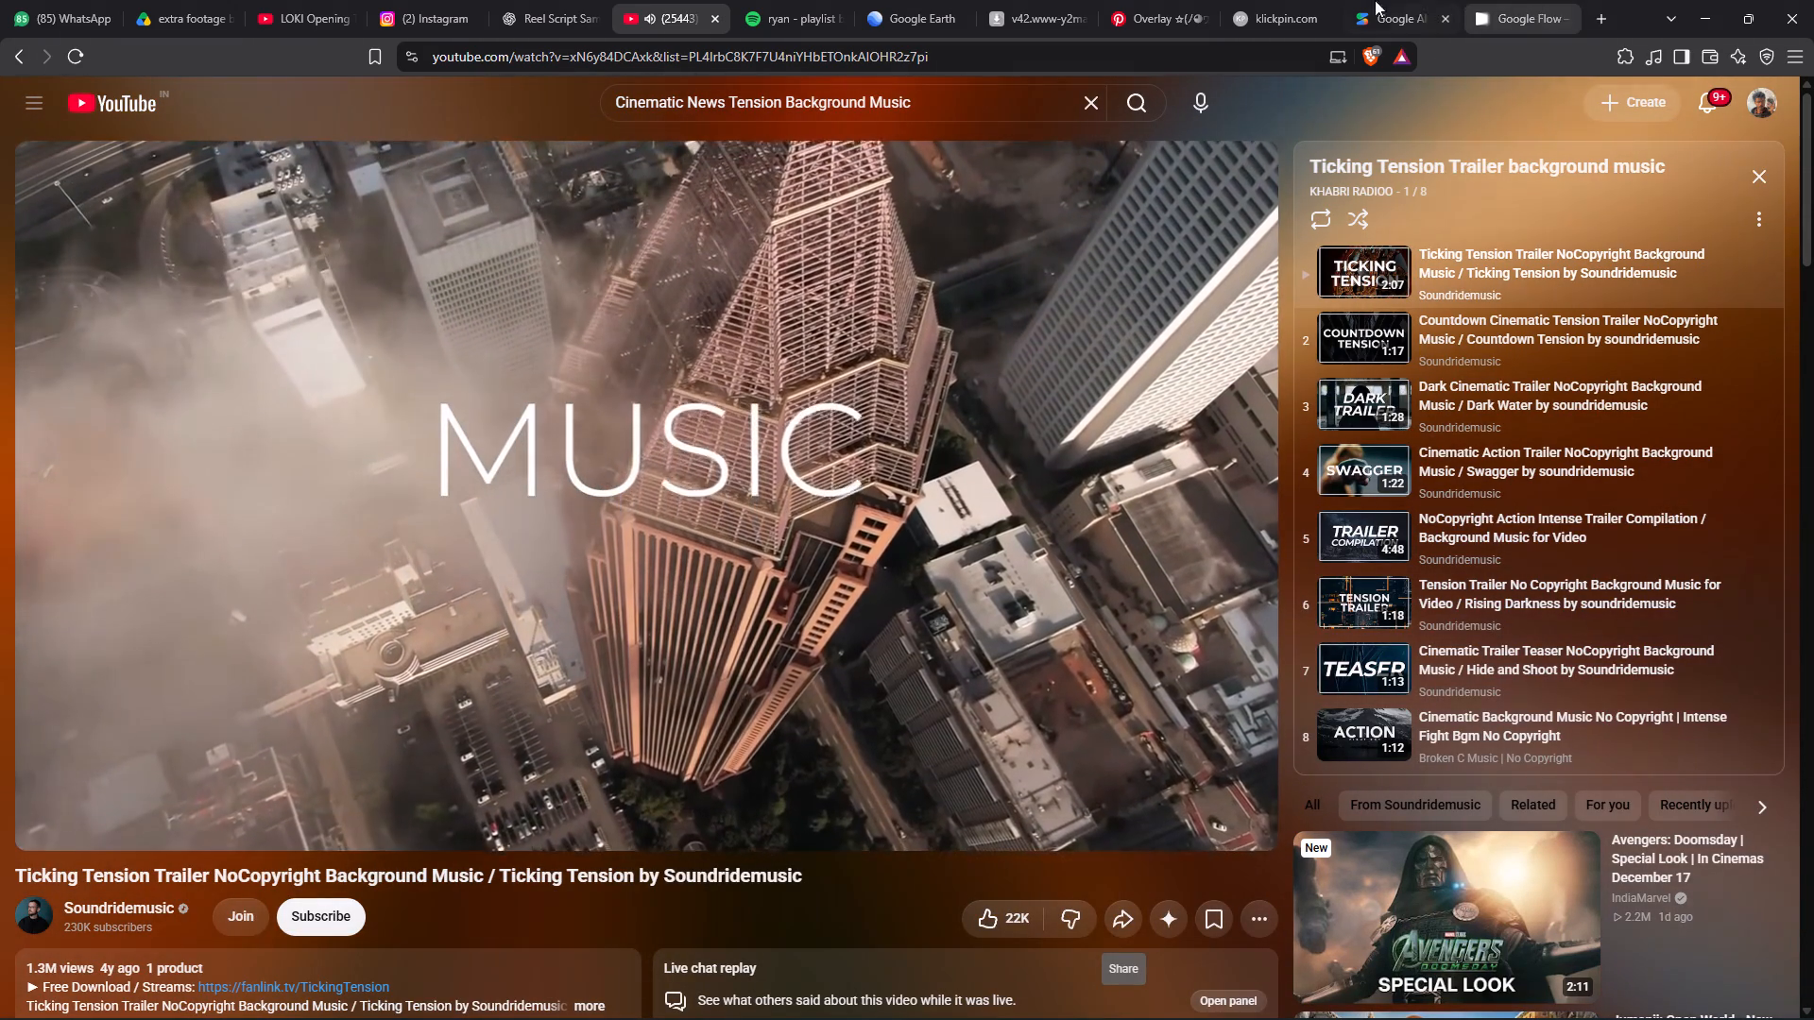
Close the klickpin.com page, search for y2mate in a new browser page and open the Y2mate YouTube downloader.
left_click(1325, 17)
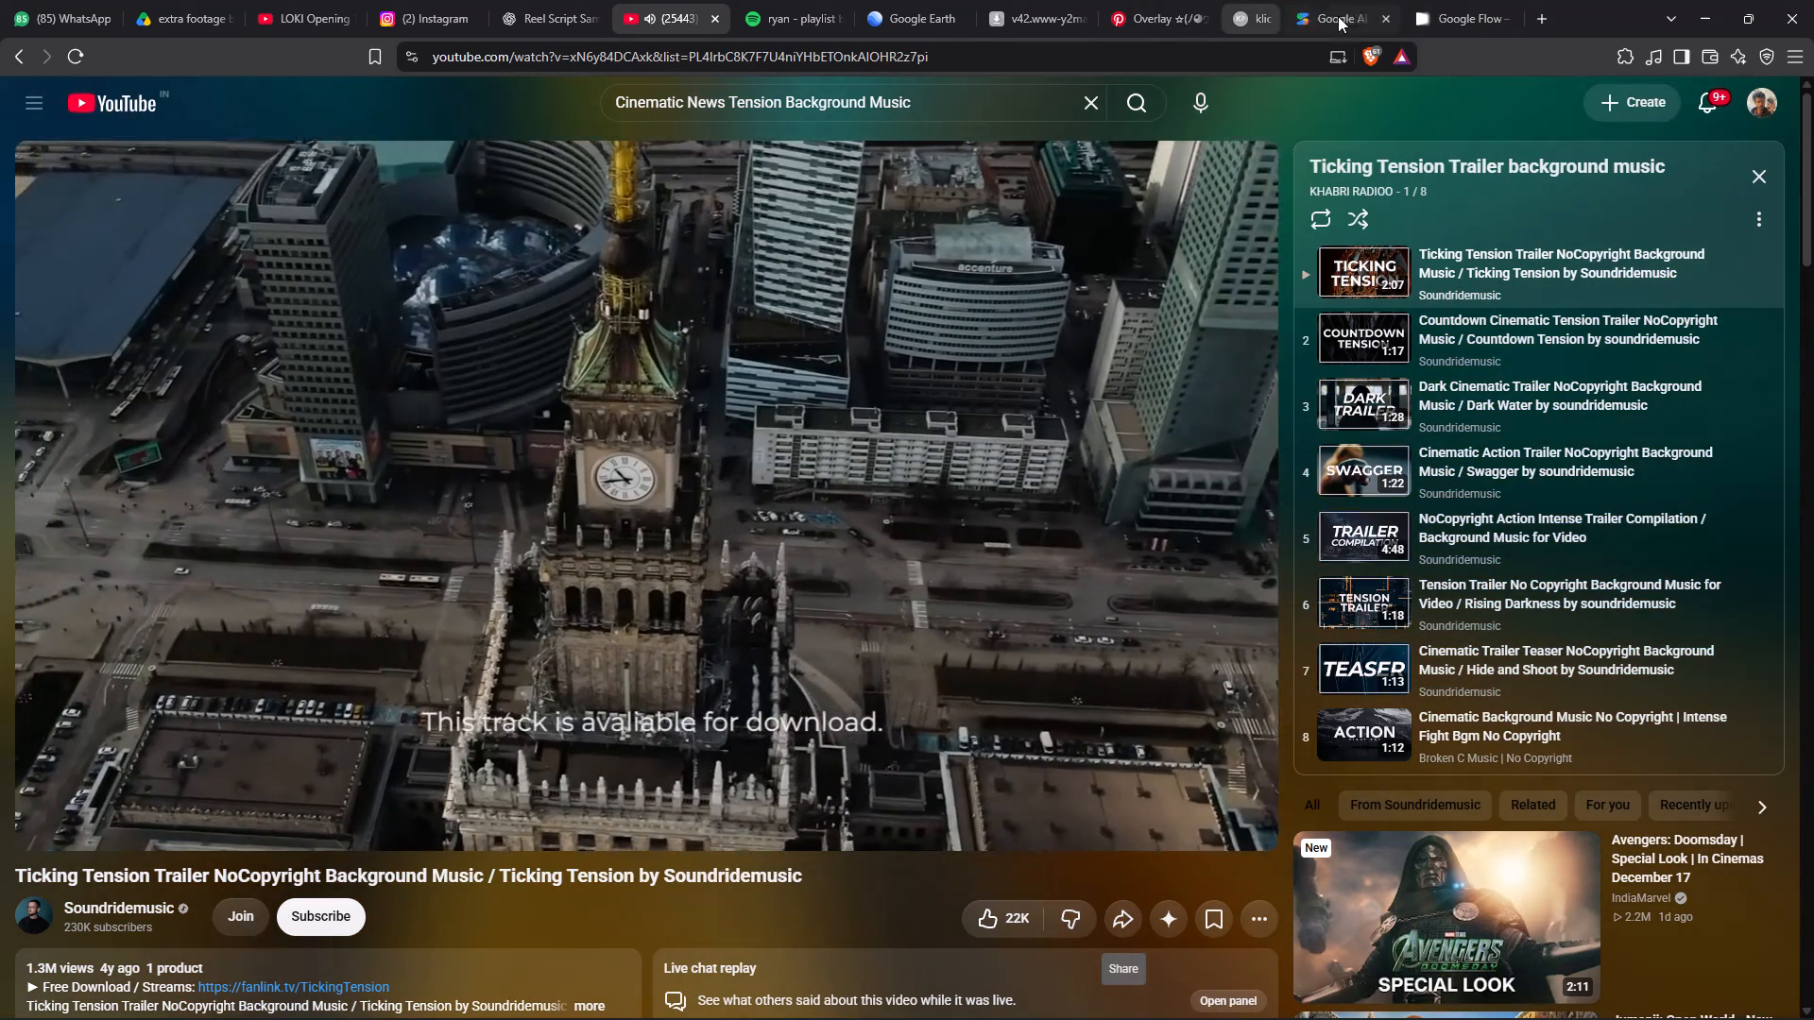
left_click(1483, 11)
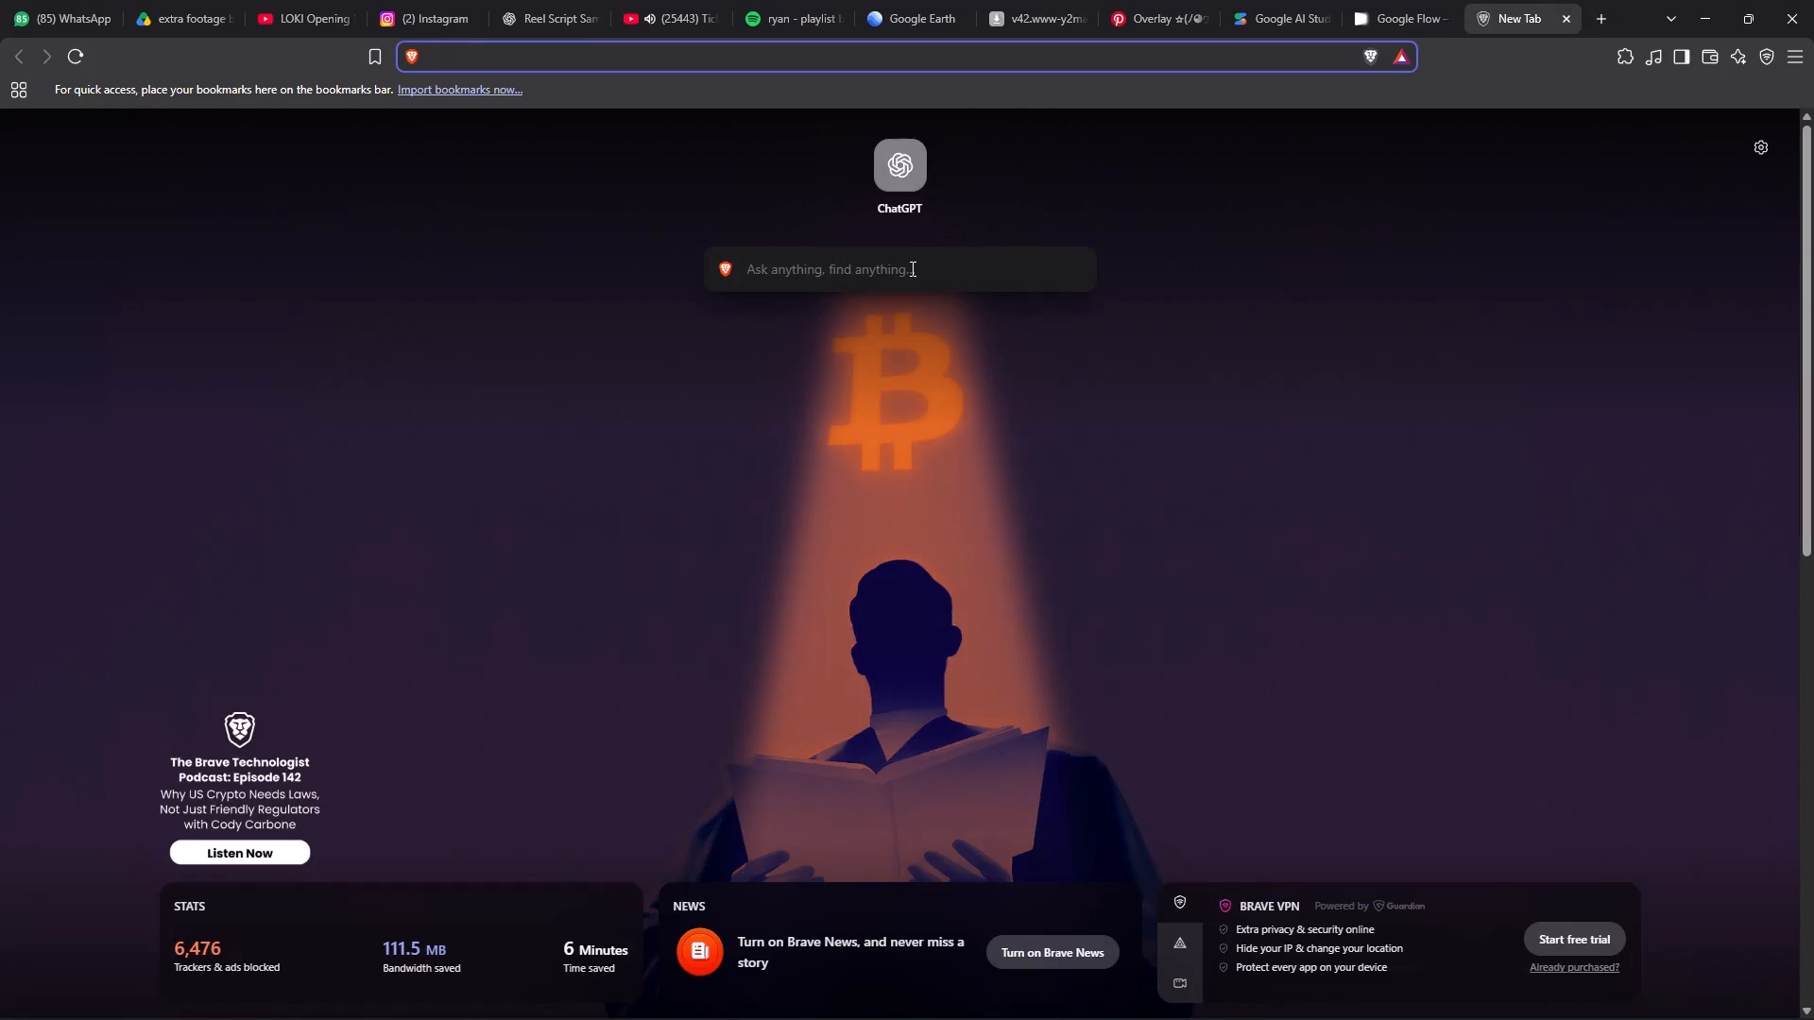
left_click(911, 268)
key("y")
key("2")
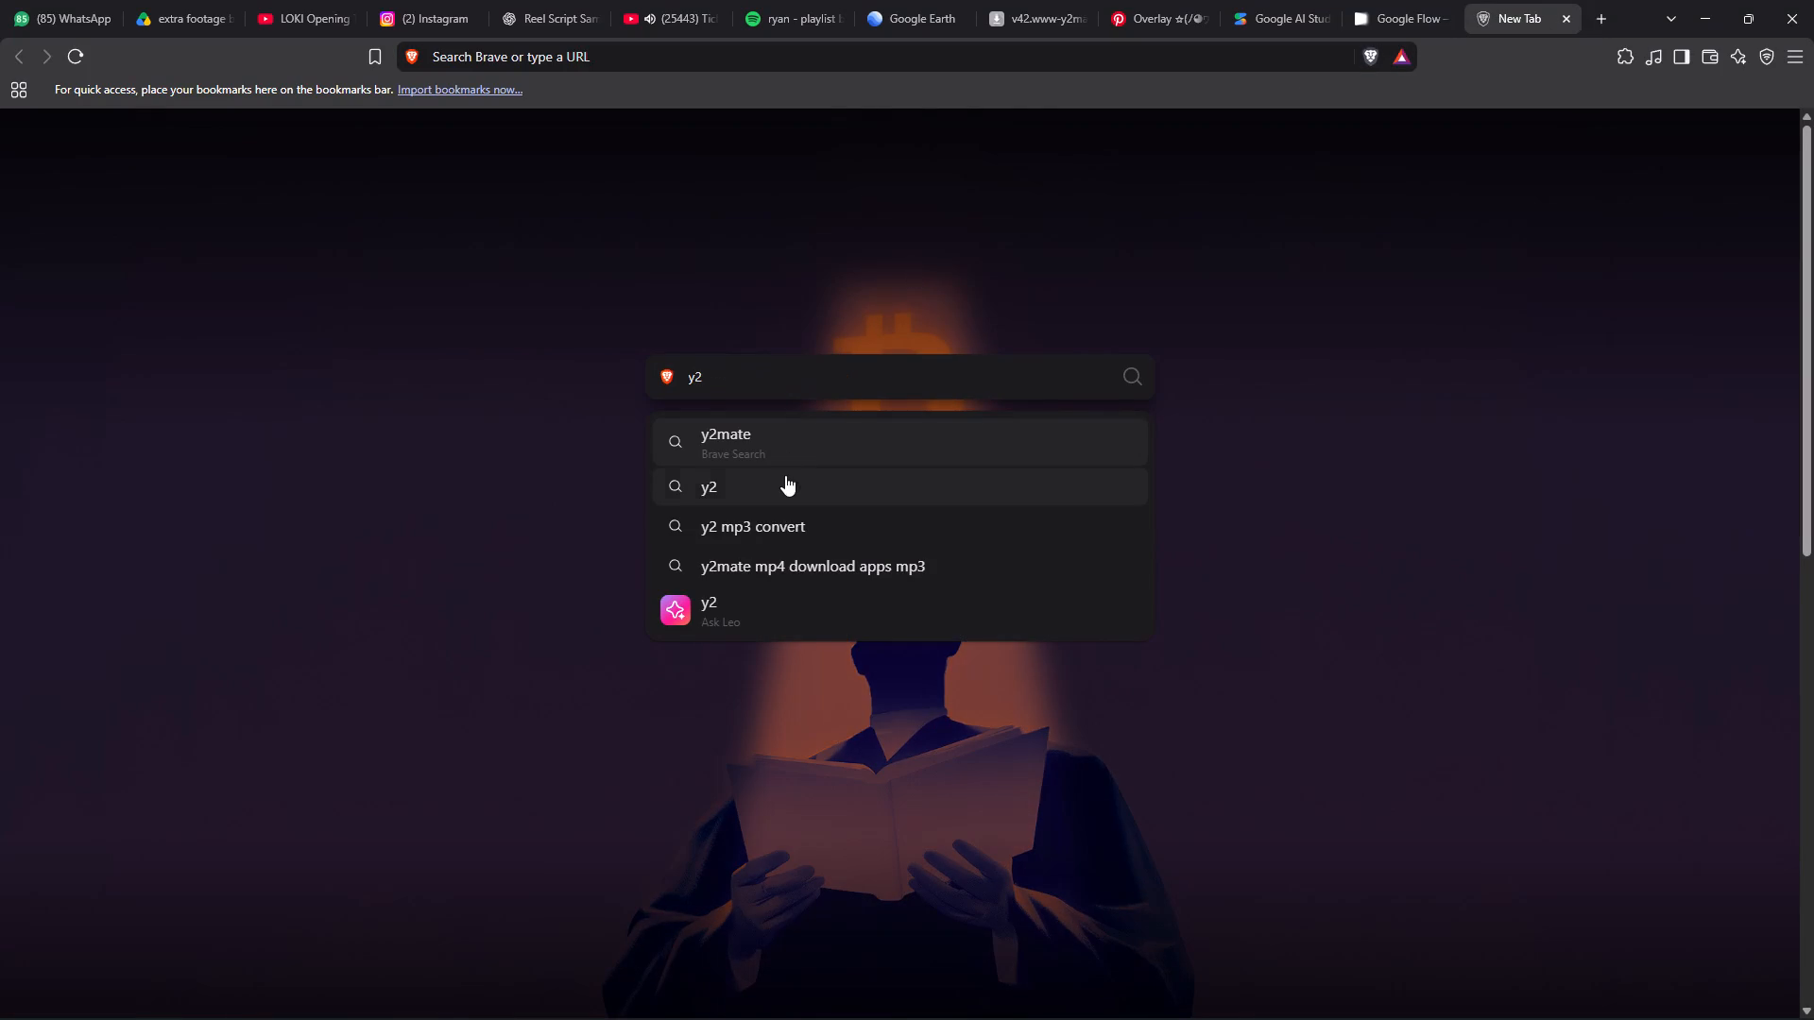
left_click(779, 438)
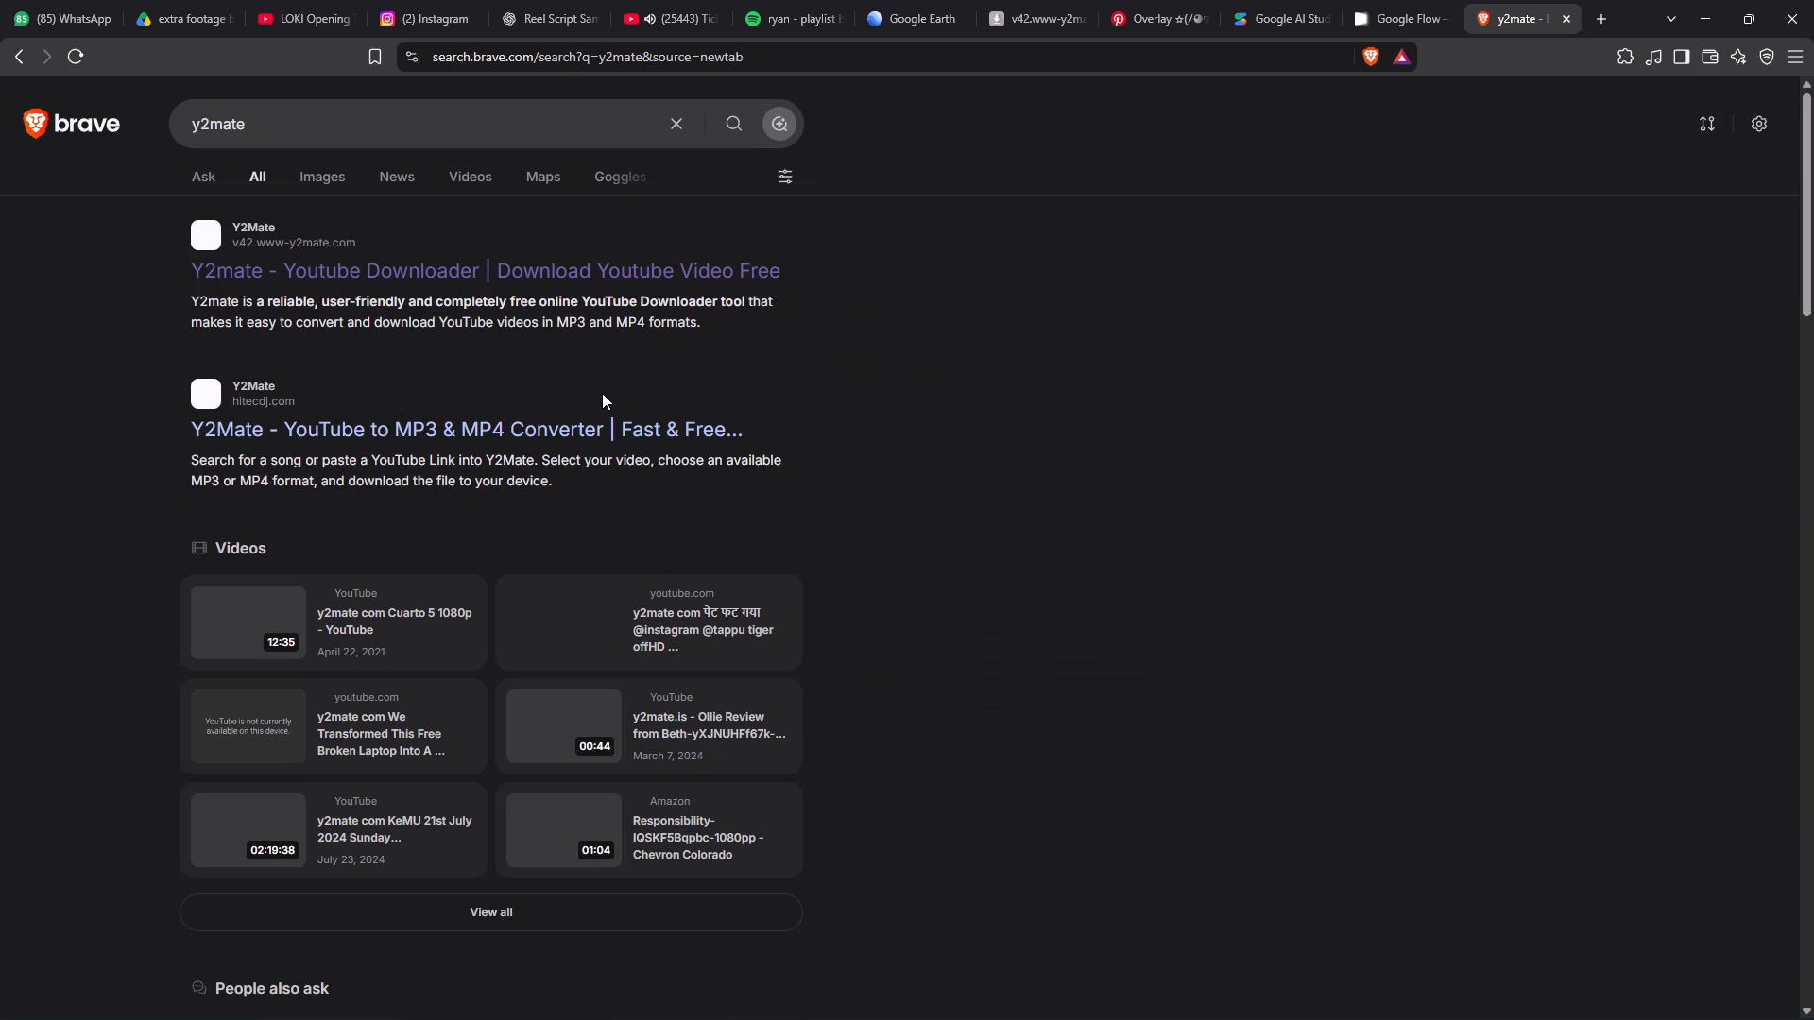
left_click(389, 280)
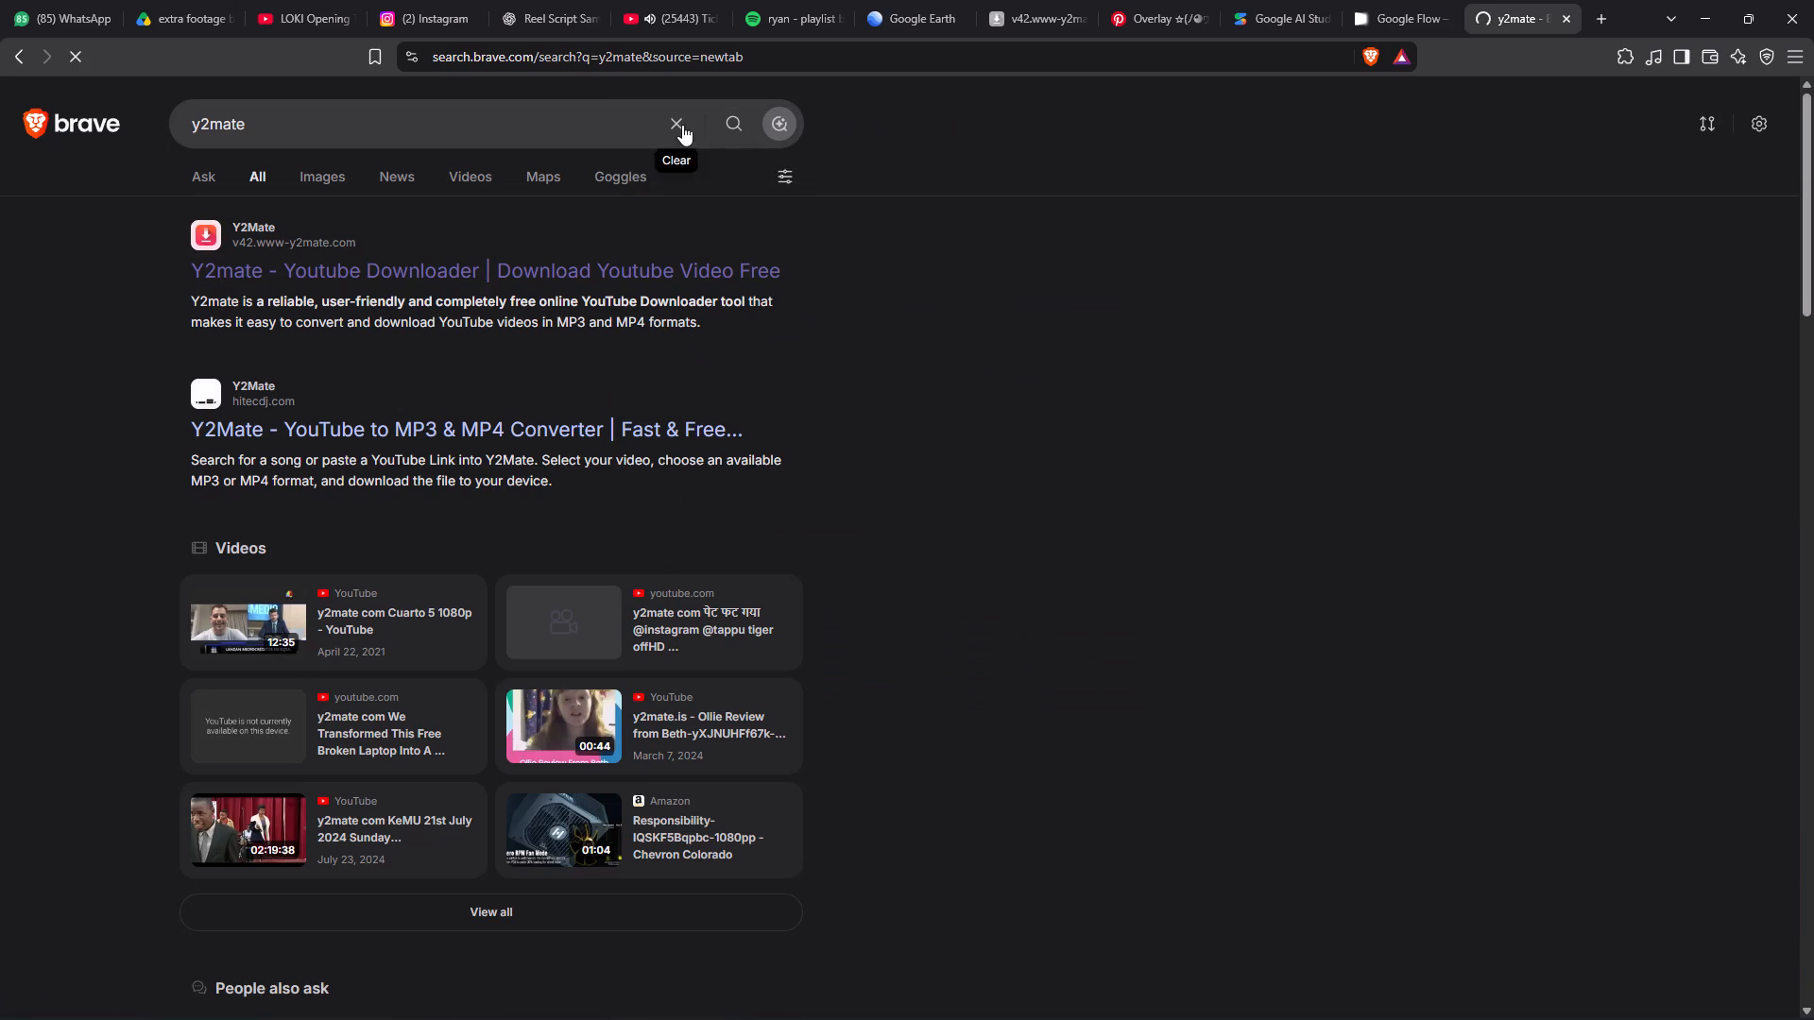
Back in the YouTube results, open the Tense Cinematic NoCopyright compilation and copy the share link of its "Tensions Run High" track.
left_click(669, 0)
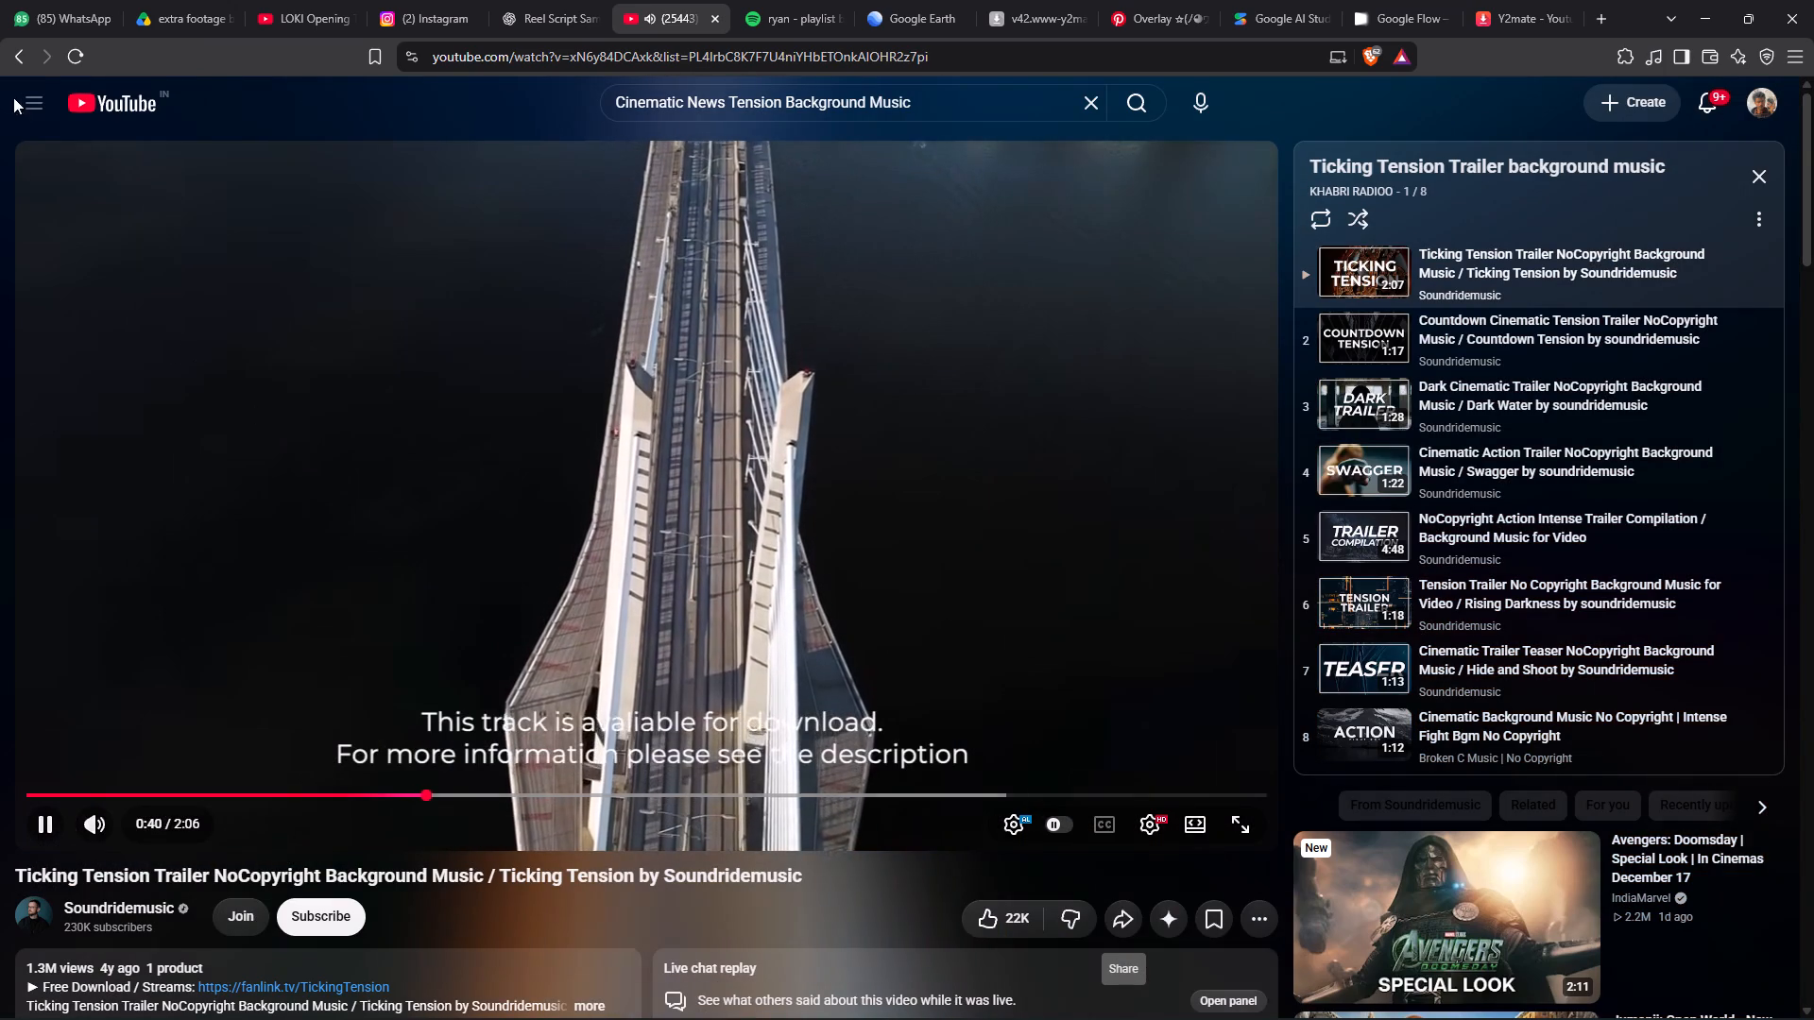
left_click(14, 59)
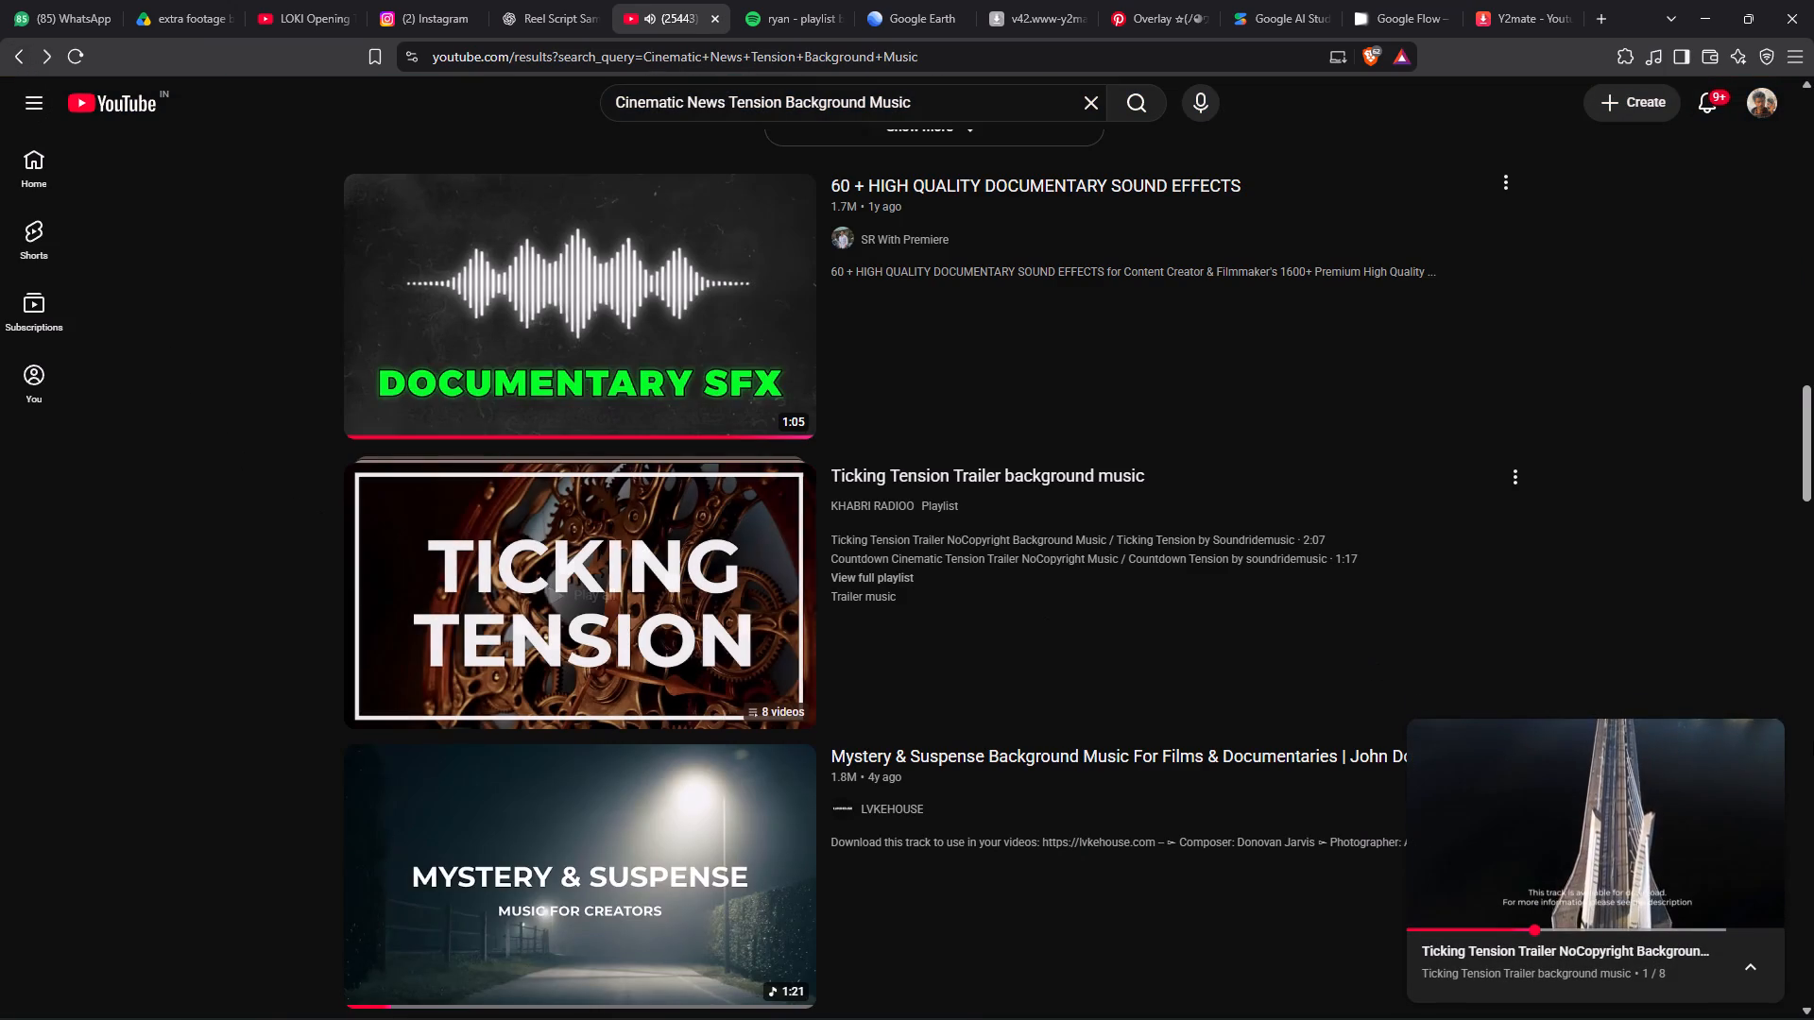
left_click(1757, 739)
scroll(763, 636, "down", 3)
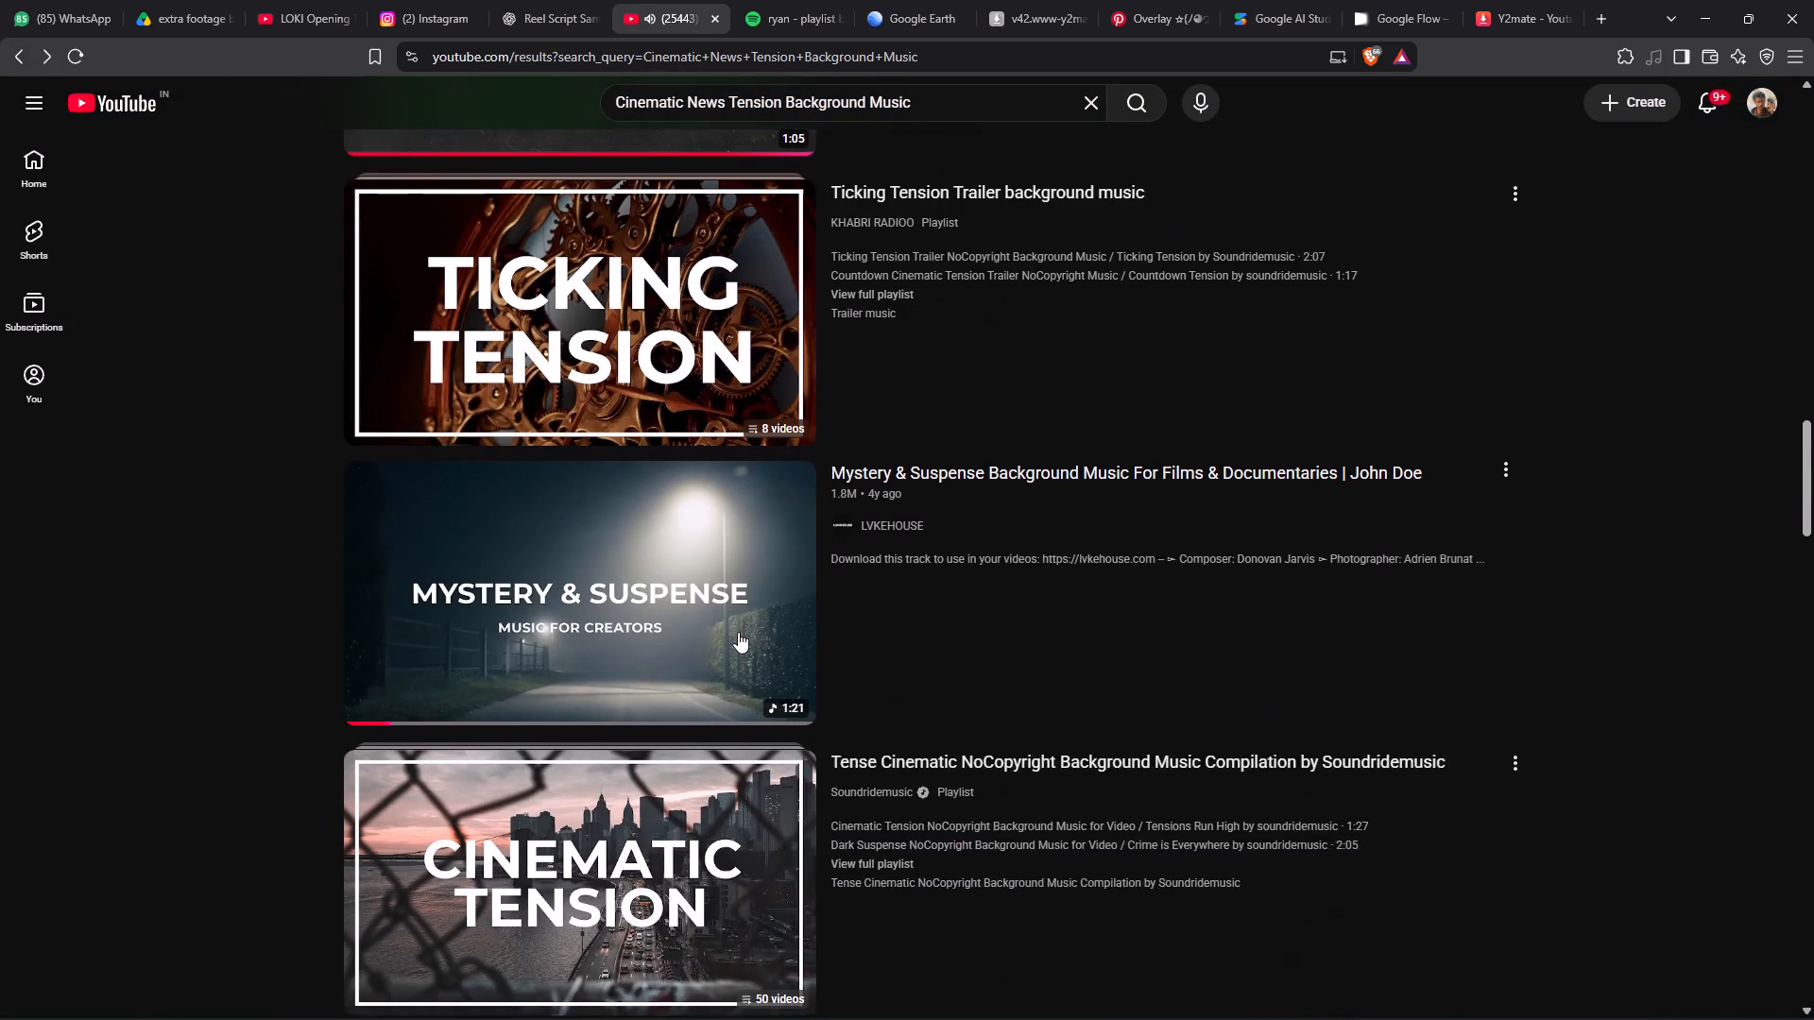
scroll(733, 630, "down", 3)
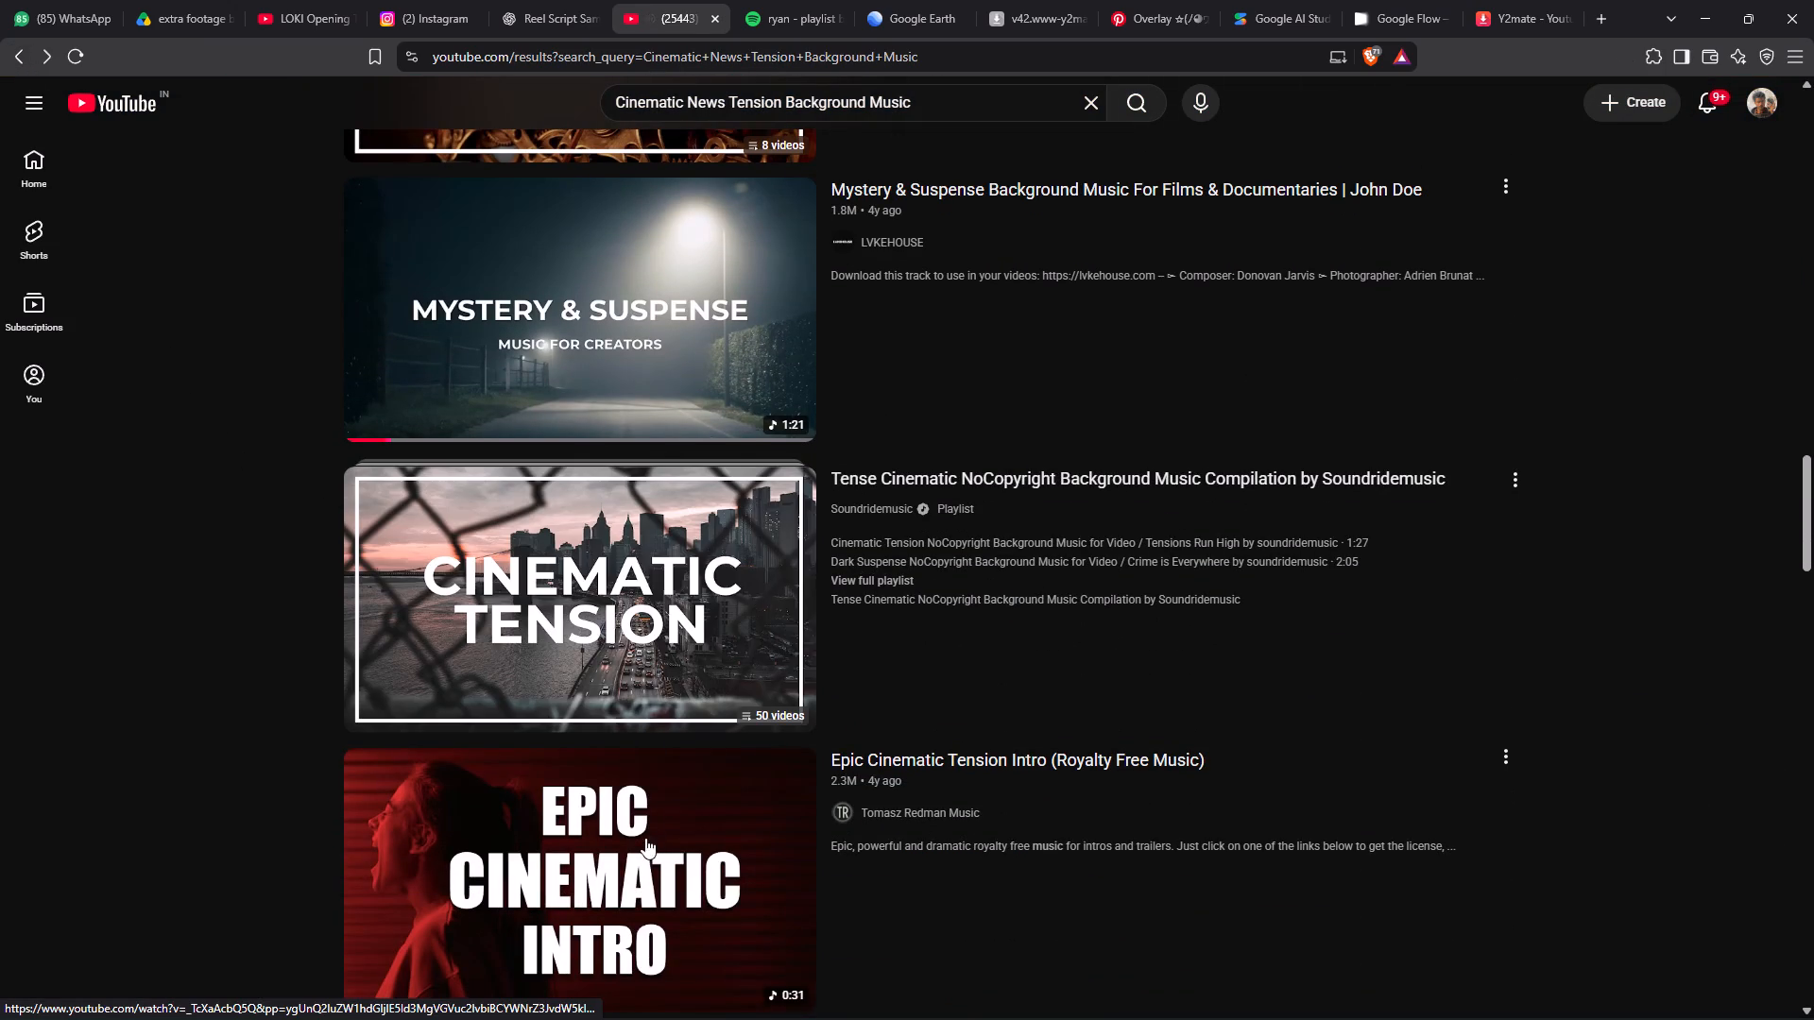
left_click(564, 622)
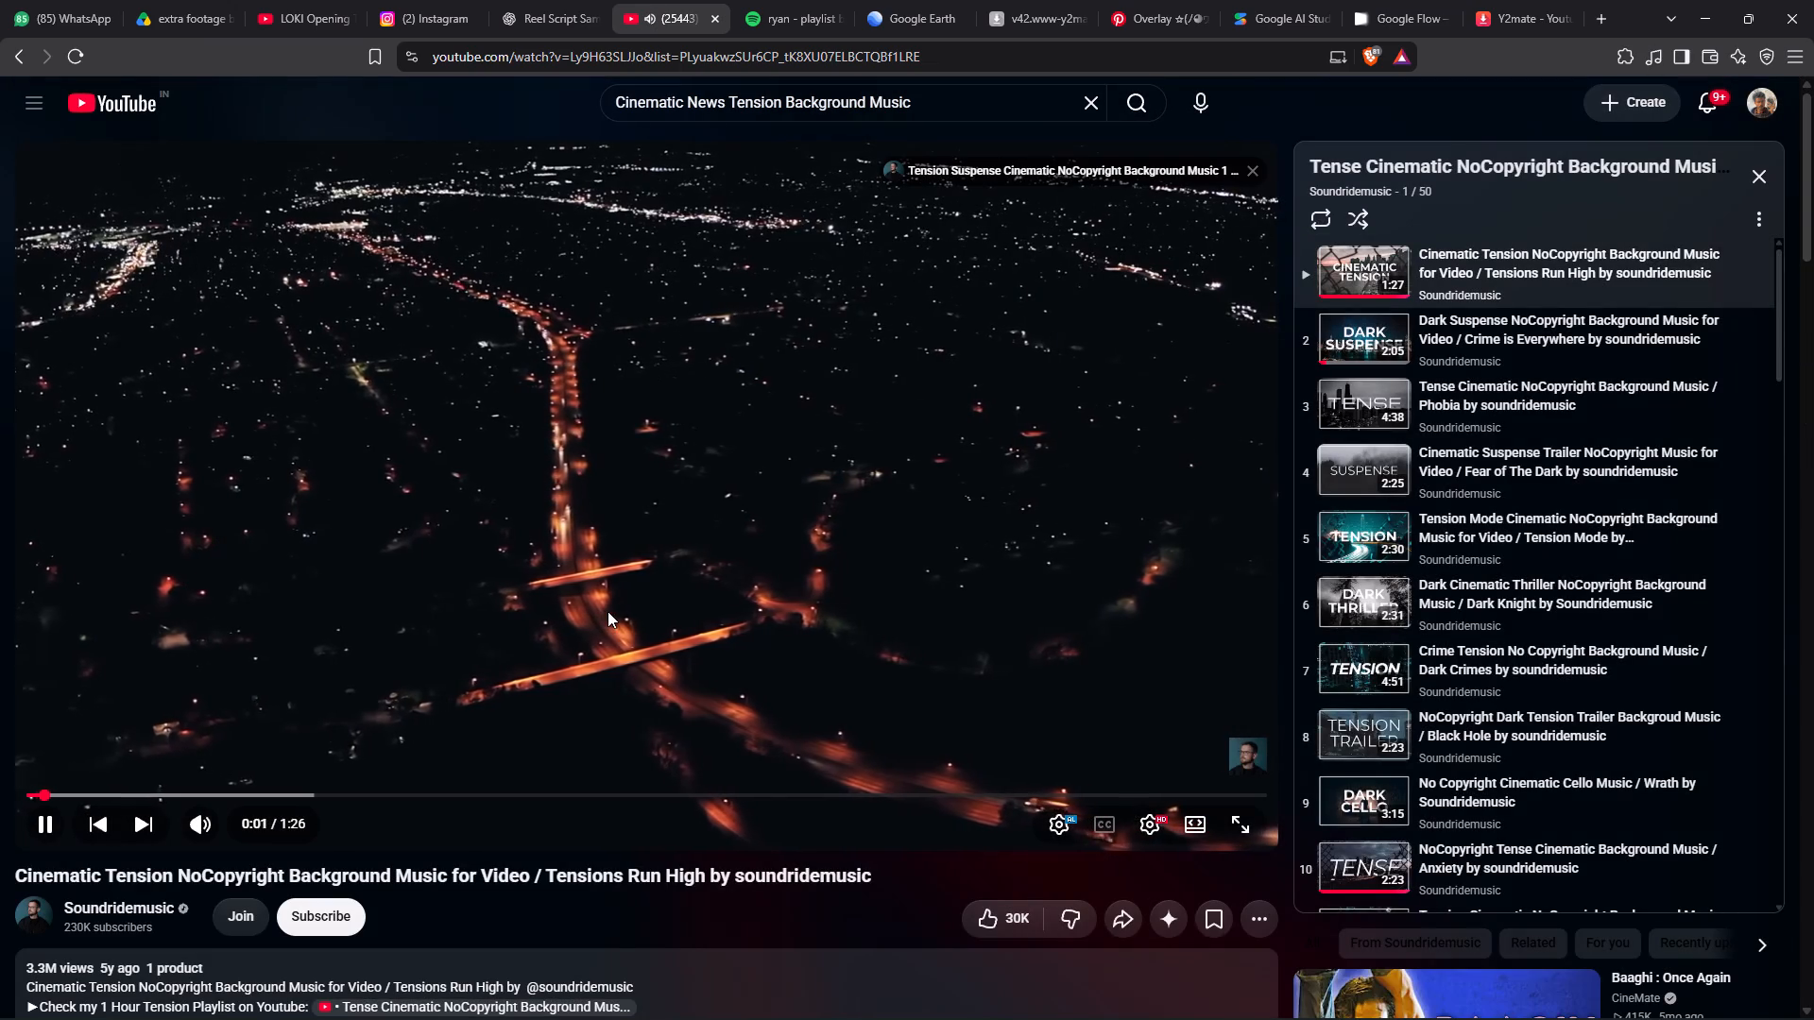
left_click(1067, 917)
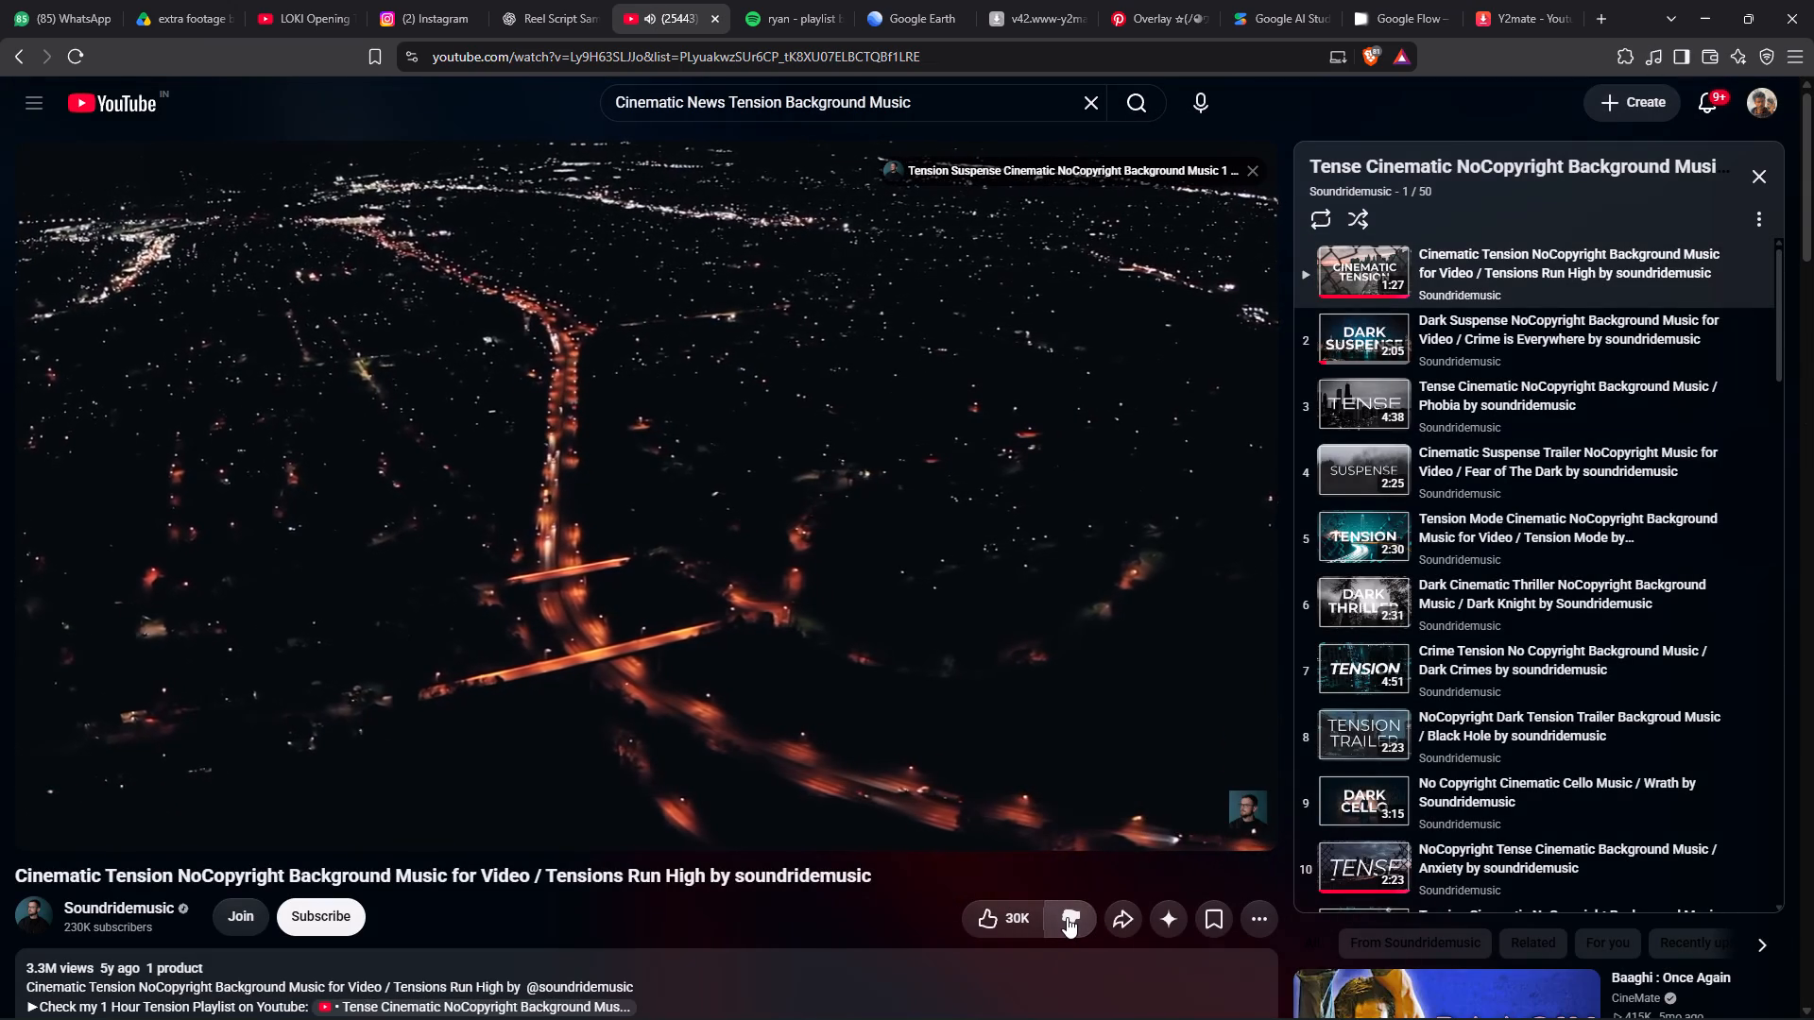
left_click(1067, 917)
left_click(1130, 921)
left_click(1060, 638)
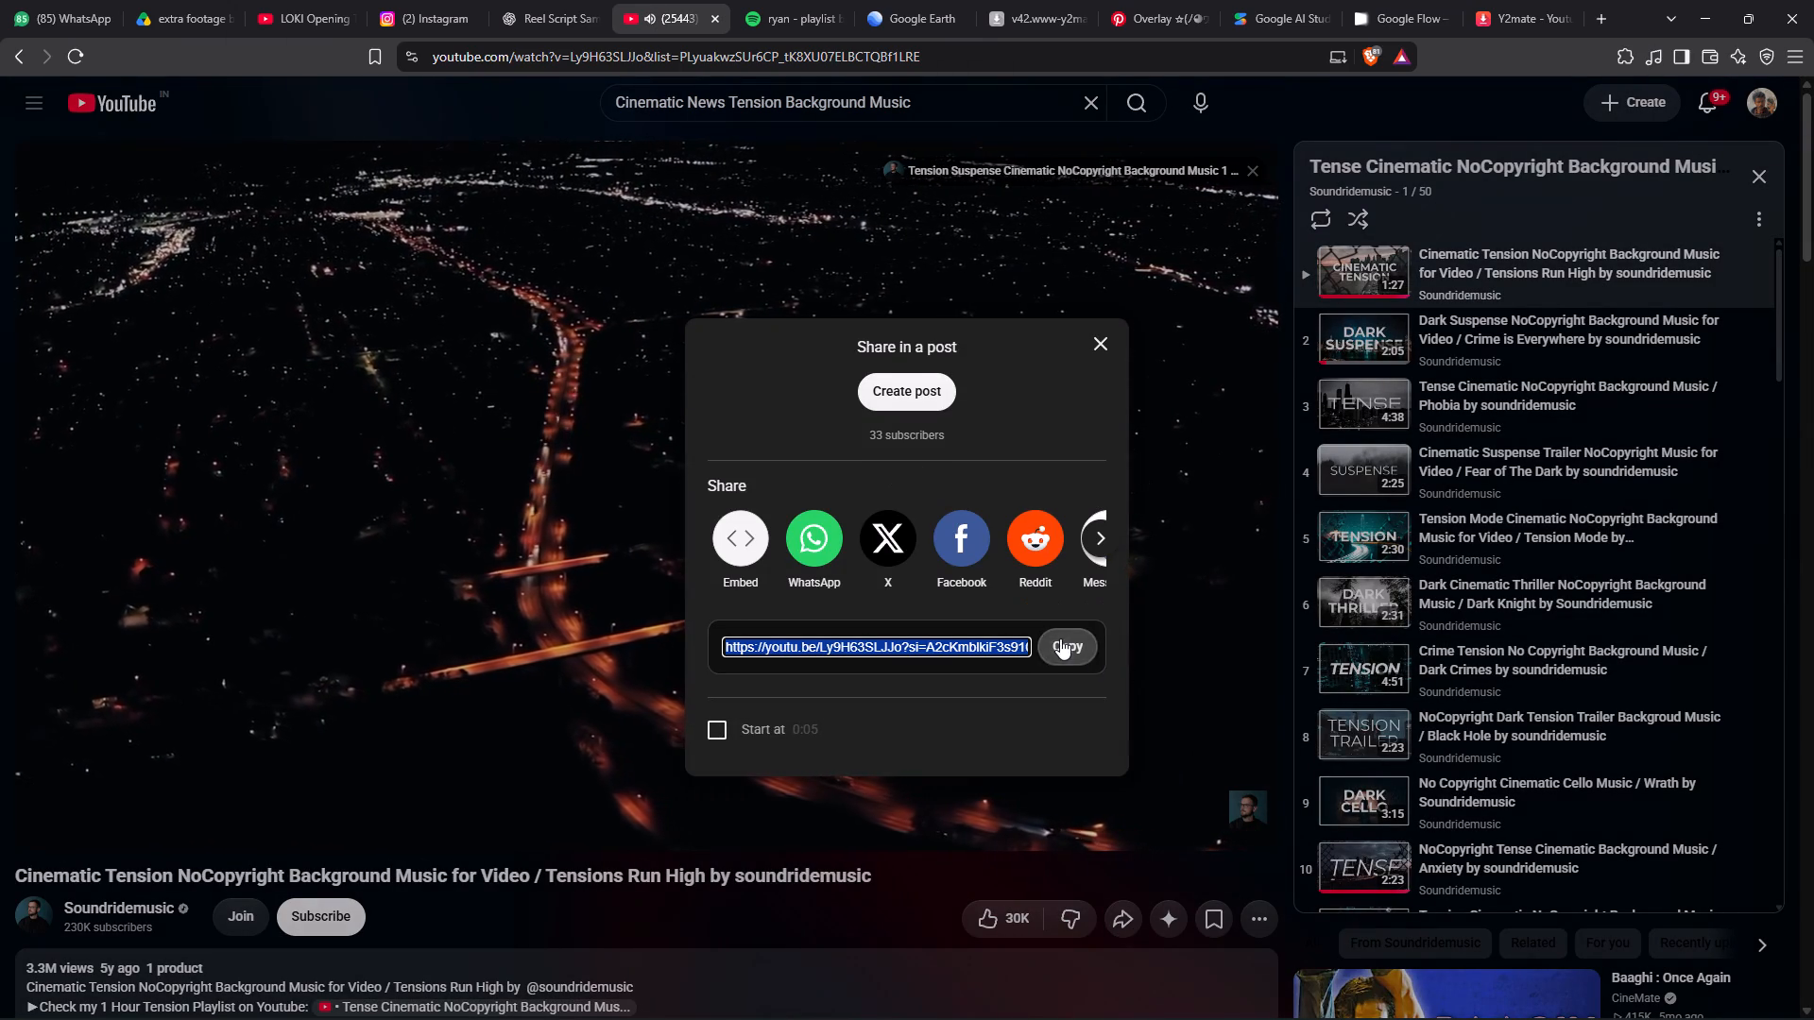
Paste the copied track link into Y2mate and download the track as an MP3.
left_click(1523, 0)
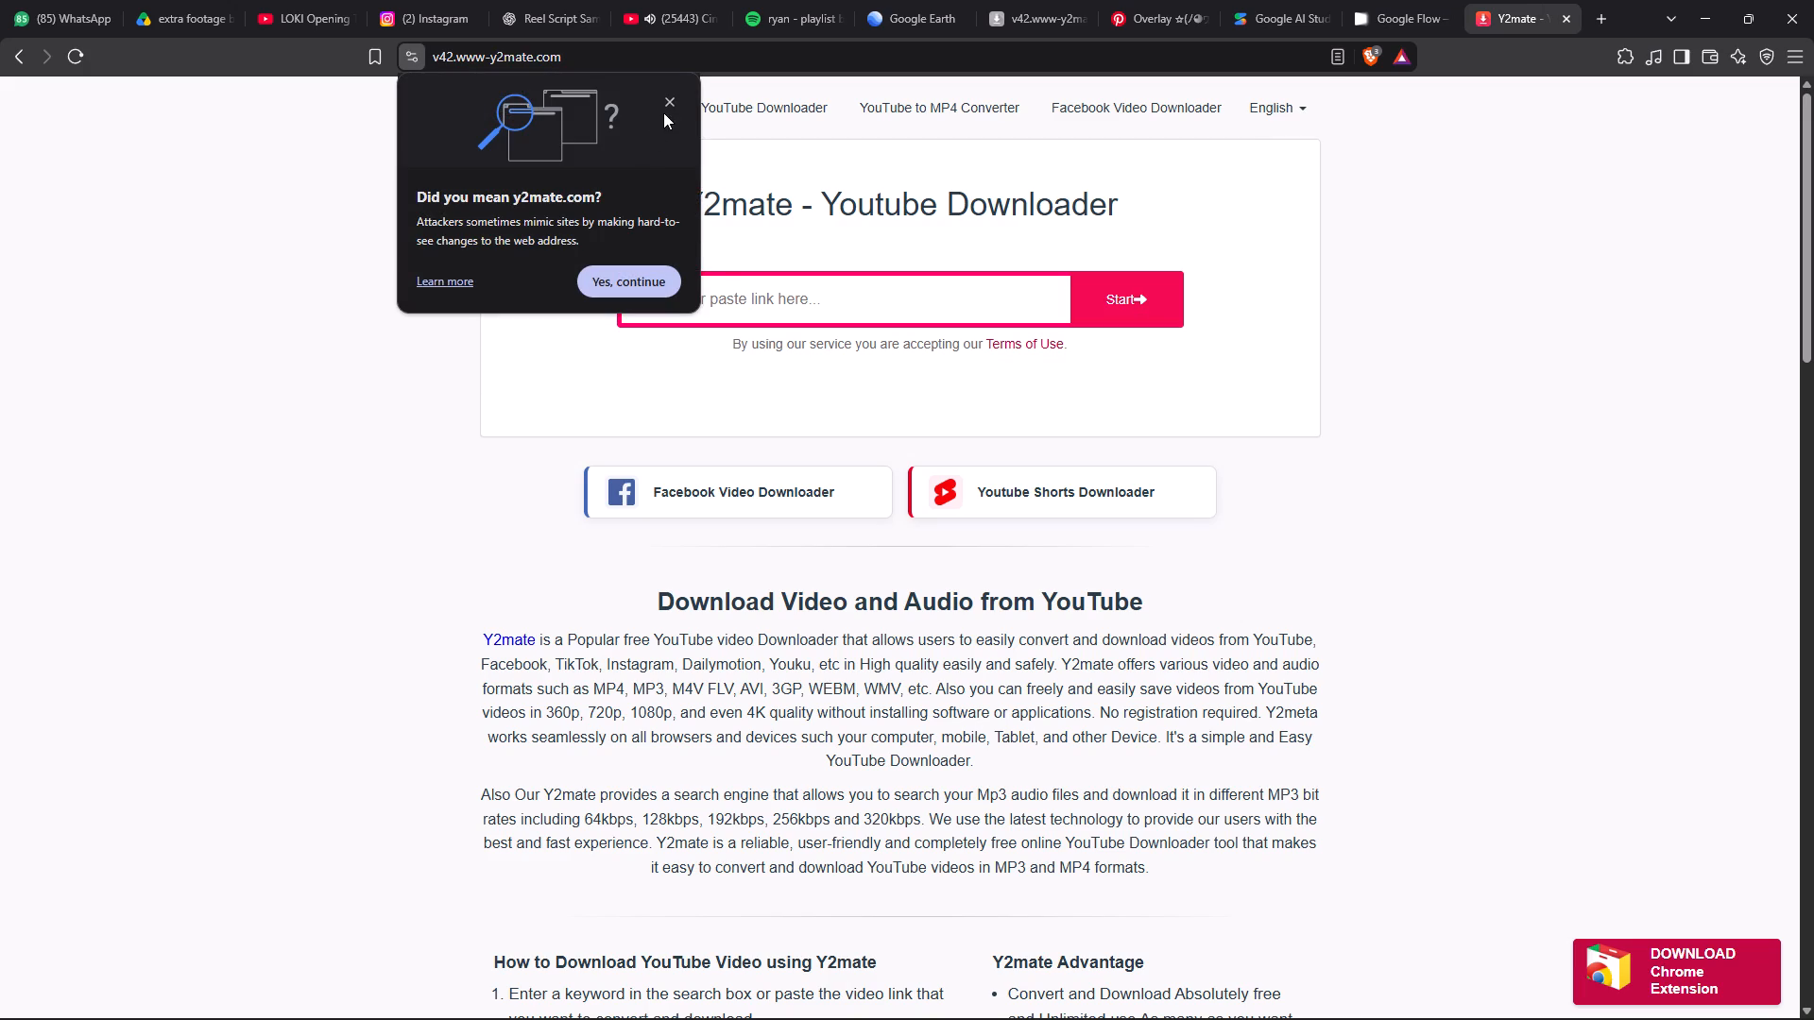
left_click(668, 99)
left_click(788, 306)
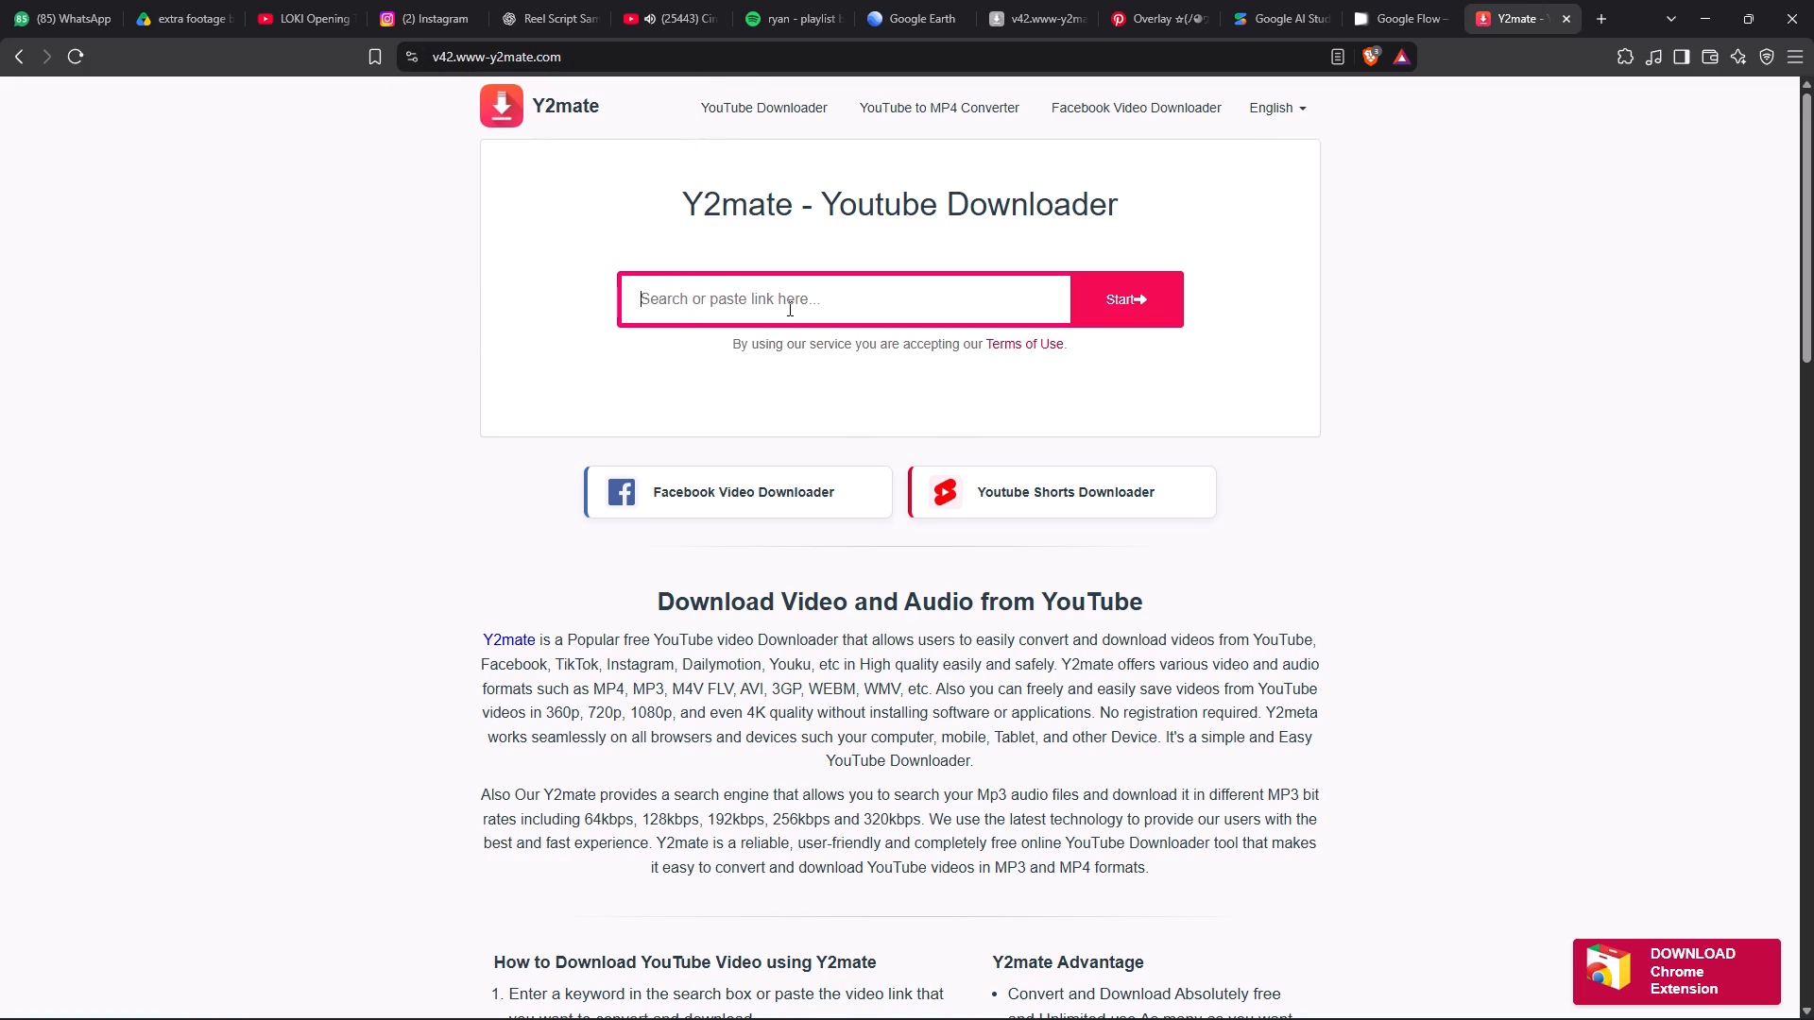
key("ctrl+v")
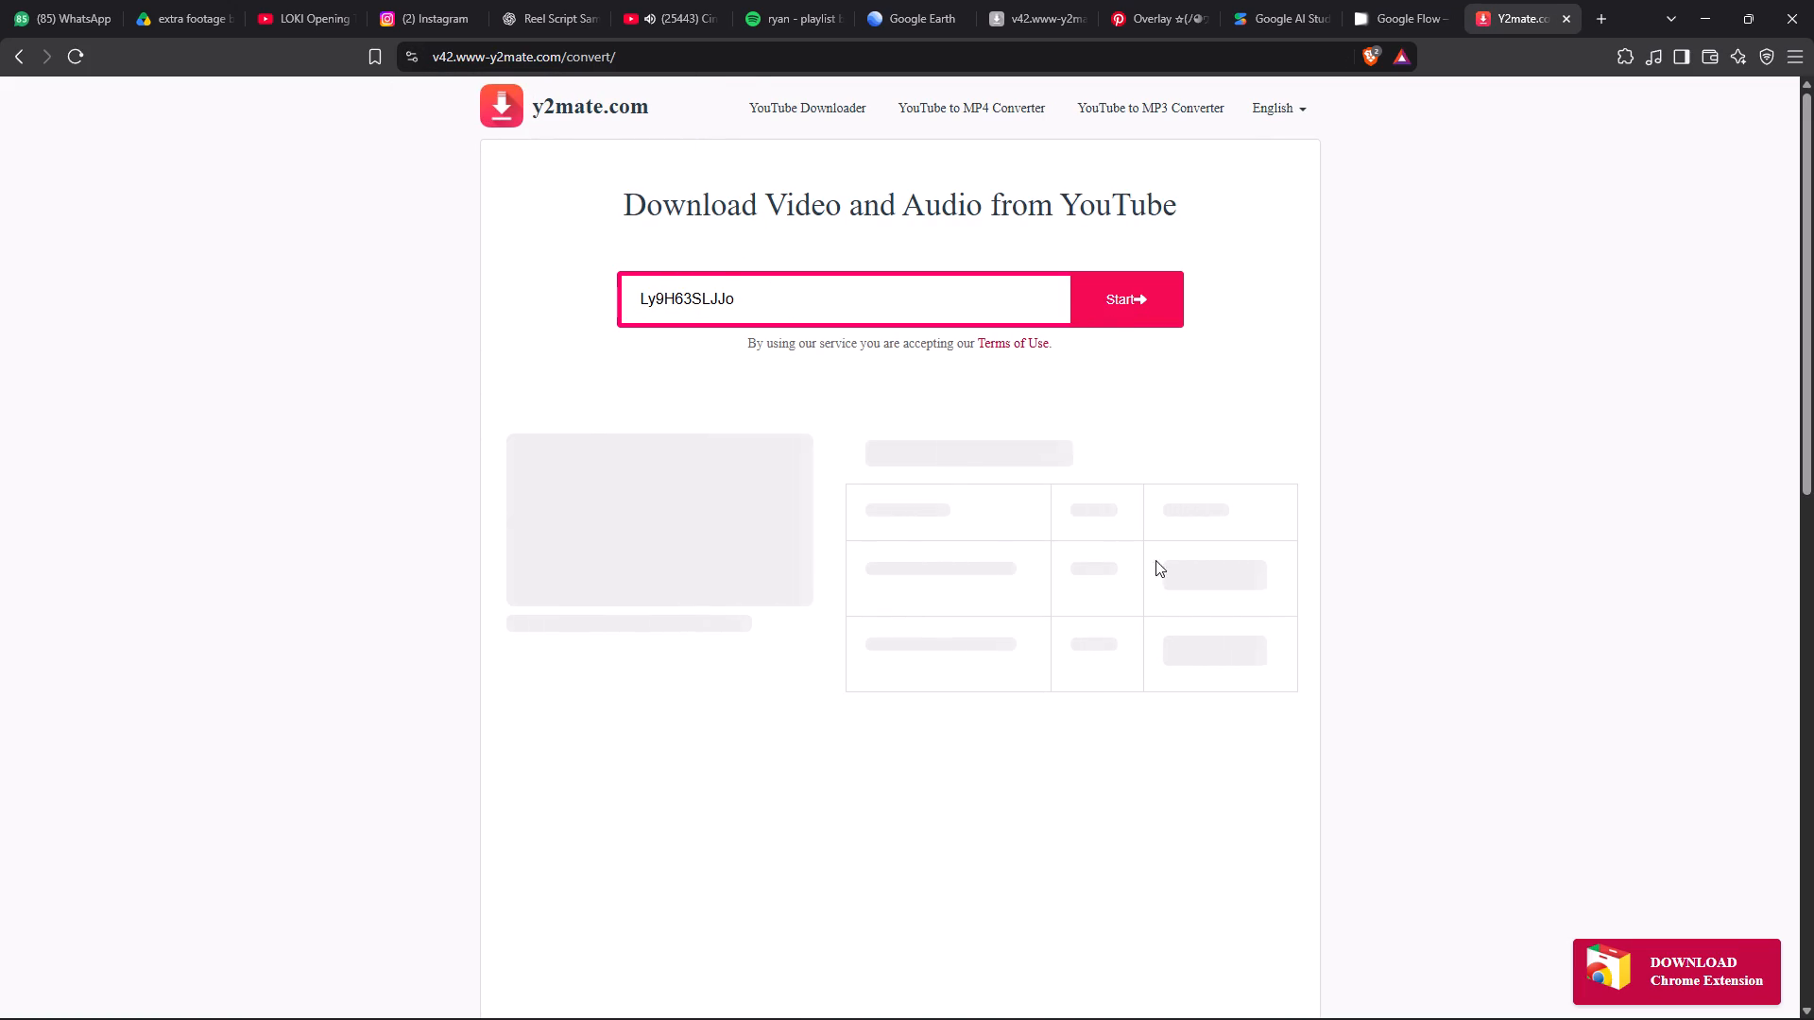
left_click(1184, 666)
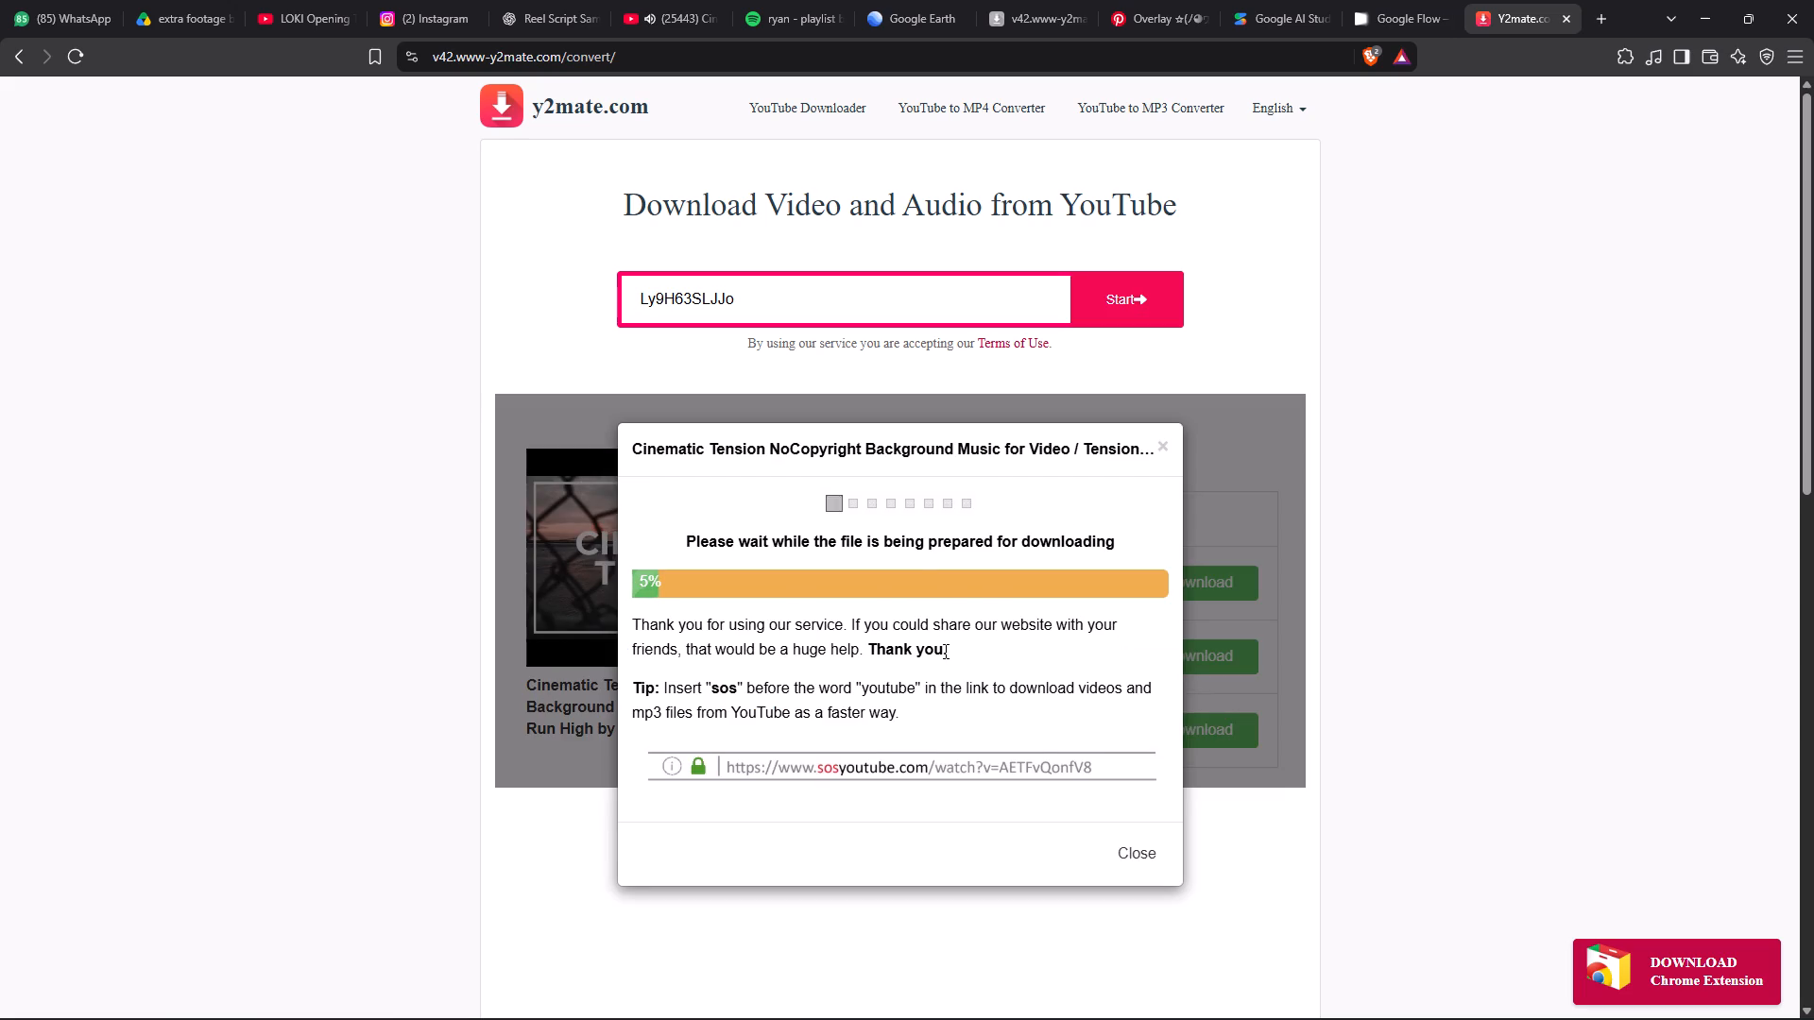
left_click(888, 508)
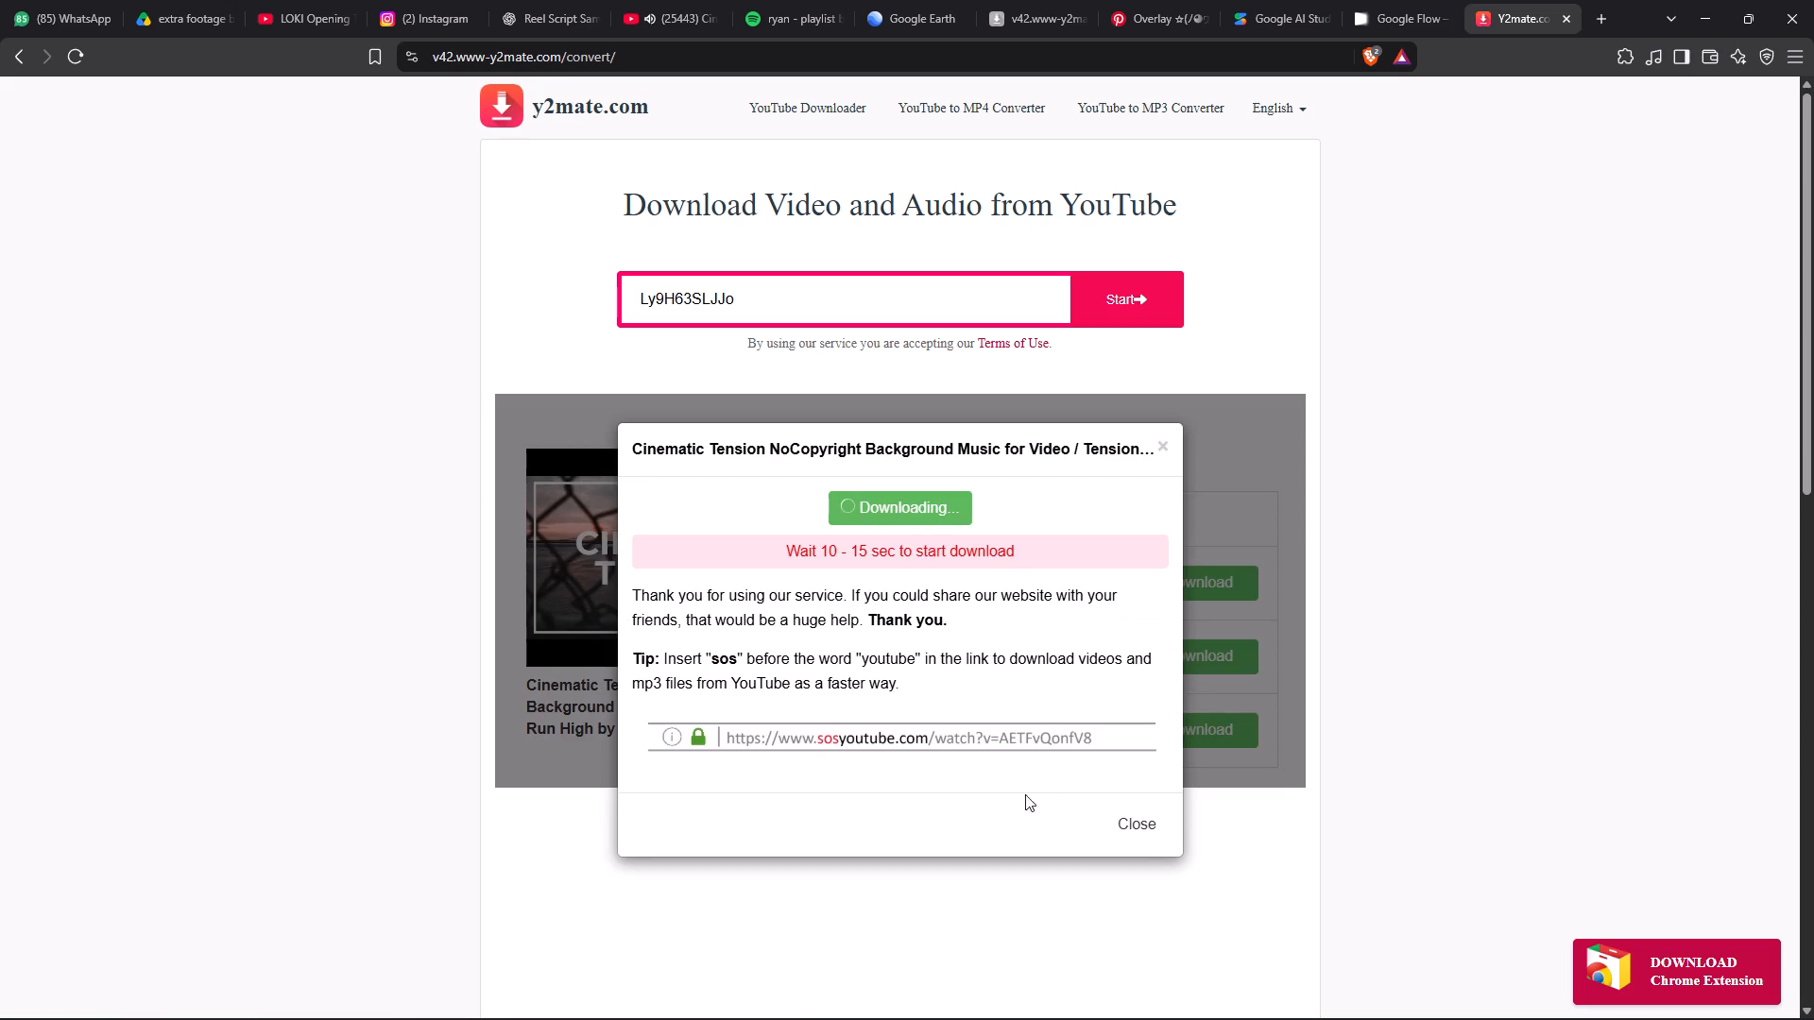
left_click(855, 721)
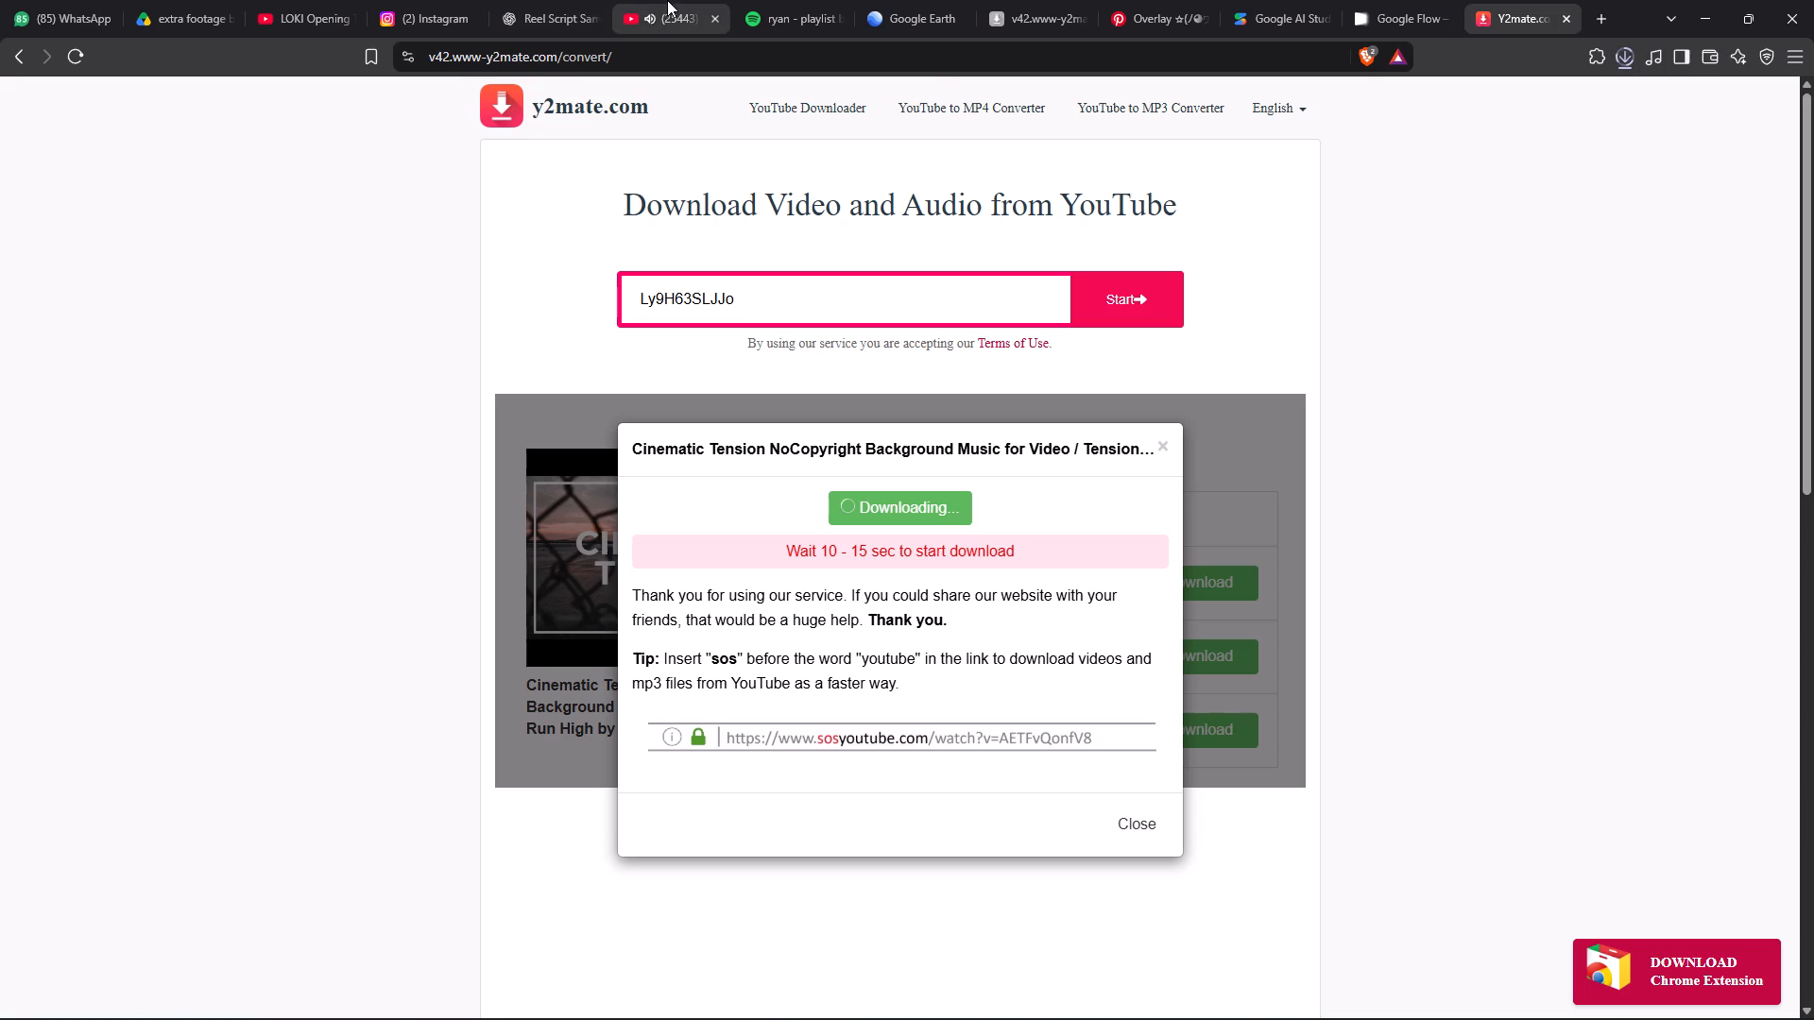
left_click(1625, 59)
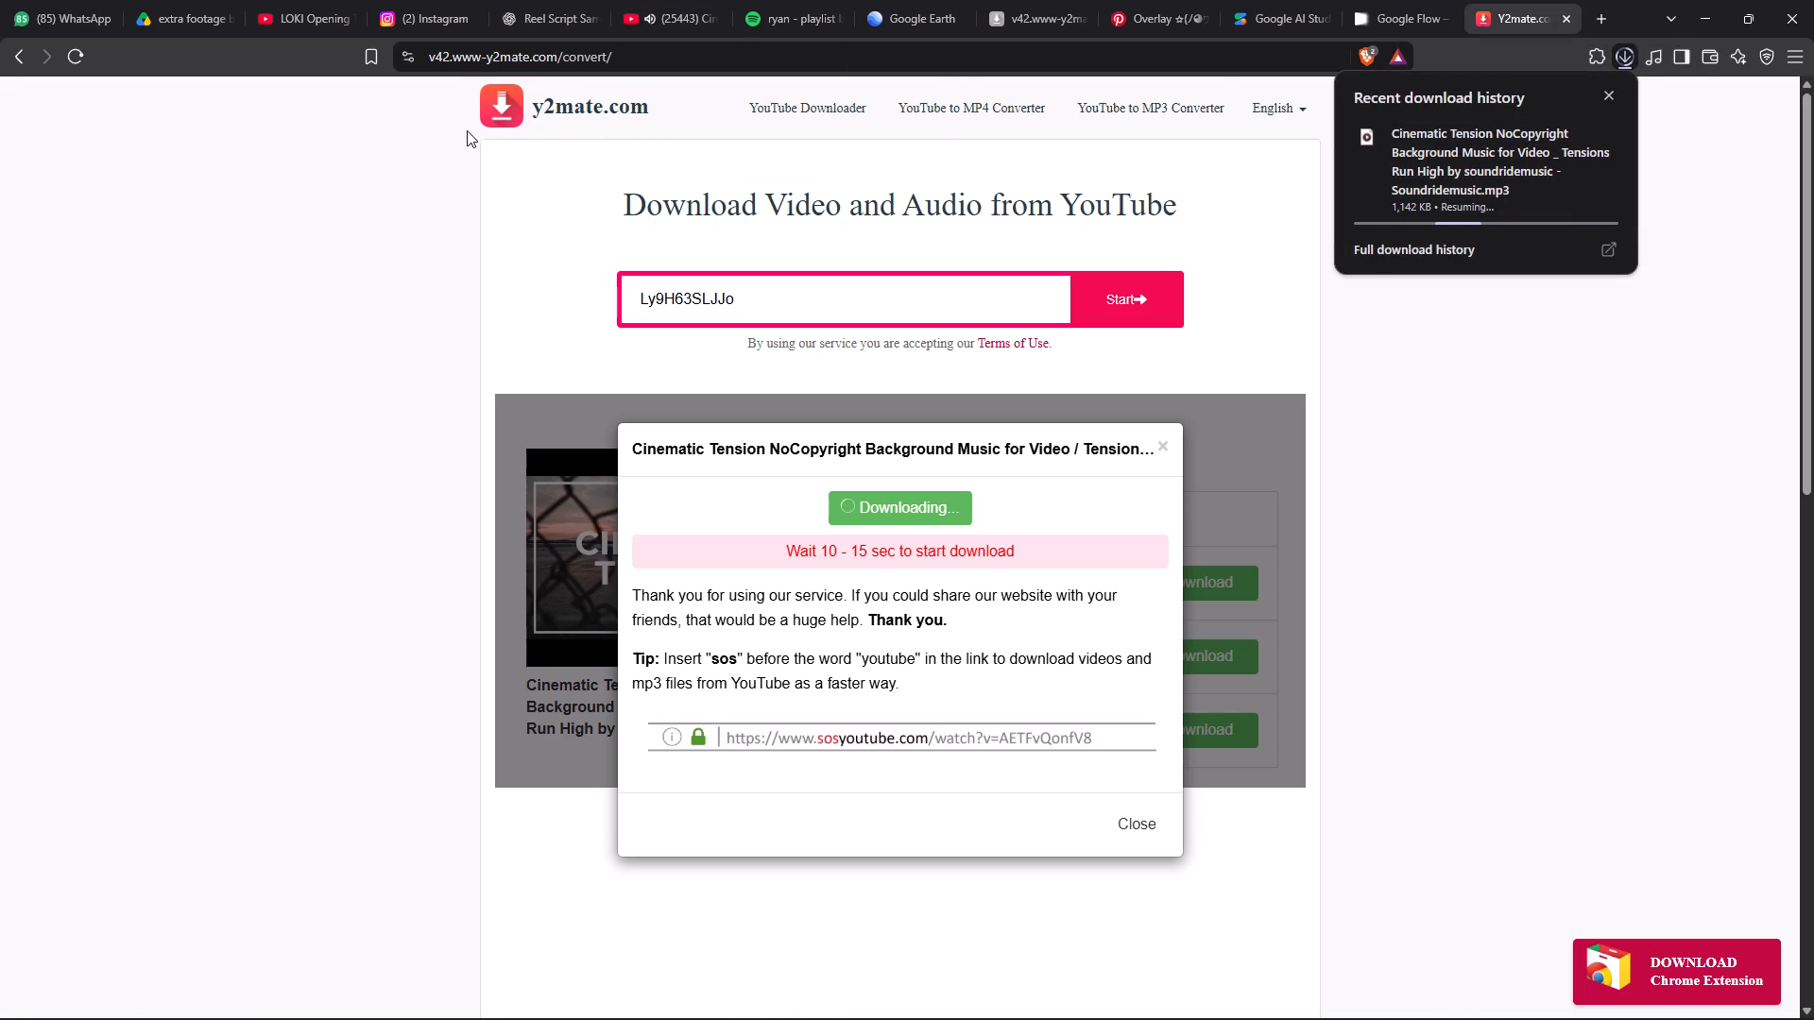
Return to the YouTube video, dismiss its share dialog and check the MP3's download progress.
left_click(681, 0)
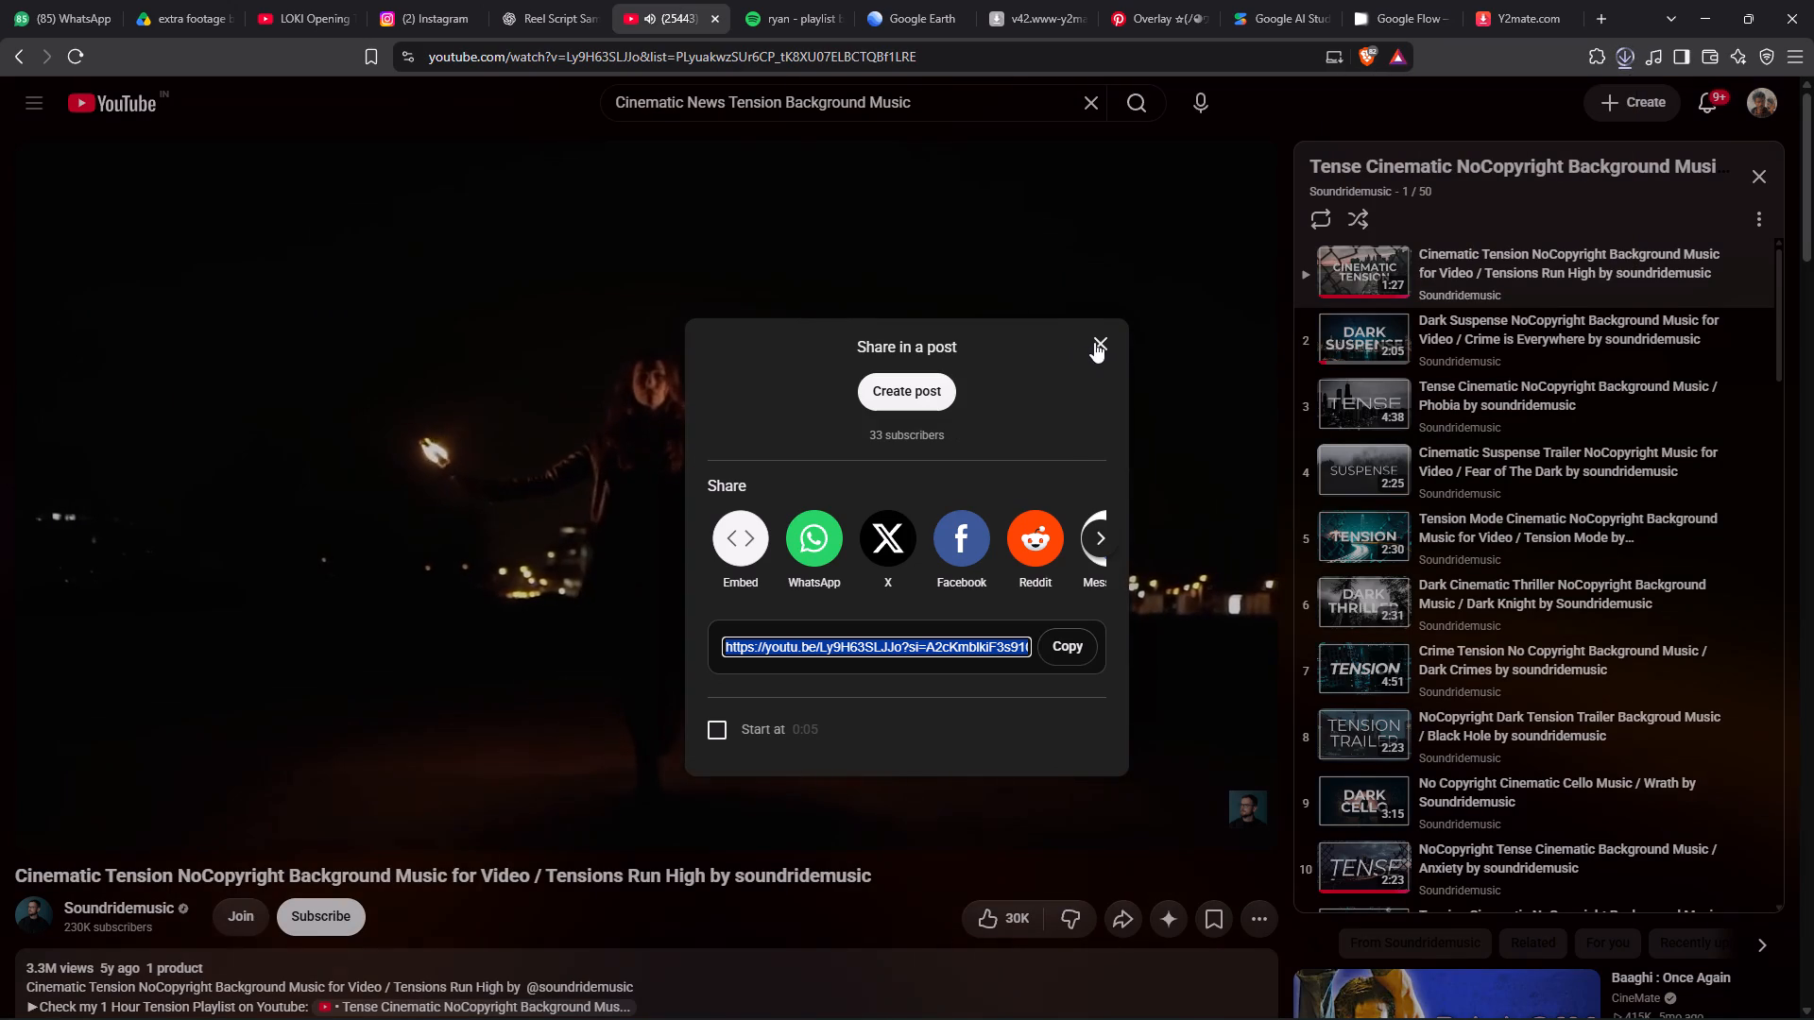
left_click(1100, 345)
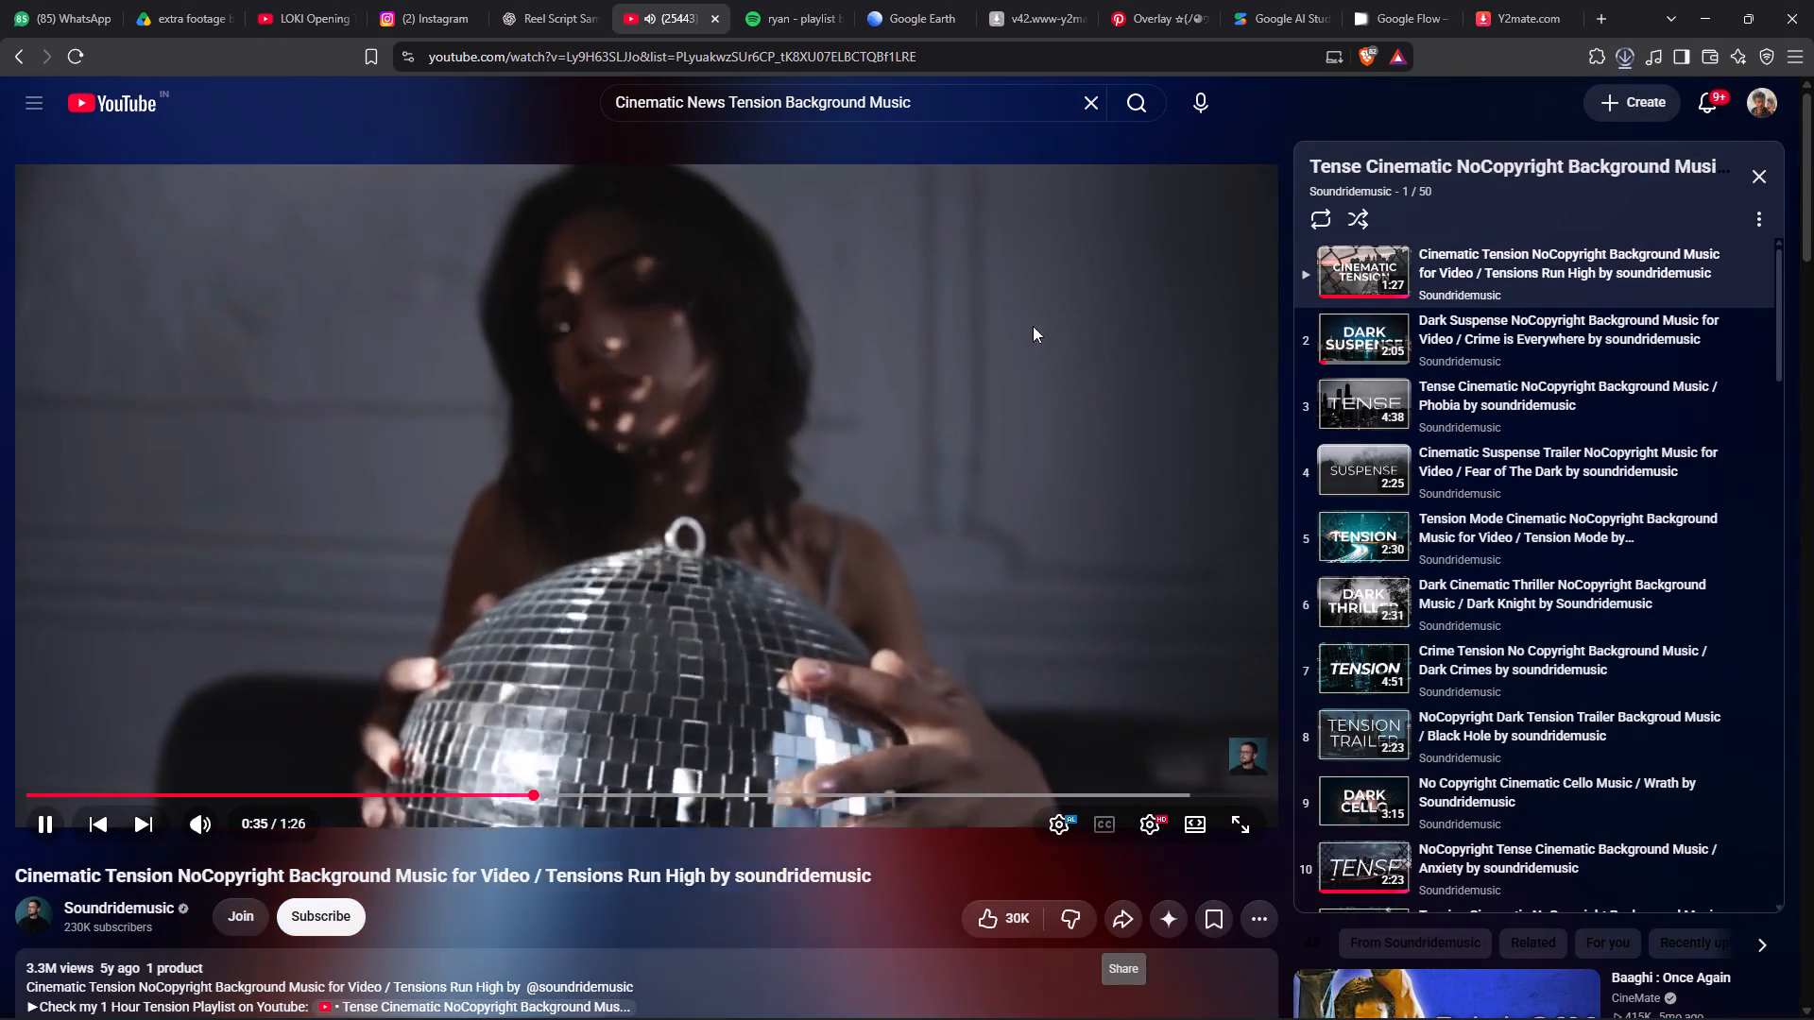
left_click(1621, 55)
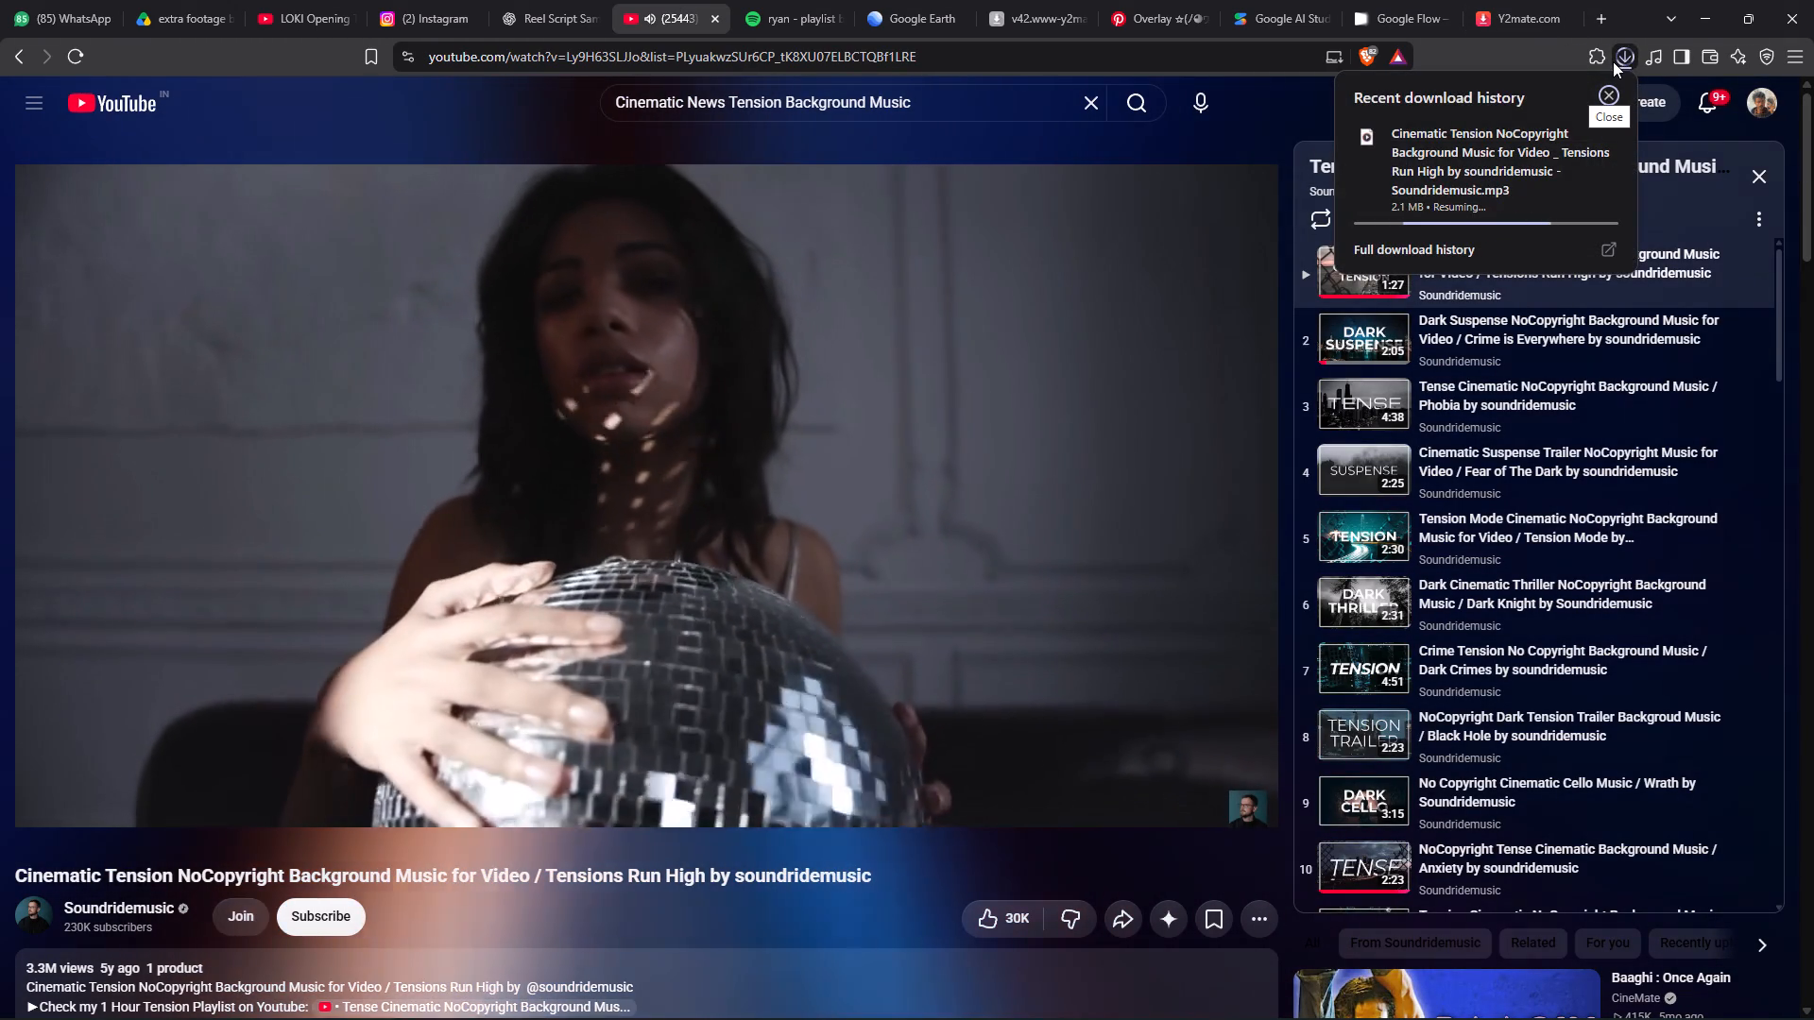
left_click(1620, 59)
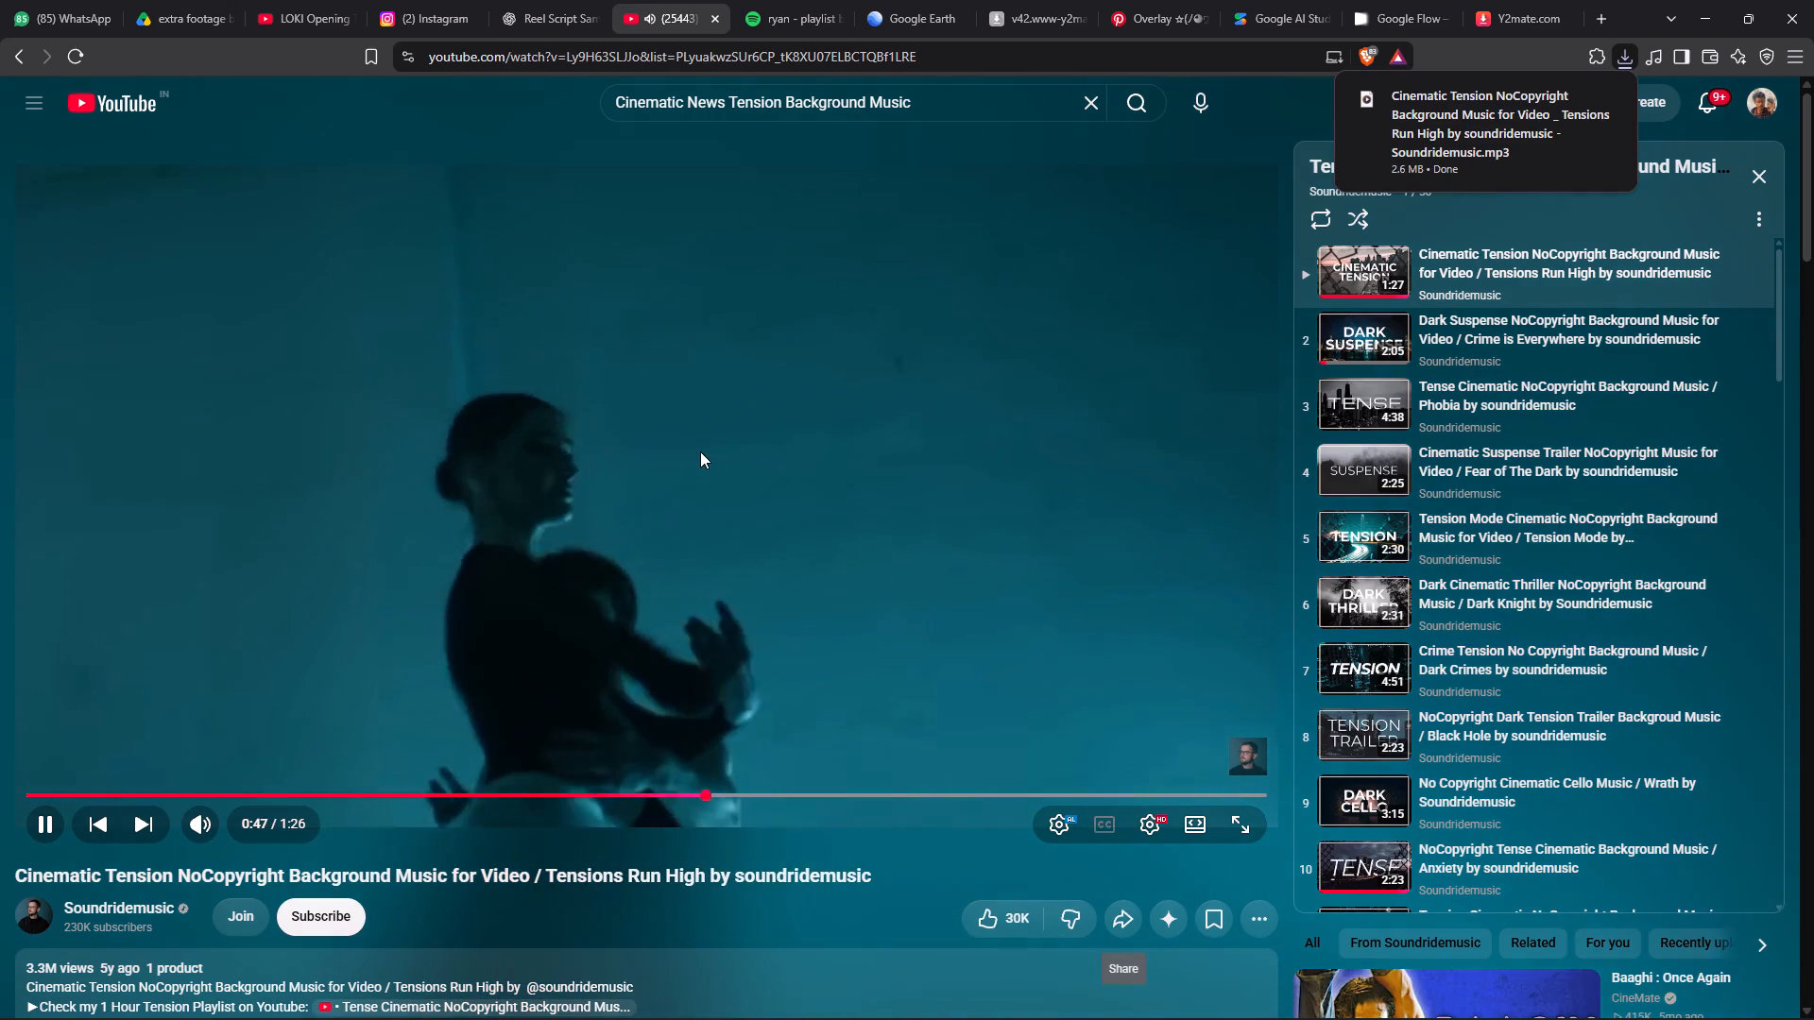
Pause the YouTube track and switch back to Premiere Pro.
left_click(786, 465)
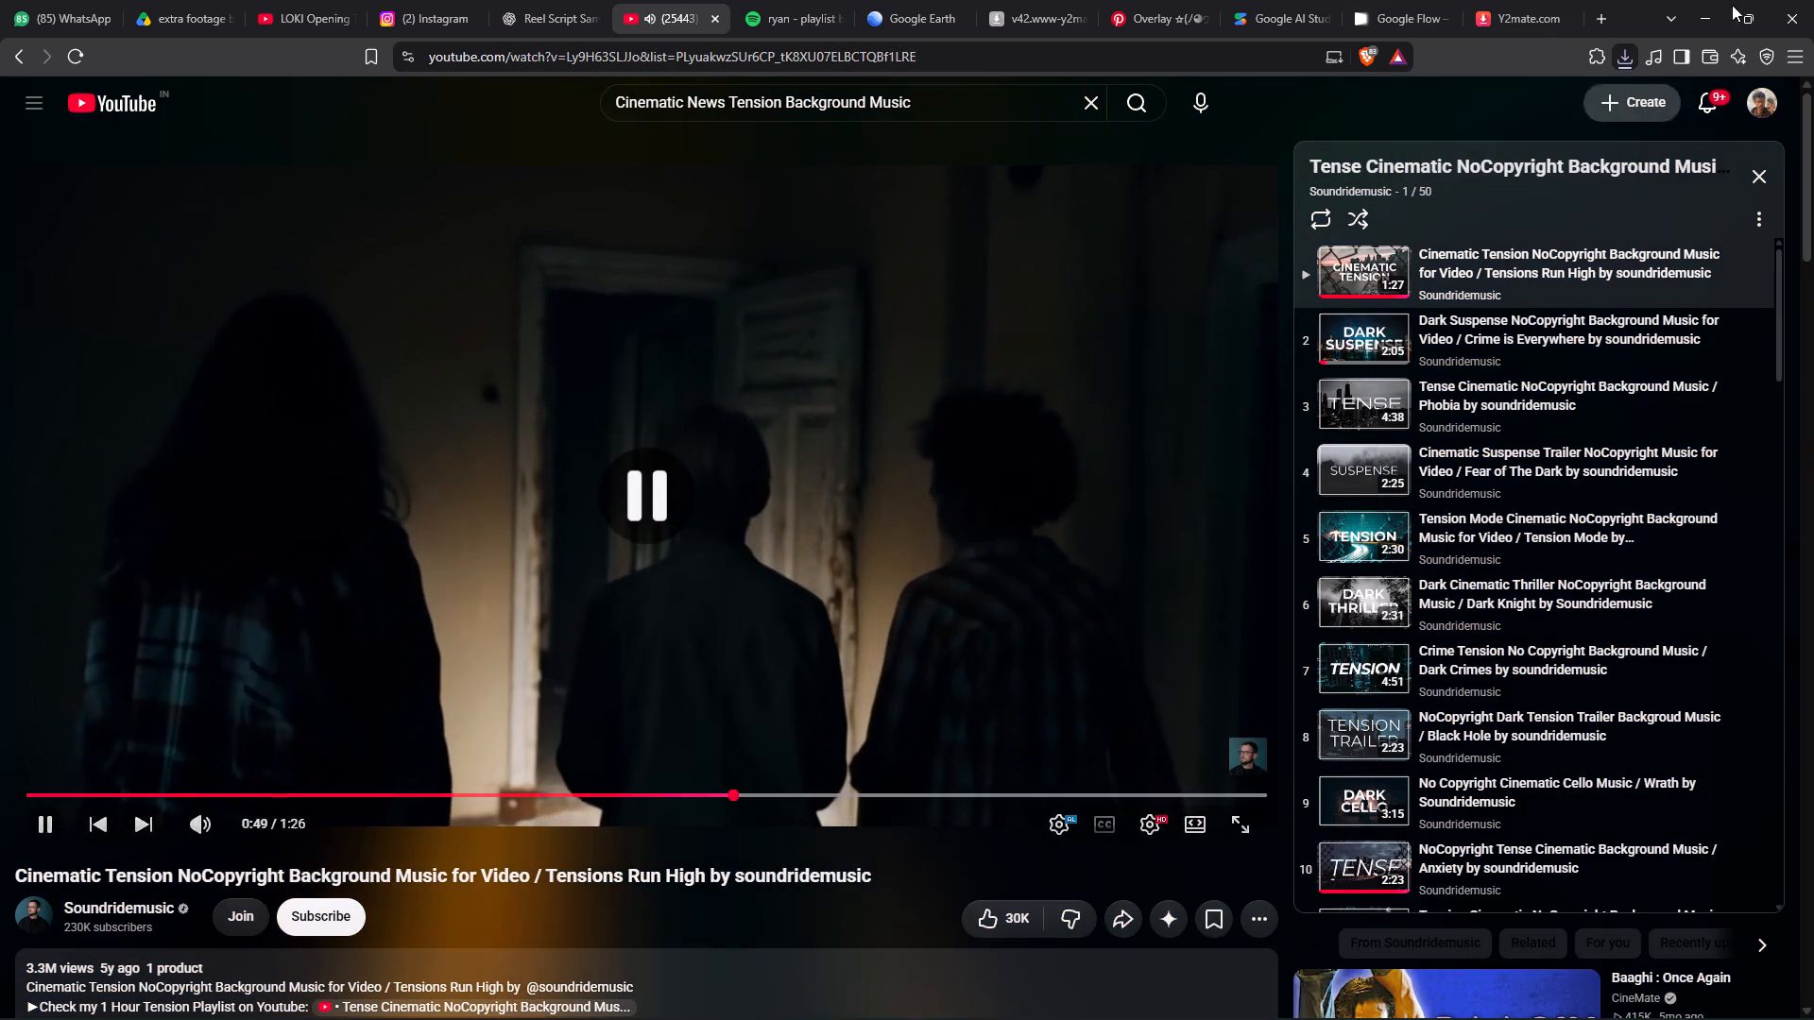
left_click(1701, 0)
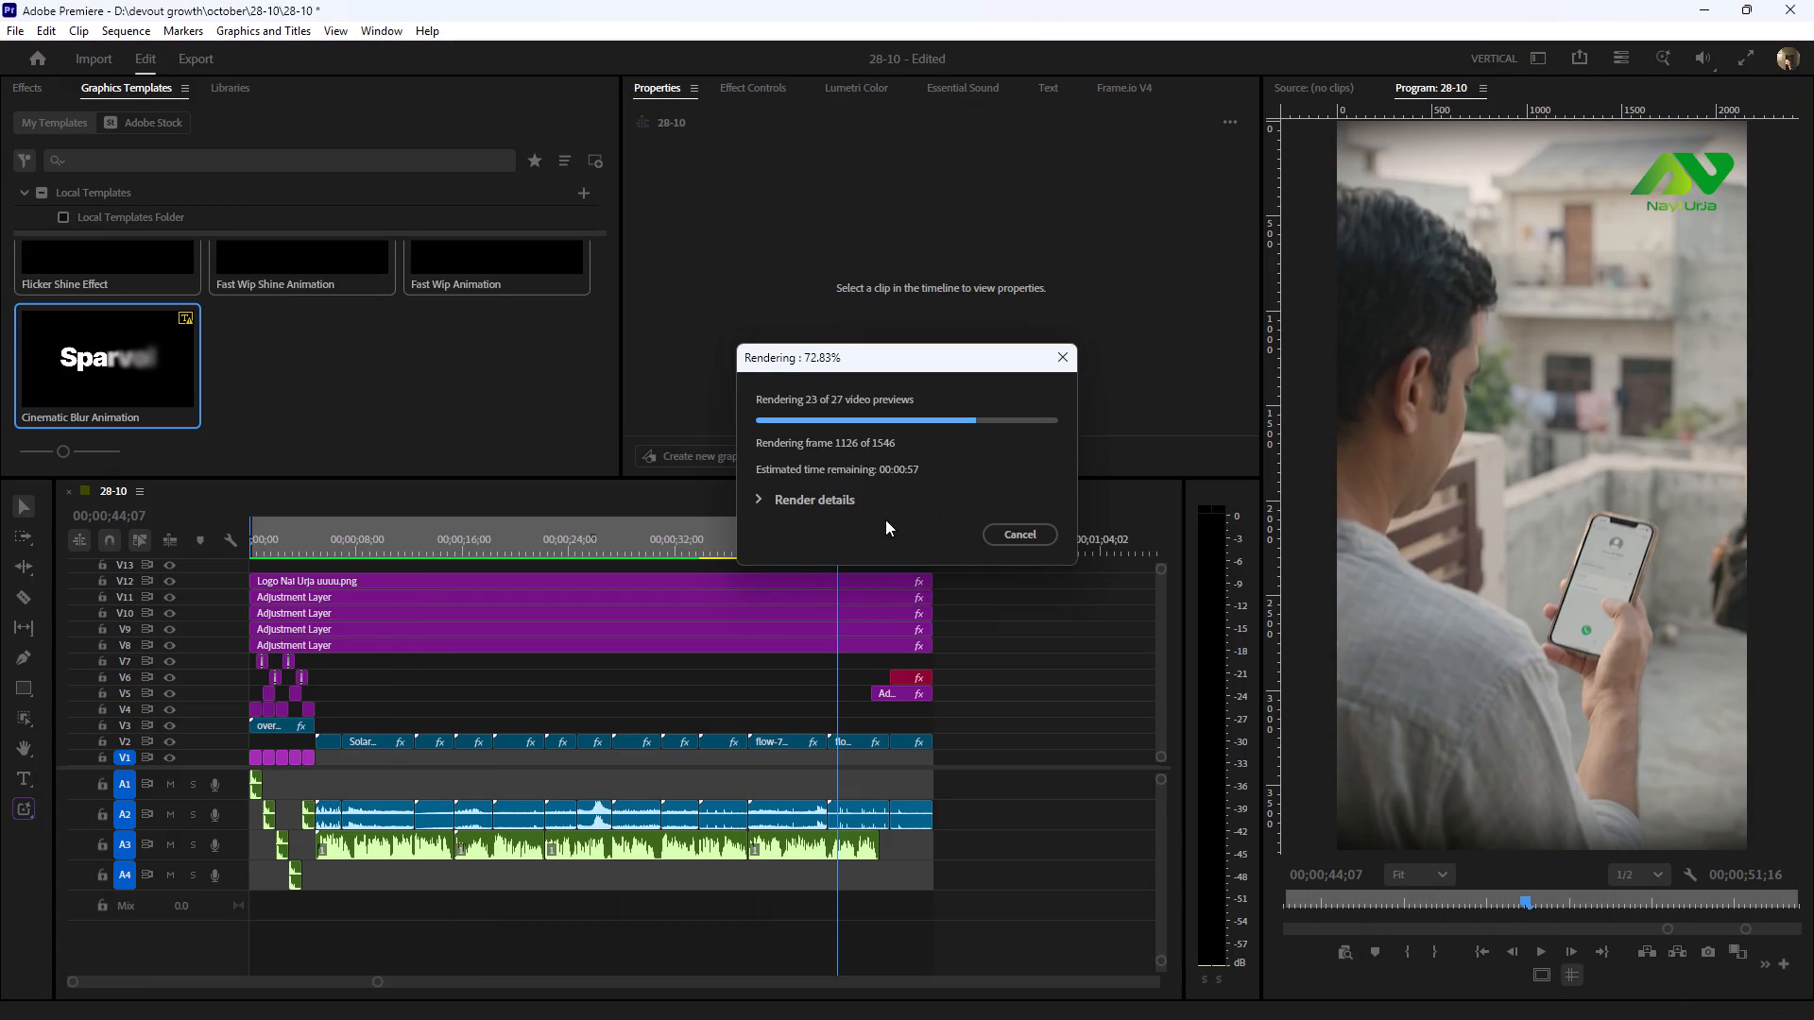
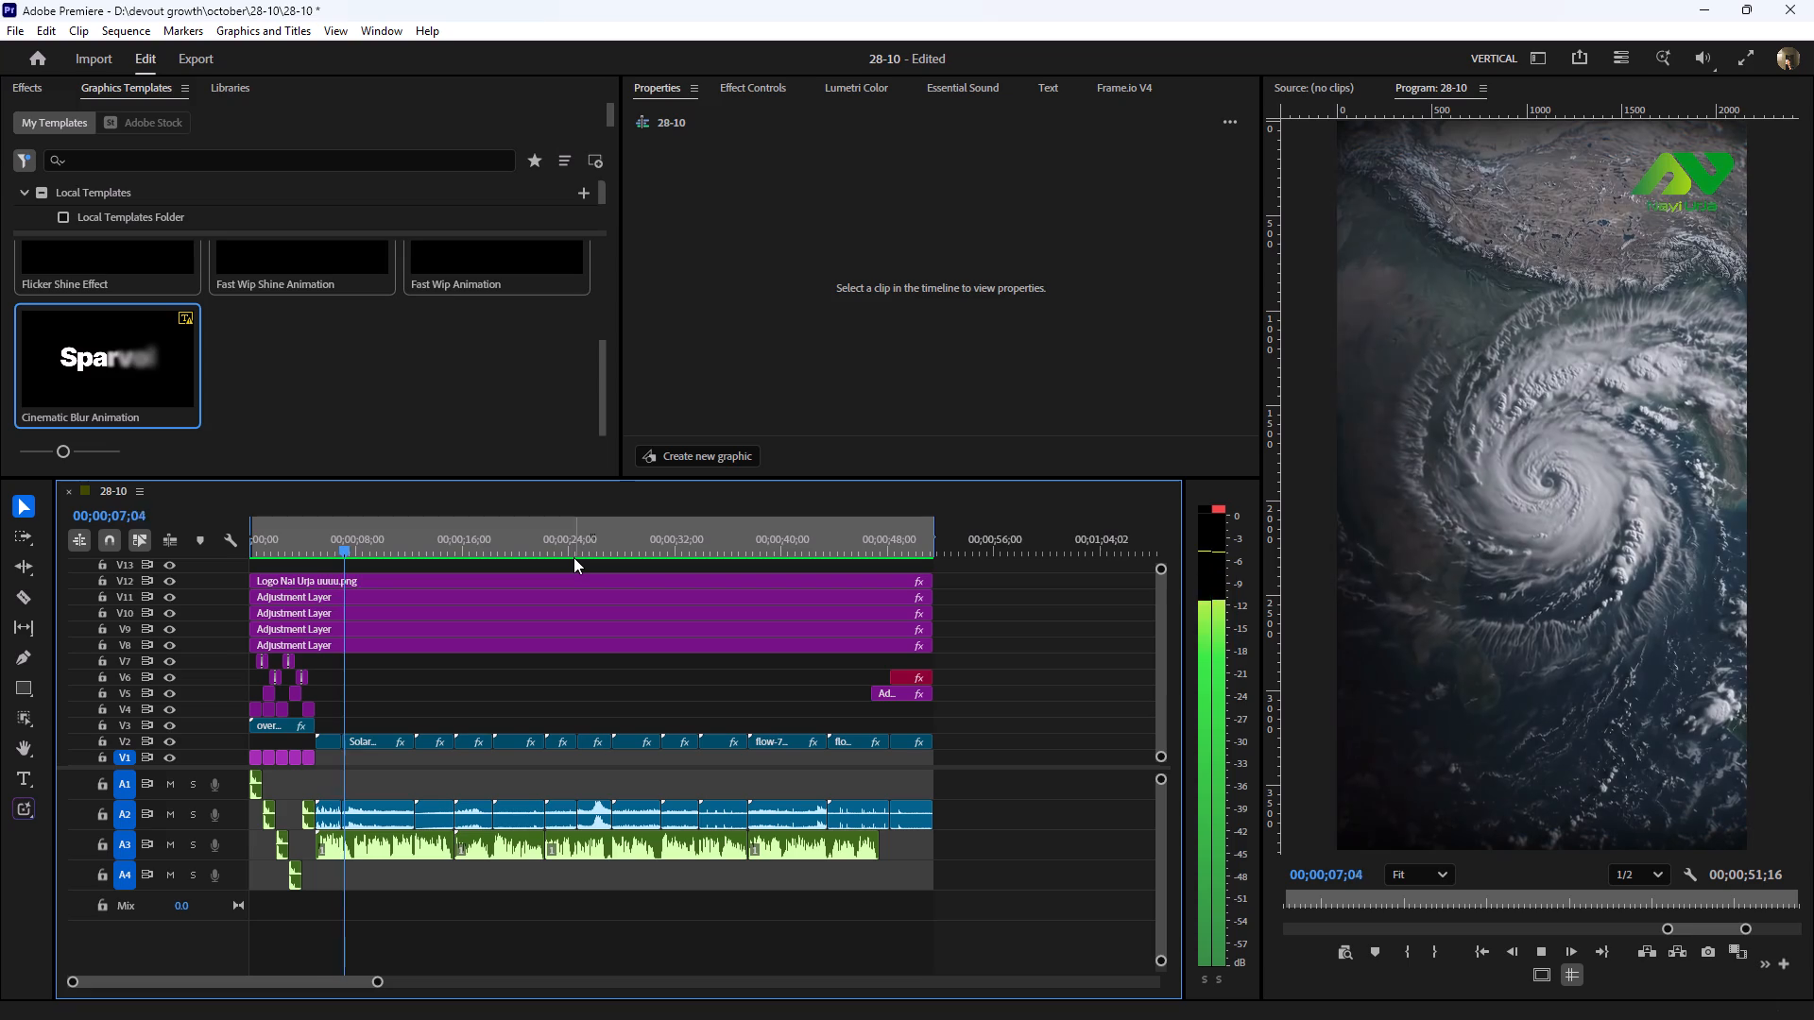
Return the playhead to the sequence start and reset the workspace to its saved layout.
left_click_drag(323, 537, 167, 556)
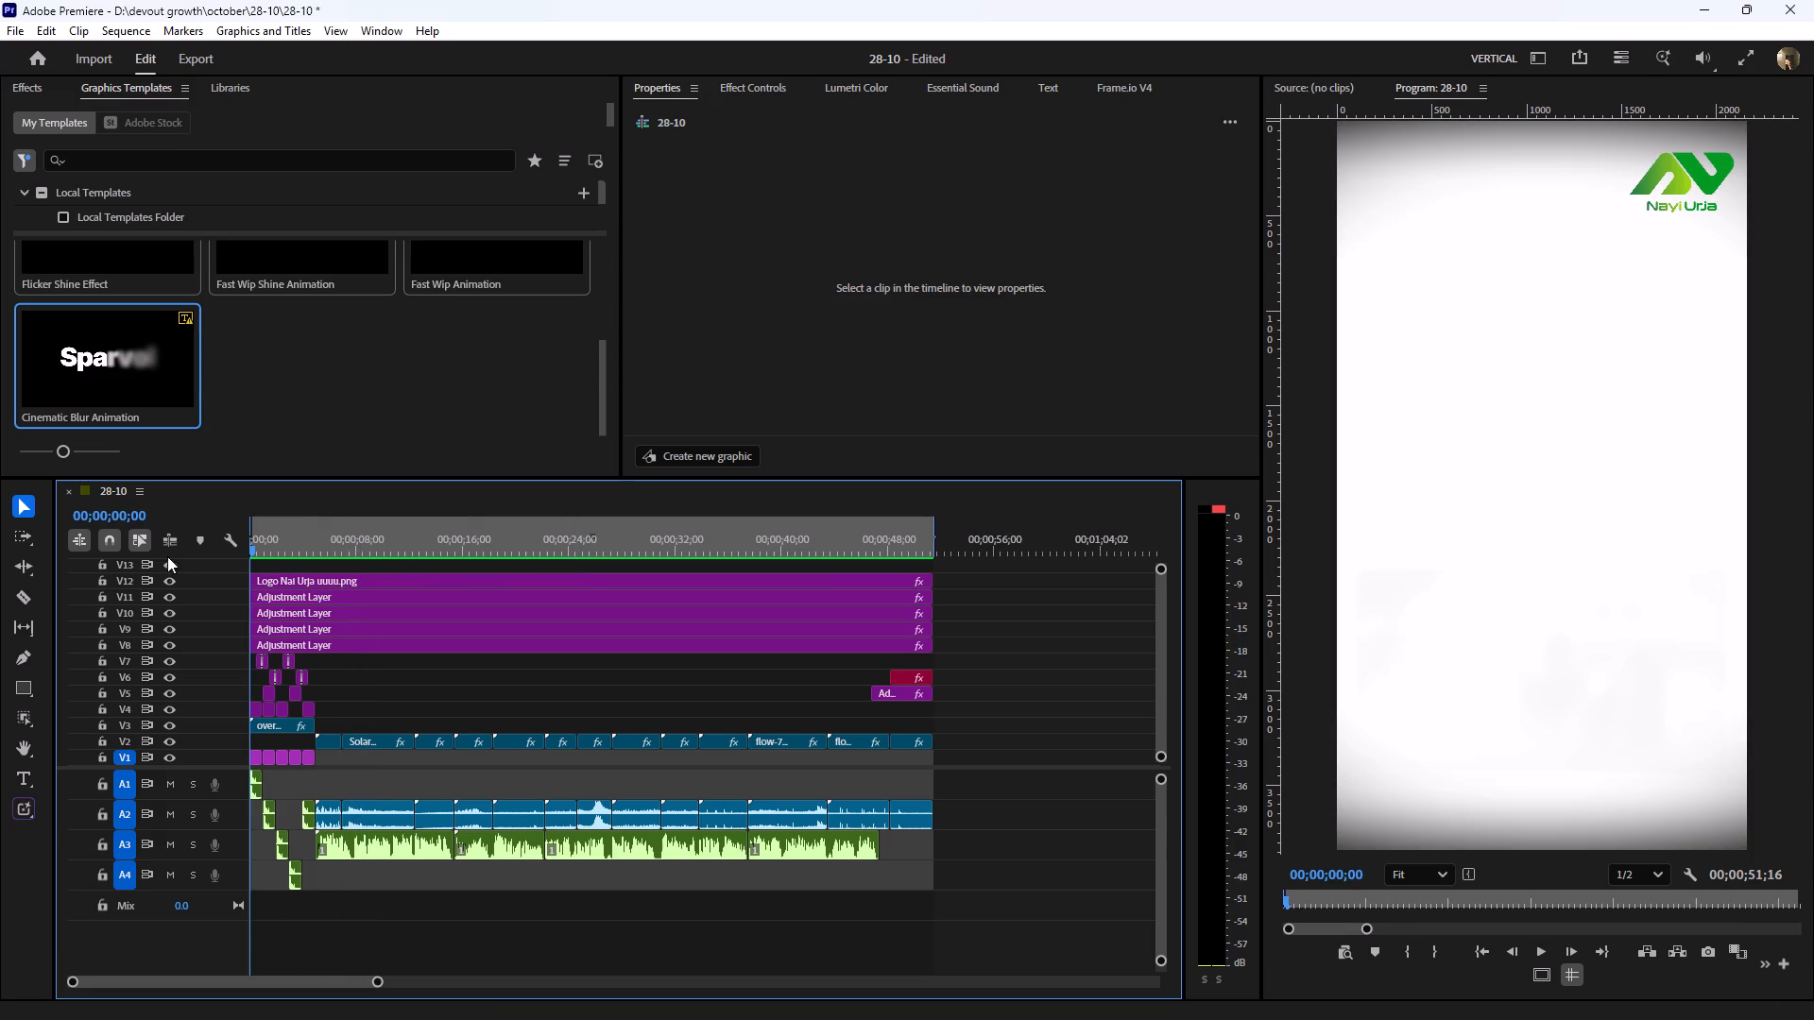
left_click_drag(167, 556, 169, 556)
left_click(40, 88)
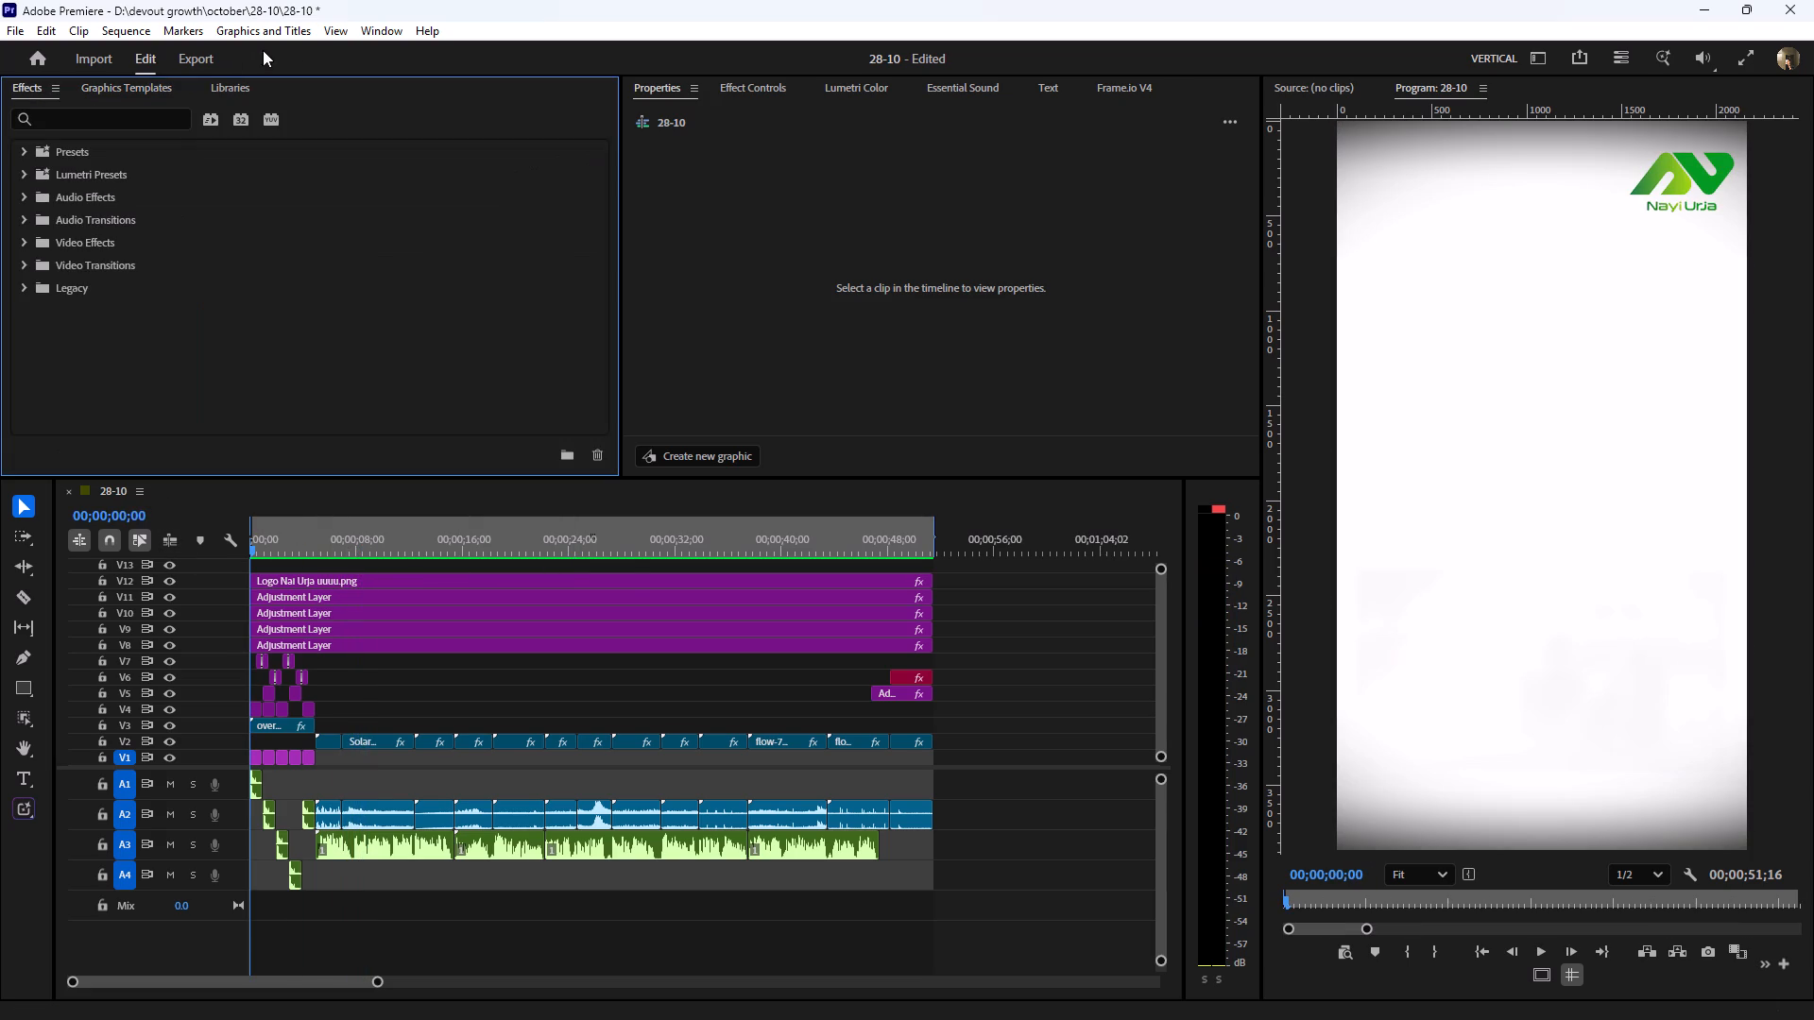
left_click(379, 27)
left_click(455, 59)
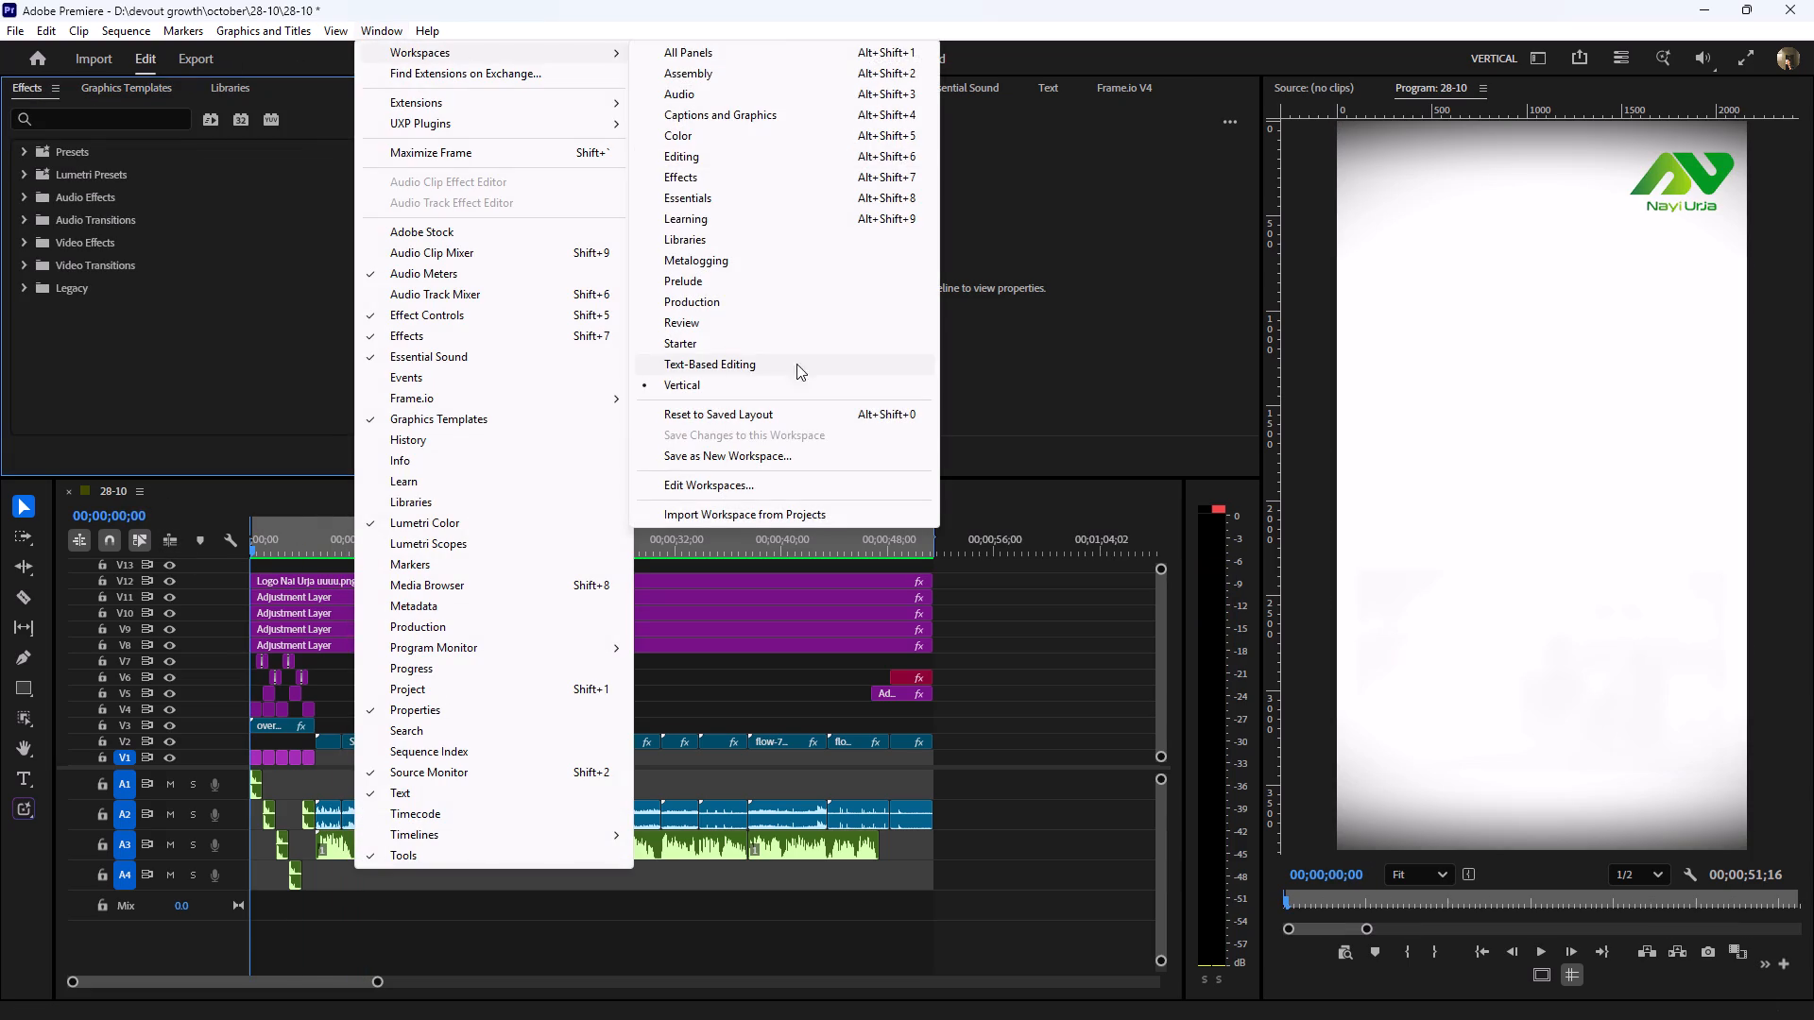
left_click(762, 416)
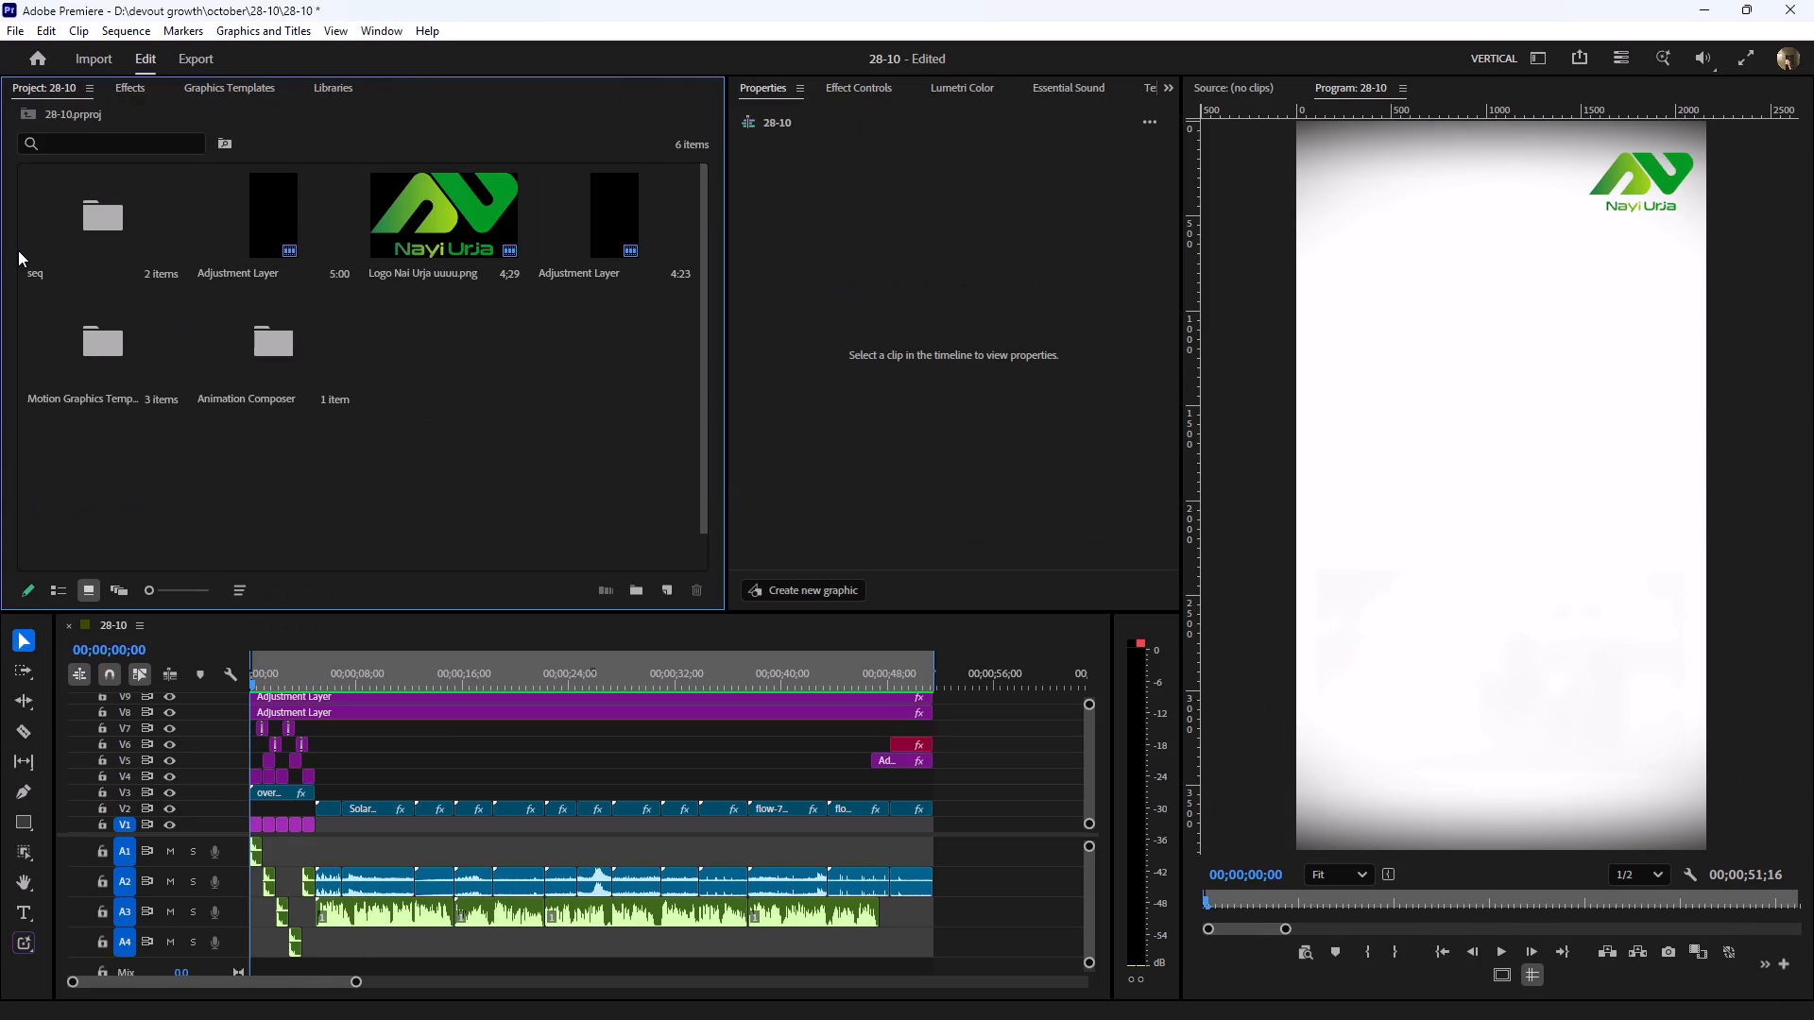
Open the seq bin and import the downloaded Cinematic Tension NoCopyright background music file into it.
double_click(18, 250)
left_click(1097, 61)
double_click(134, 211)
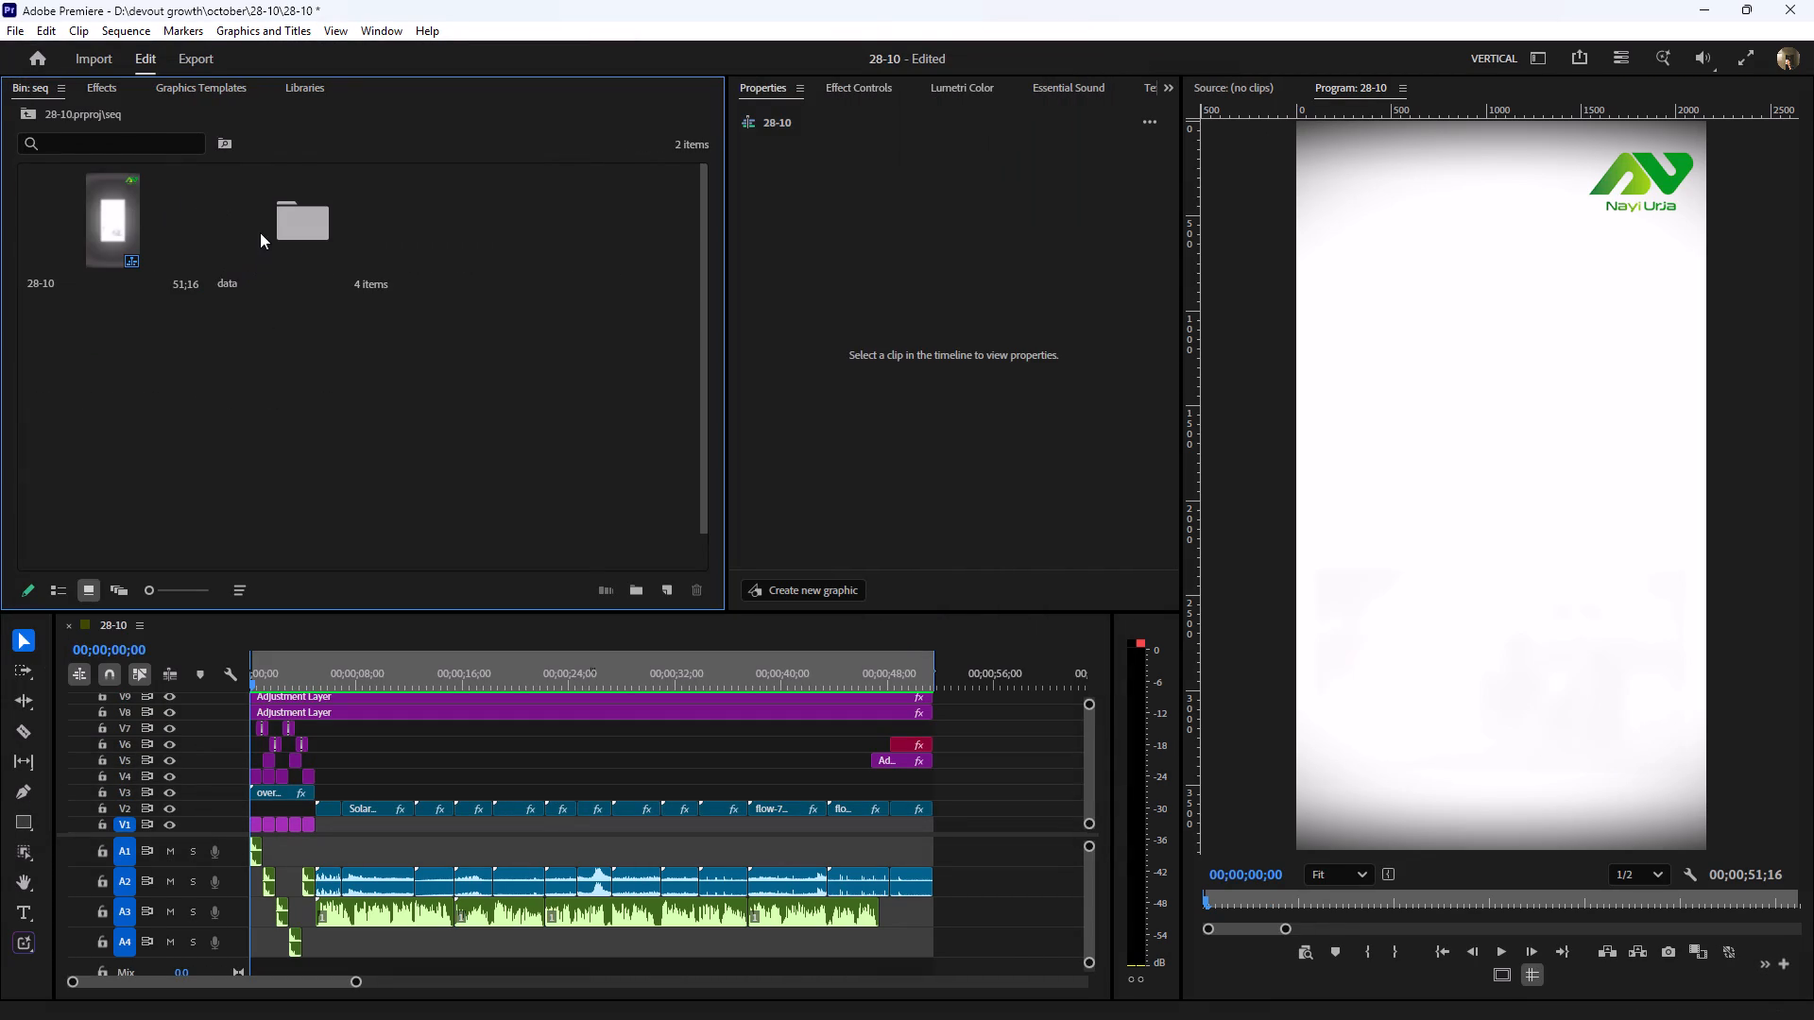
double_click(299, 346)
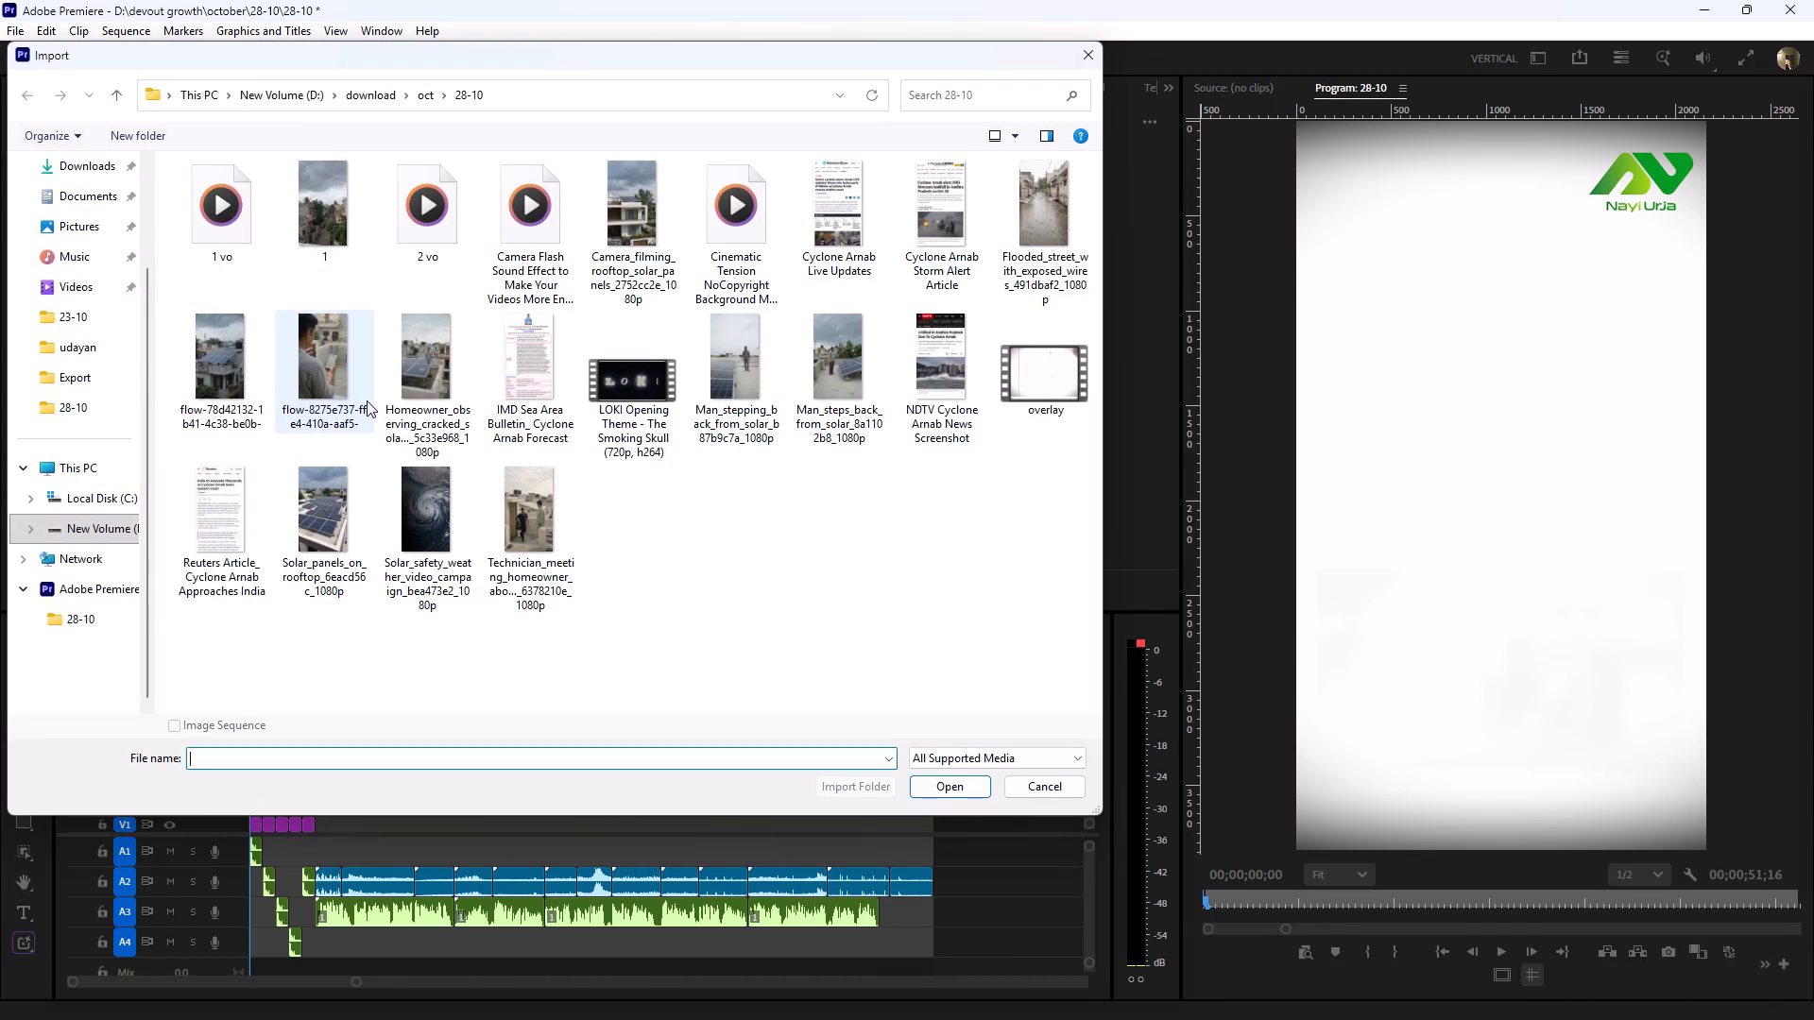
double_click(722, 195)
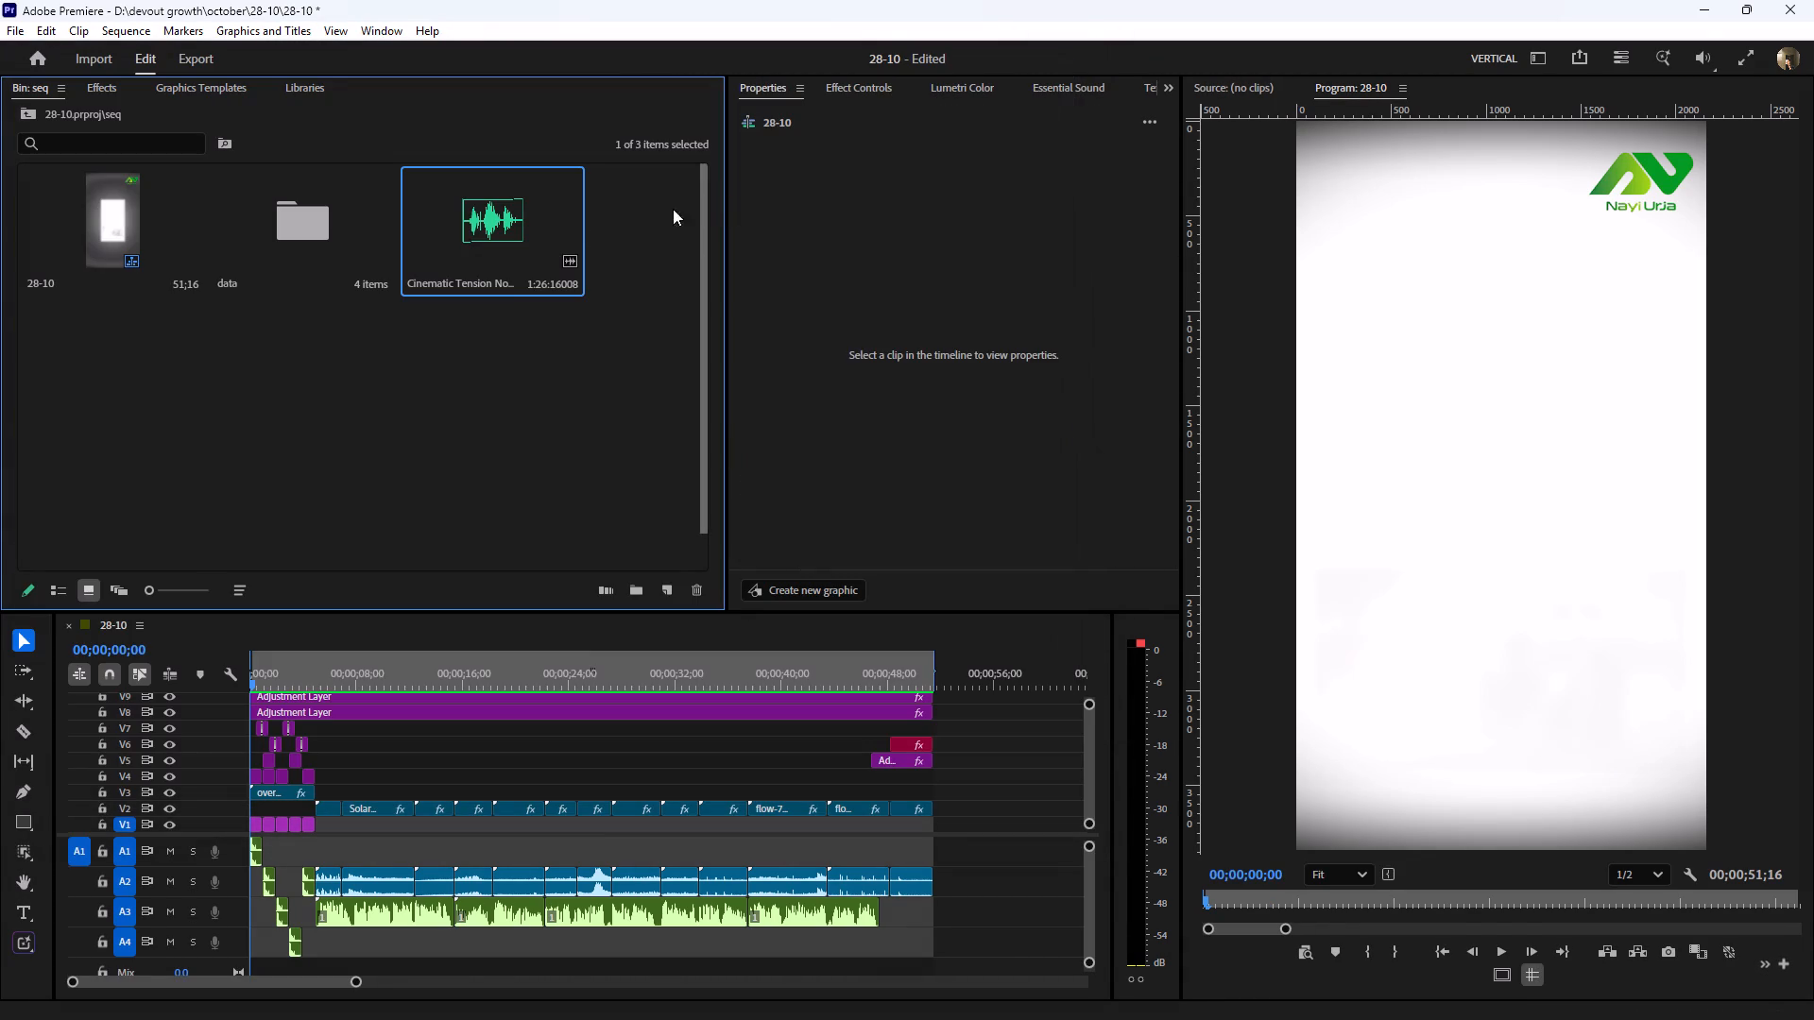
Open the imported Cinematic Tension track in the Source Monitor and preview it from the beginning.
double_click(437, 223)
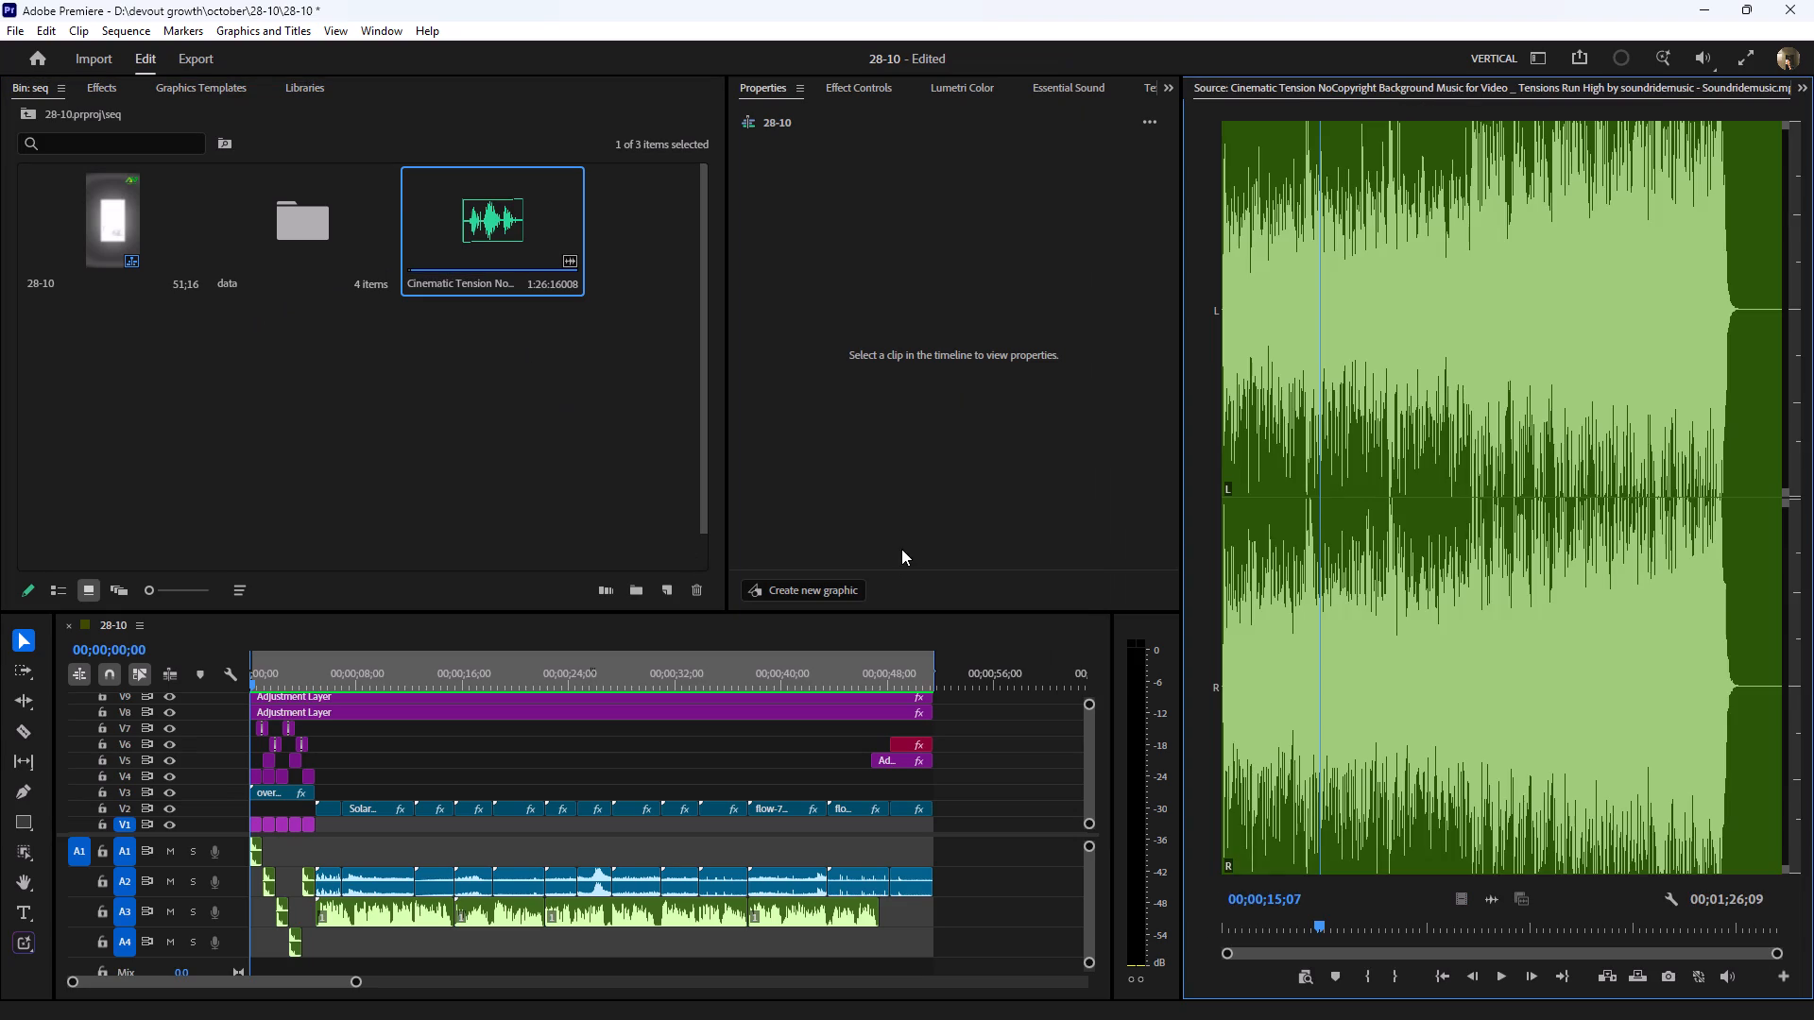
left_click_drag(1352, 930, 1317, 928)
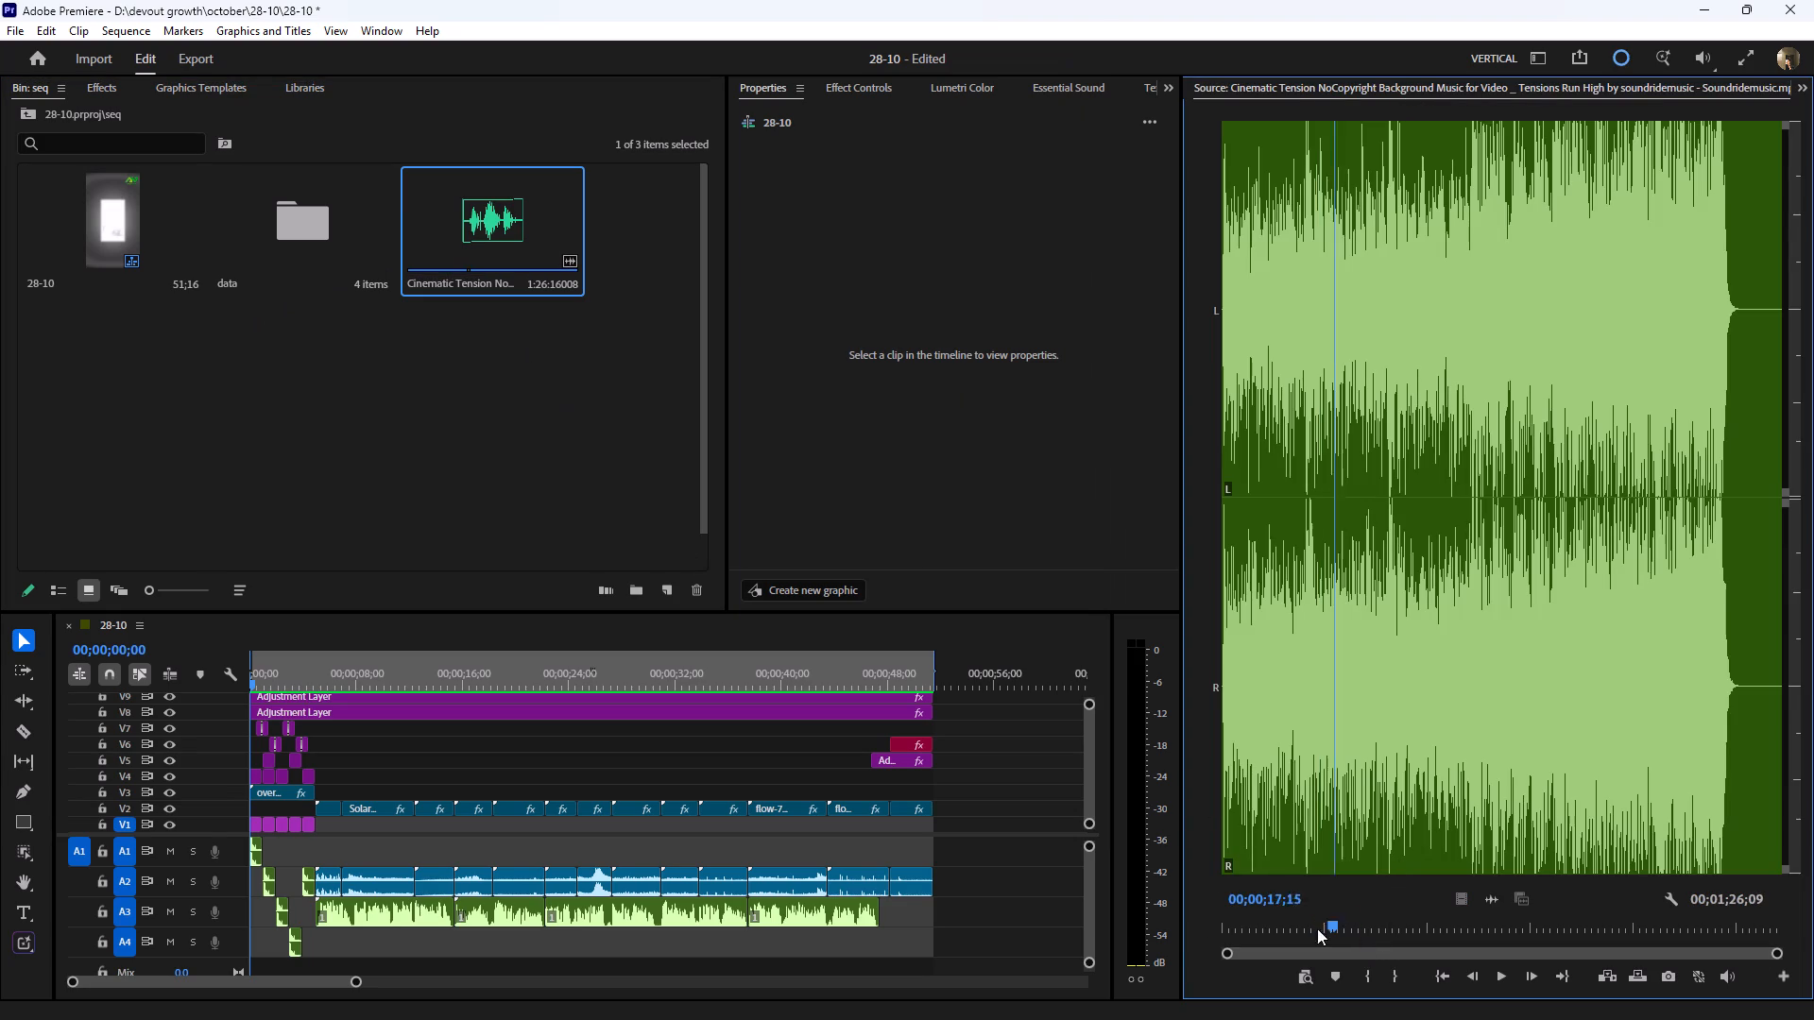
left_click_drag(1317, 928, 1158, 950)
key("space")
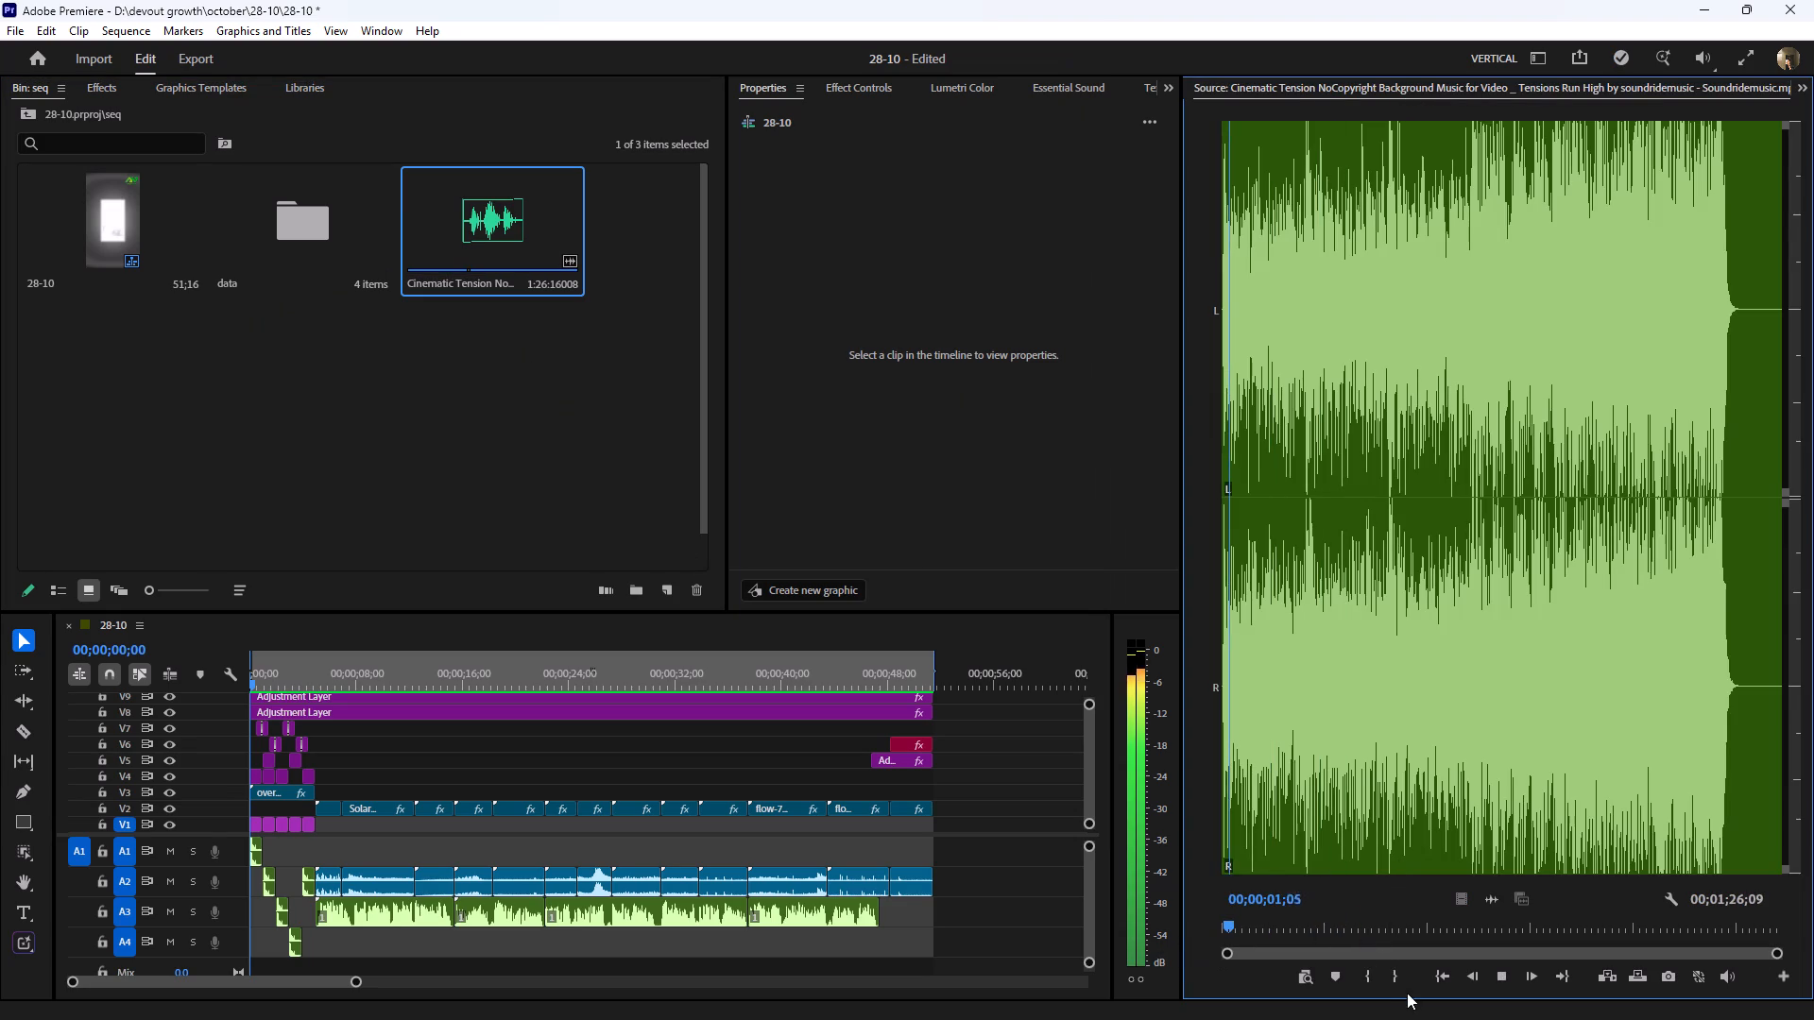
key("space")
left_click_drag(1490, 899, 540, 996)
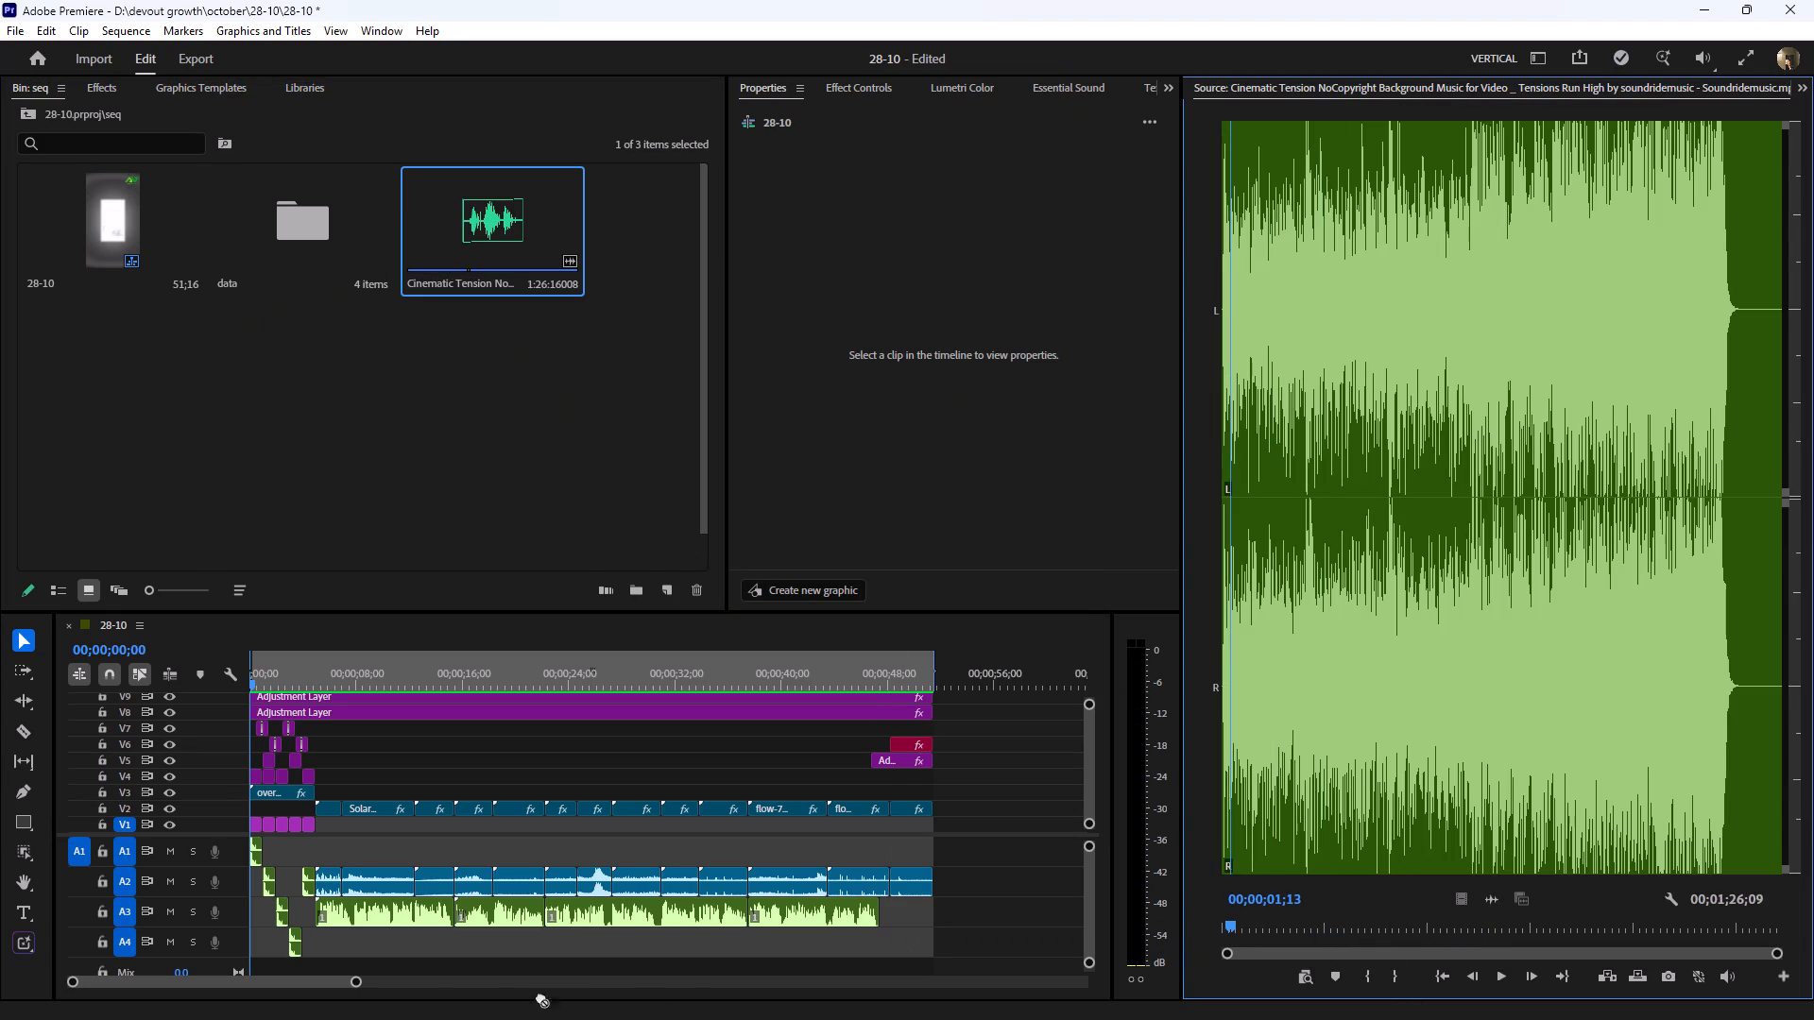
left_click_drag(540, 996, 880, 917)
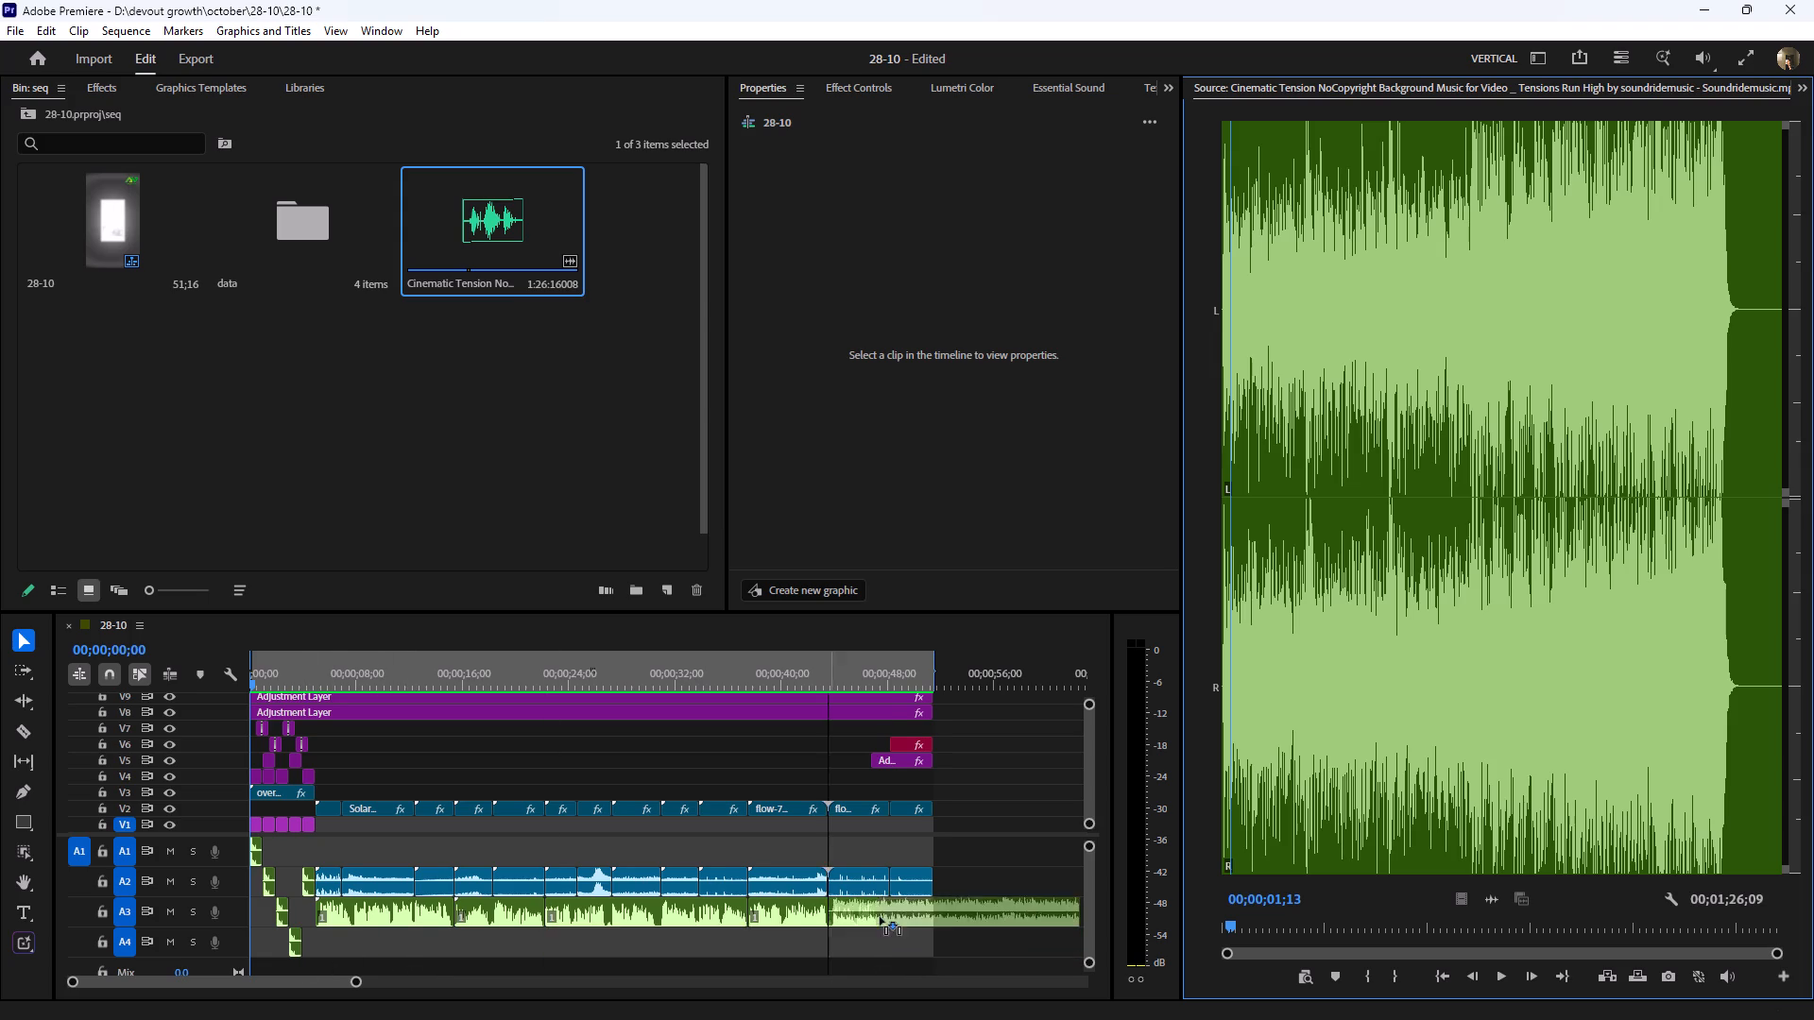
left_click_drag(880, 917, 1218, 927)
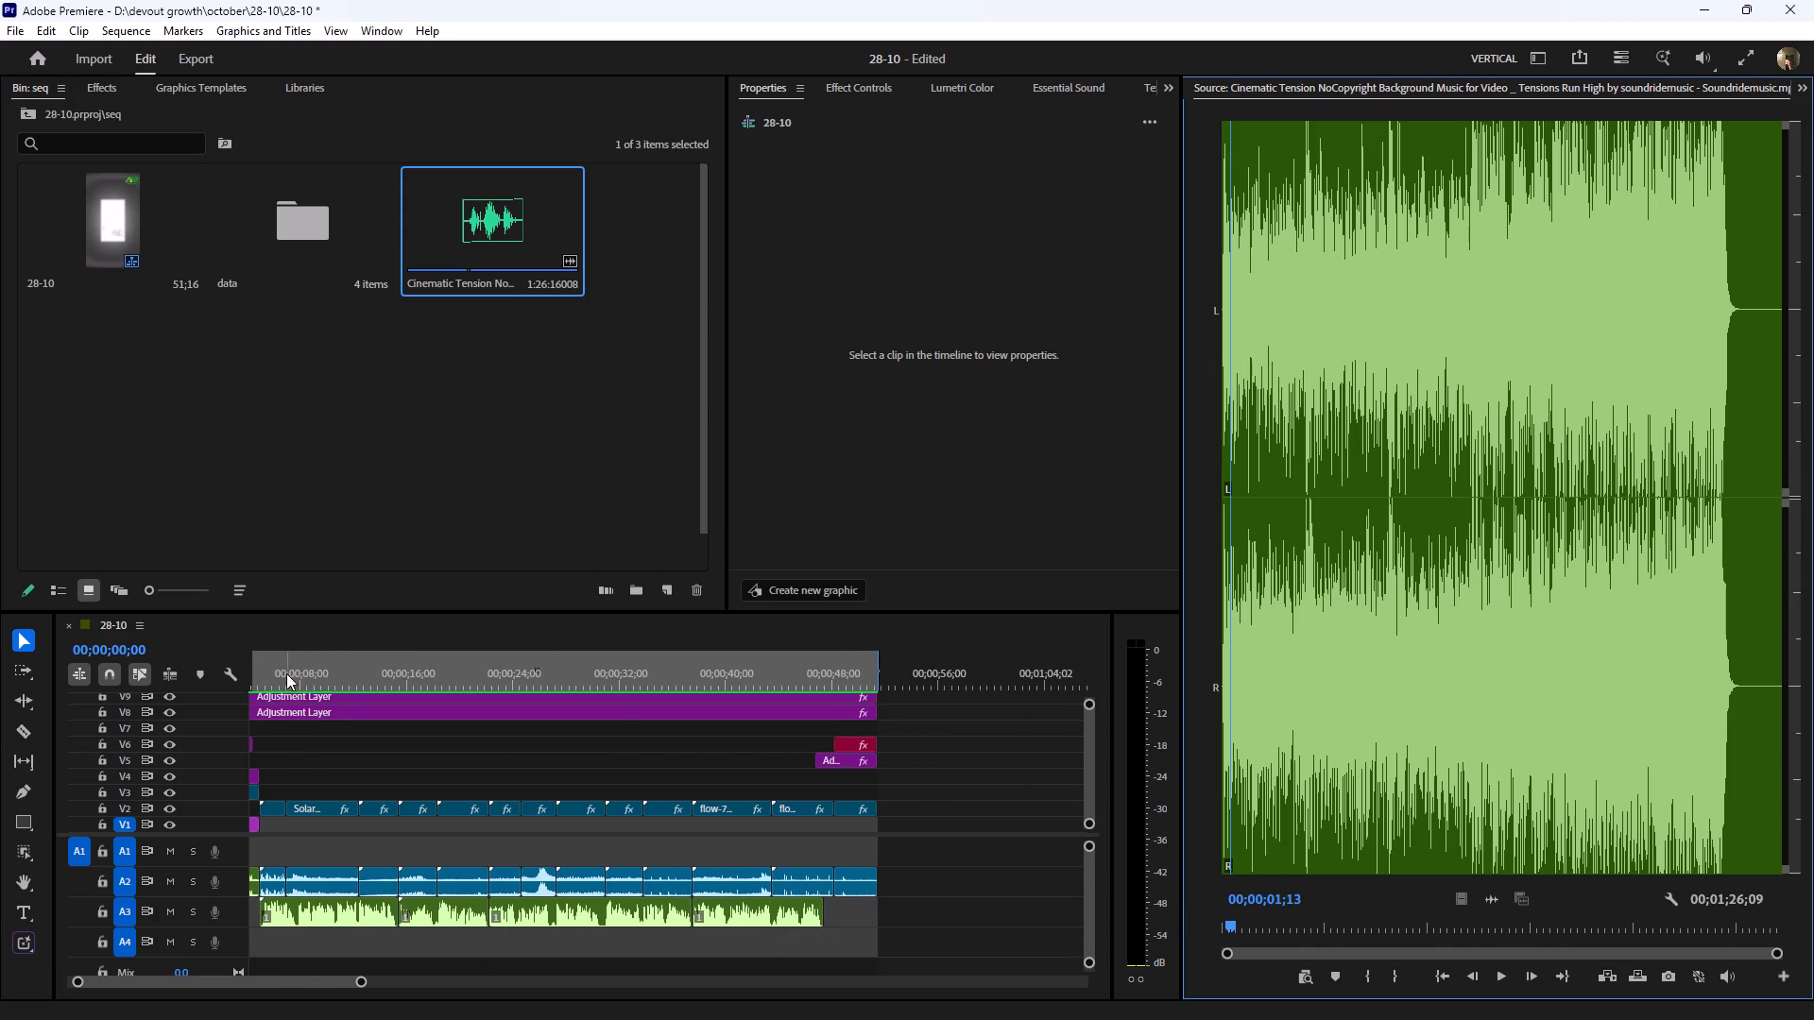
Move the camera flash sound clip in the intro from track A4 up to A3.
left_click_drag(280, 673, 238, 696)
type("==")
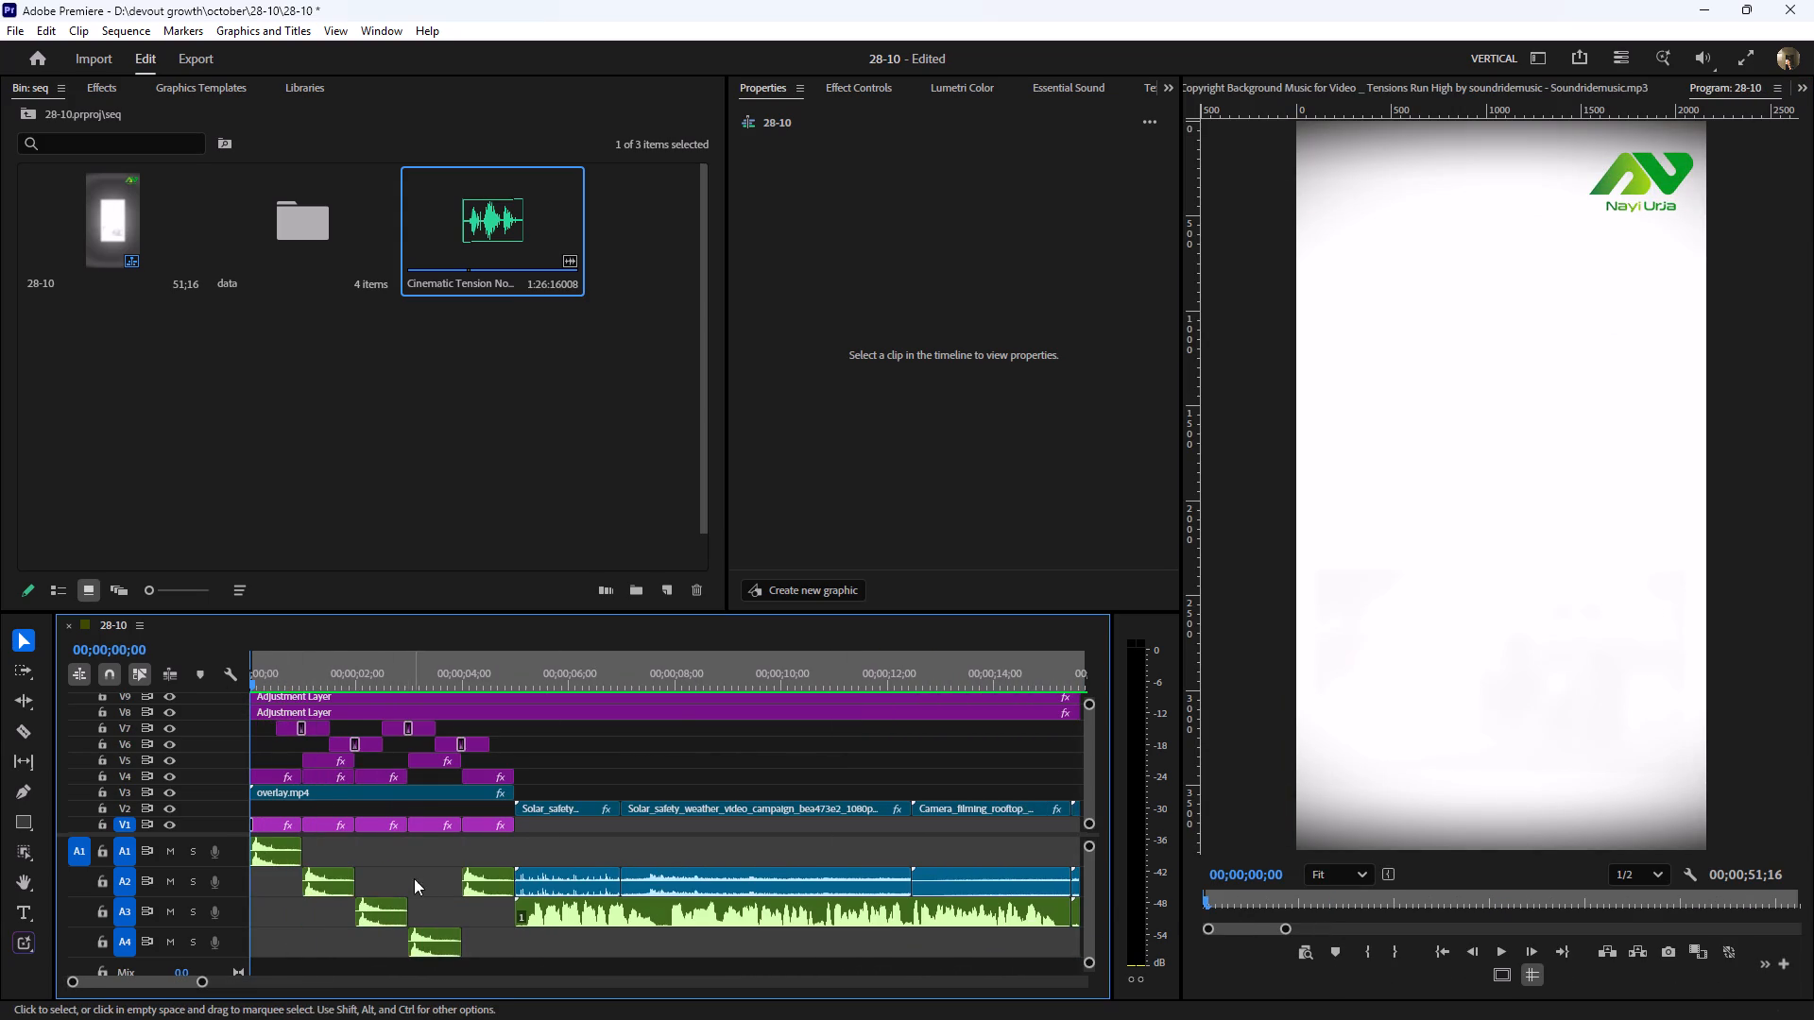
left_click_drag(433, 930, 431, 912)
key("minus")
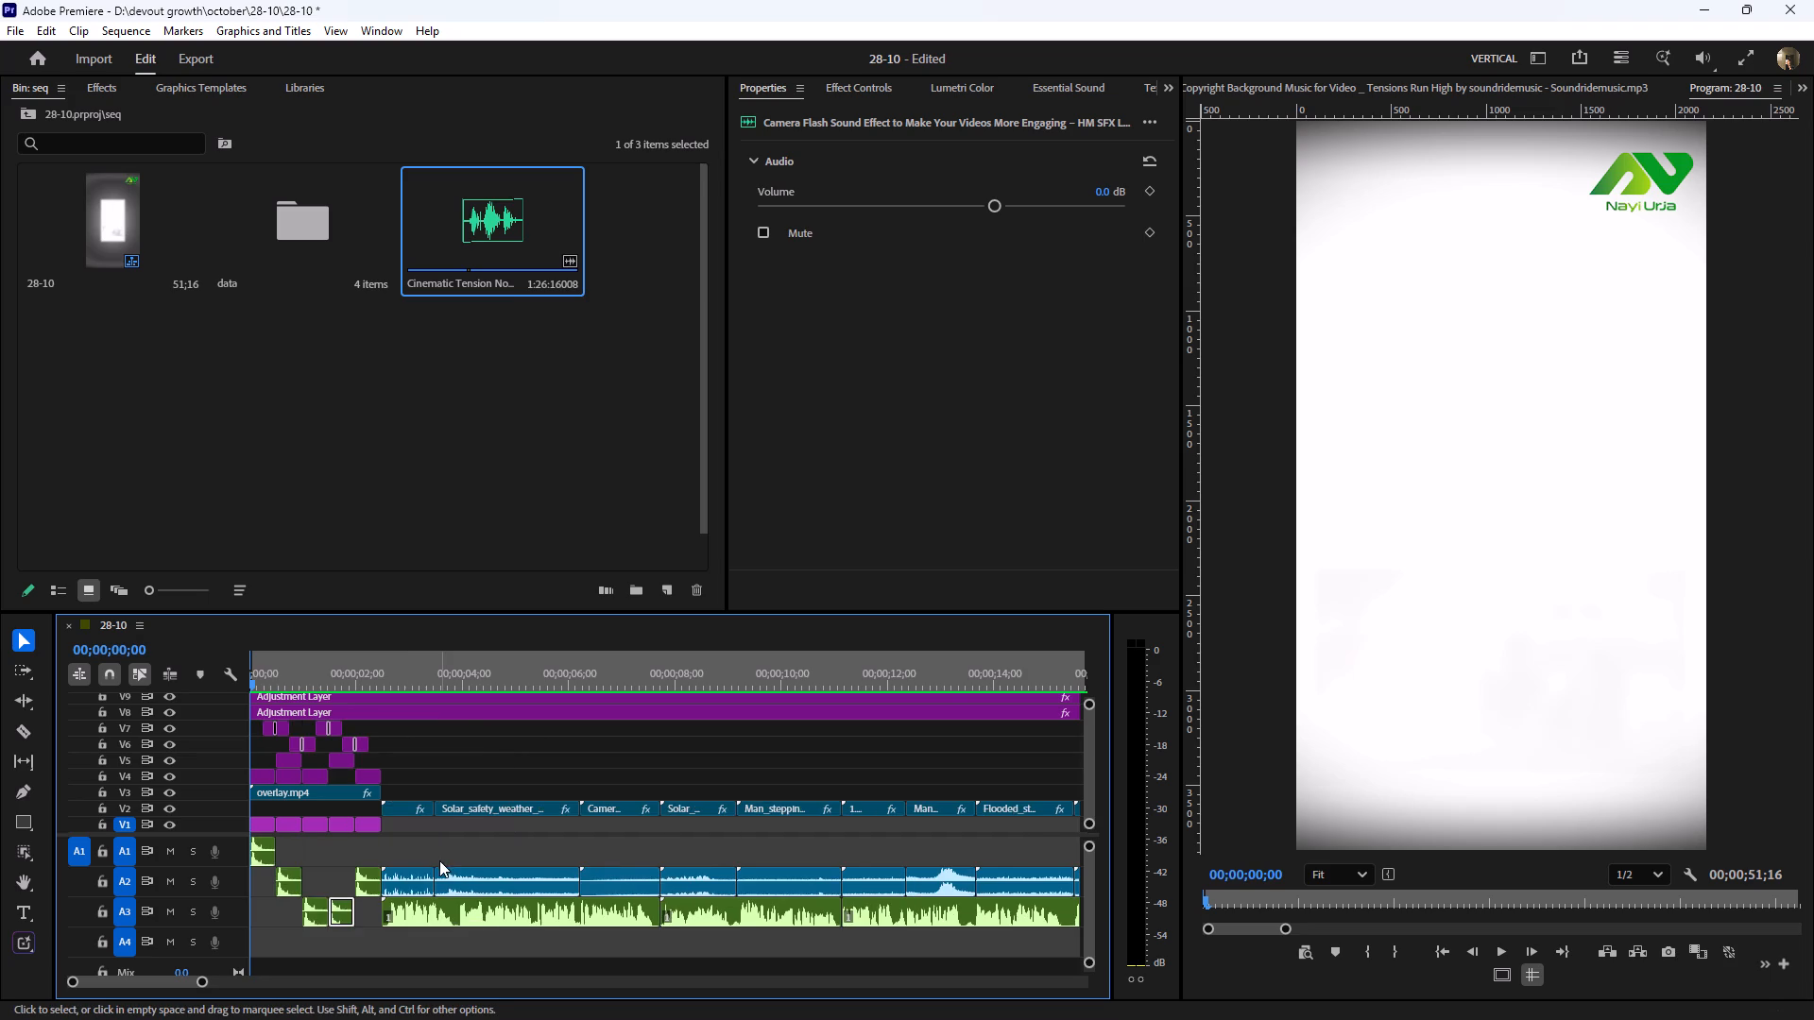
key("minus")
left_click(1020, 816)
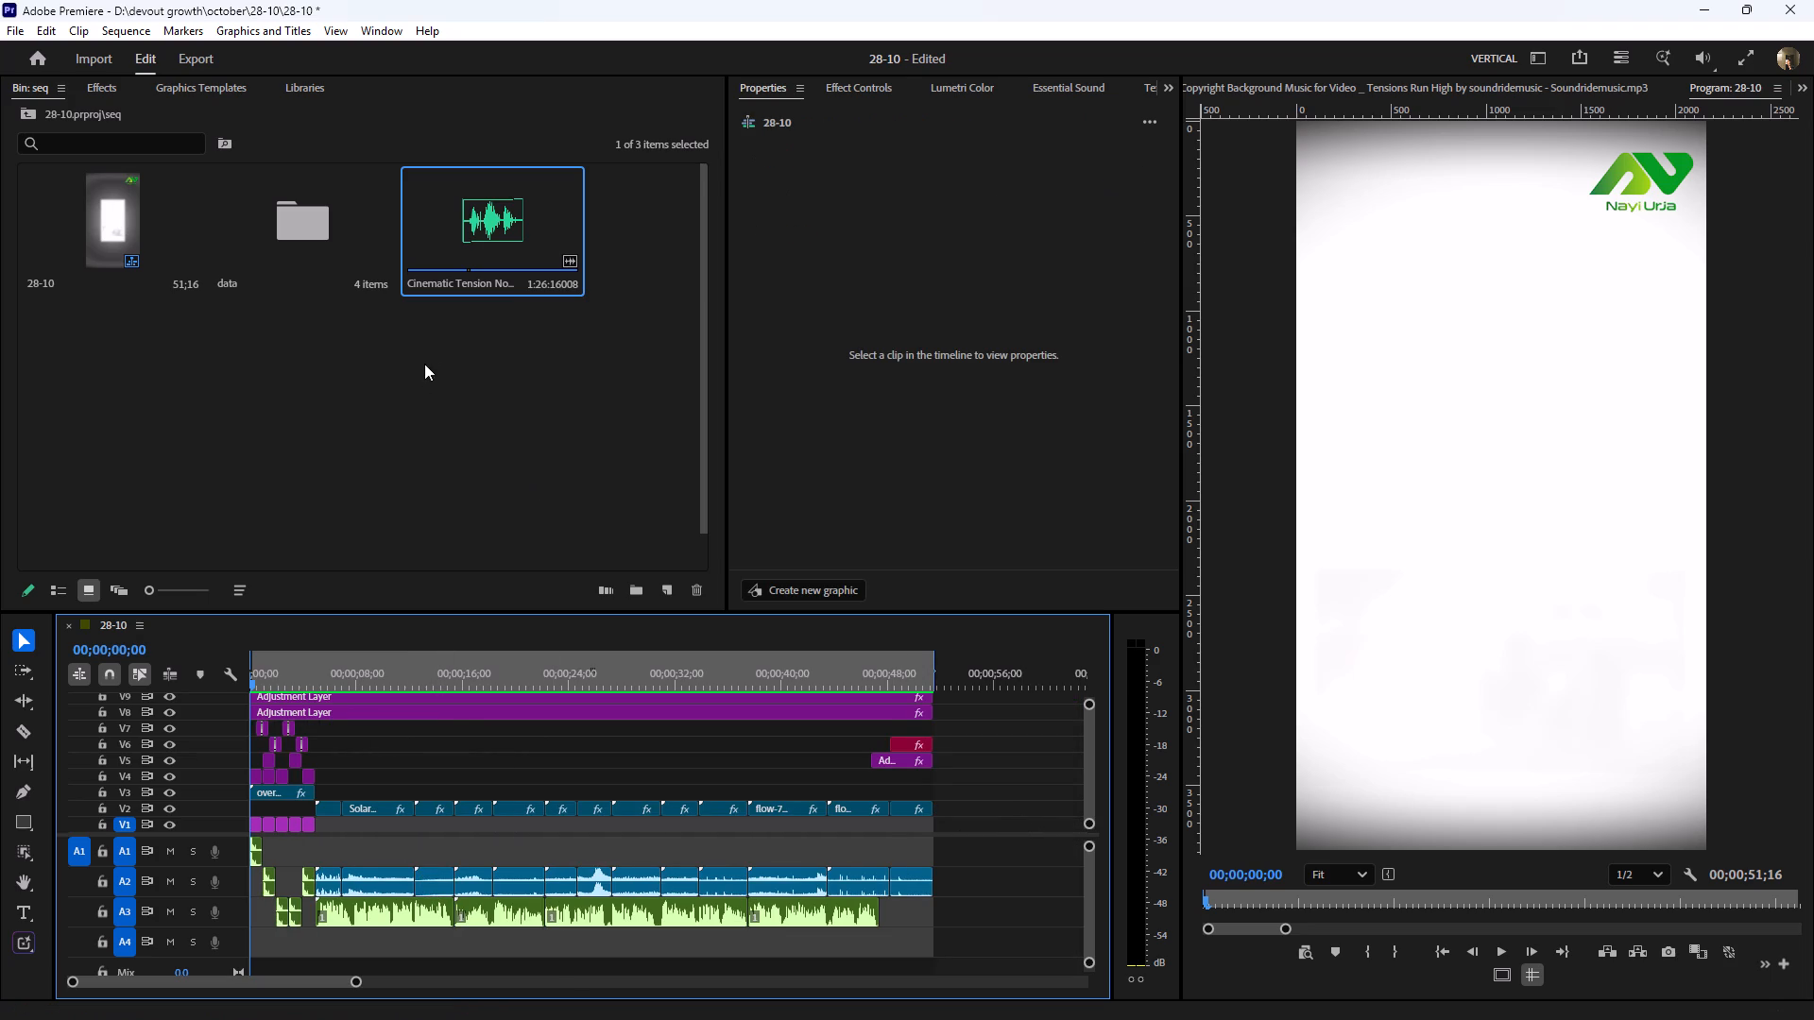
Place the Cinematic Tension music on track A4 at the sequence start and play back the opening.
left_click_drag(488, 212, 245, 937)
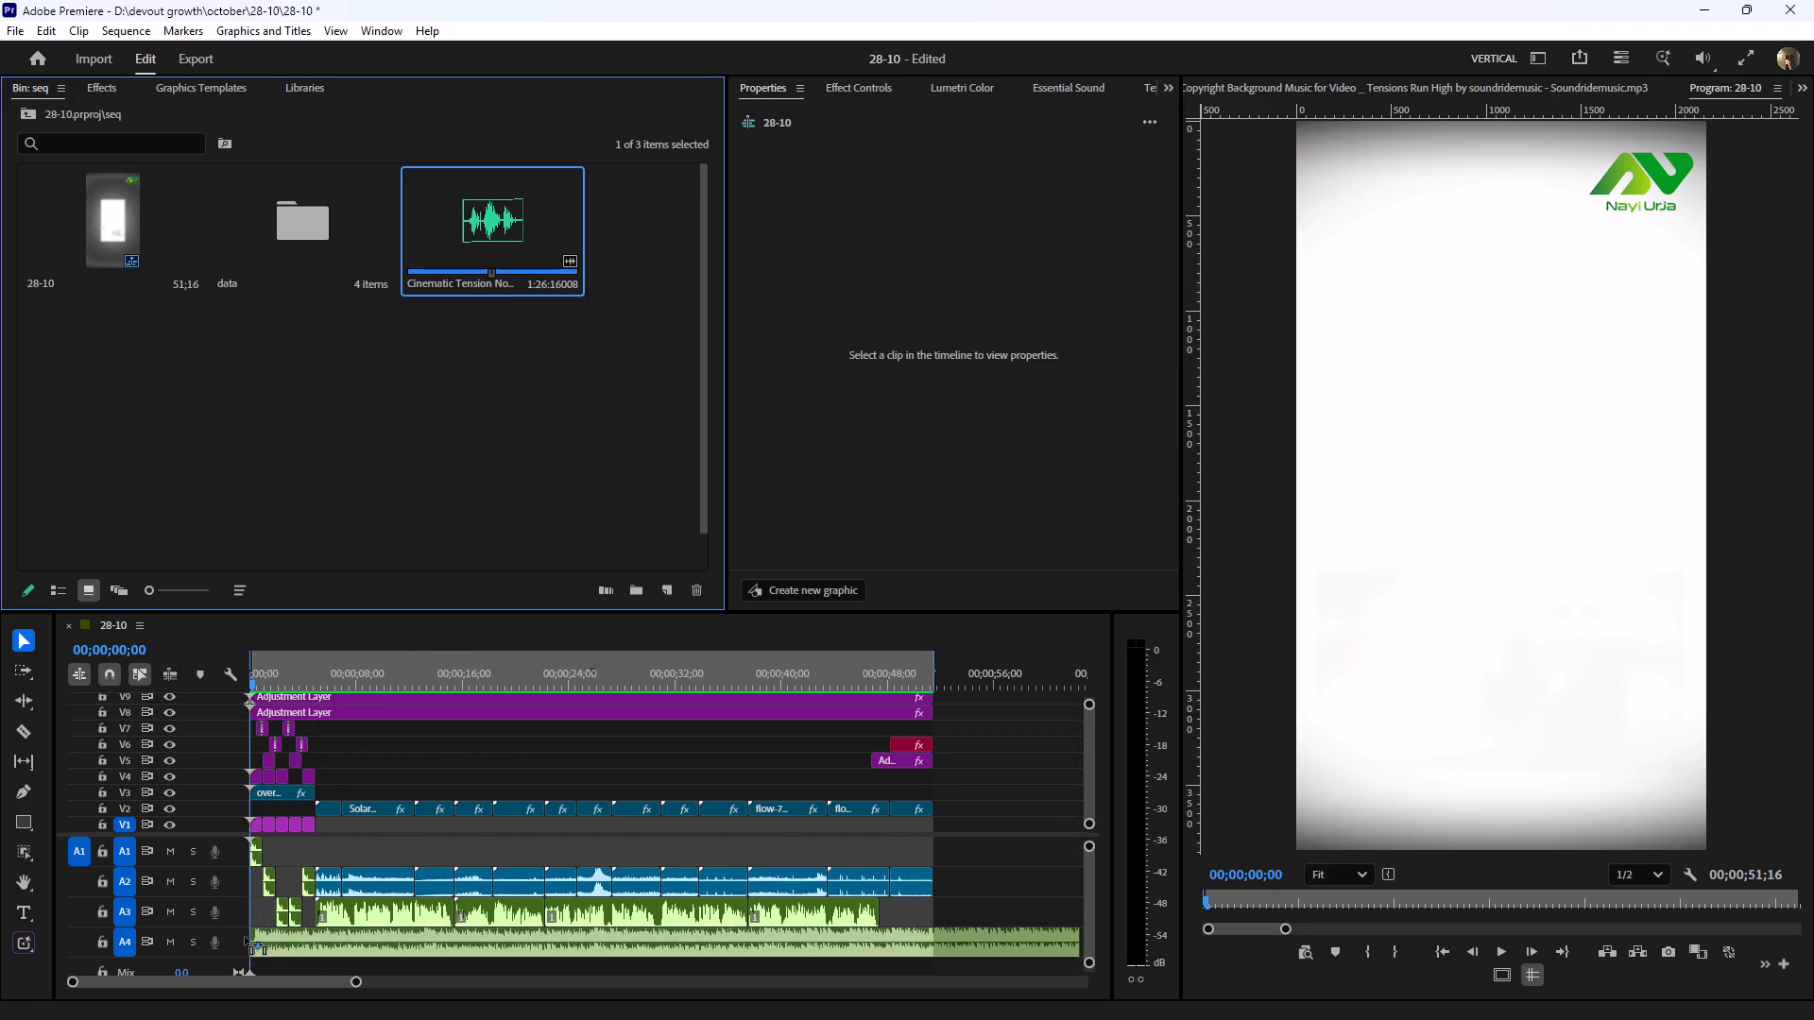
left_click_drag(245, 937, 242, 937)
left_click_drag(378, 674, 264, 685)
key("space")
Trim the music clip on A4 to end about 2 seconds past the last video clip, about 54 seconds long.
key("minus")
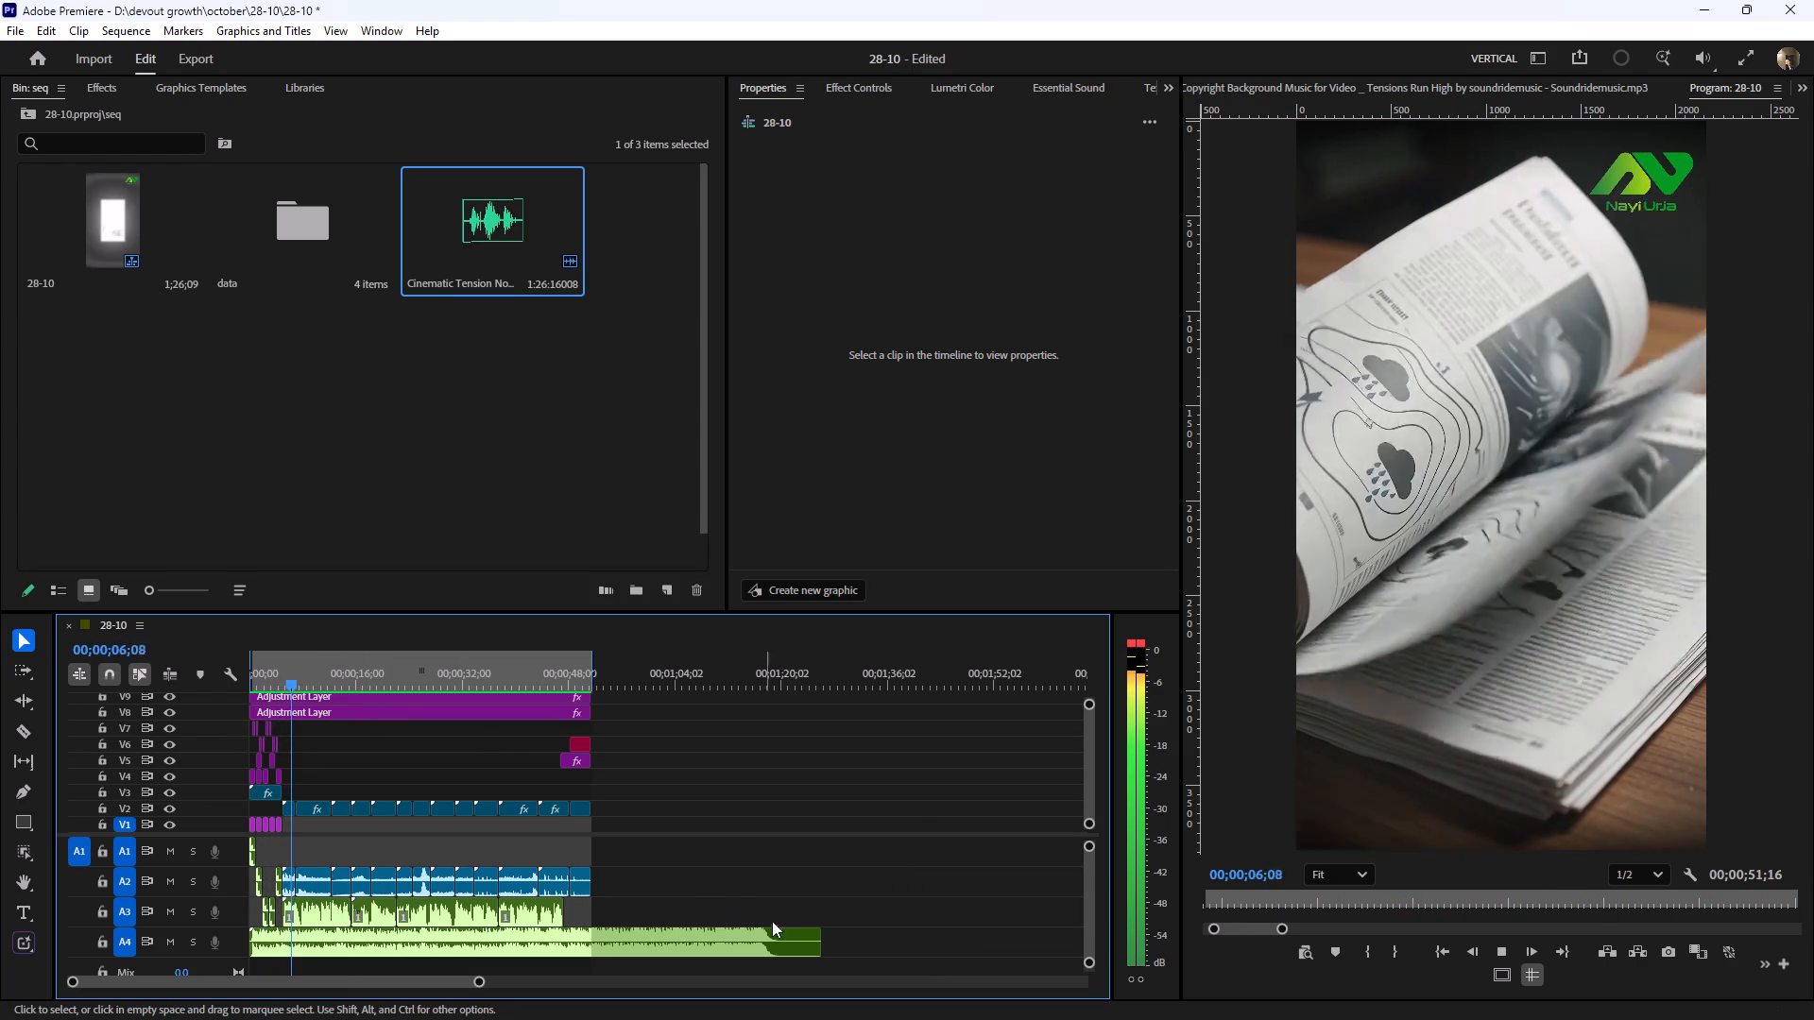
left_click_drag(824, 936, 598, 939)
left_click_drag(556, 674, 291, 720)
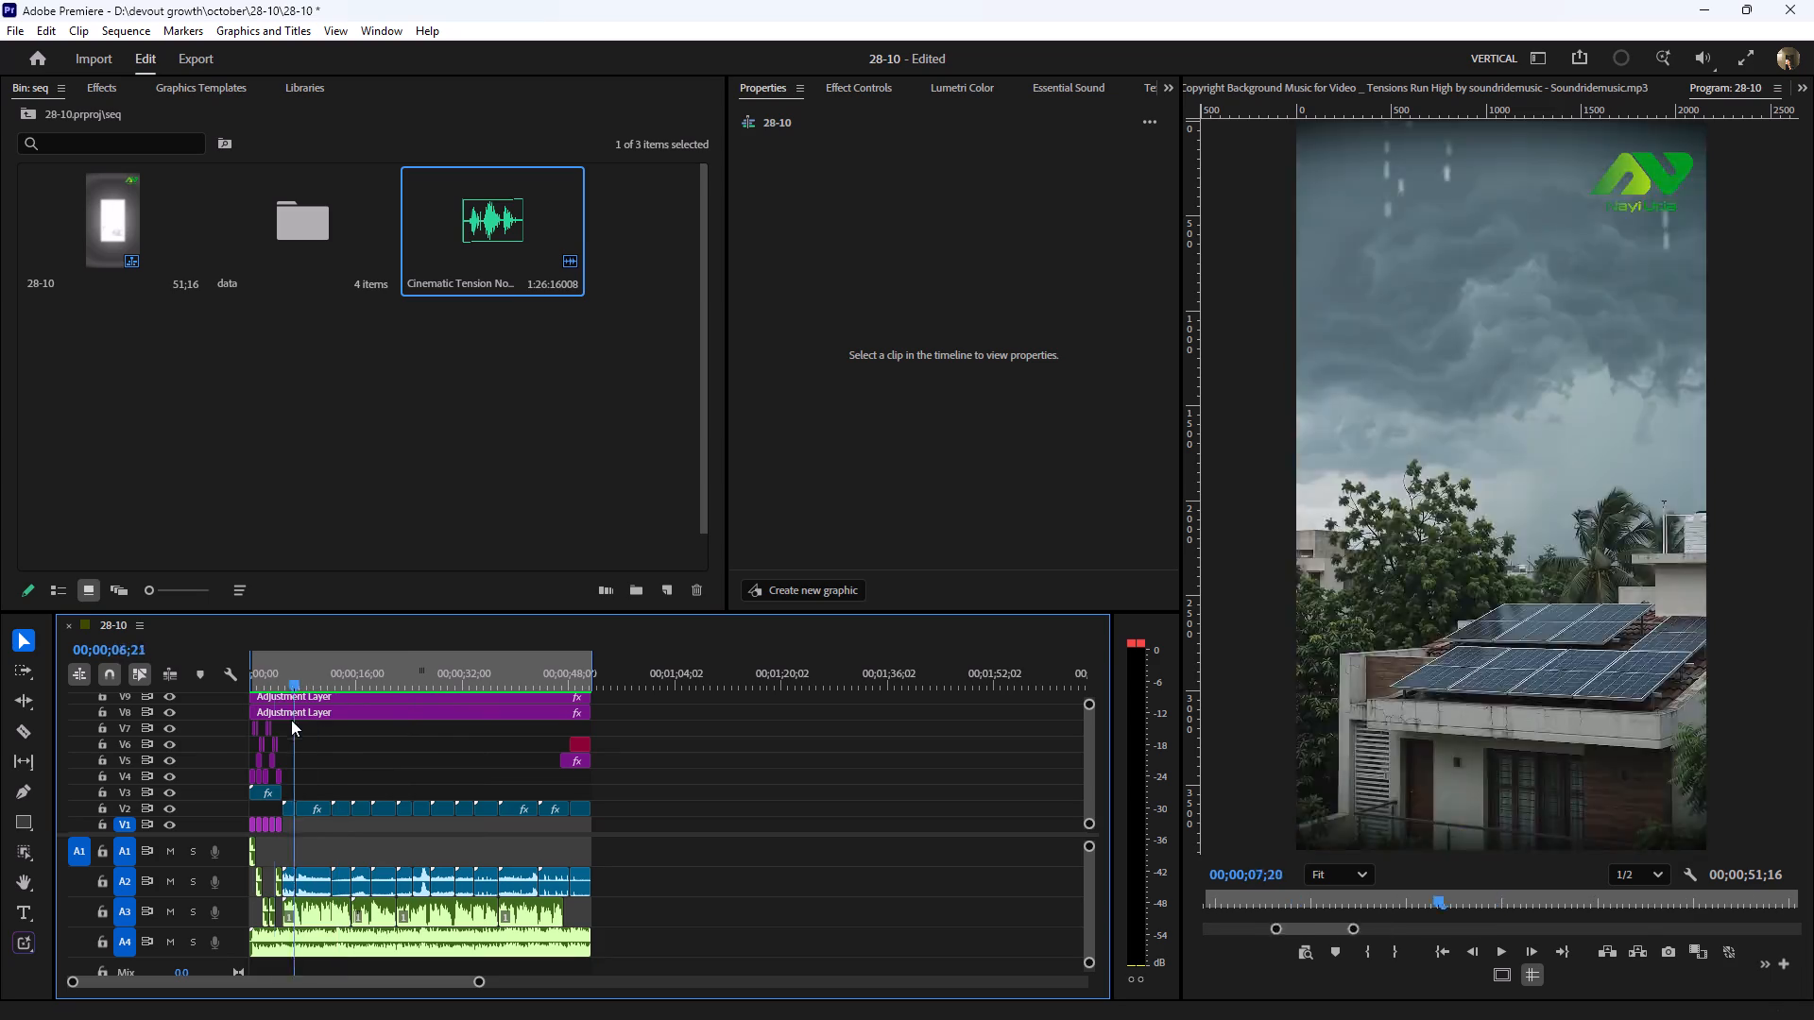
left_click_drag(291, 720, 180, 747)
left_click_drag(600, 941, 615, 943)
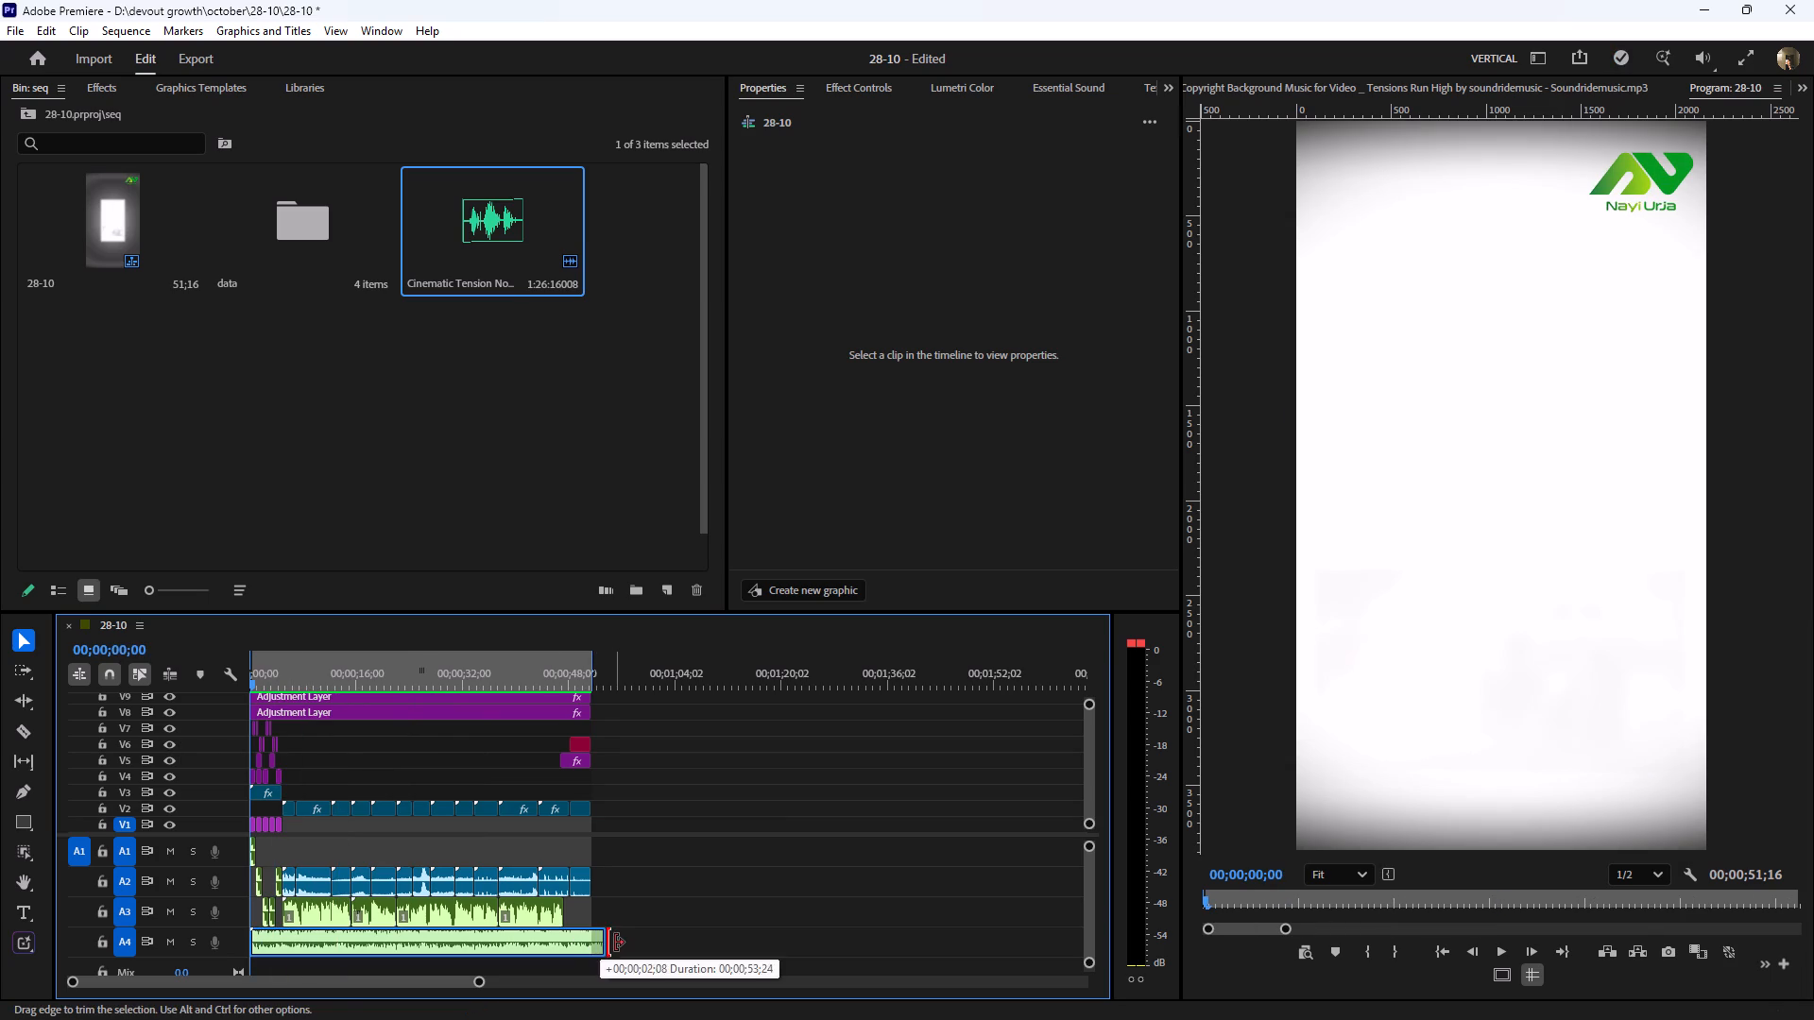
left_click_drag(615, 943, 616, 943)
Play the closing section with the music from about 00;00;49;02, and view the end title frame at full screen.
left_click(577, 675)
type("==")
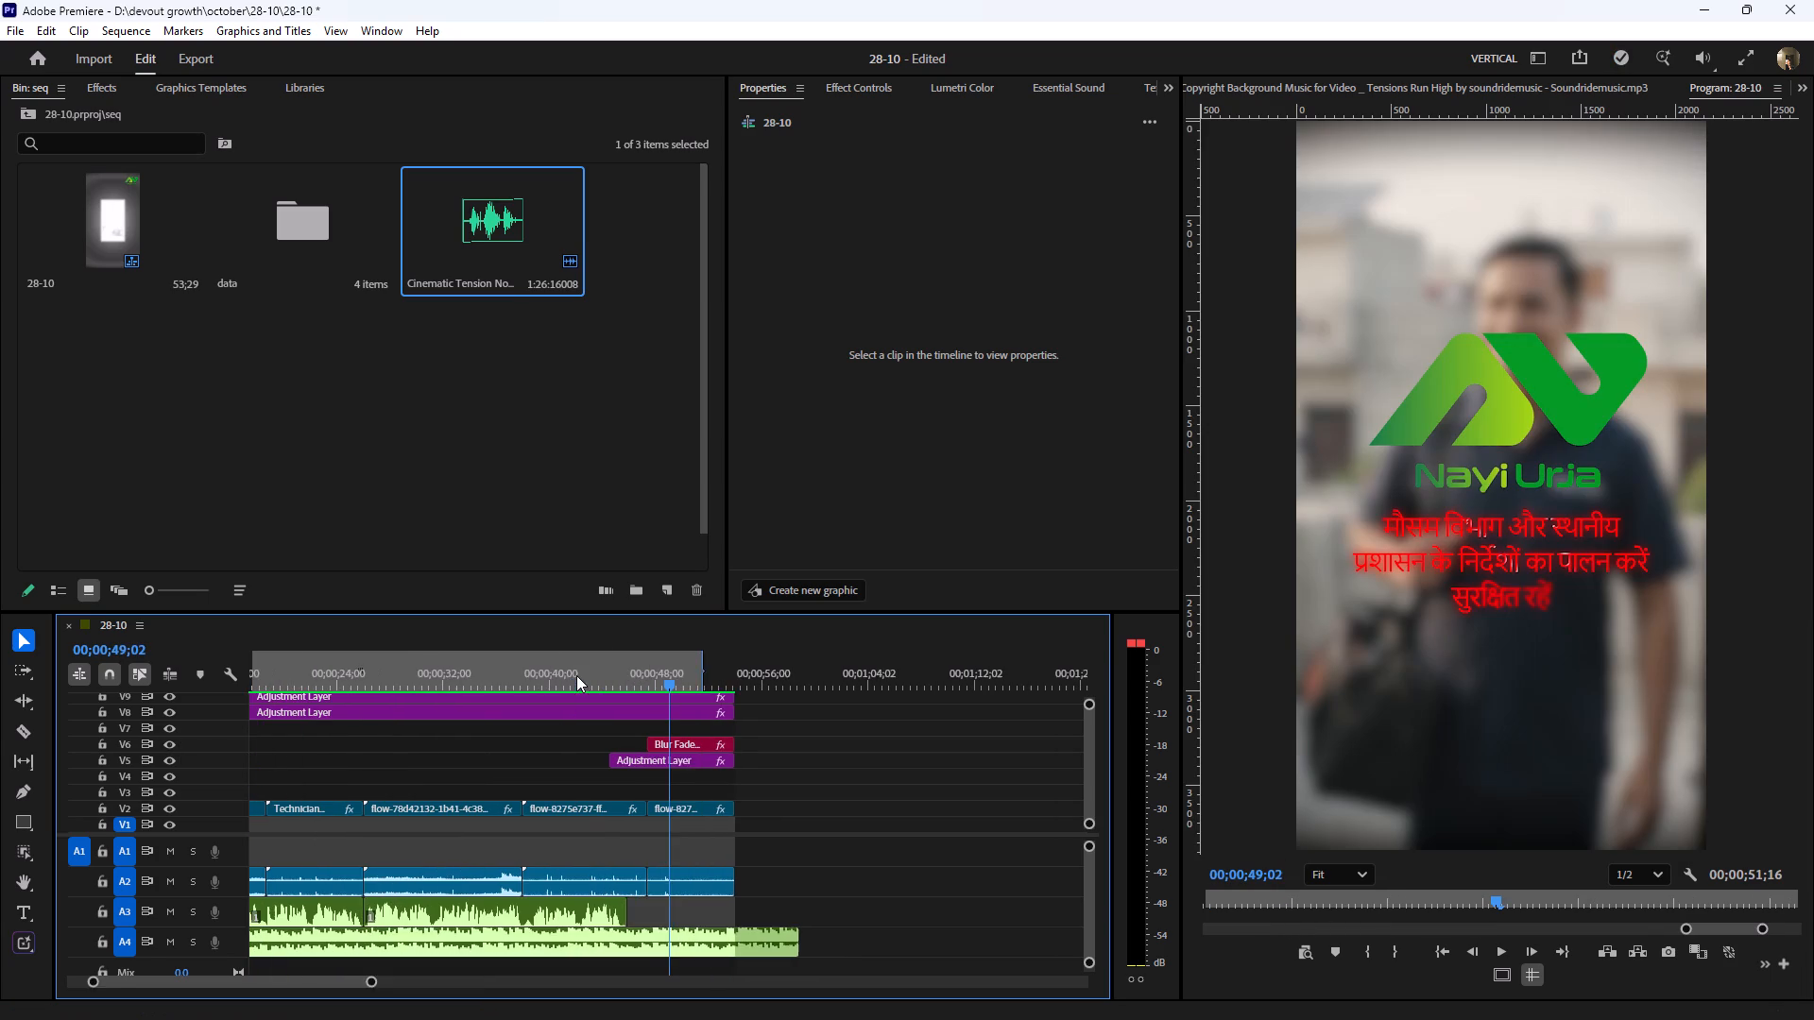
key("space")
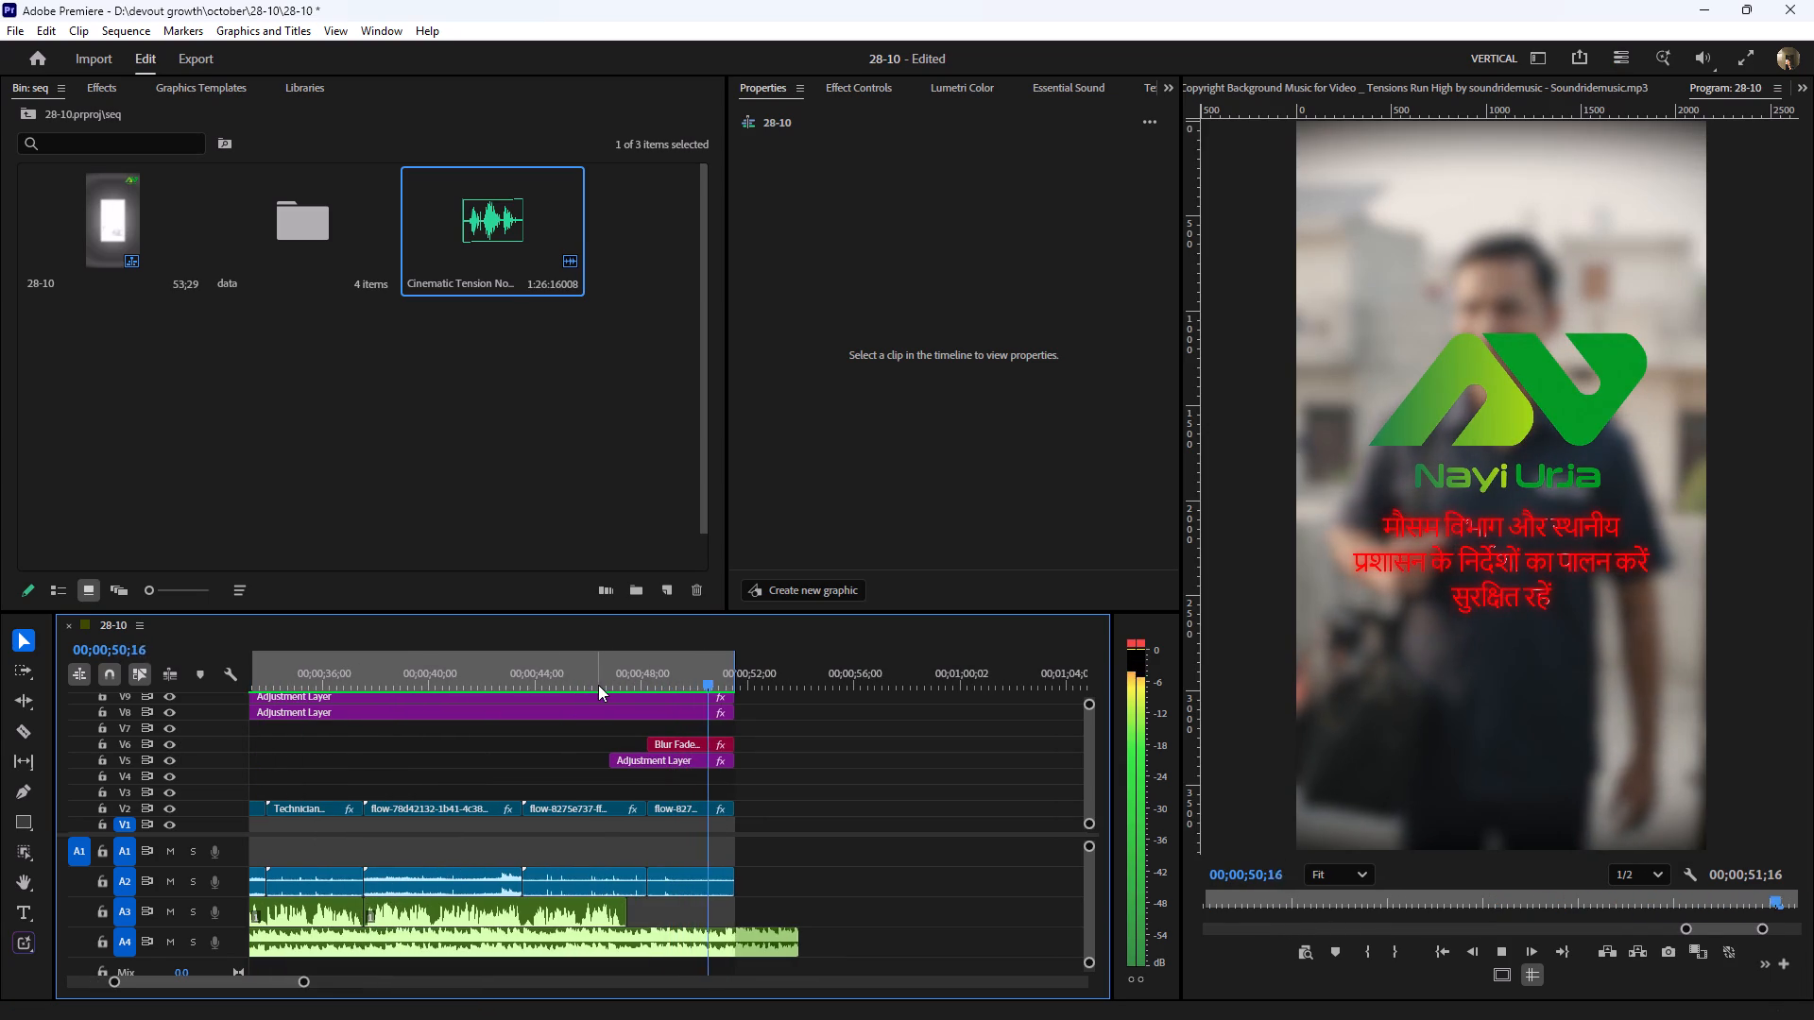
key("space")
left_click(704, 663)
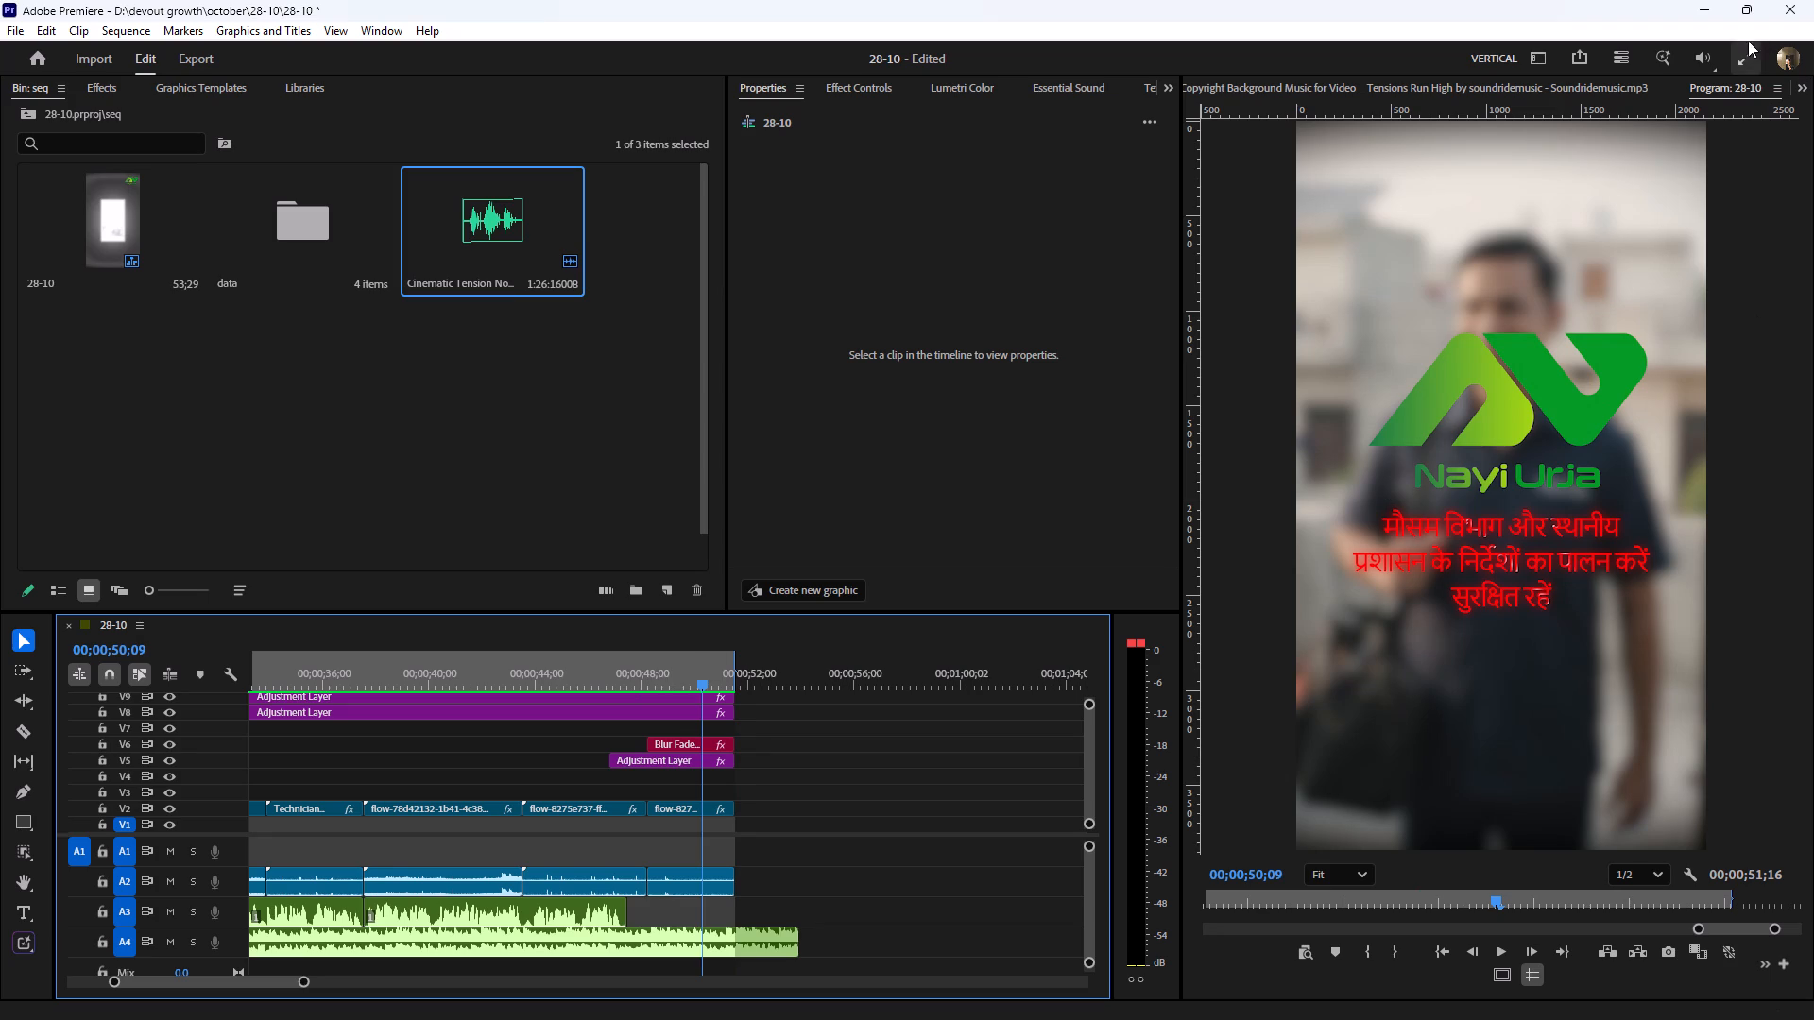
left_click(1747, 54)
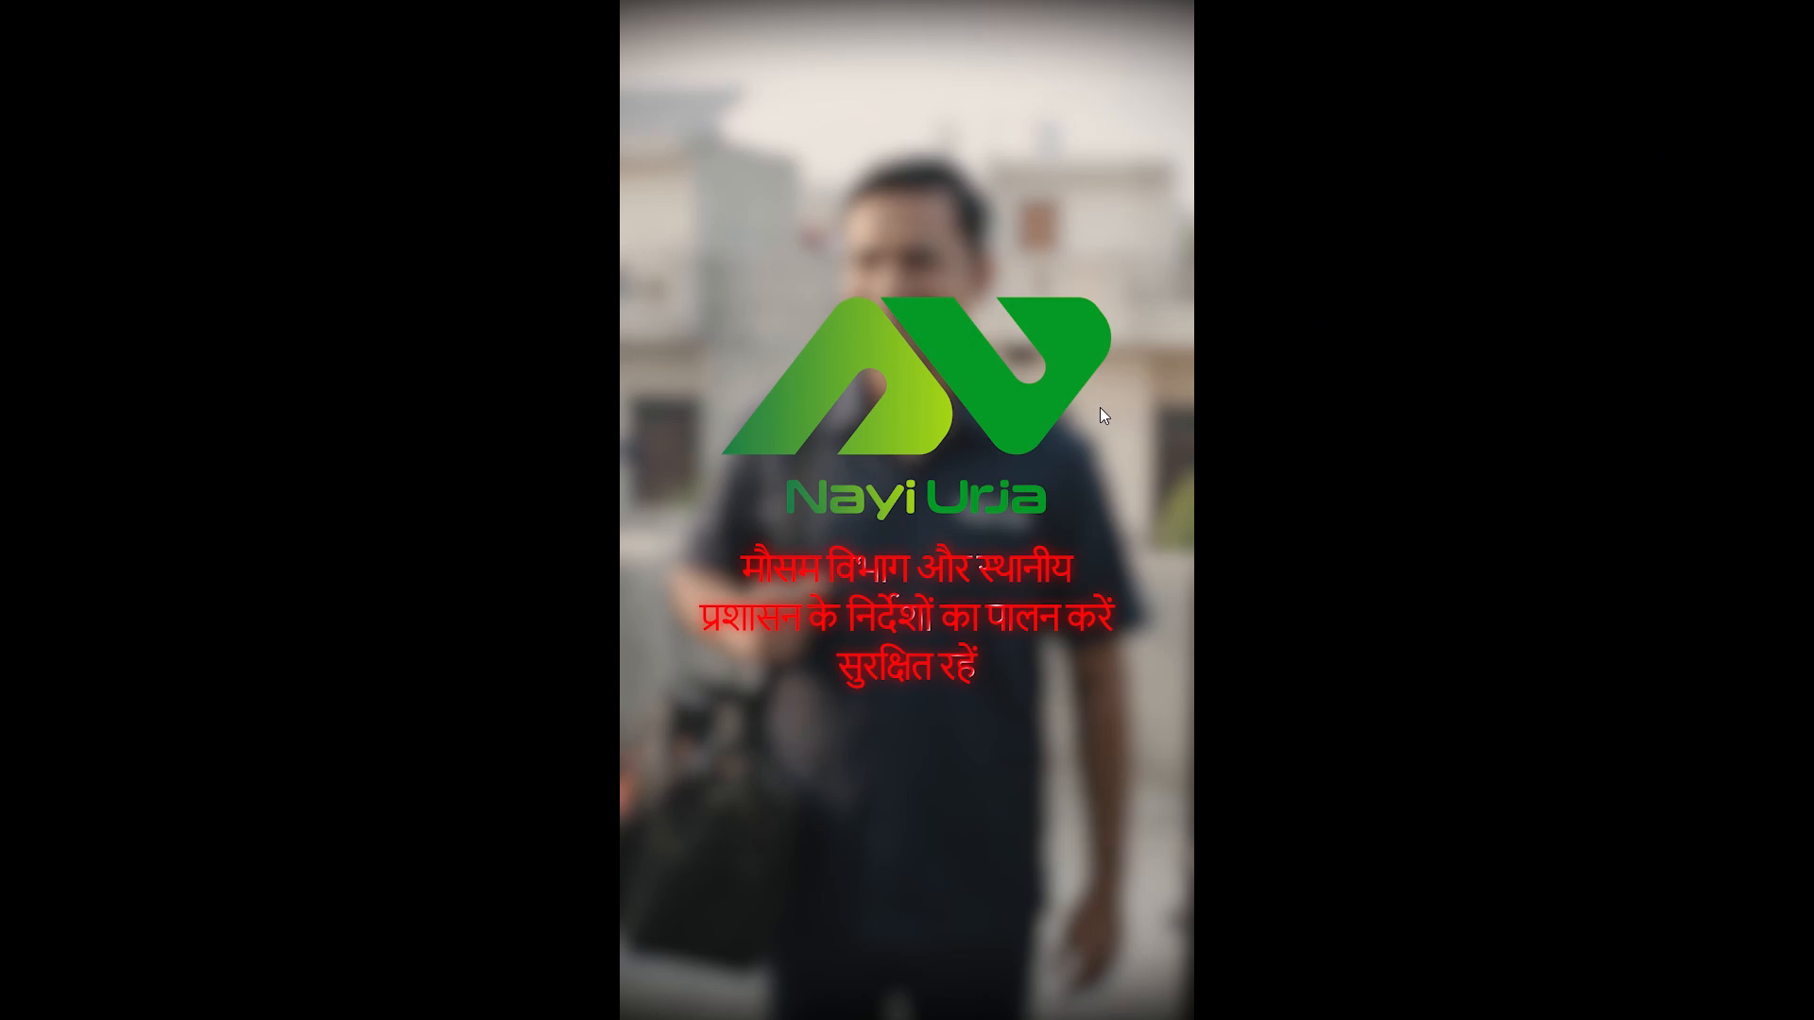
key("Escape")
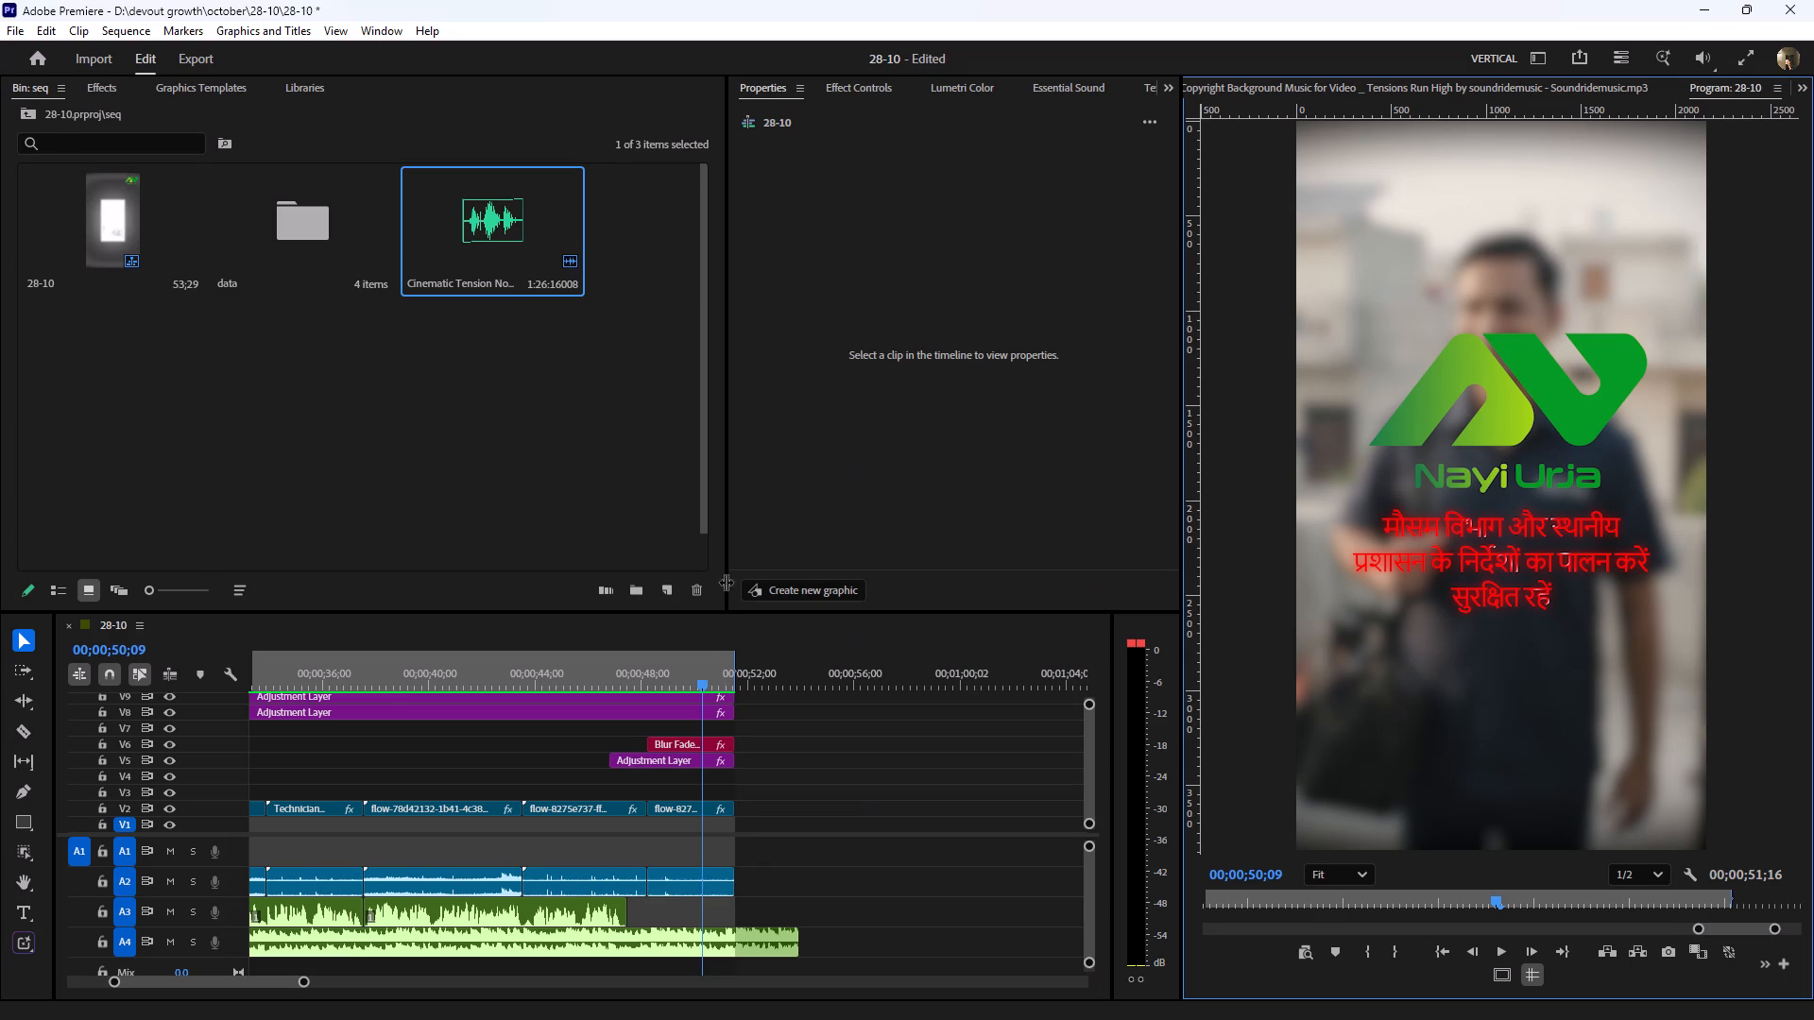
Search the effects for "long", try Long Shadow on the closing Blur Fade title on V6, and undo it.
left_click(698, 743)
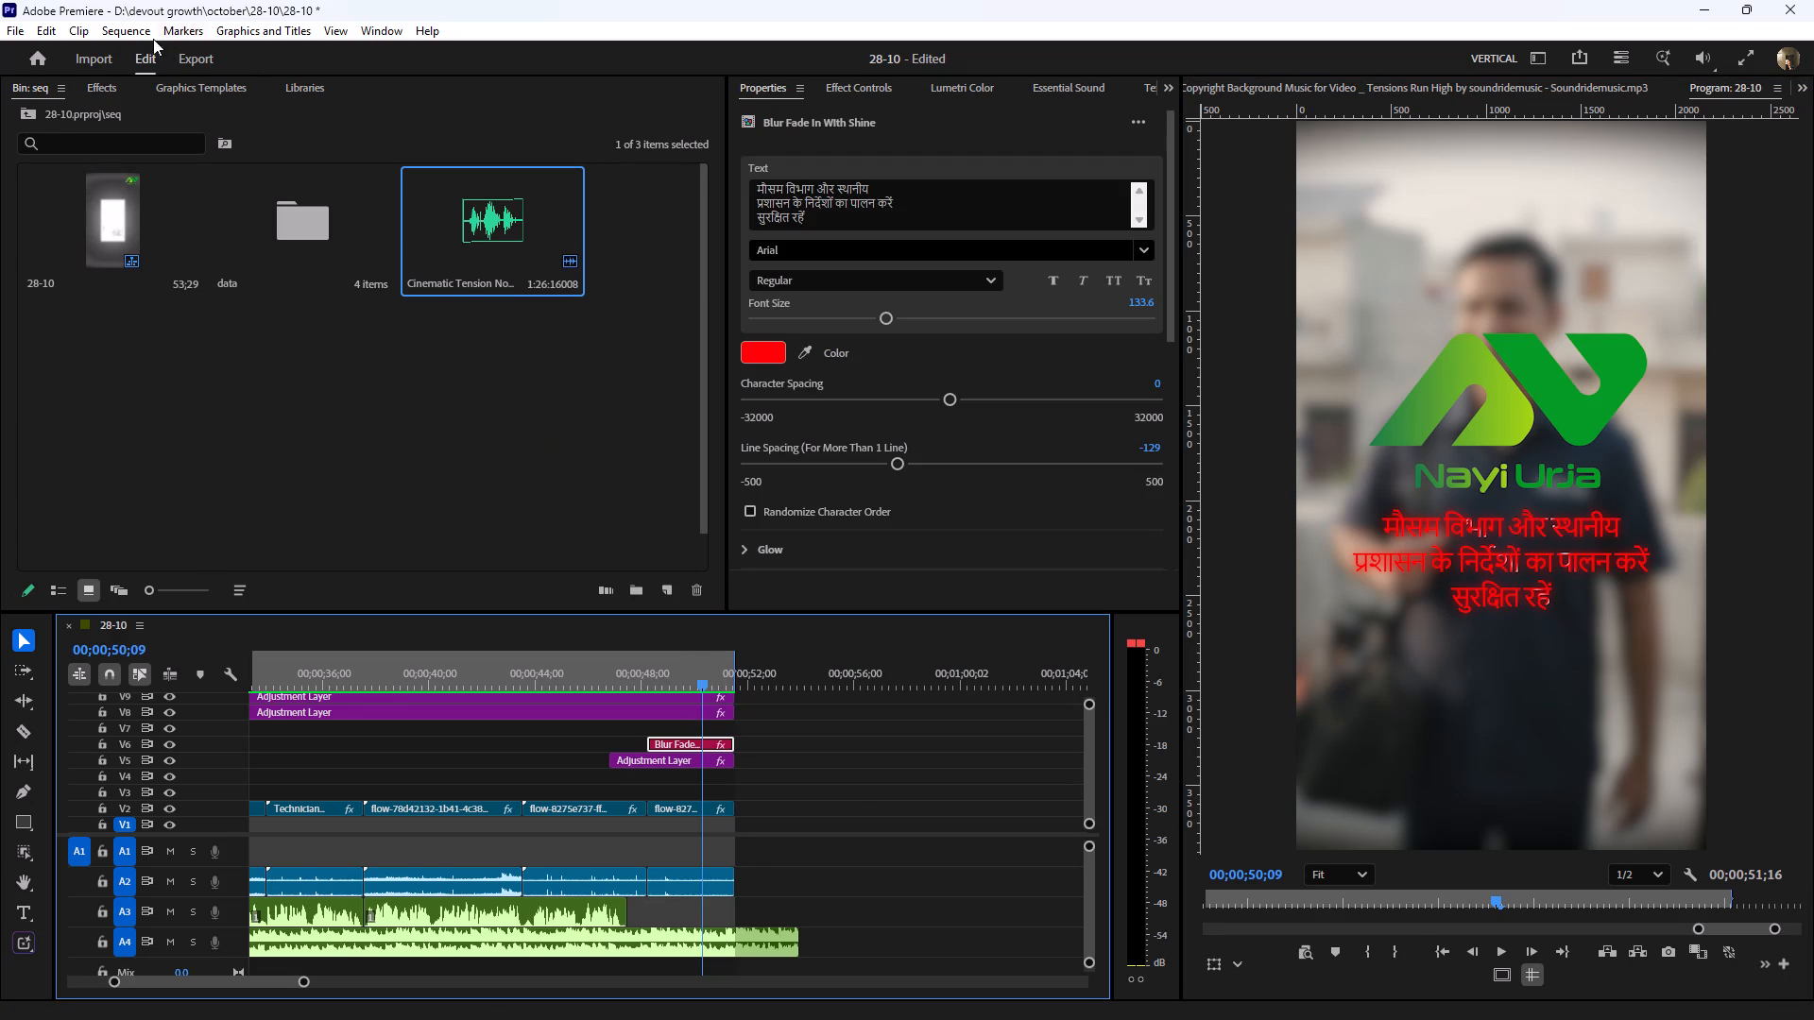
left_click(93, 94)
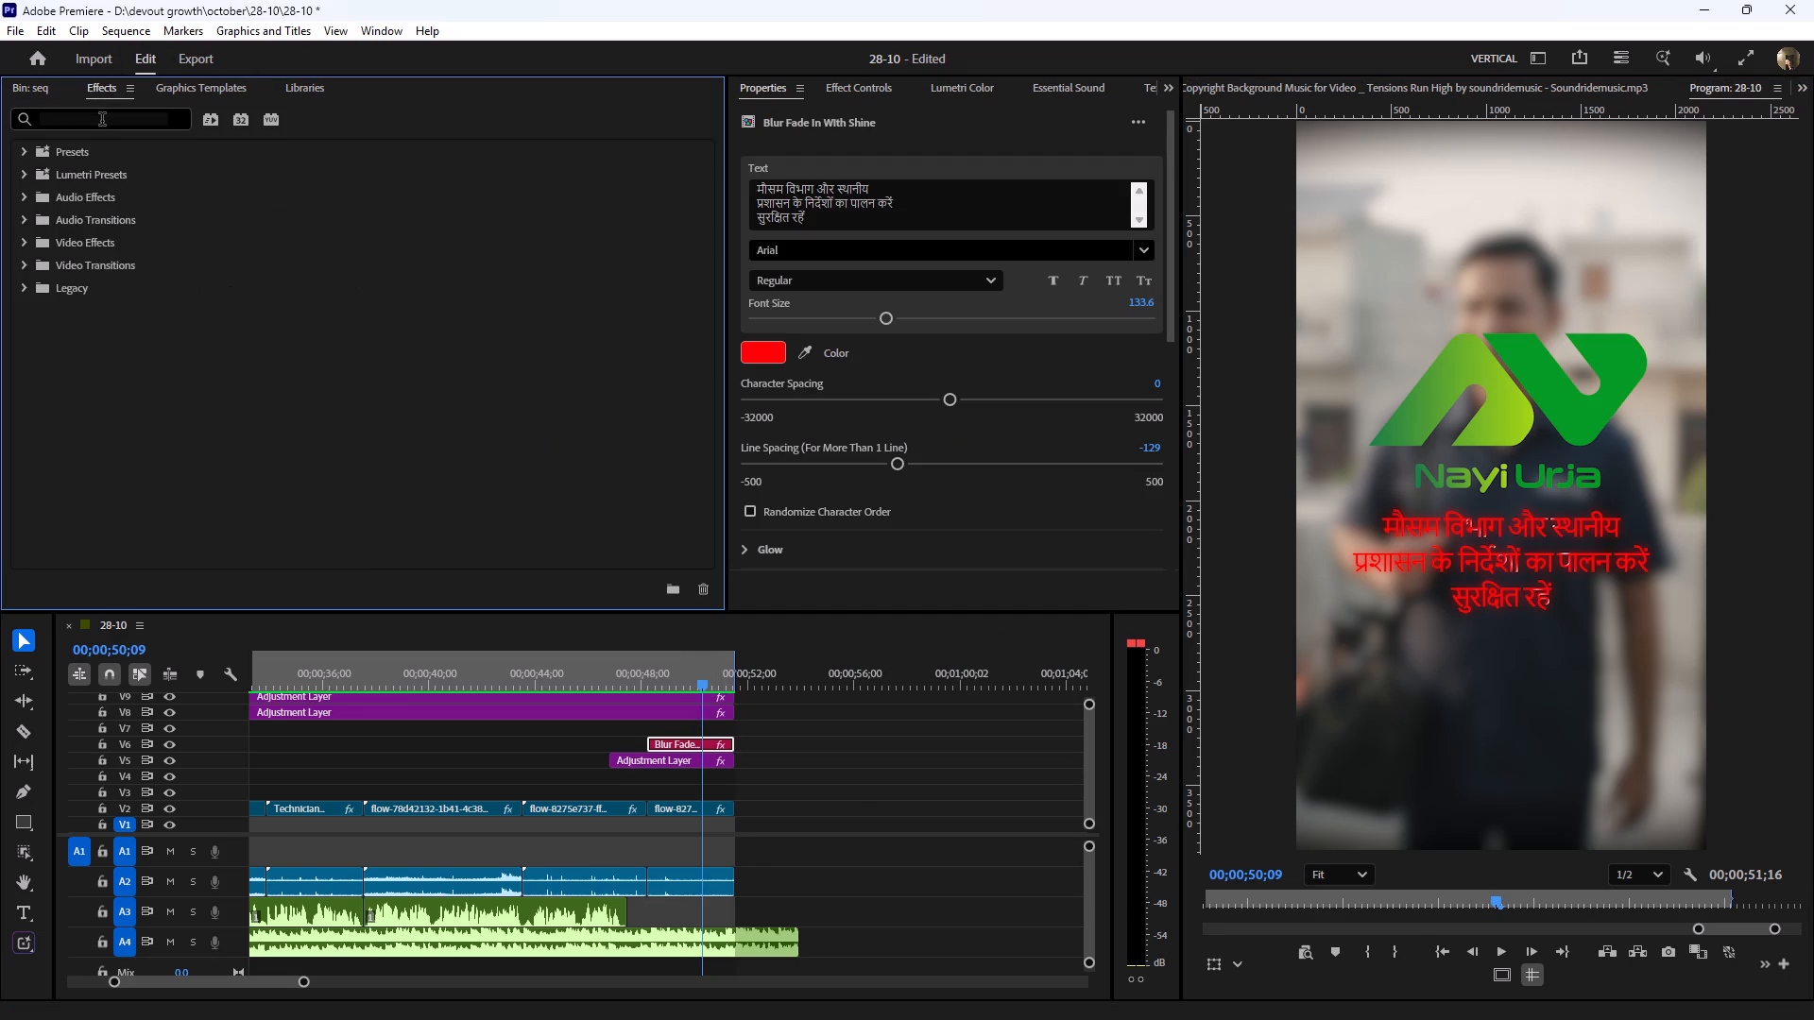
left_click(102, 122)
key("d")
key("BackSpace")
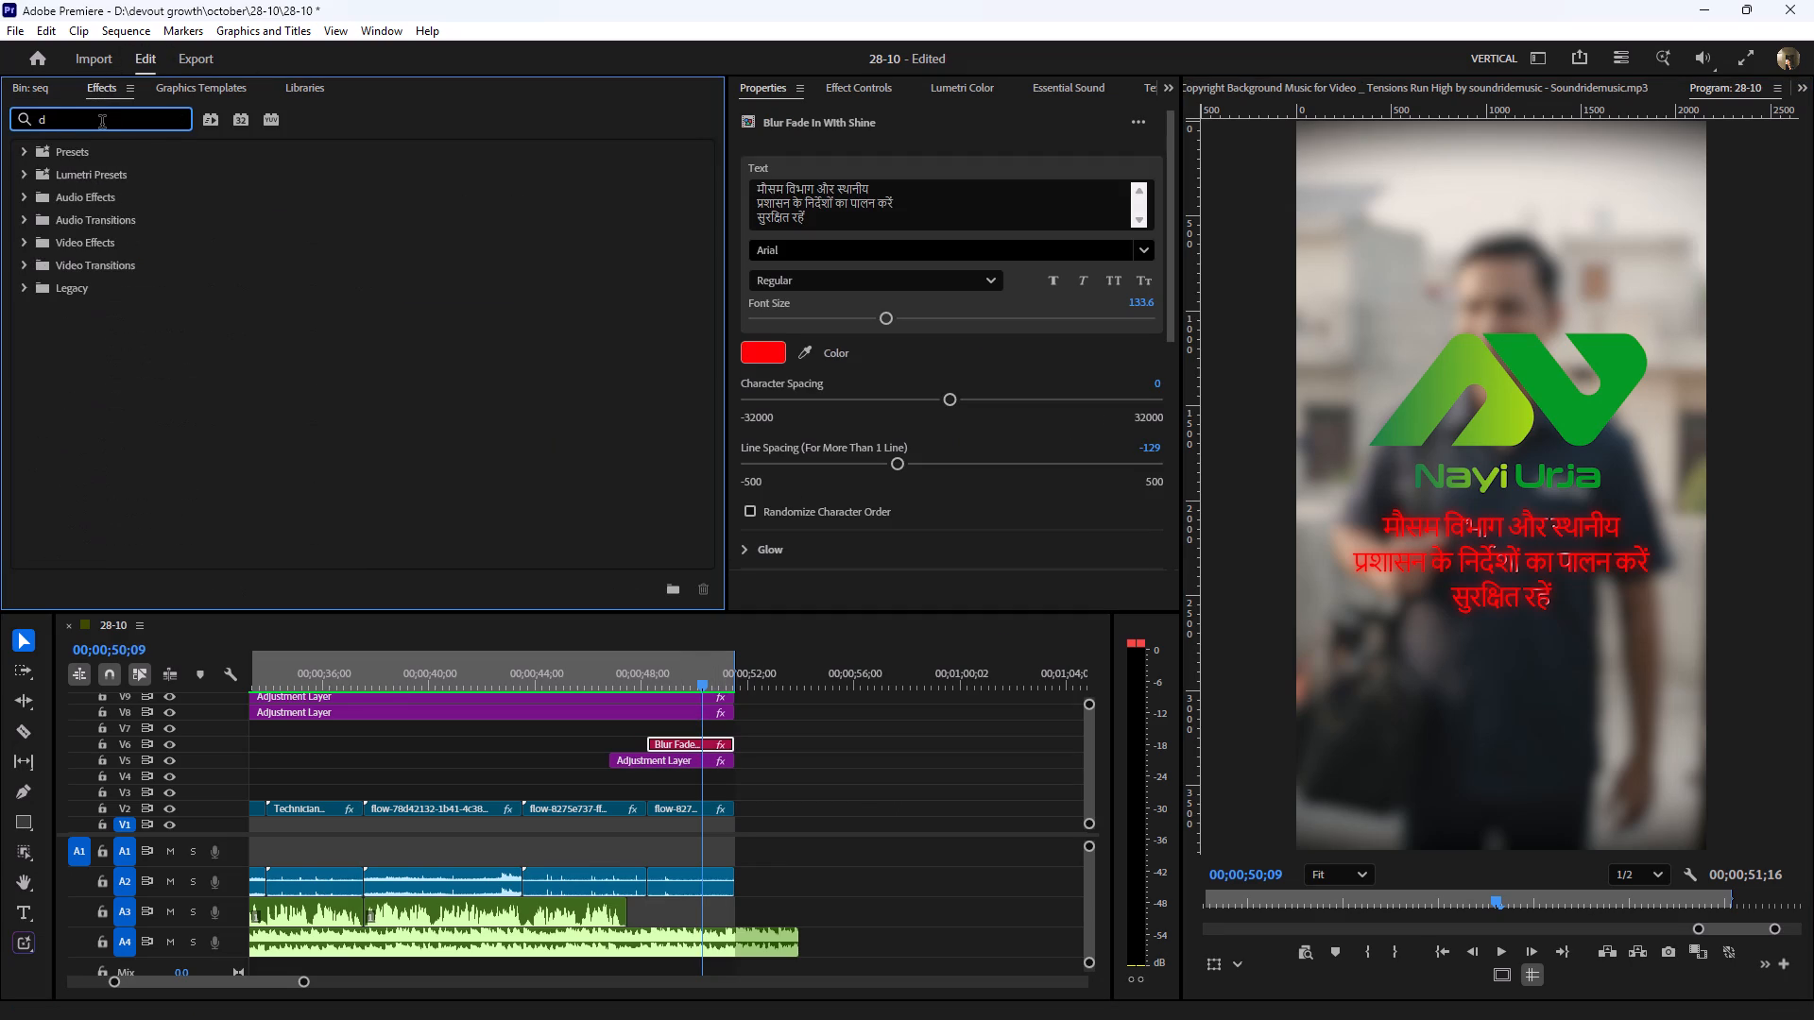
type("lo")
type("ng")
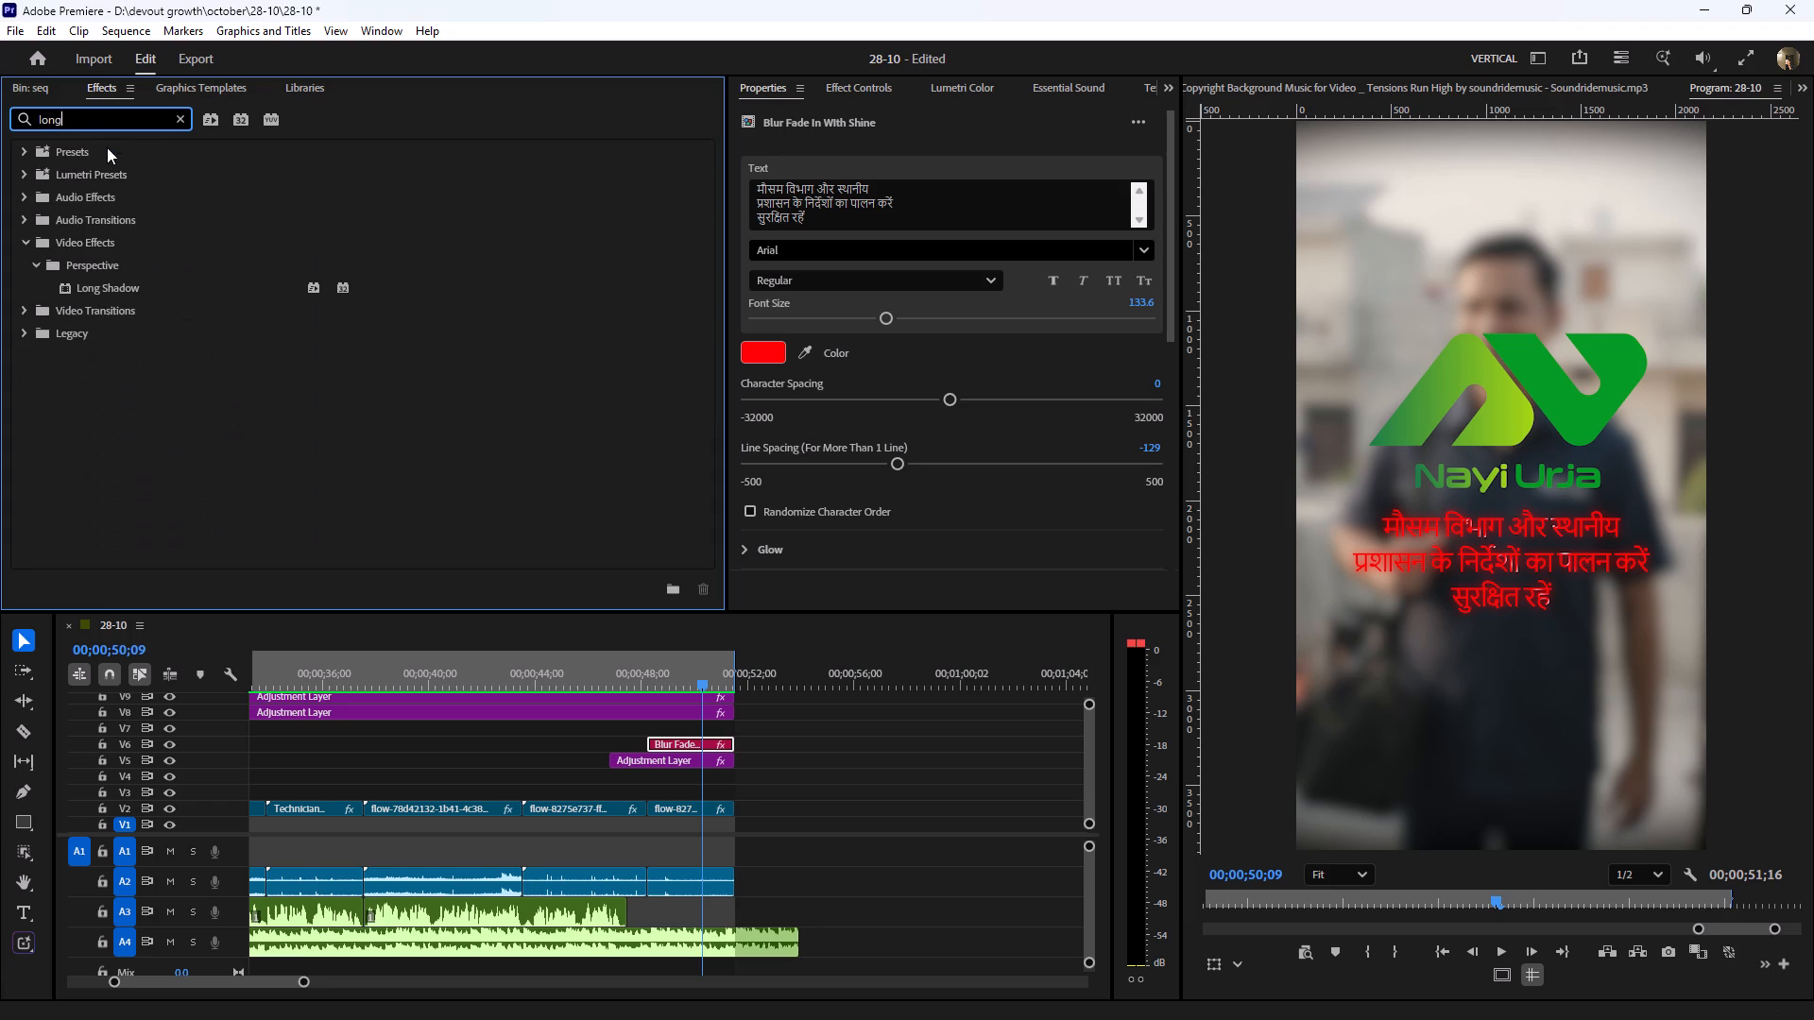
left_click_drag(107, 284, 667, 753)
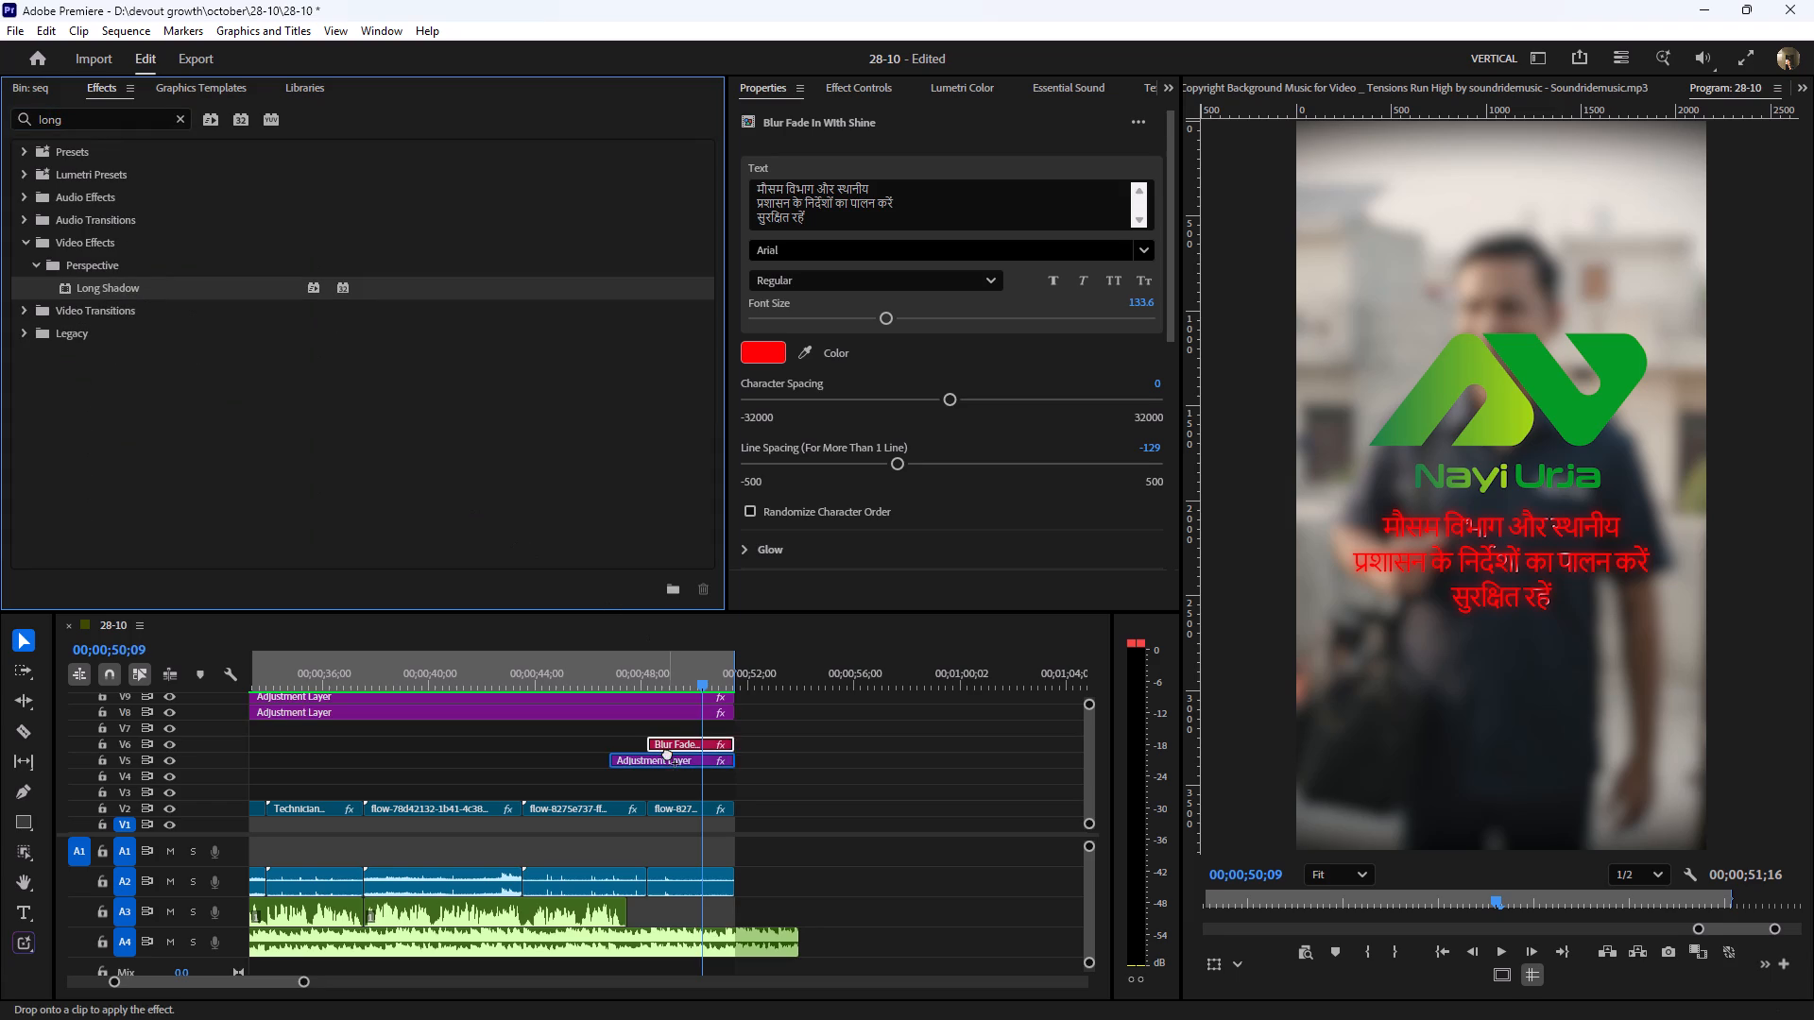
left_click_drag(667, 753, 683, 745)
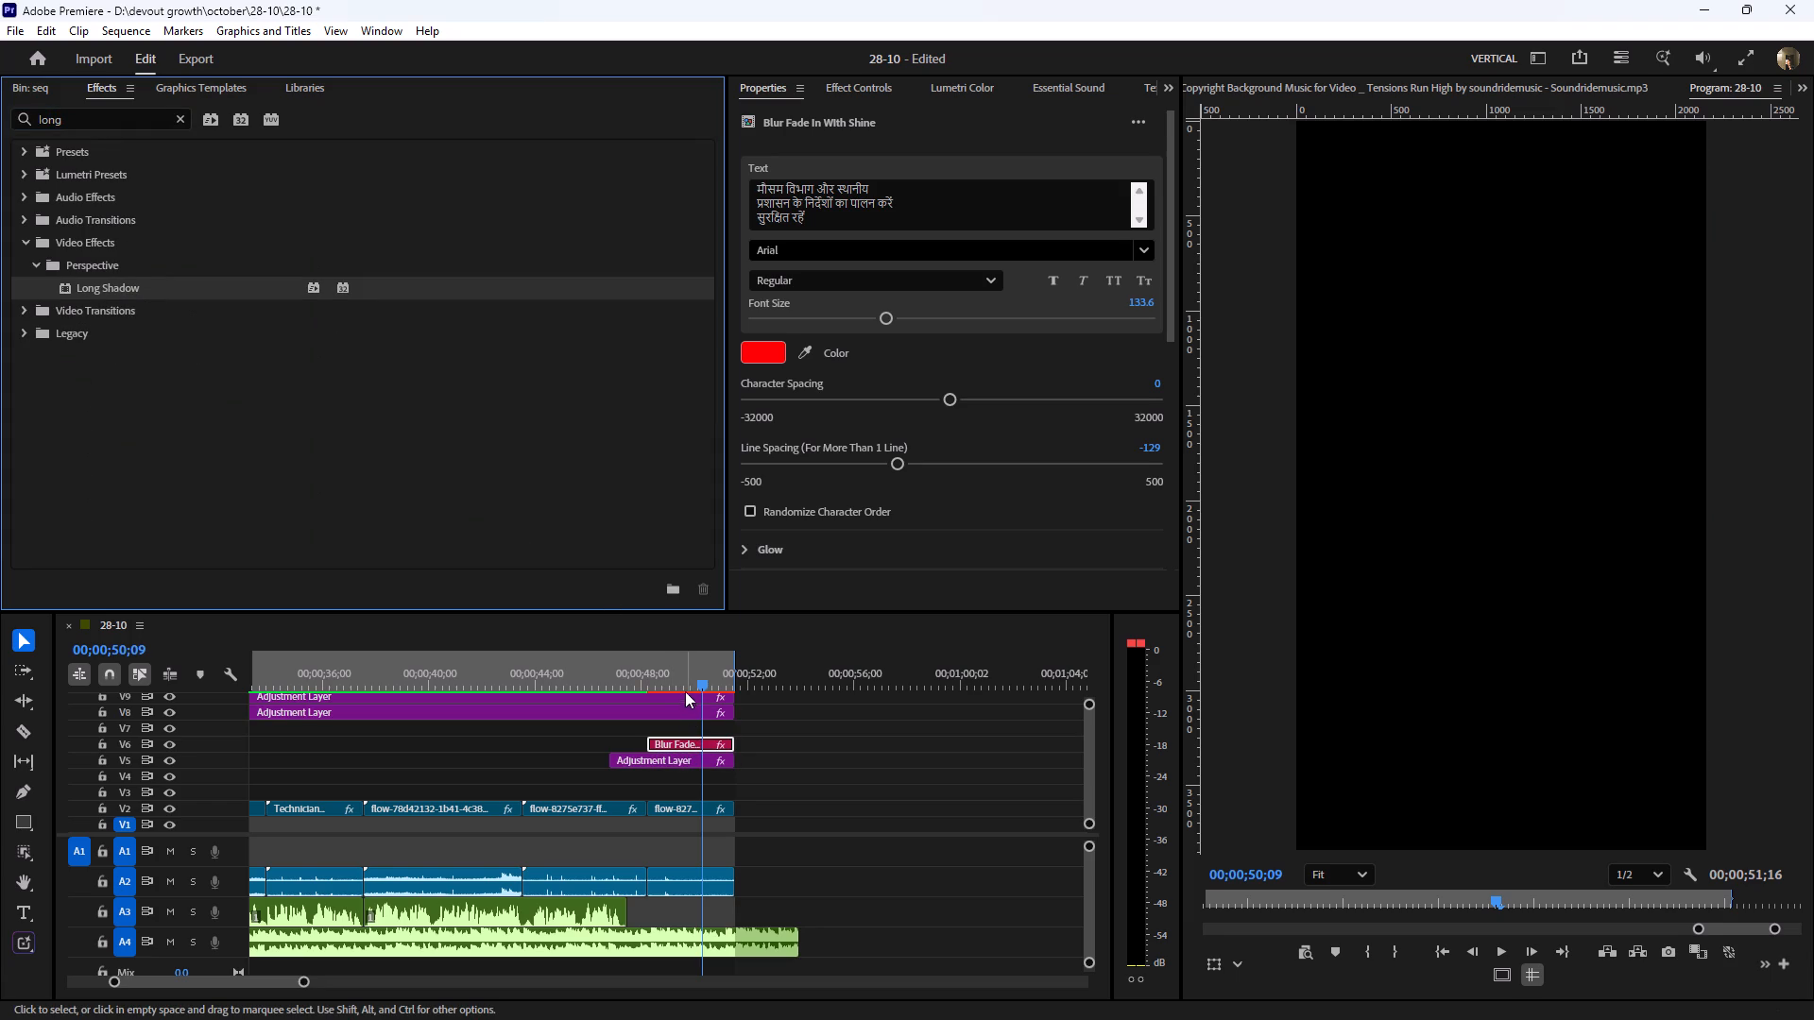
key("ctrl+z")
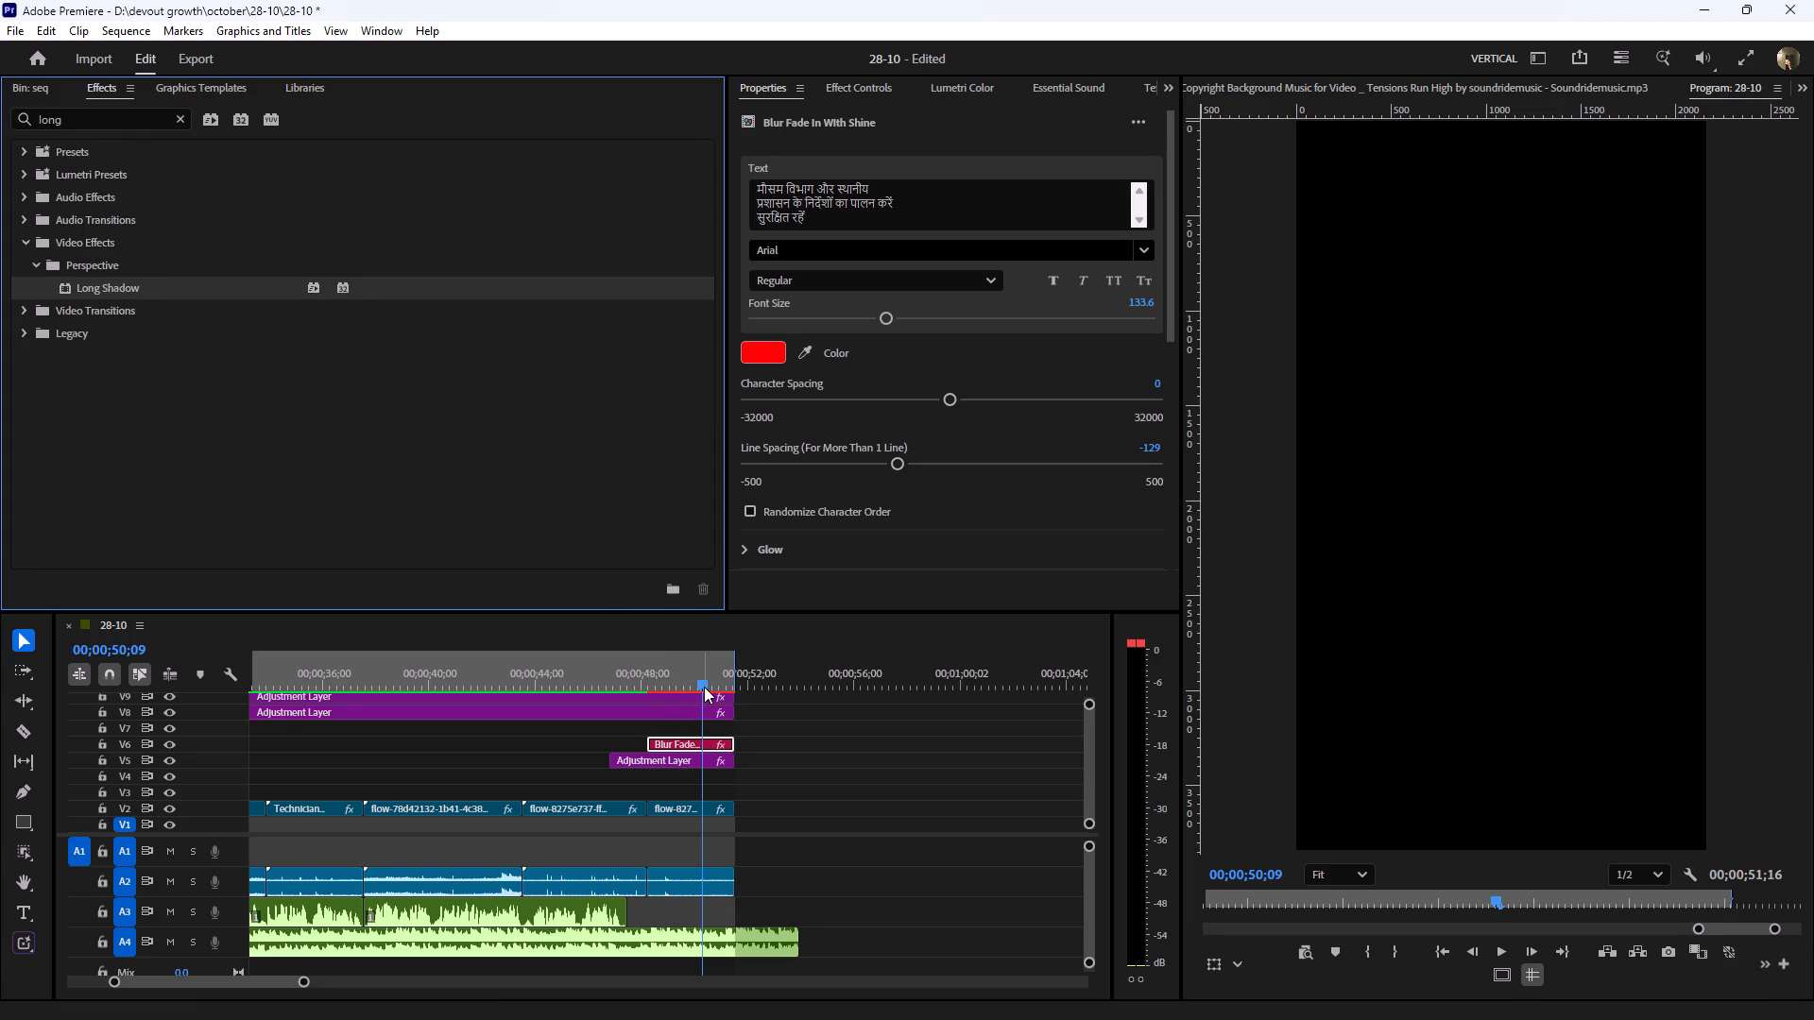
Play back the closing title briefly from about 00;00;48;10 and return the playhead to about 00;00;45;24.
left_click_drag(703, 681, 651, 692)
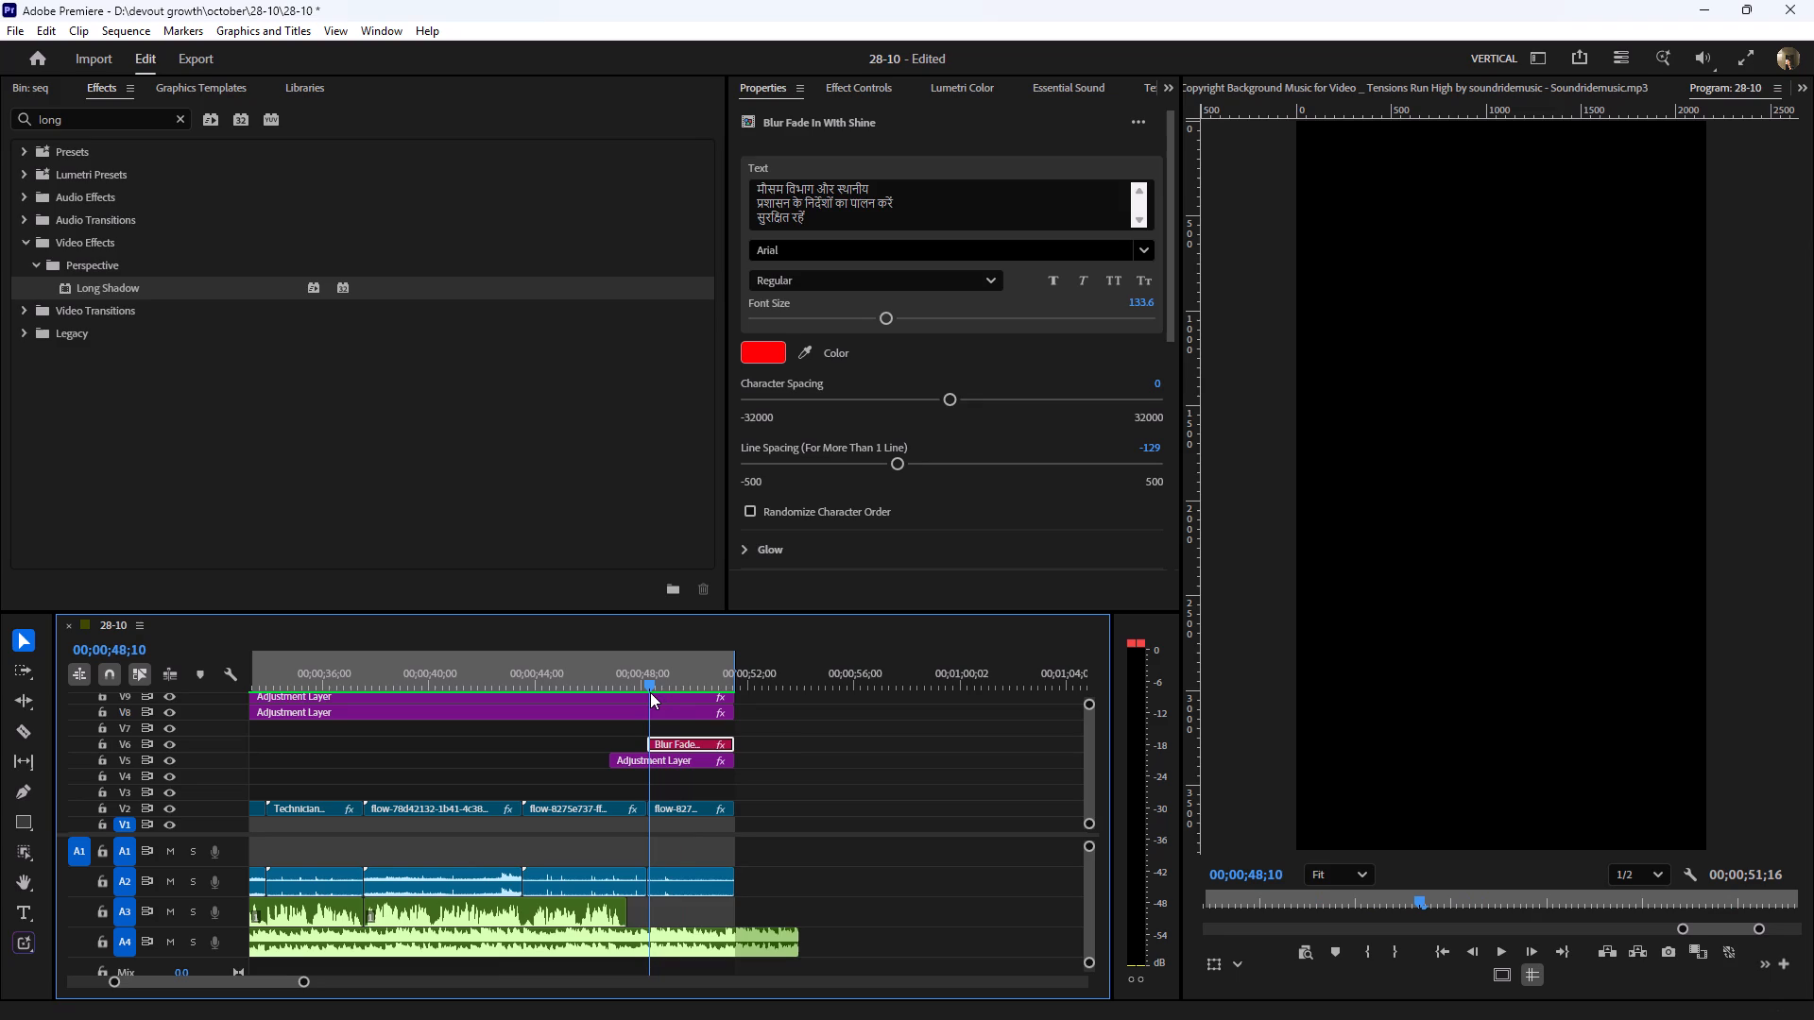
key("space")
left_click(813, 748)
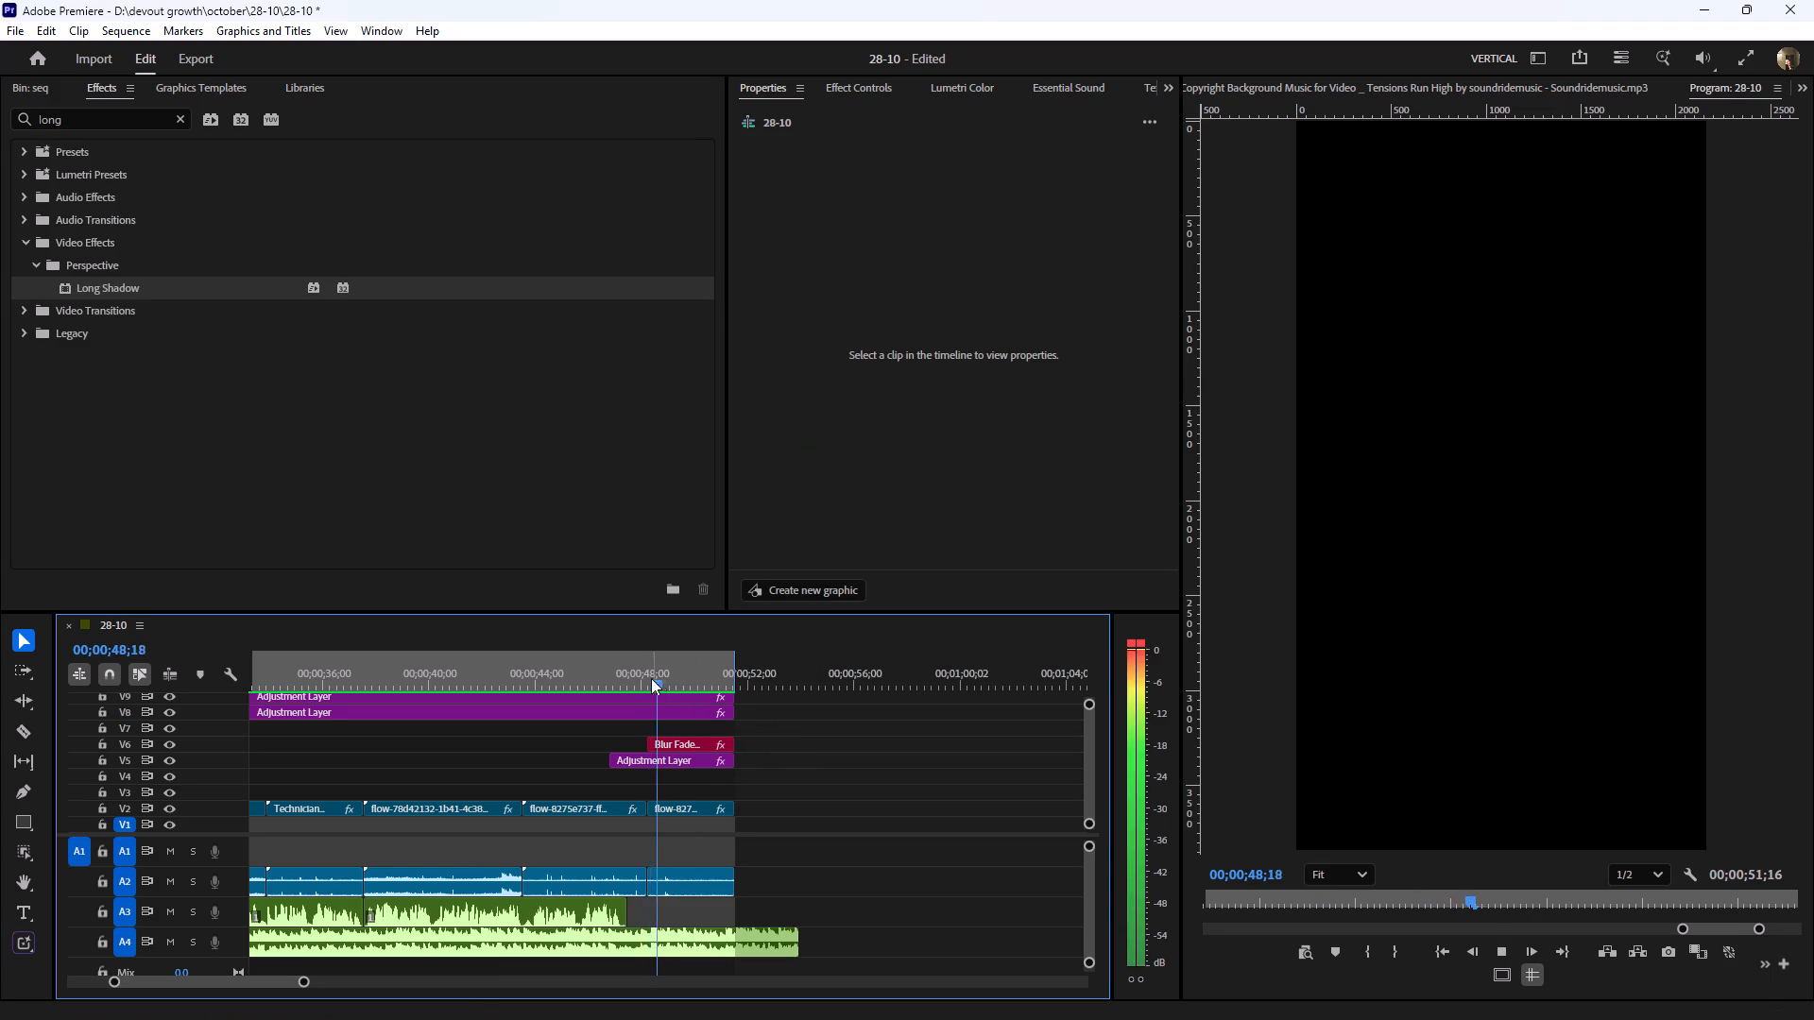
left_click_drag(652, 678, 586, 693)
Apply the Long Shadow effect to the closing Blur Fade title on V6, with the playhead at 00;00;48;24.
left_click(678, 743)
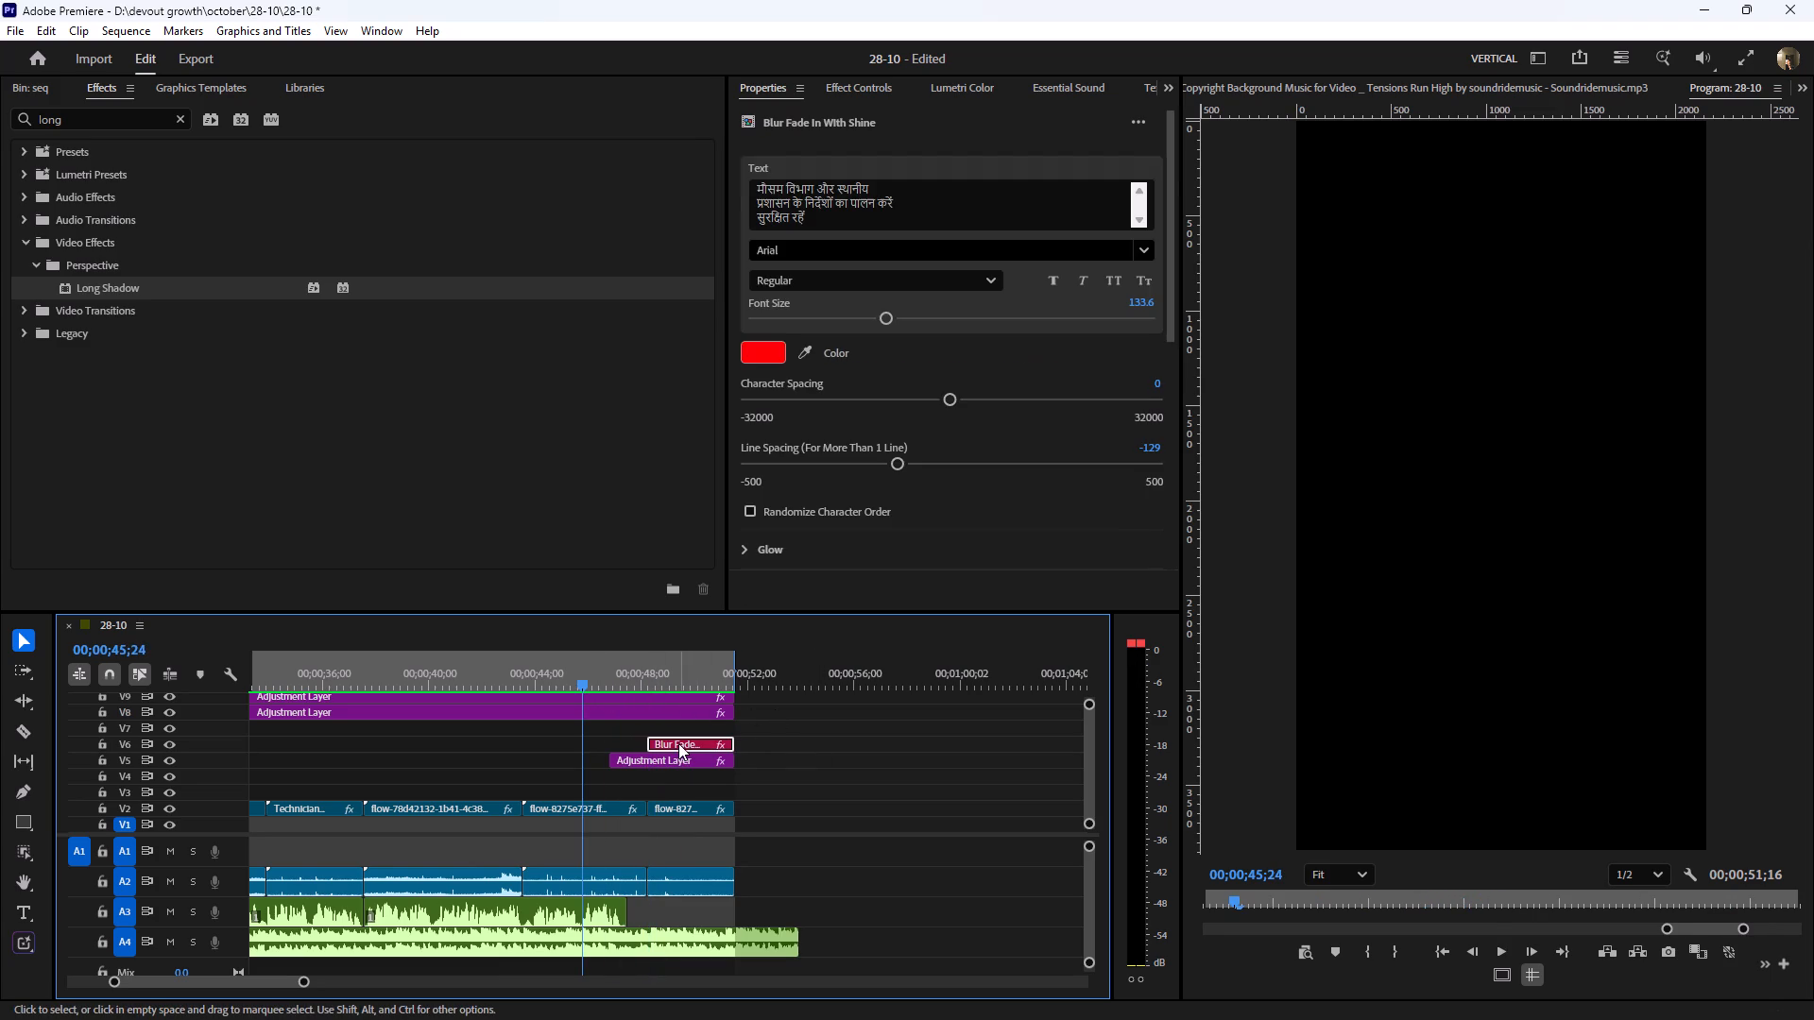
left_click(664, 674)
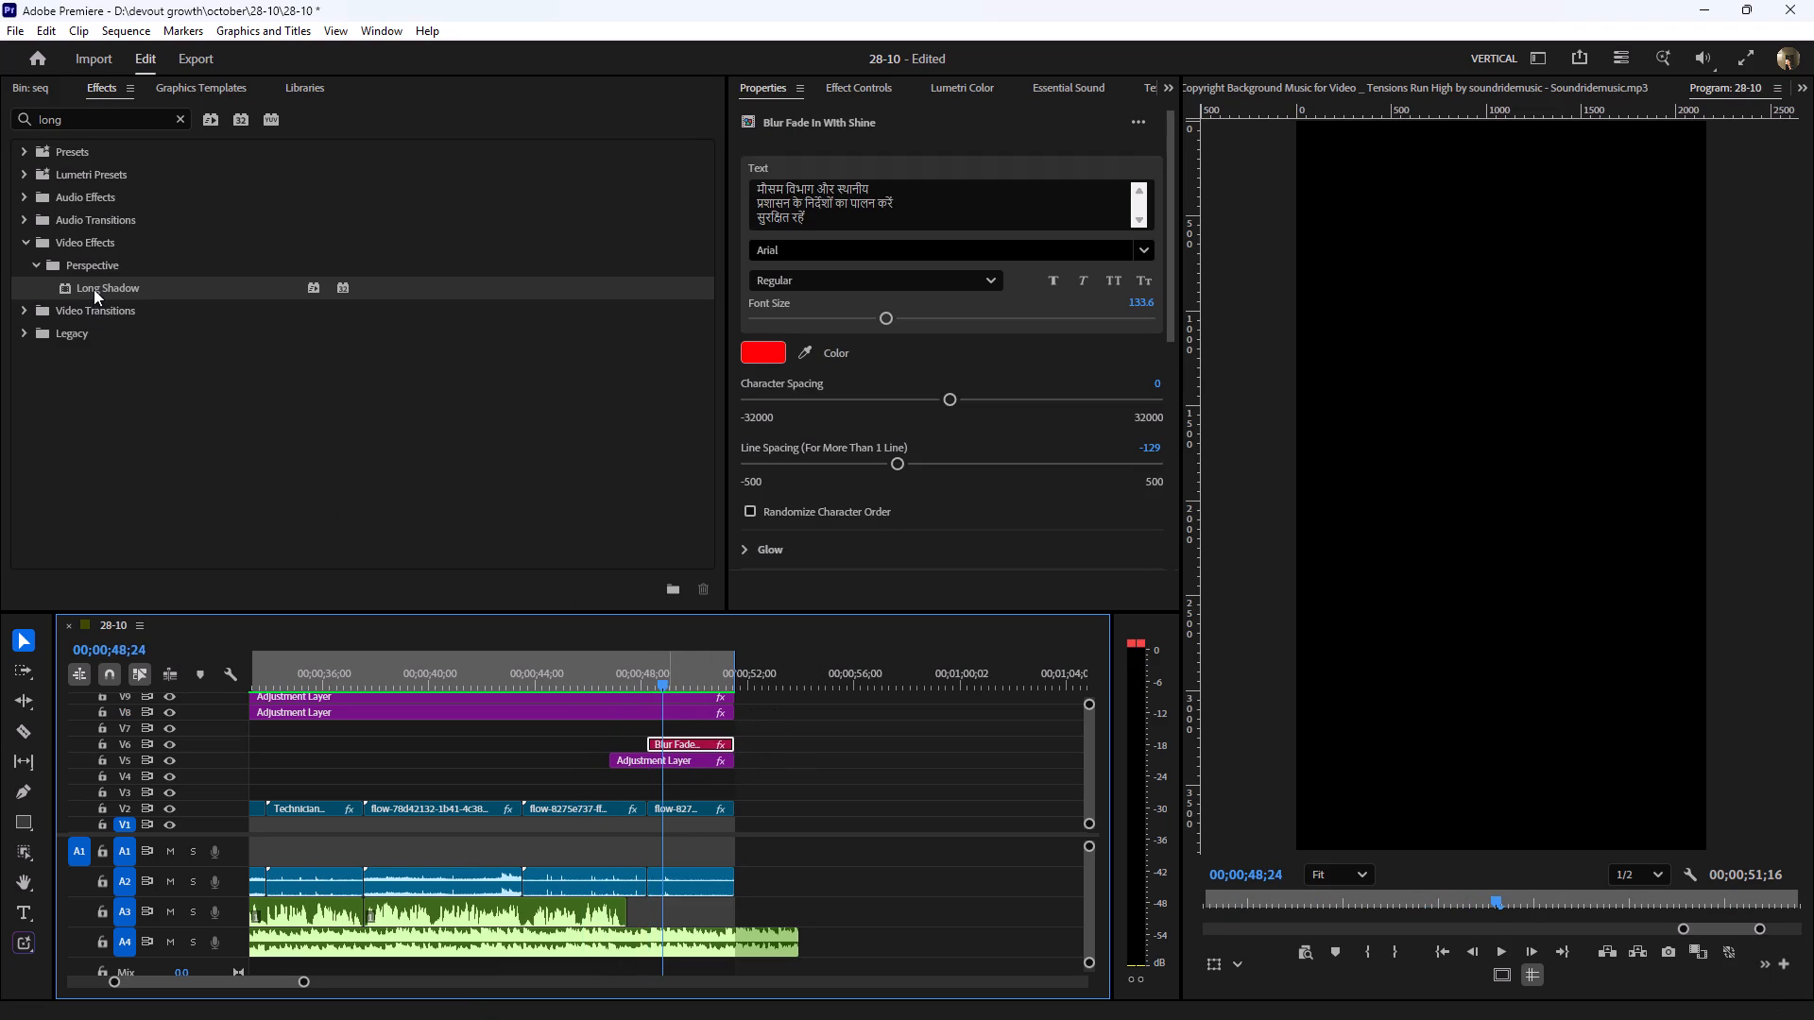
left_click_drag(95, 287, 395, 425)
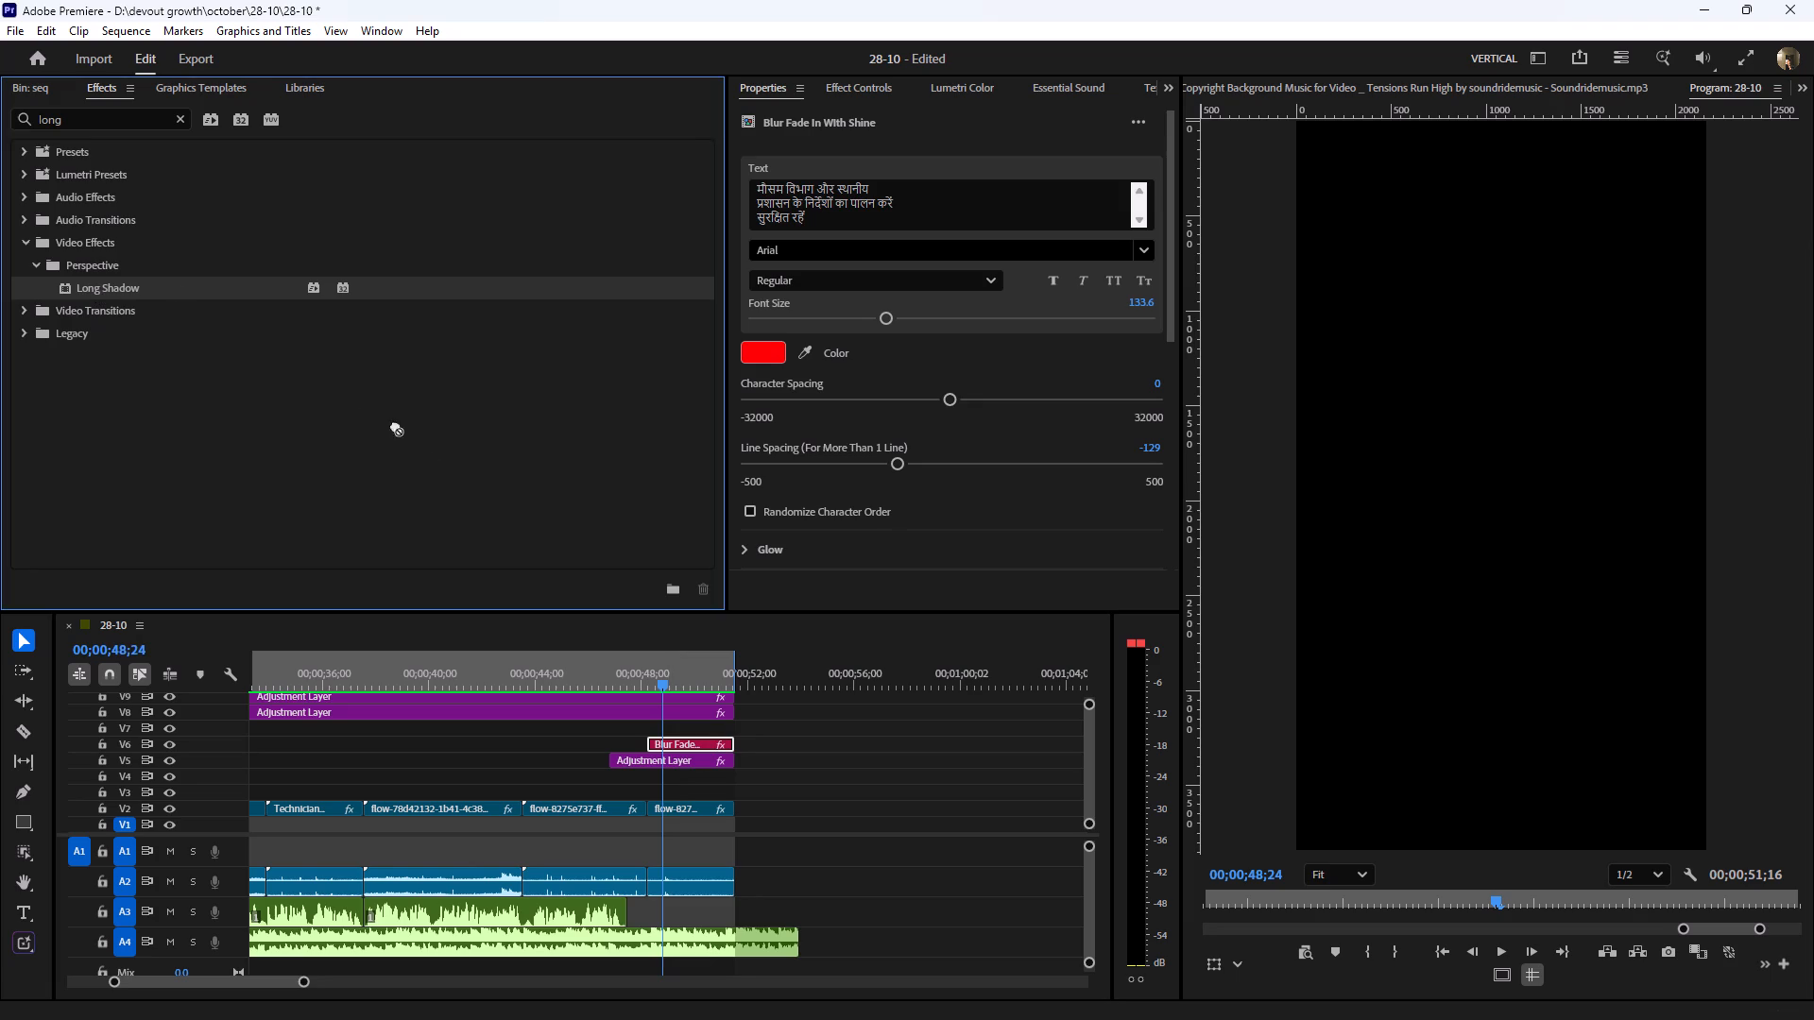
left_click_drag(395, 425, 683, 739)
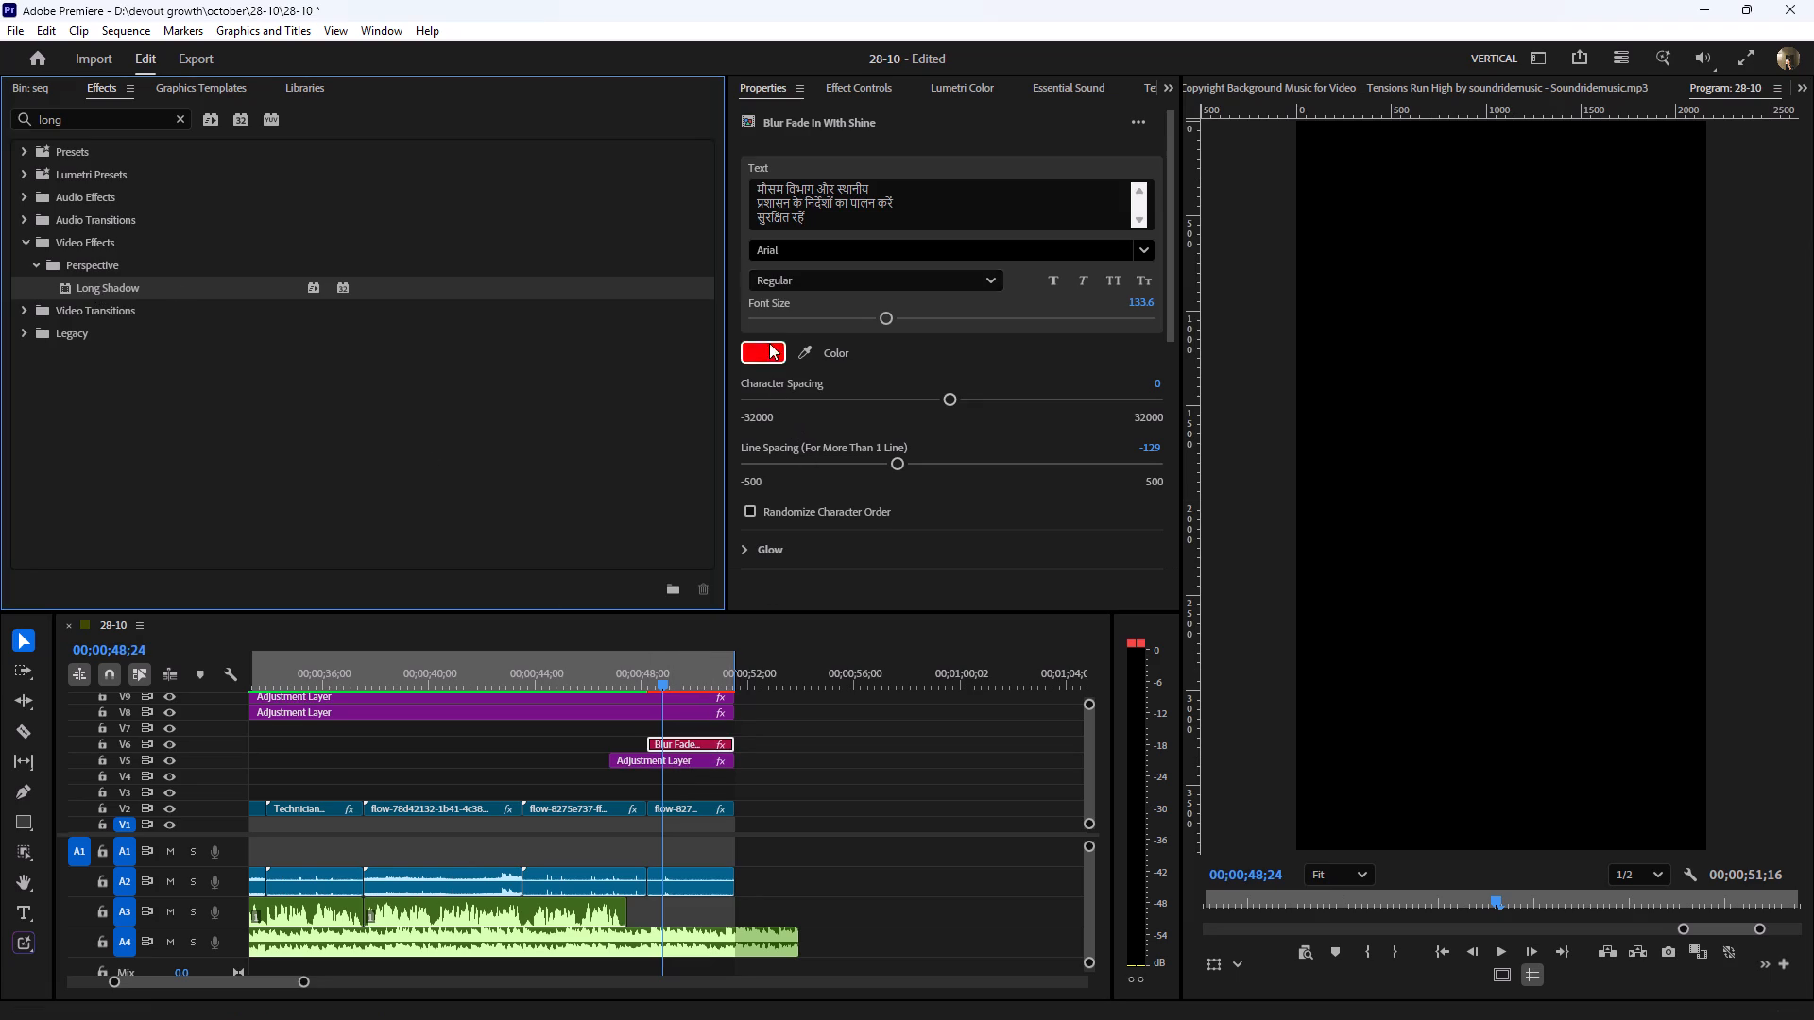
Set the title's Long Shadow Length to 30 and Alpha Falloff to 67% in a widened effect settings area.
left_click_drag(725, 265, 554, 316)
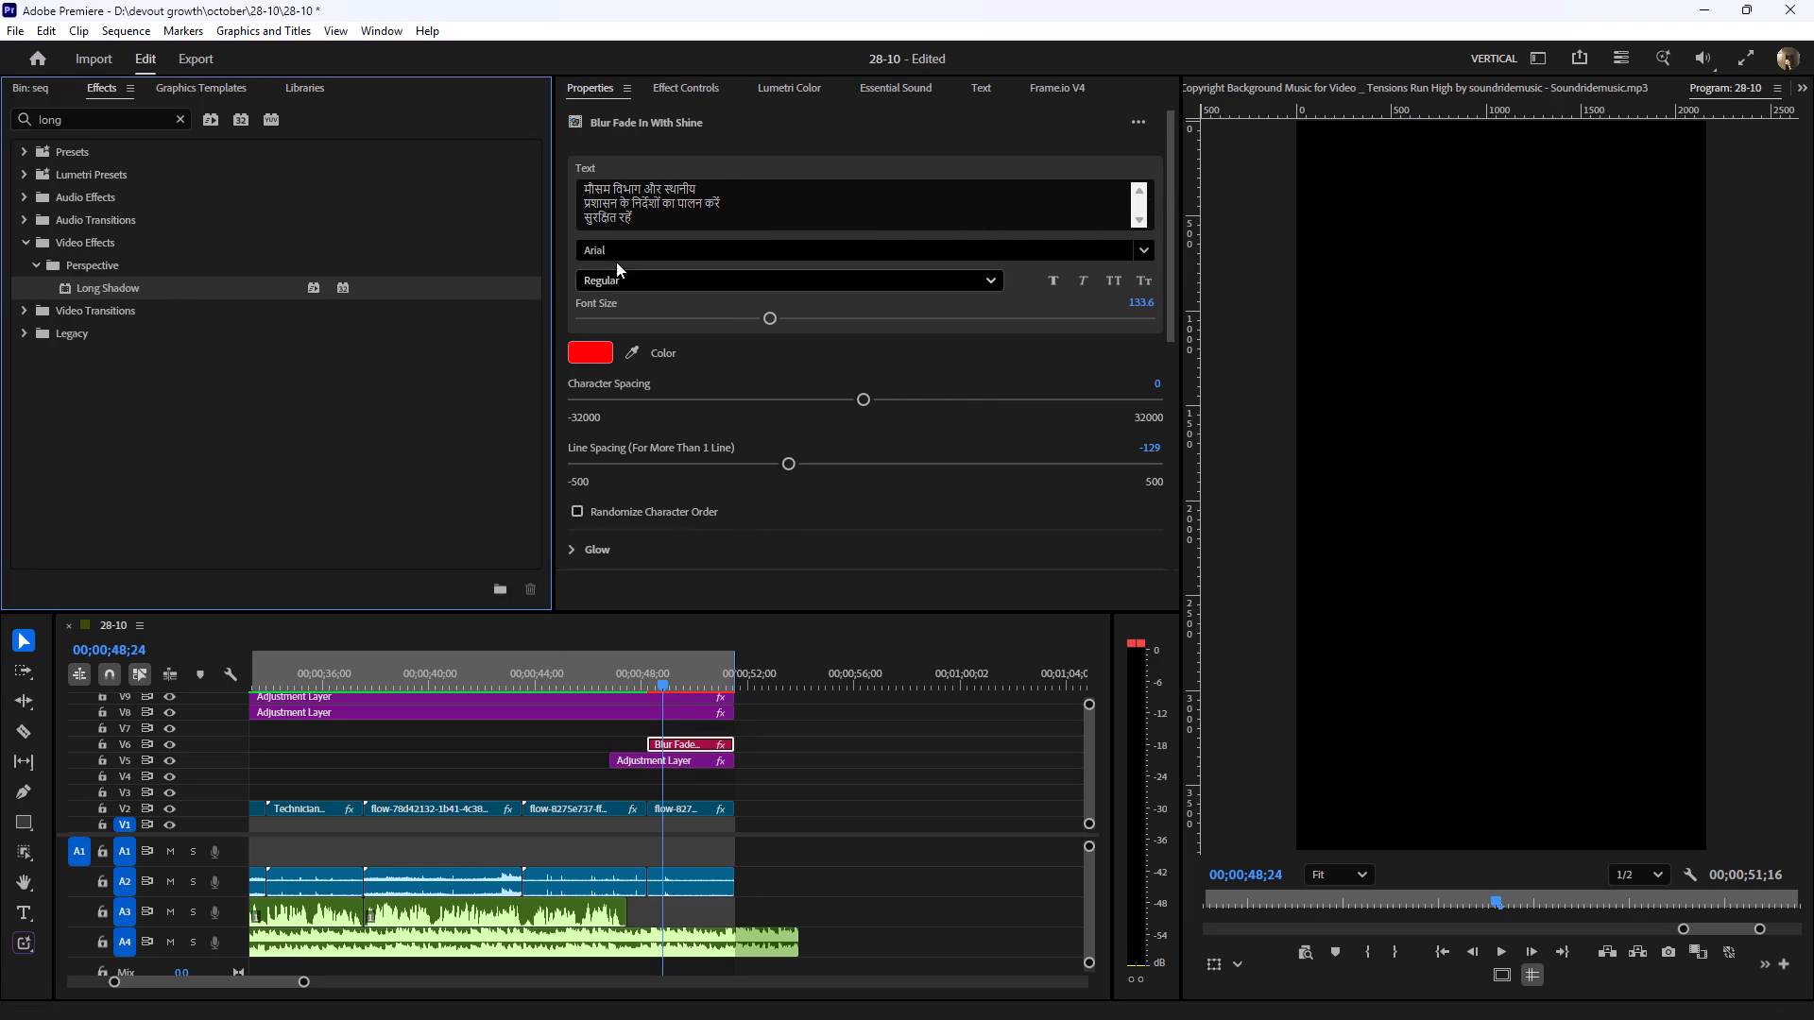
left_click(703, 89)
scroll(690, 365, "down", 11)
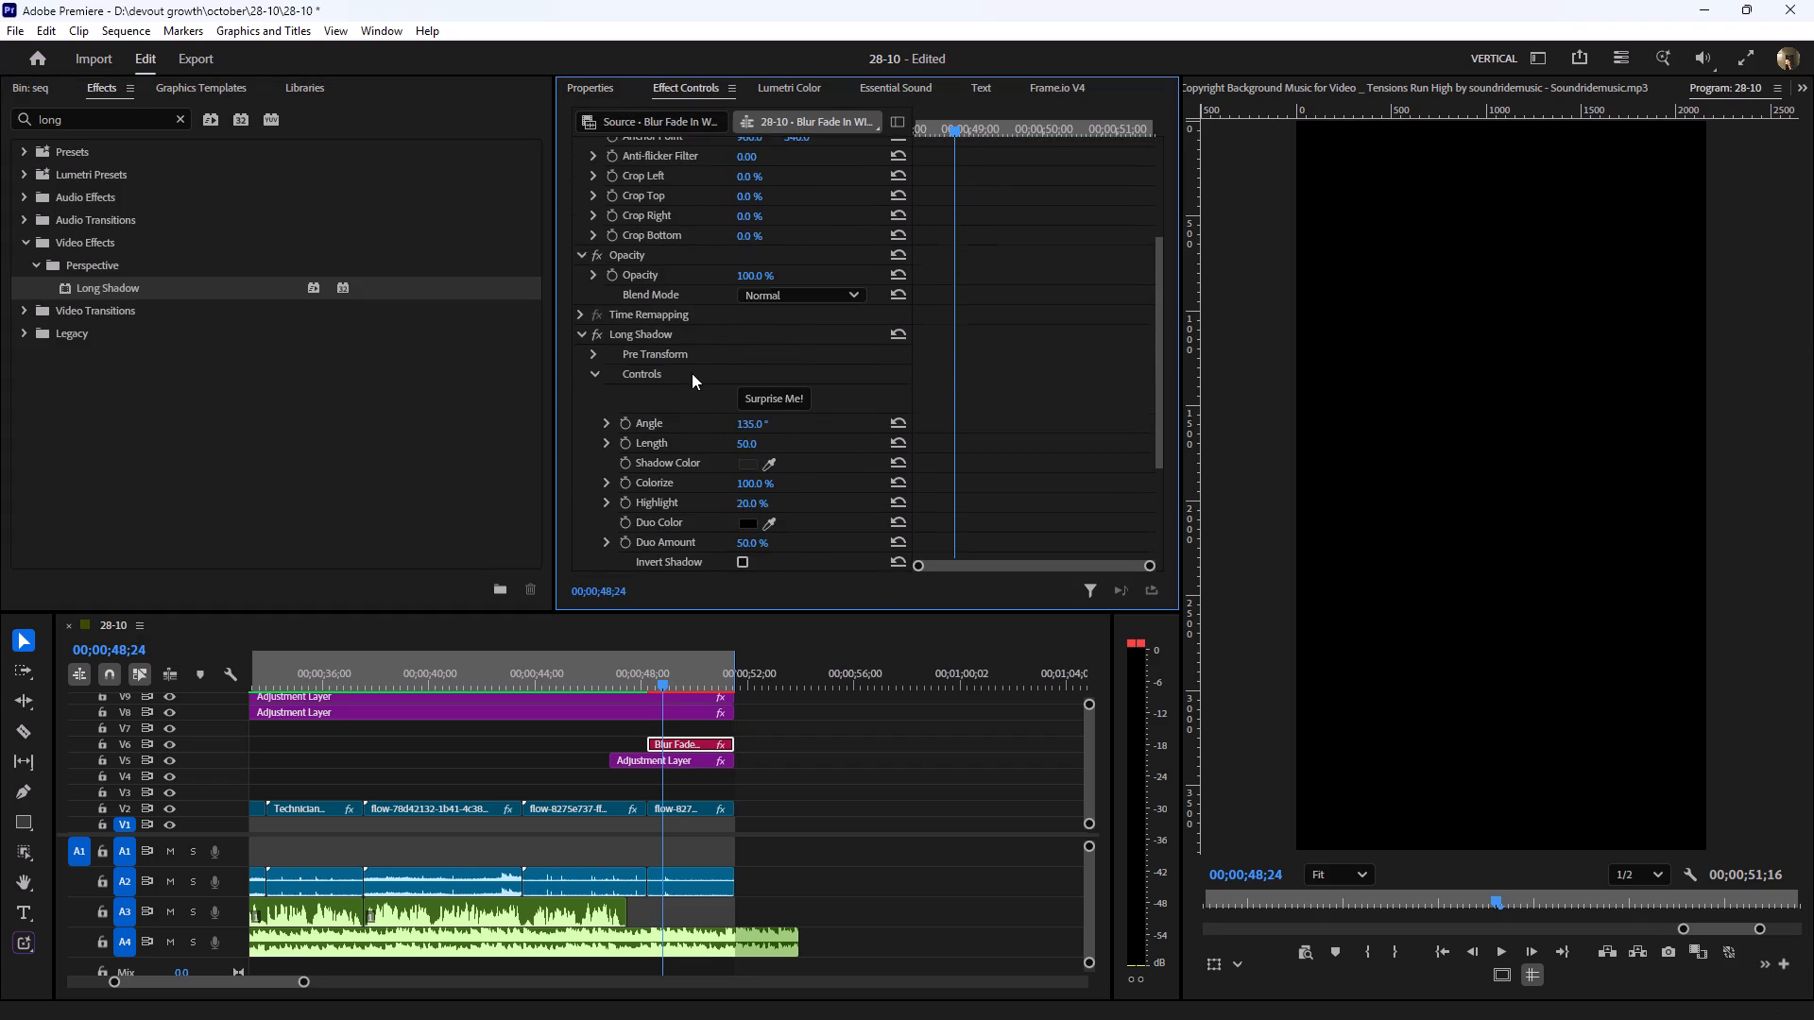
scroll(692, 373, "down", 2)
left_click_drag(752, 382, 739, 390)
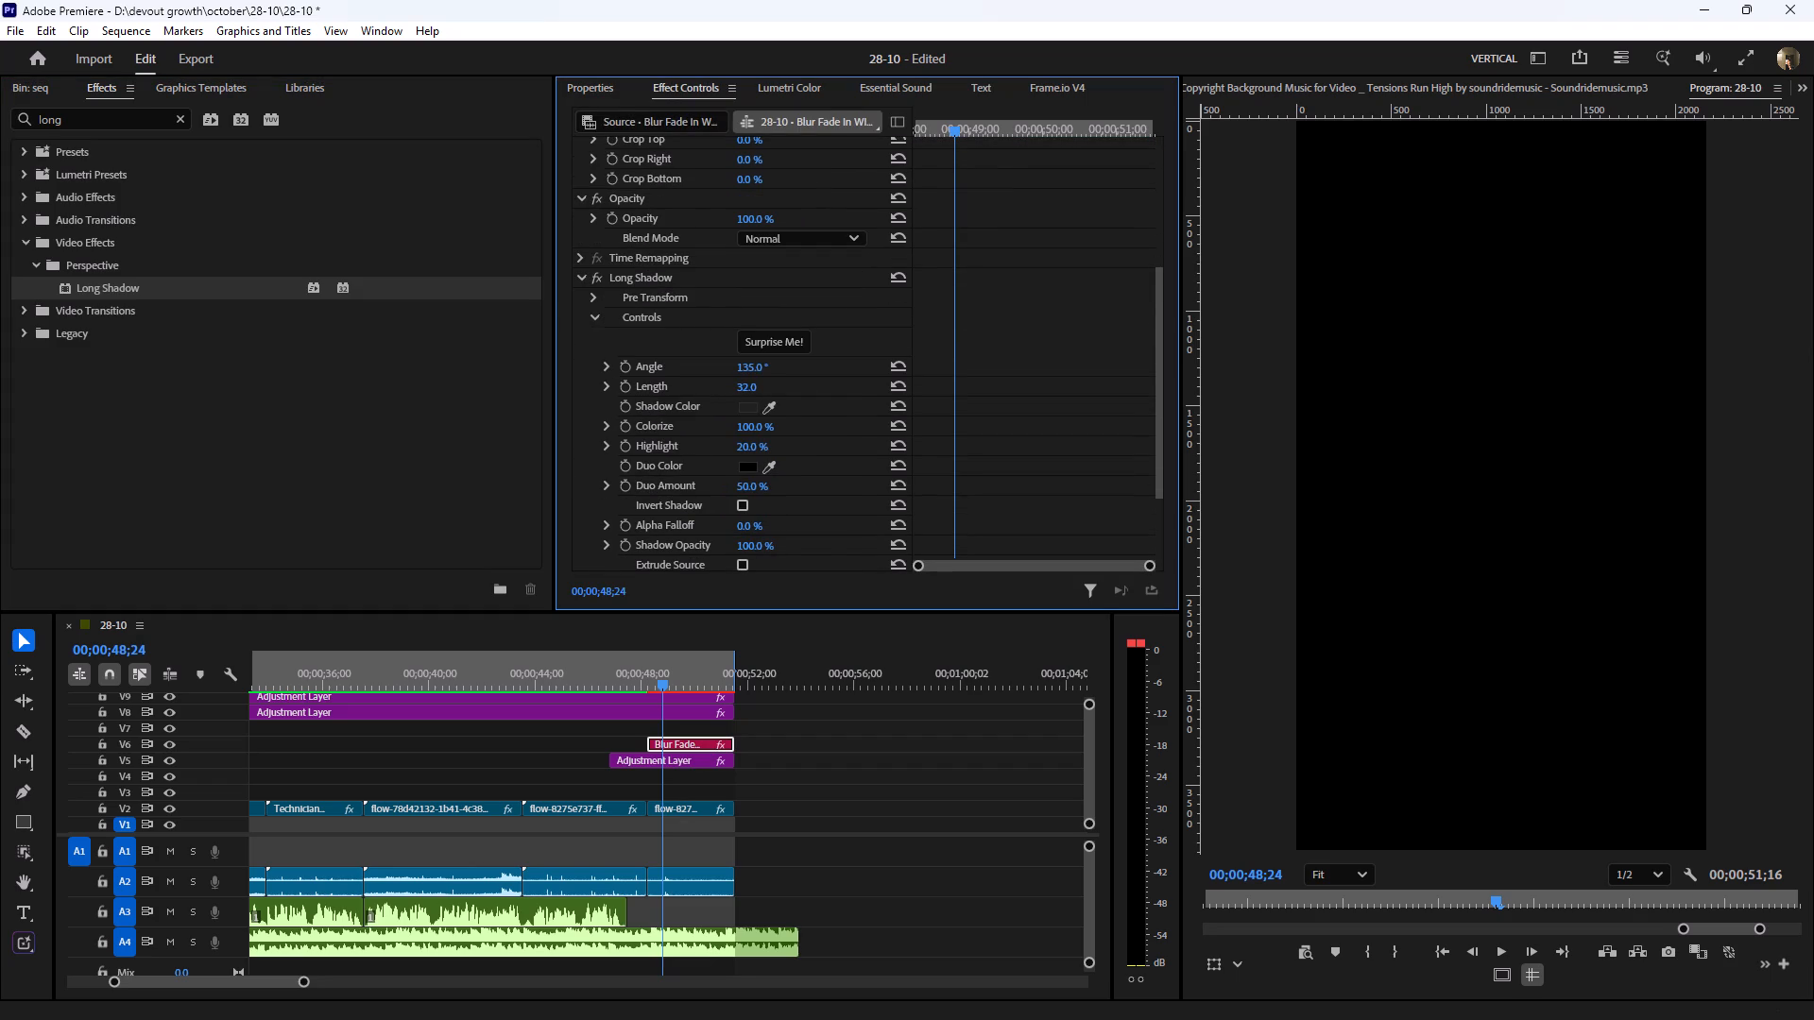
left_click_drag(739, 390, 739, 392)
left_click_drag(767, 524, 817, 524)
left_click_drag(817, 524, 830, 522)
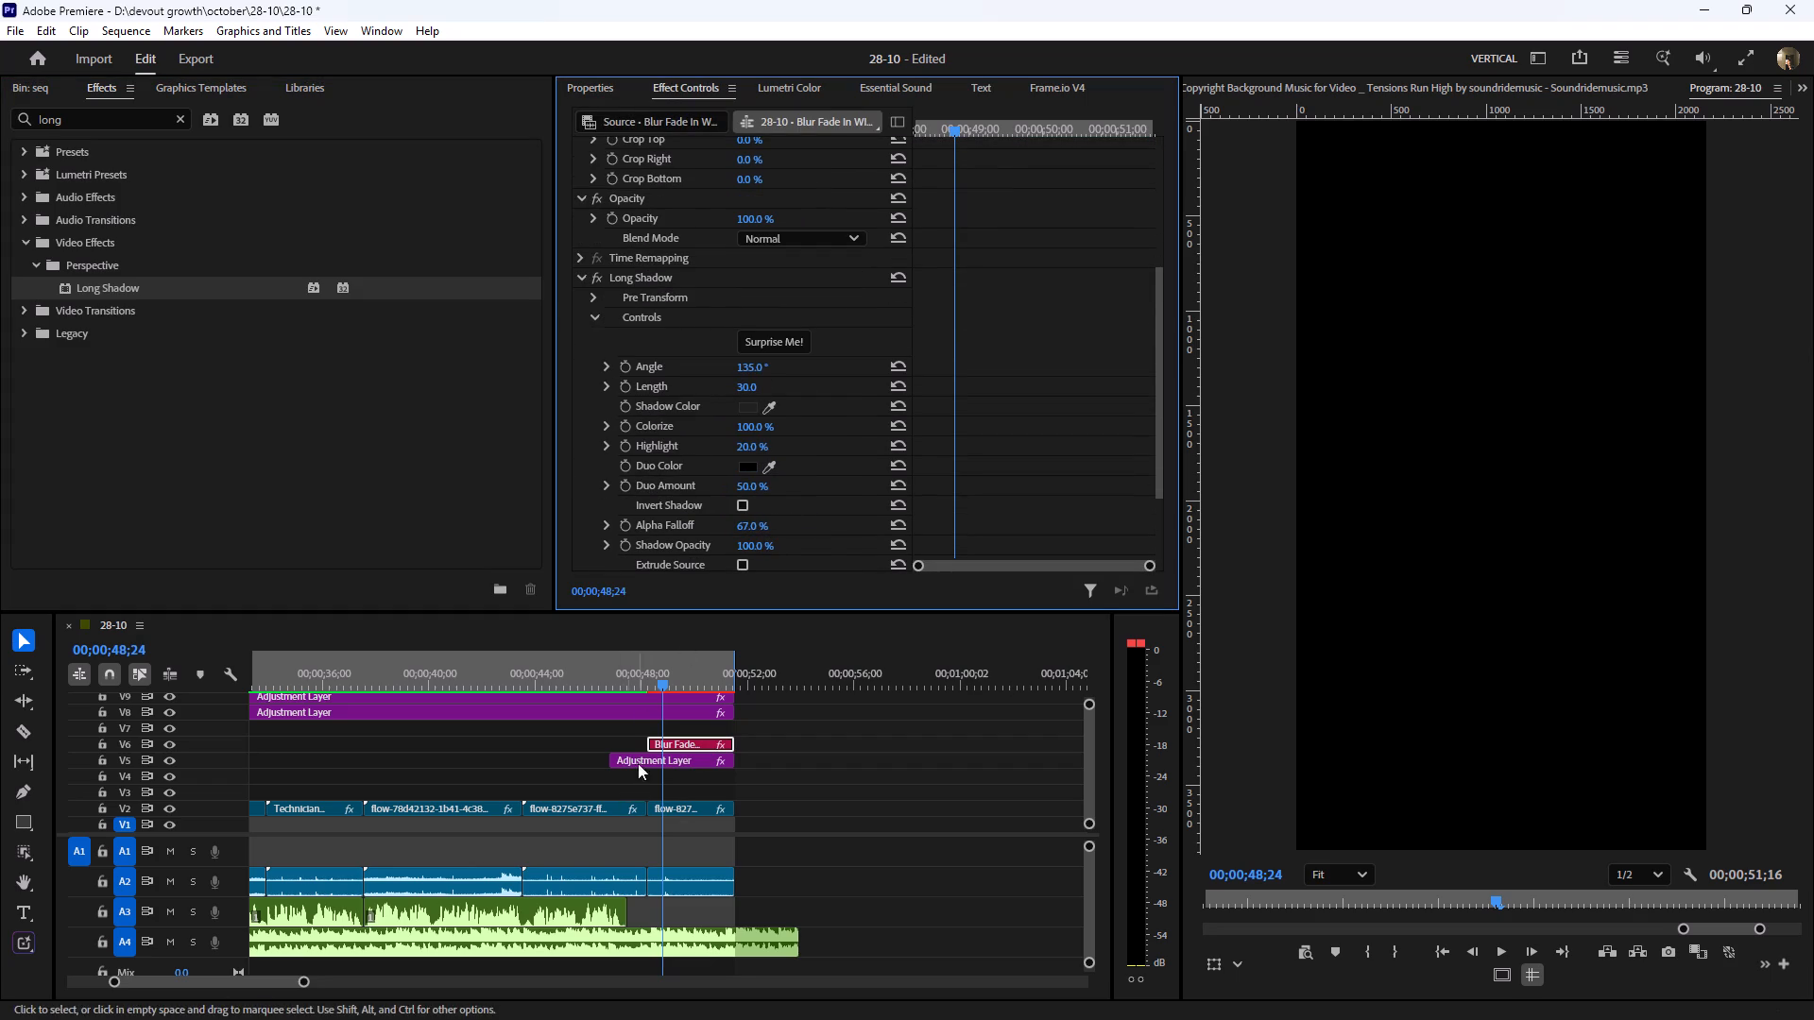
Move the playhead to 00;00;47;16, just before the closing title, and save the project.
left_click_drag(655, 679, 631, 682)
key("ctrl+s")
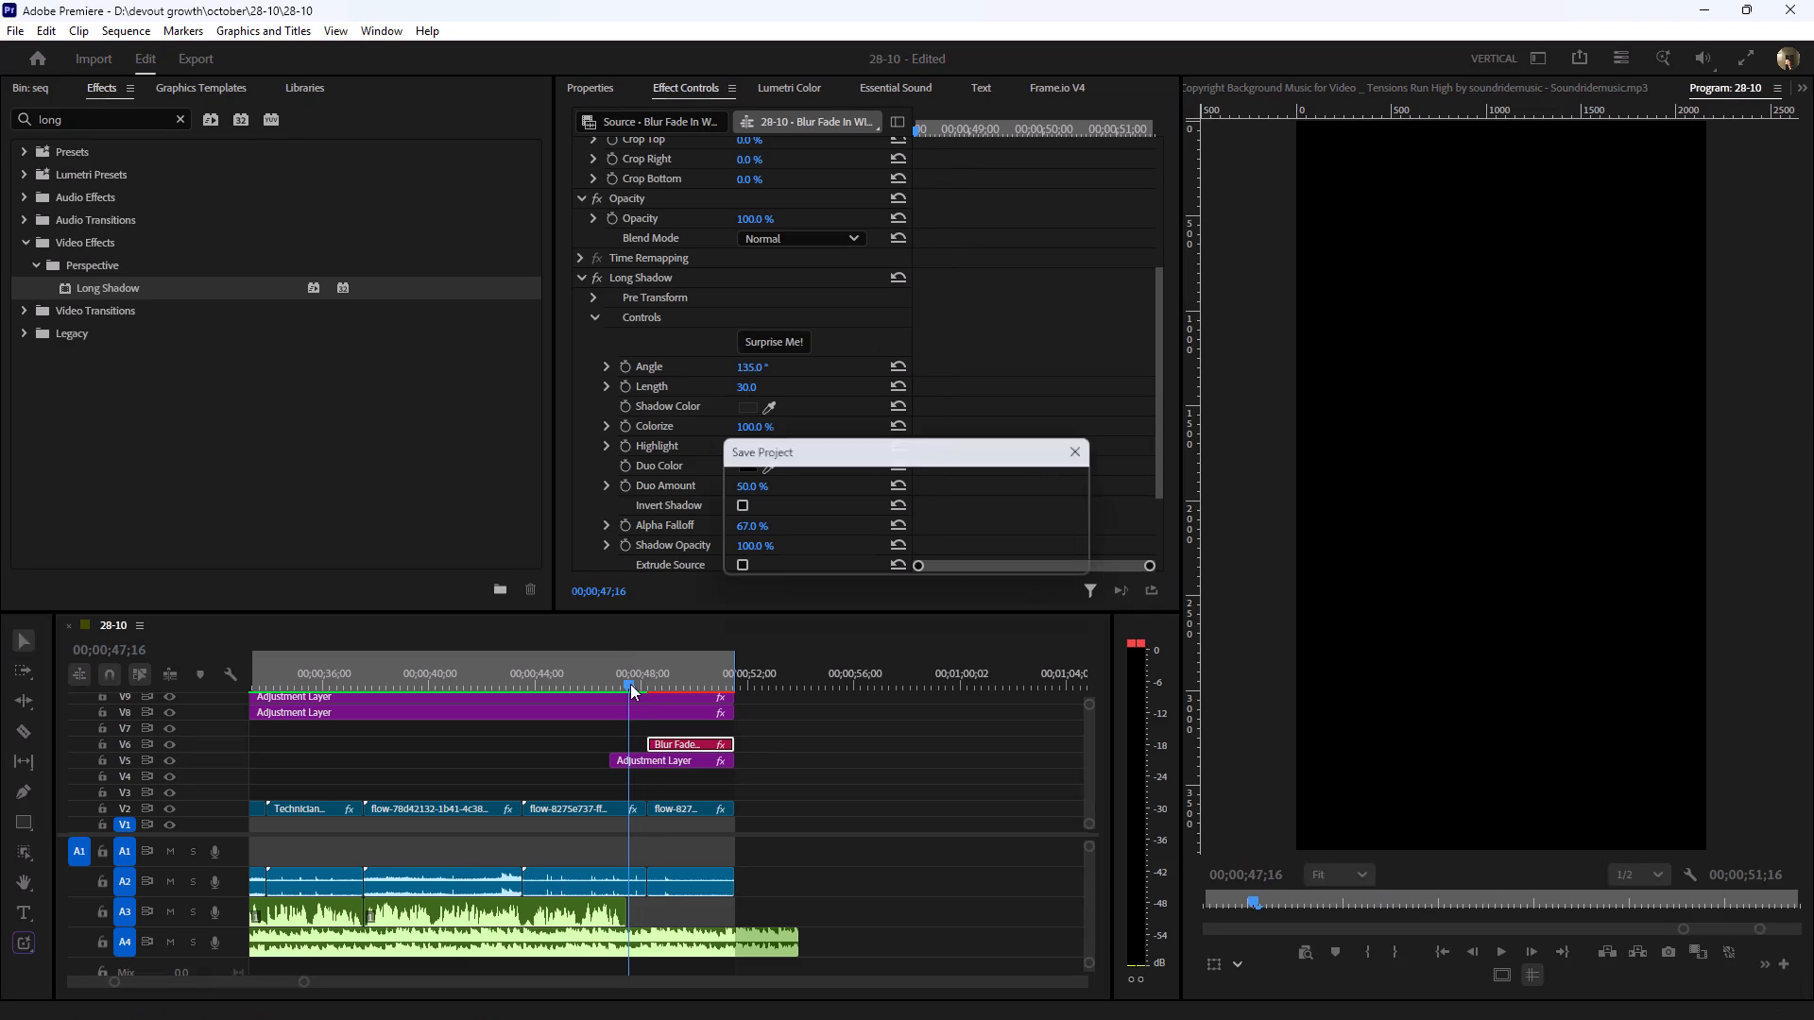
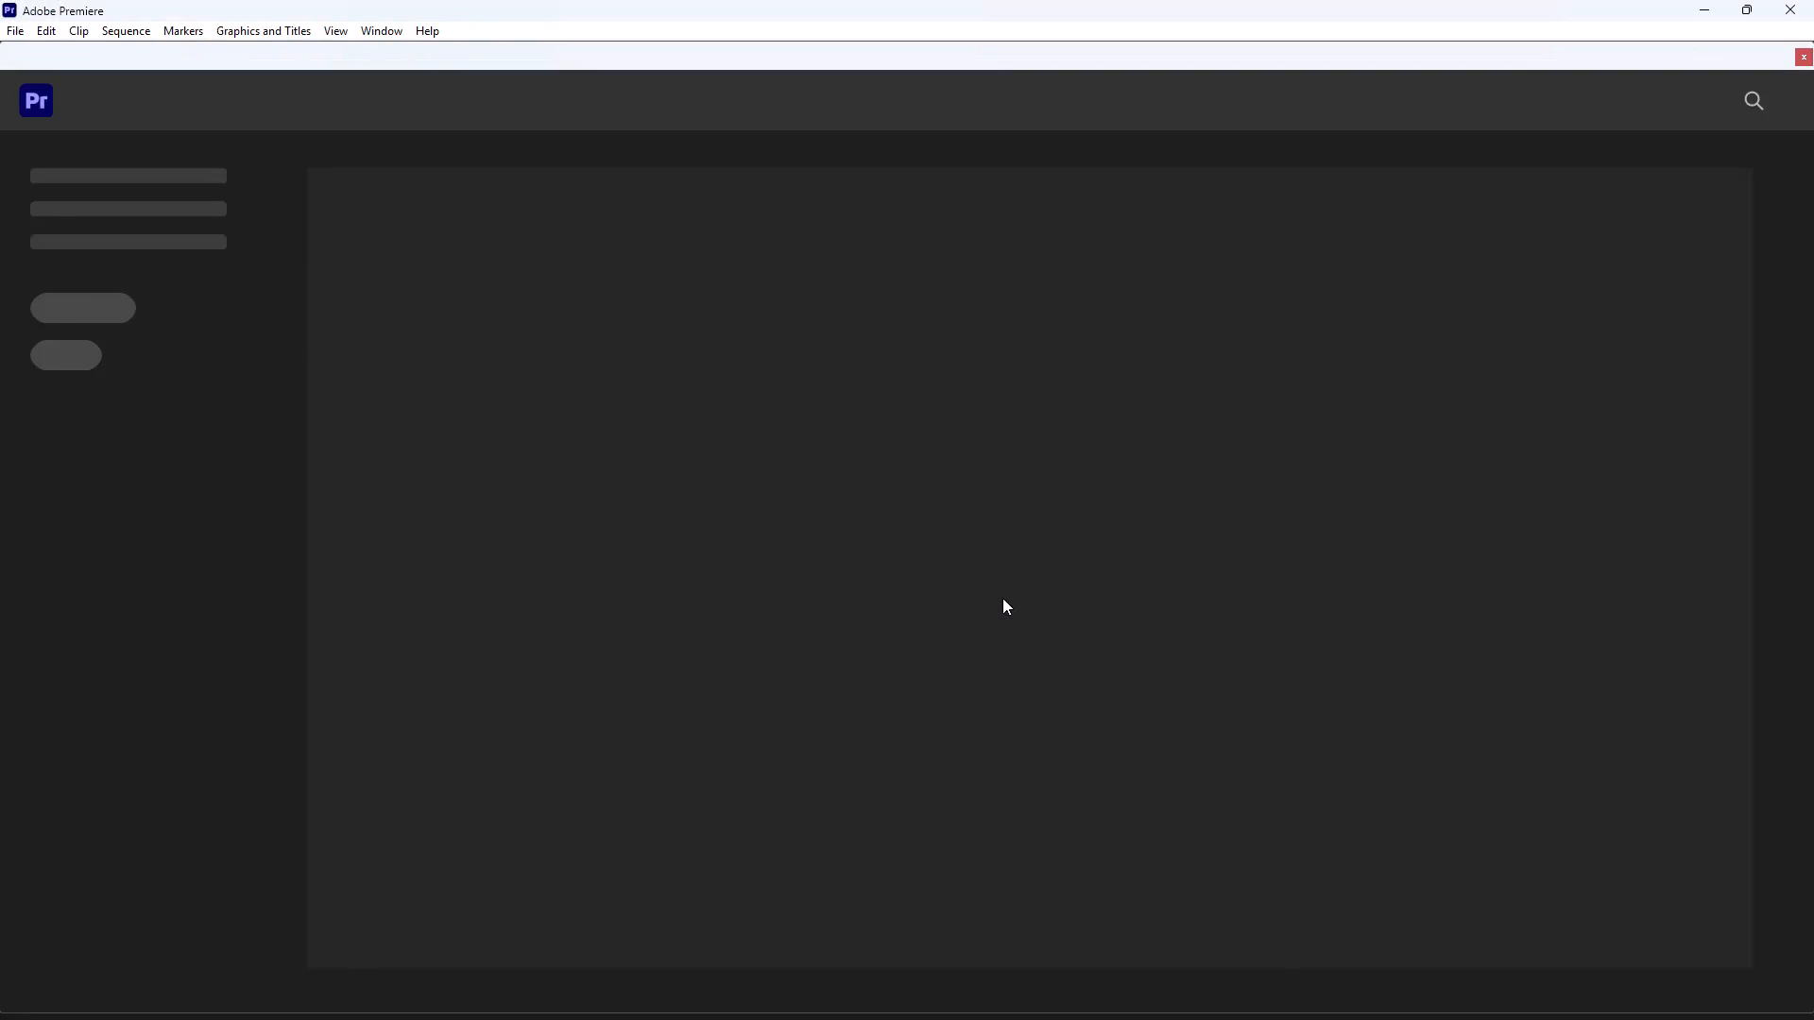
Reopen the 28-10 project, place the playhead over the closing title at 00;00;49;07, and accept substitution of the missing fonts.
left_click(642, 392)
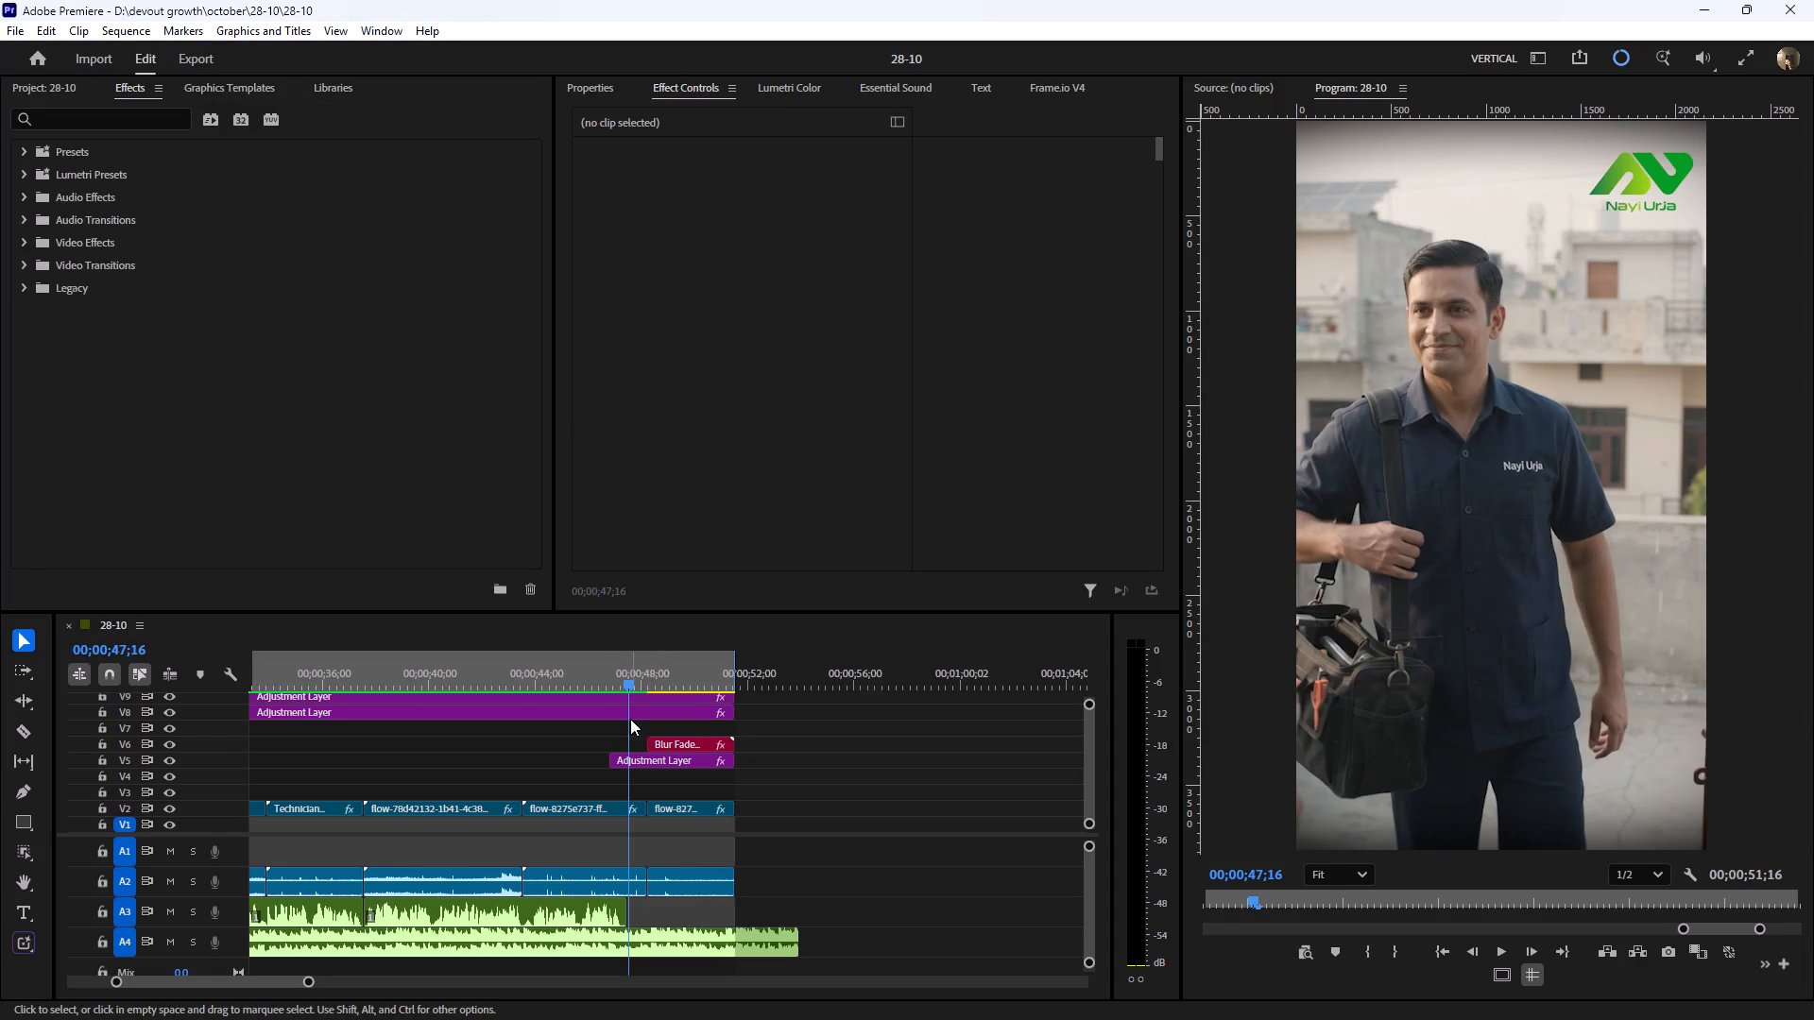
left_click_drag(640, 677, 675, 678)
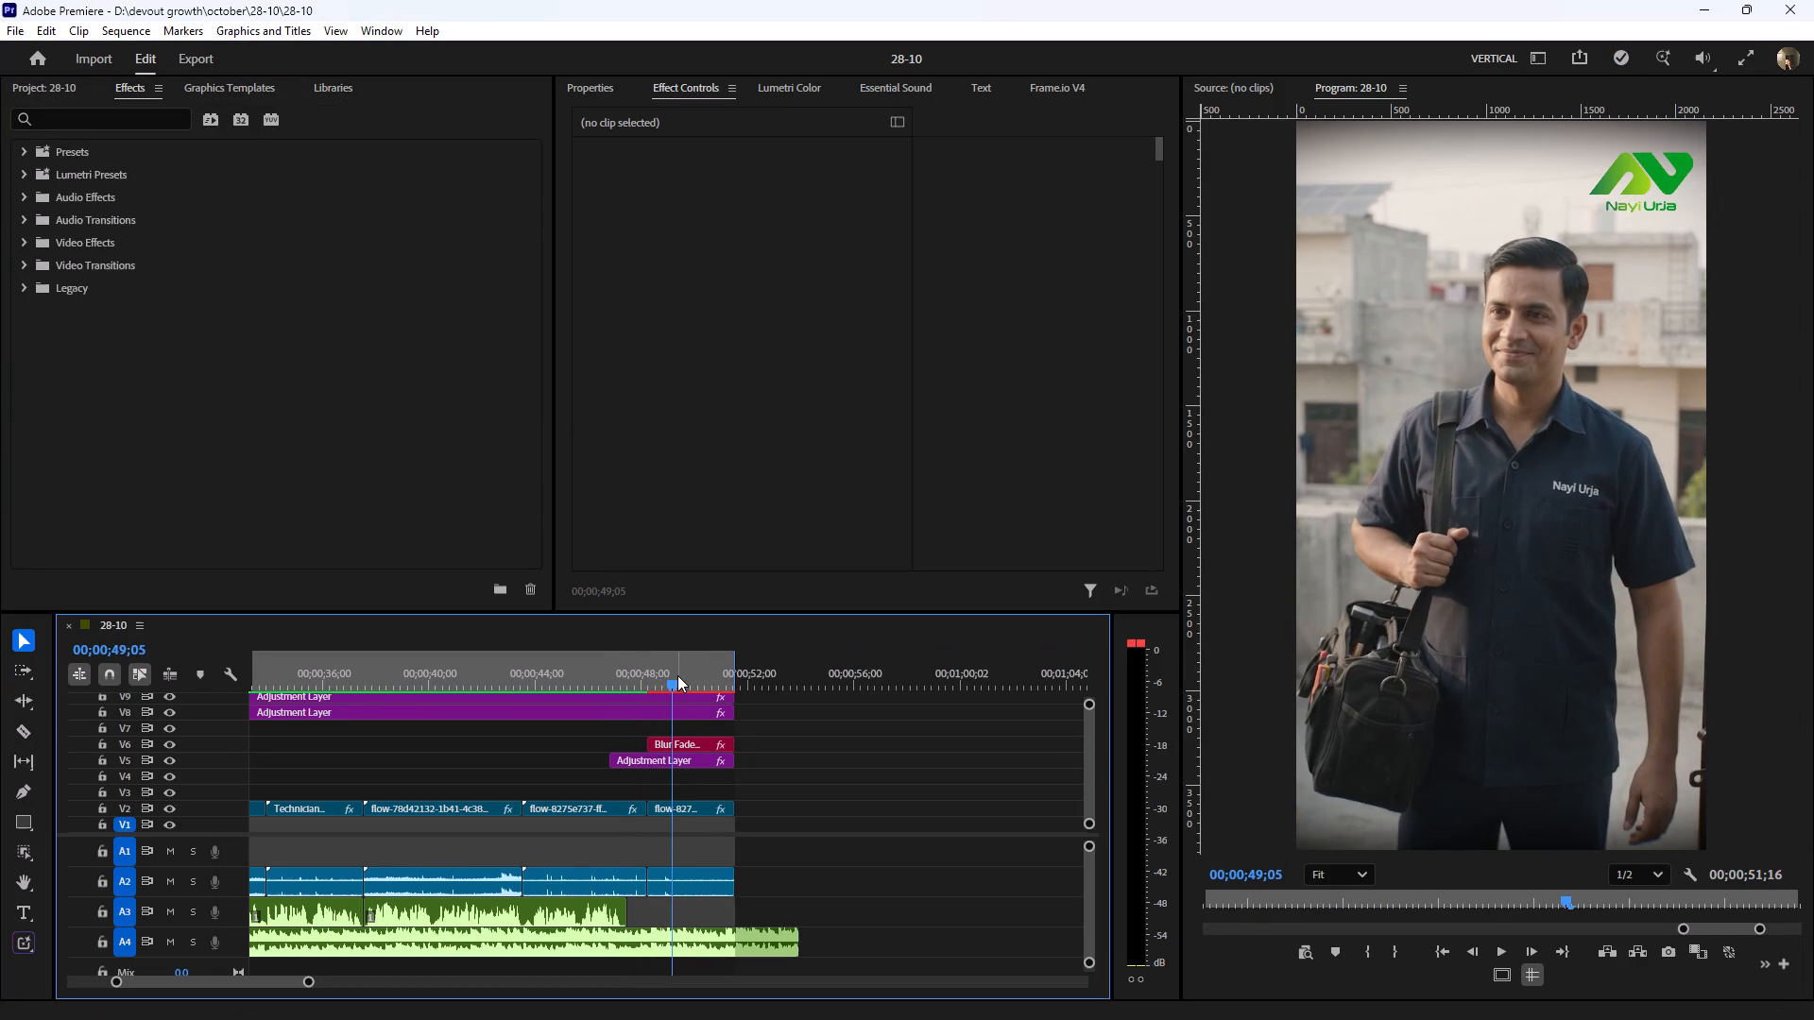
left_click(677, 675)
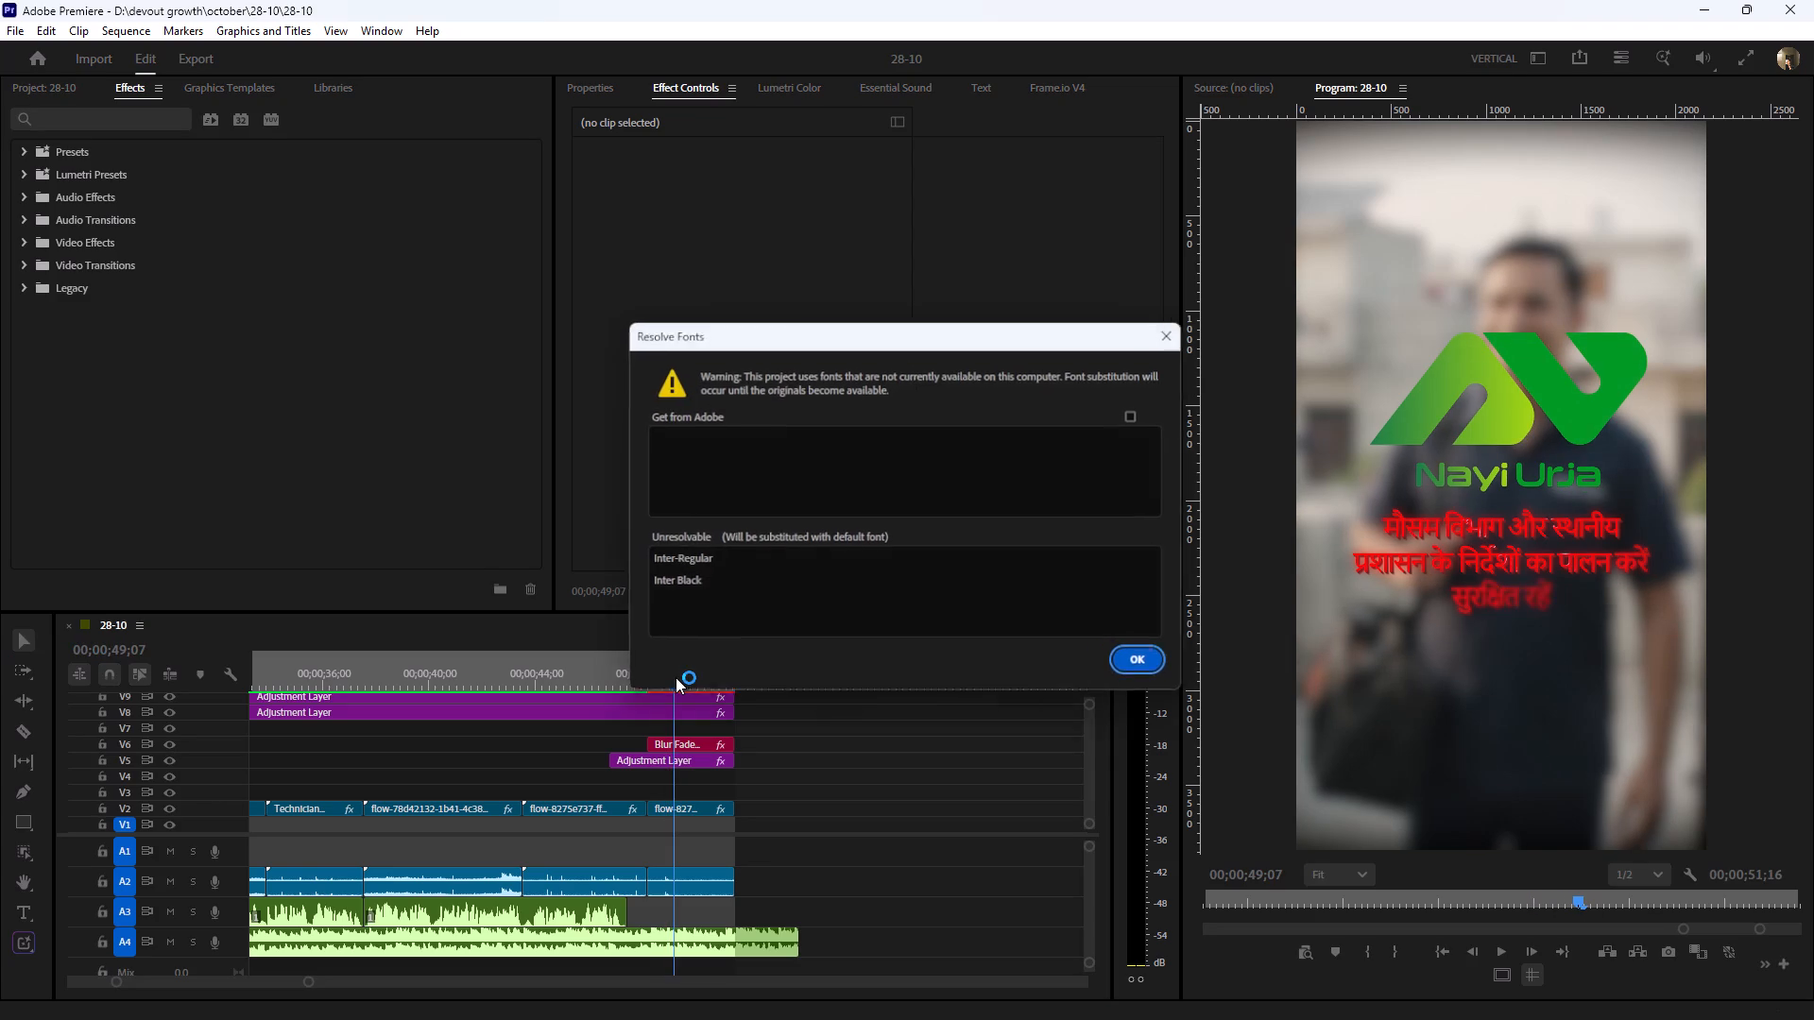
left_click(1135, 659)
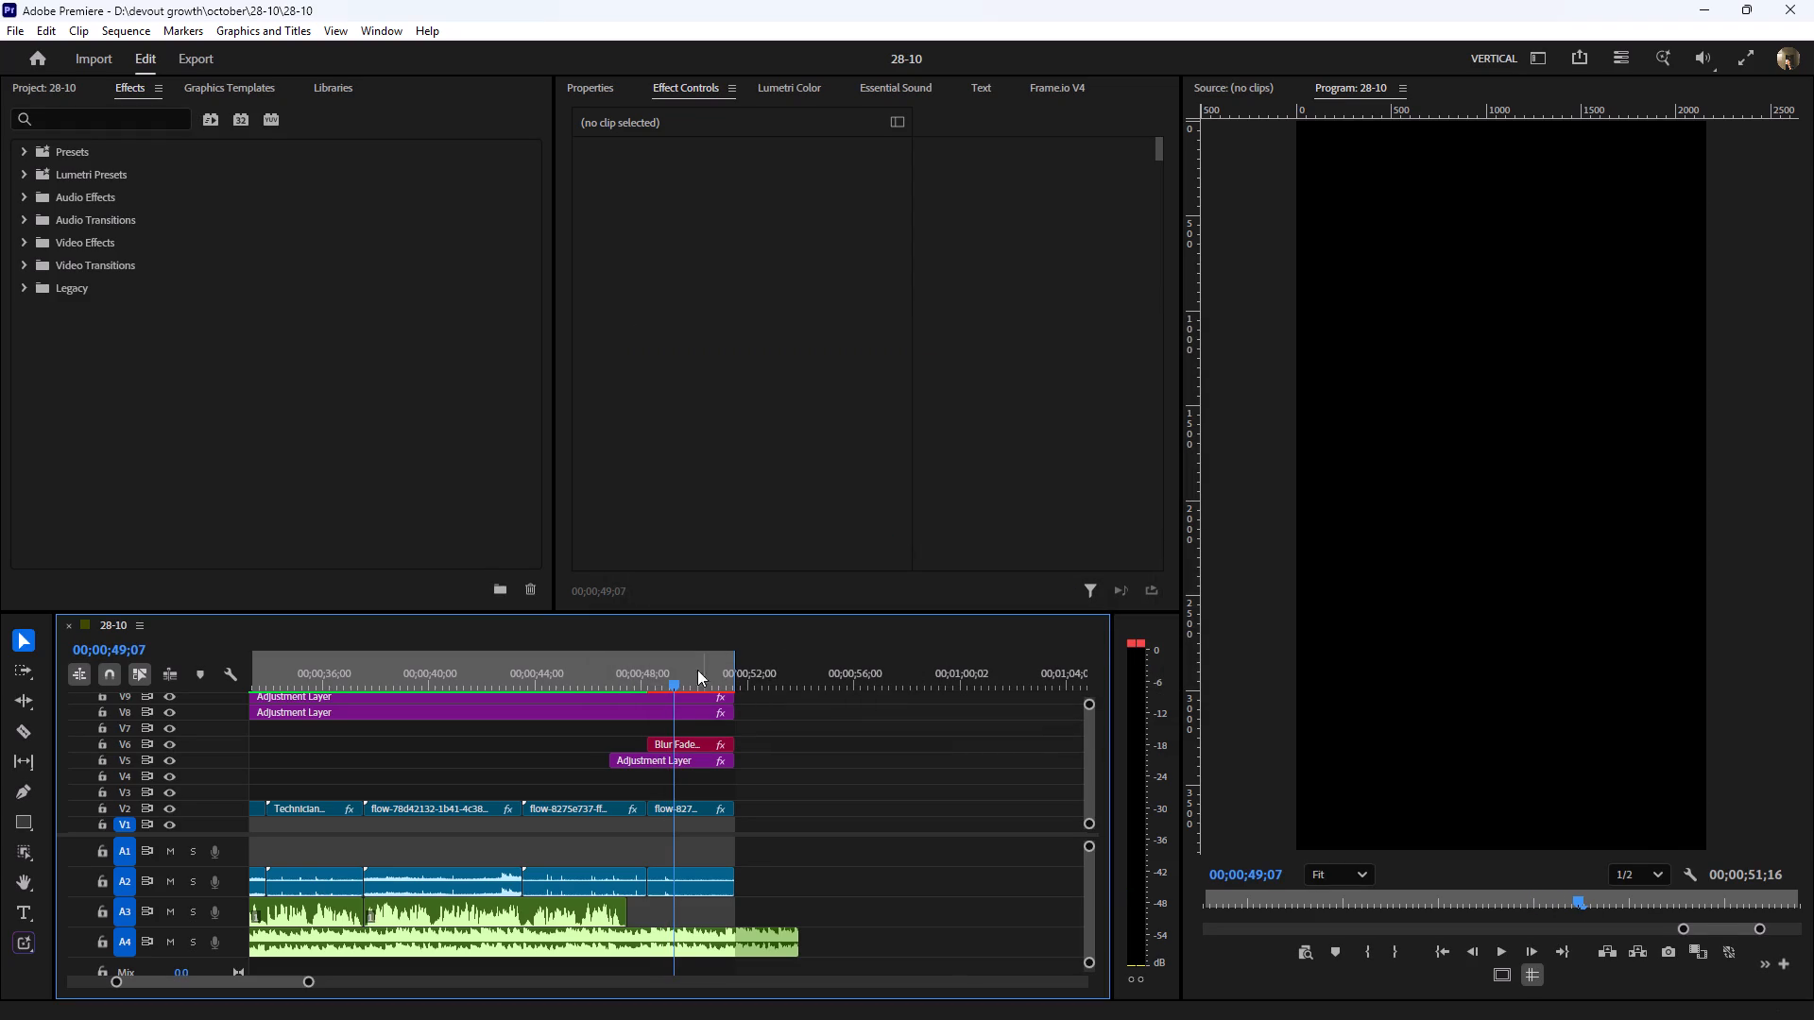
Set the closing Blur Fade In With Shine title's text colour to orange FF4800, with the playhead at 00;00;48;27, and save the project.
left_click_drag(682, 671, 668, 674)
type("==")
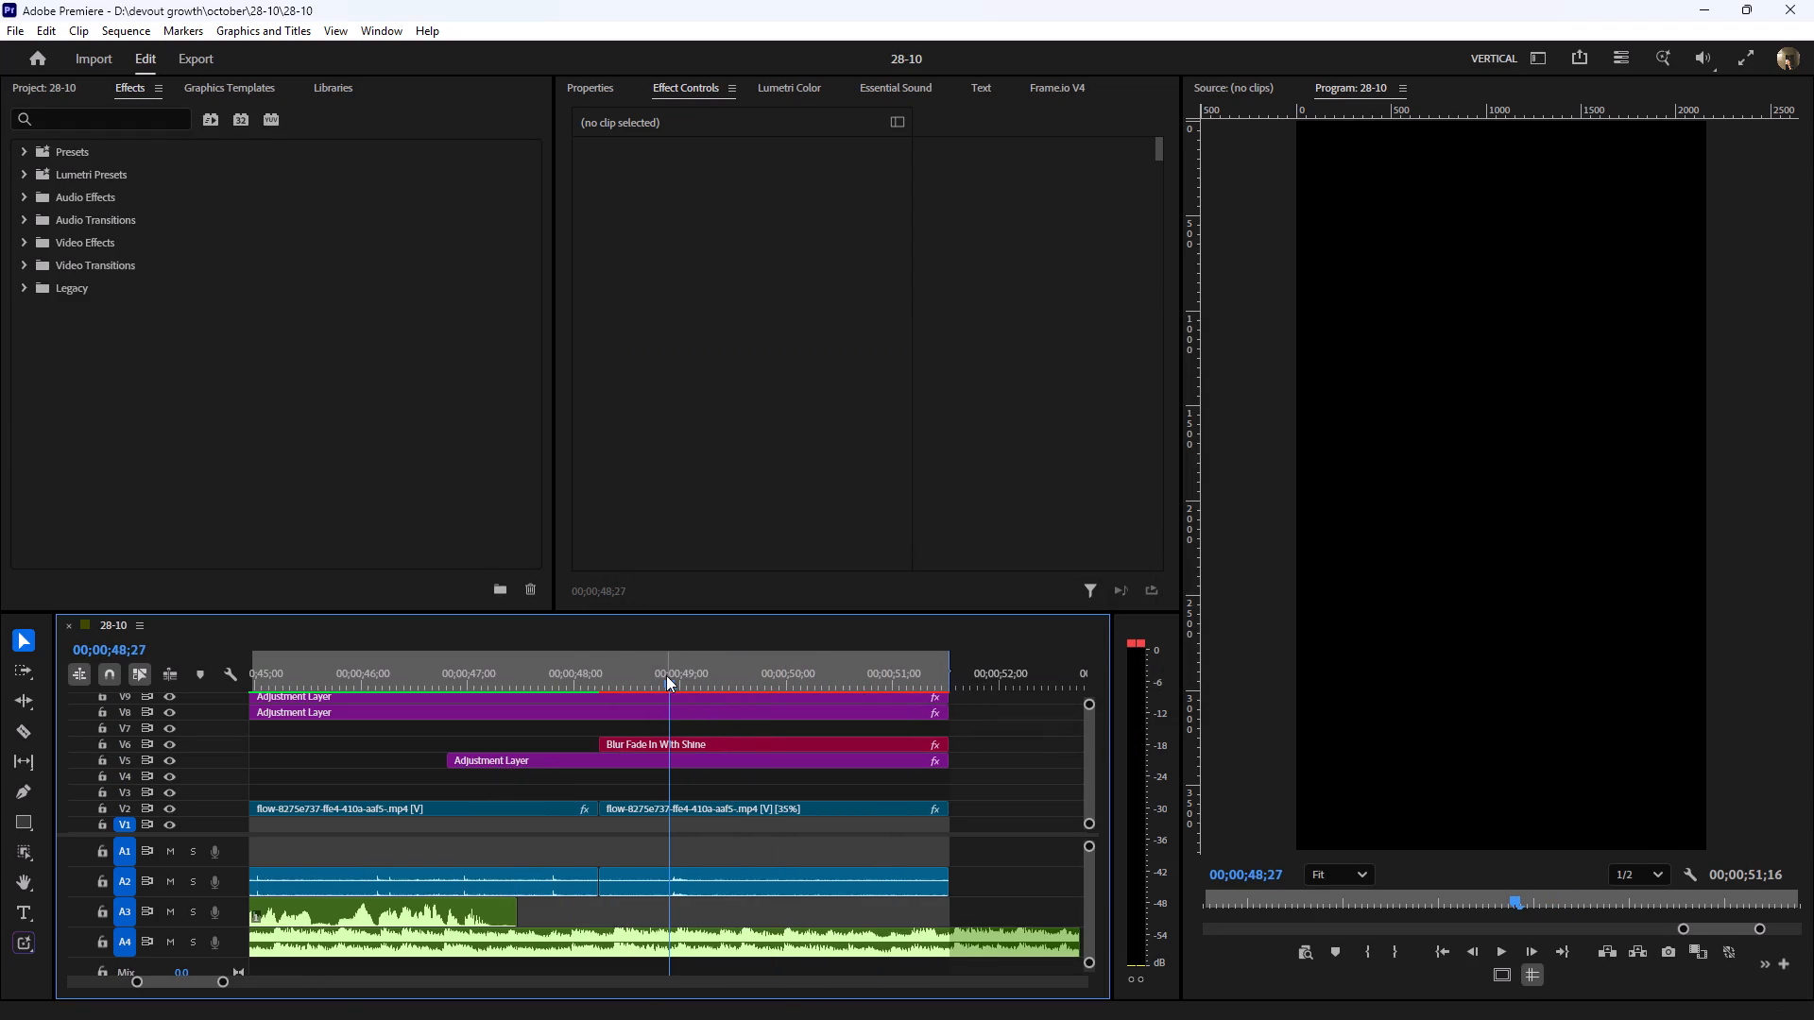
left_click(707, 746)
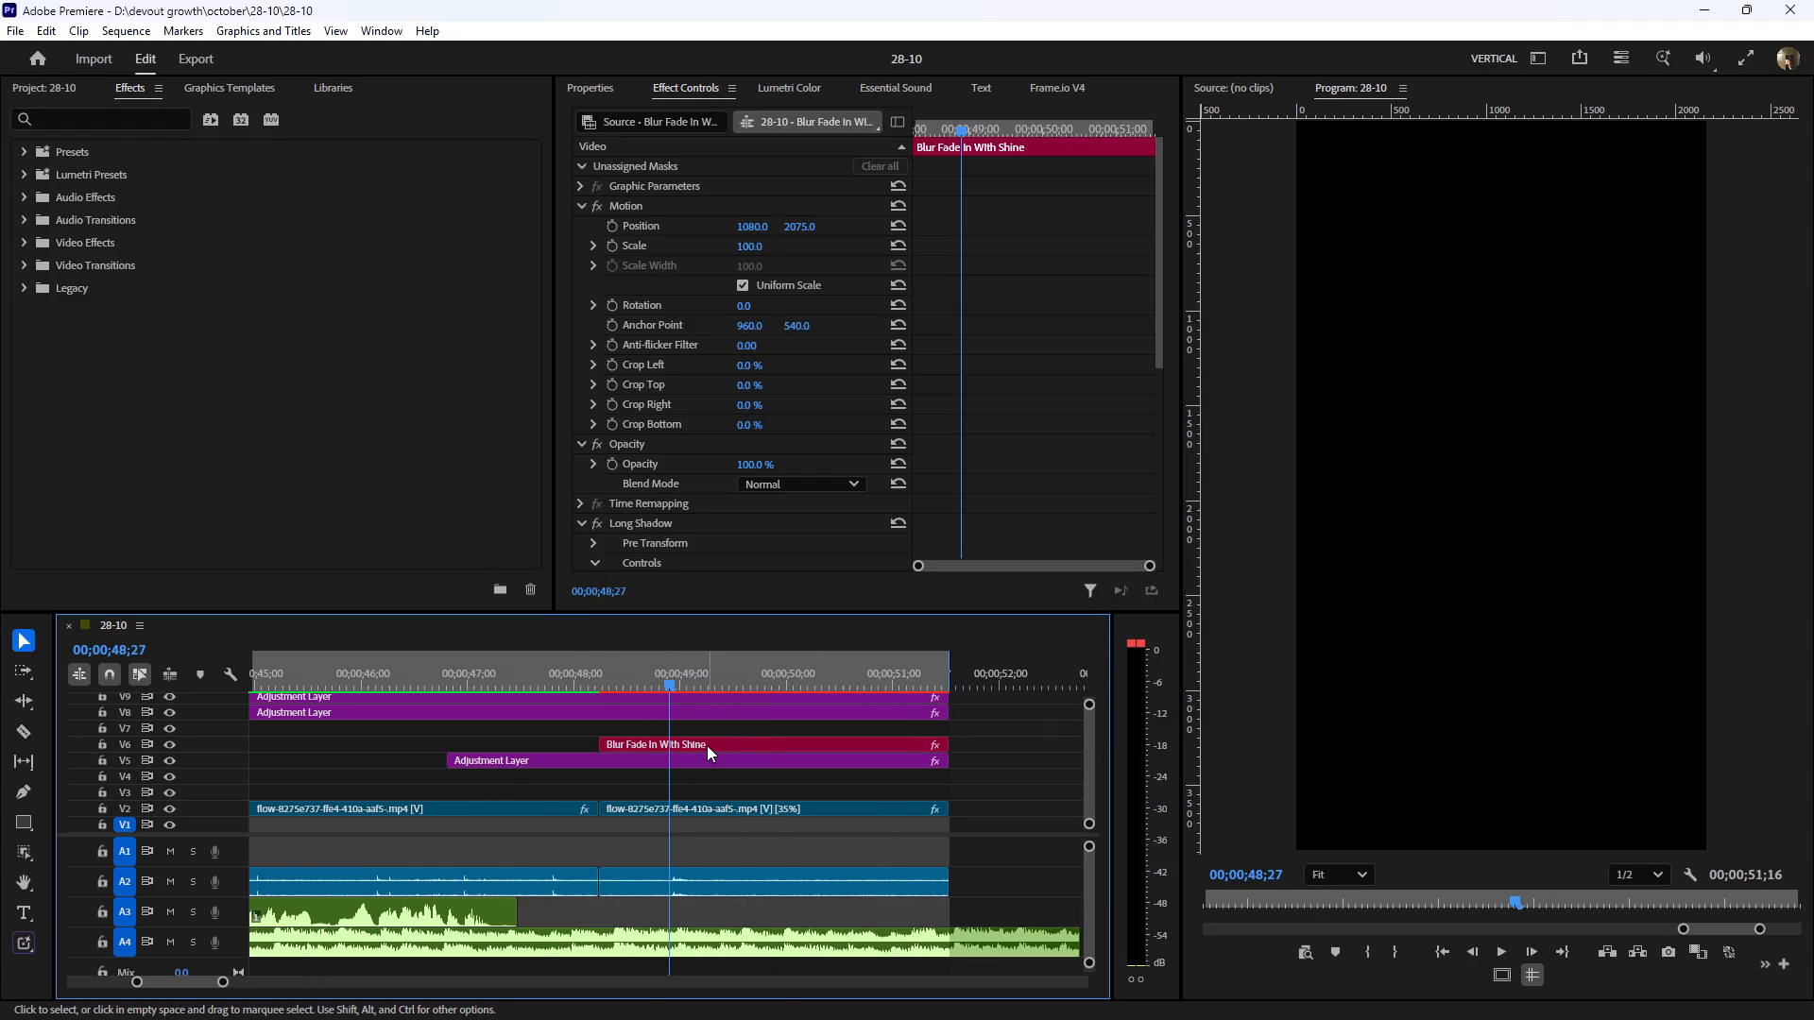
left_click(607, 95)
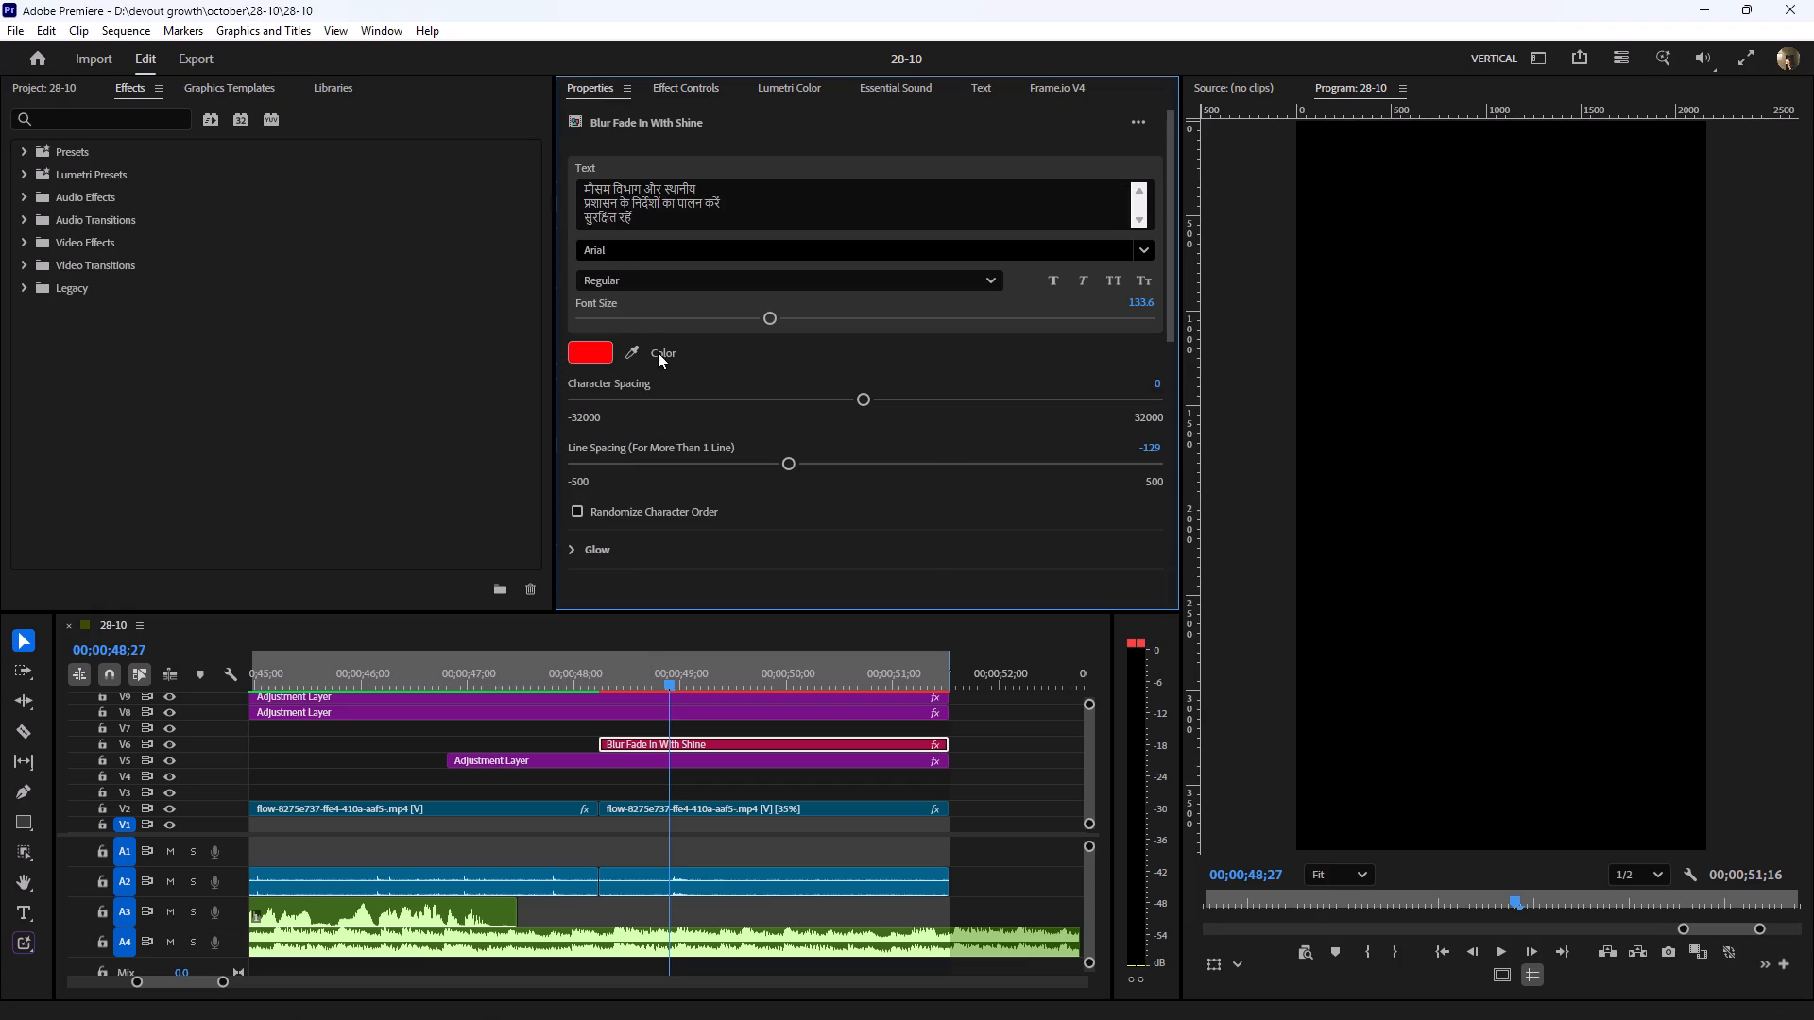
left_click(596, 348)
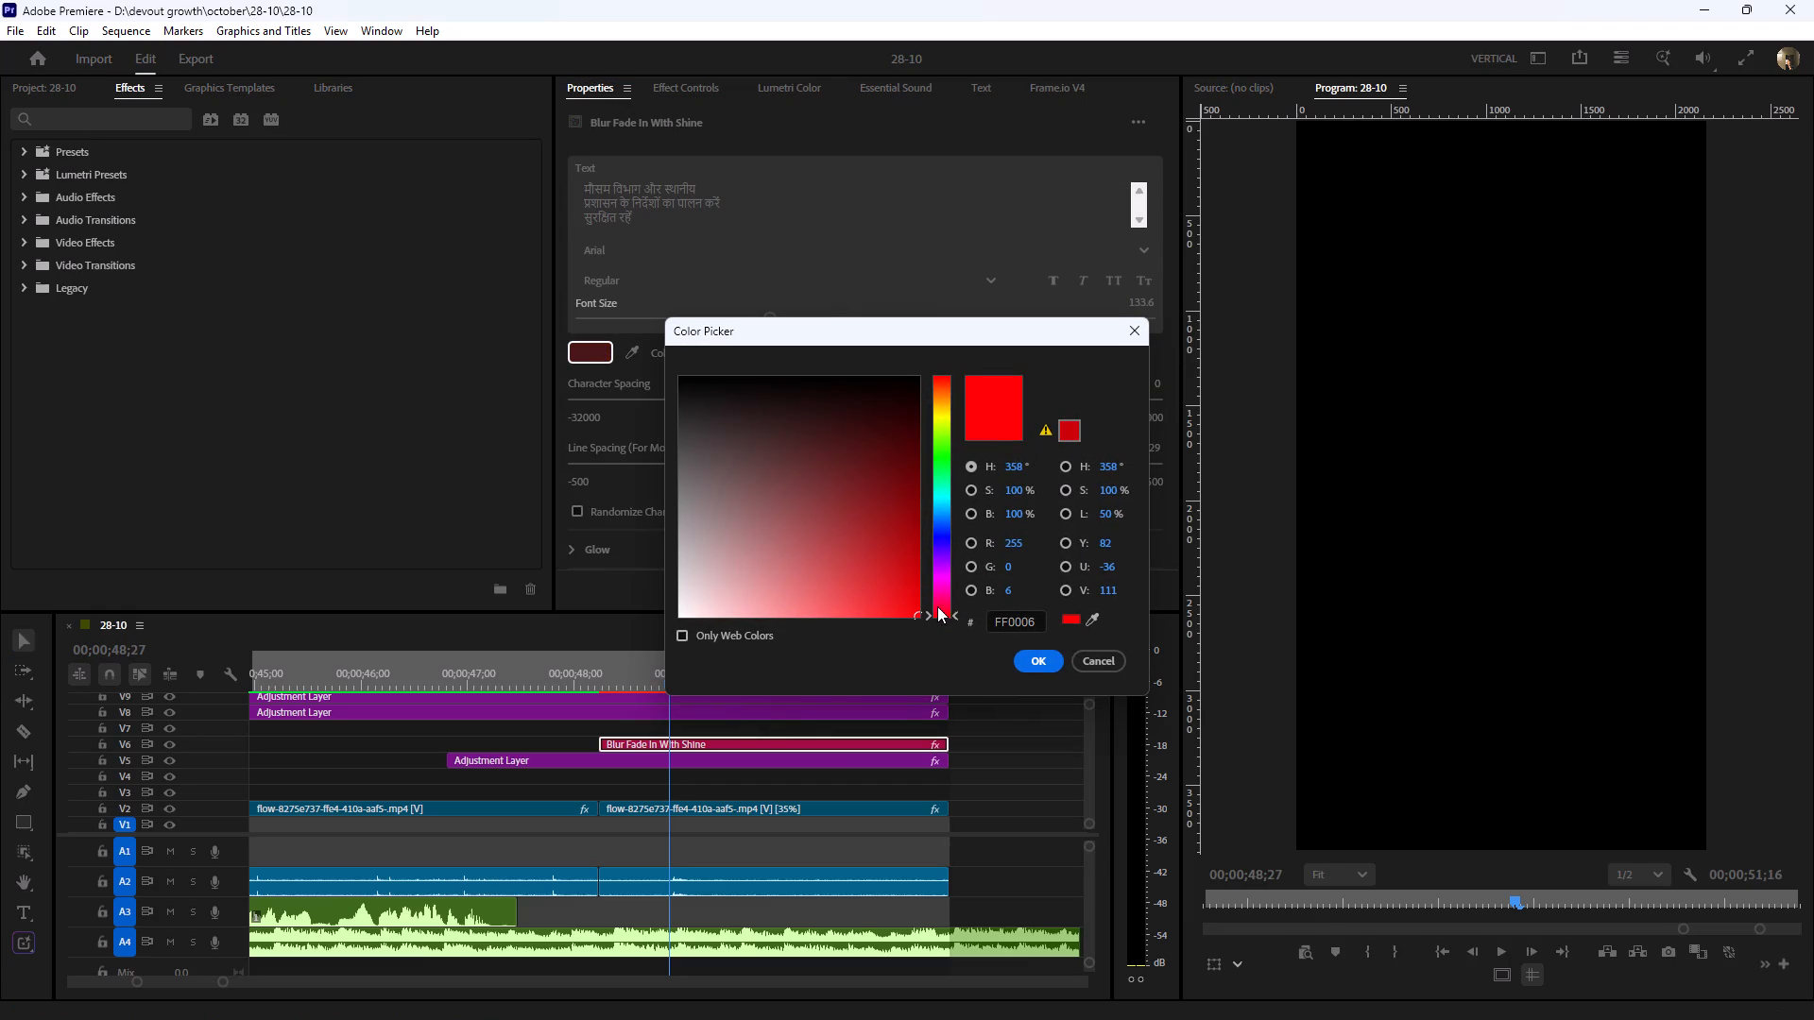
left_click(938, 386)
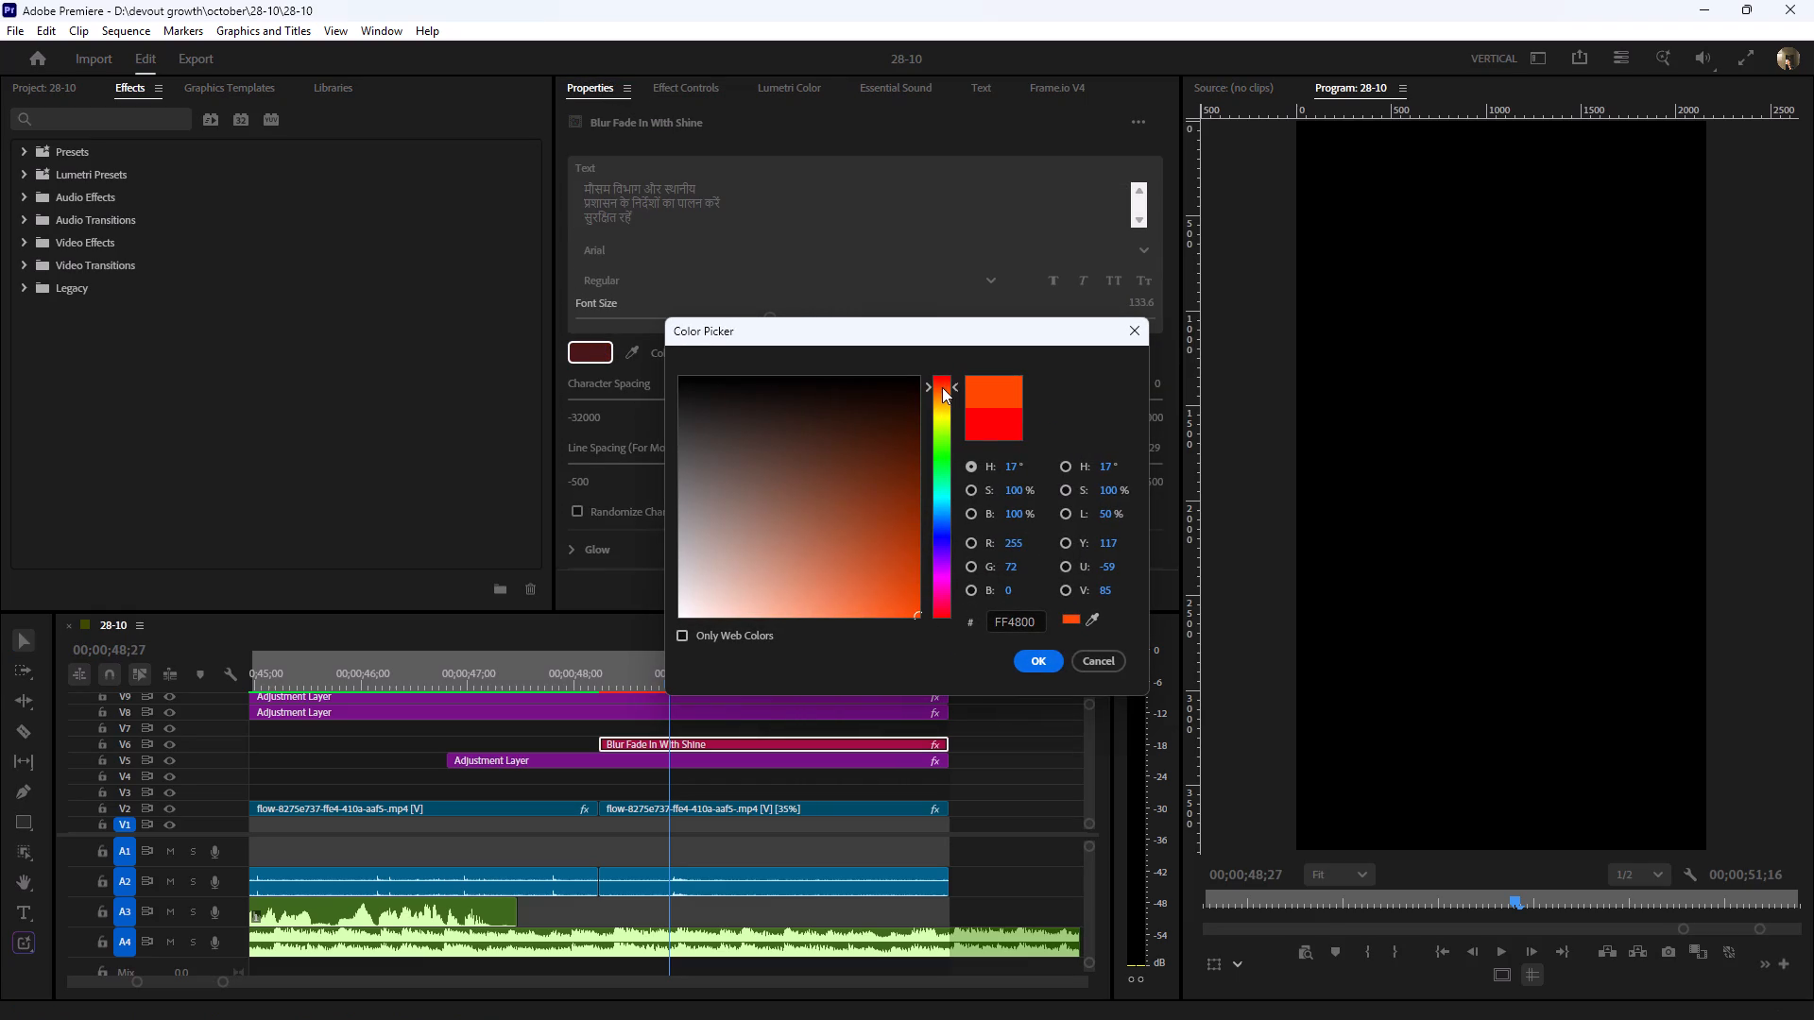
left_click(1028, 654)
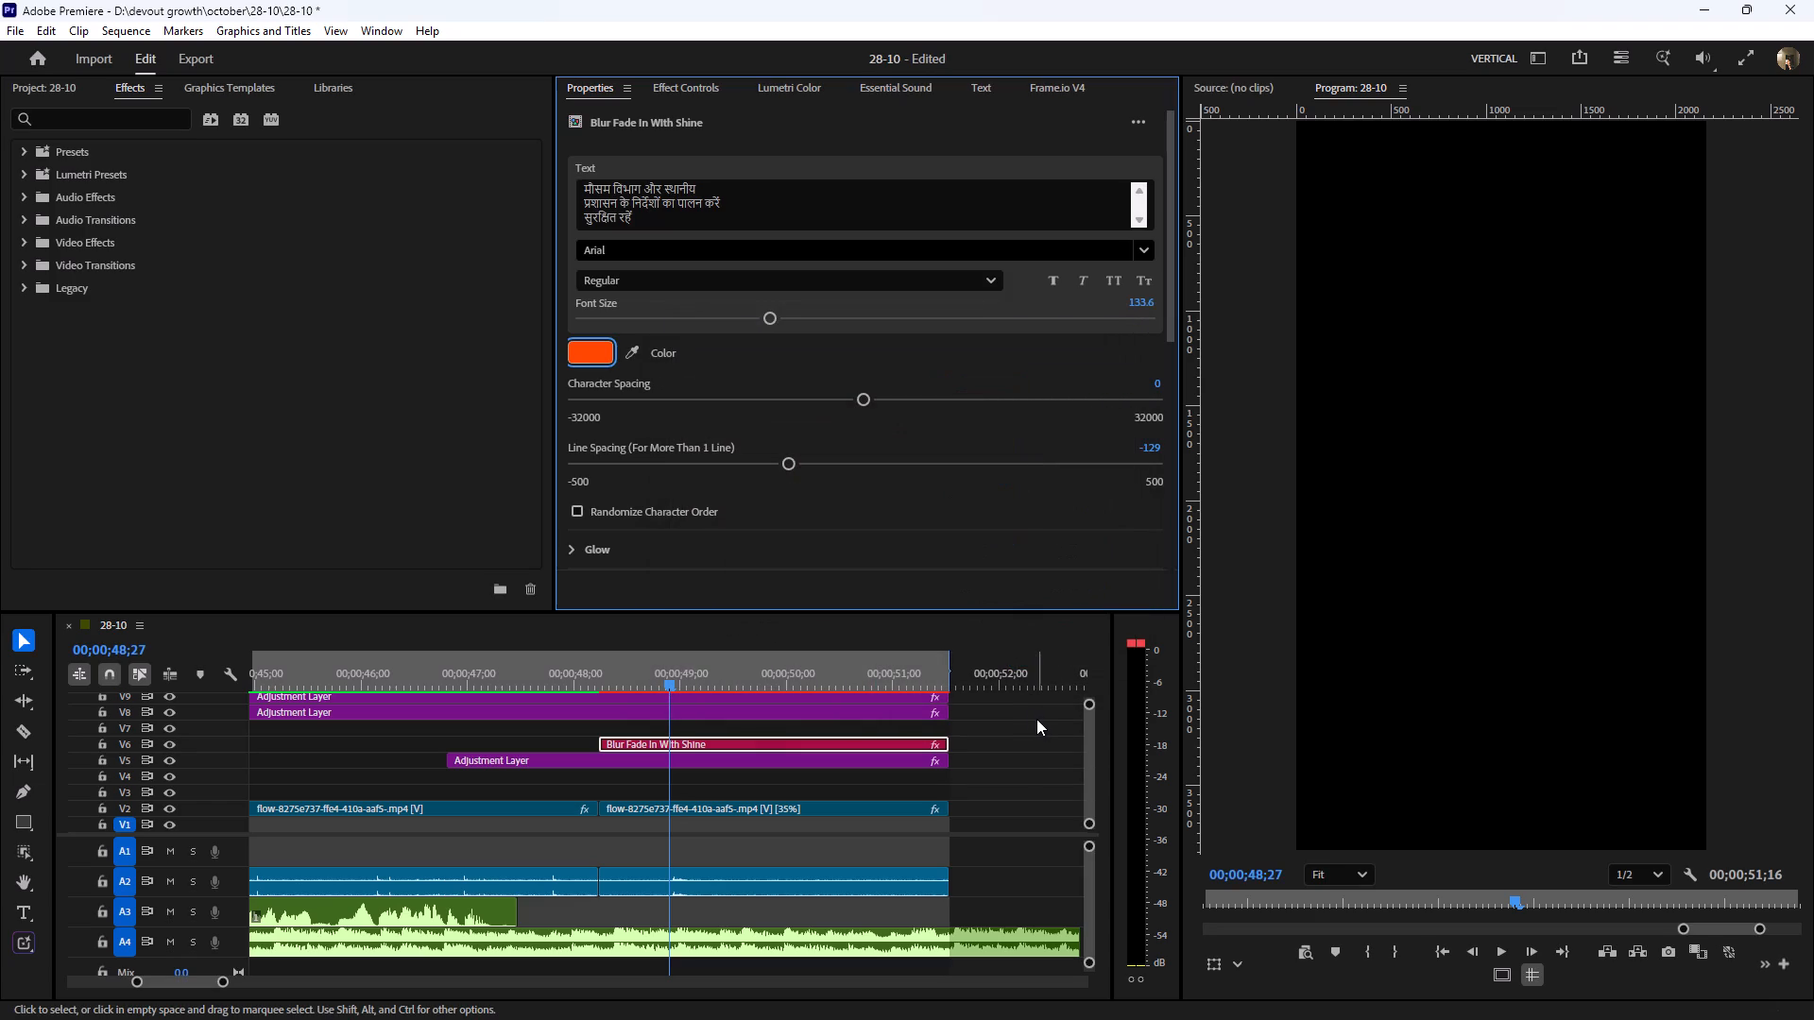
key("ctrl+s")
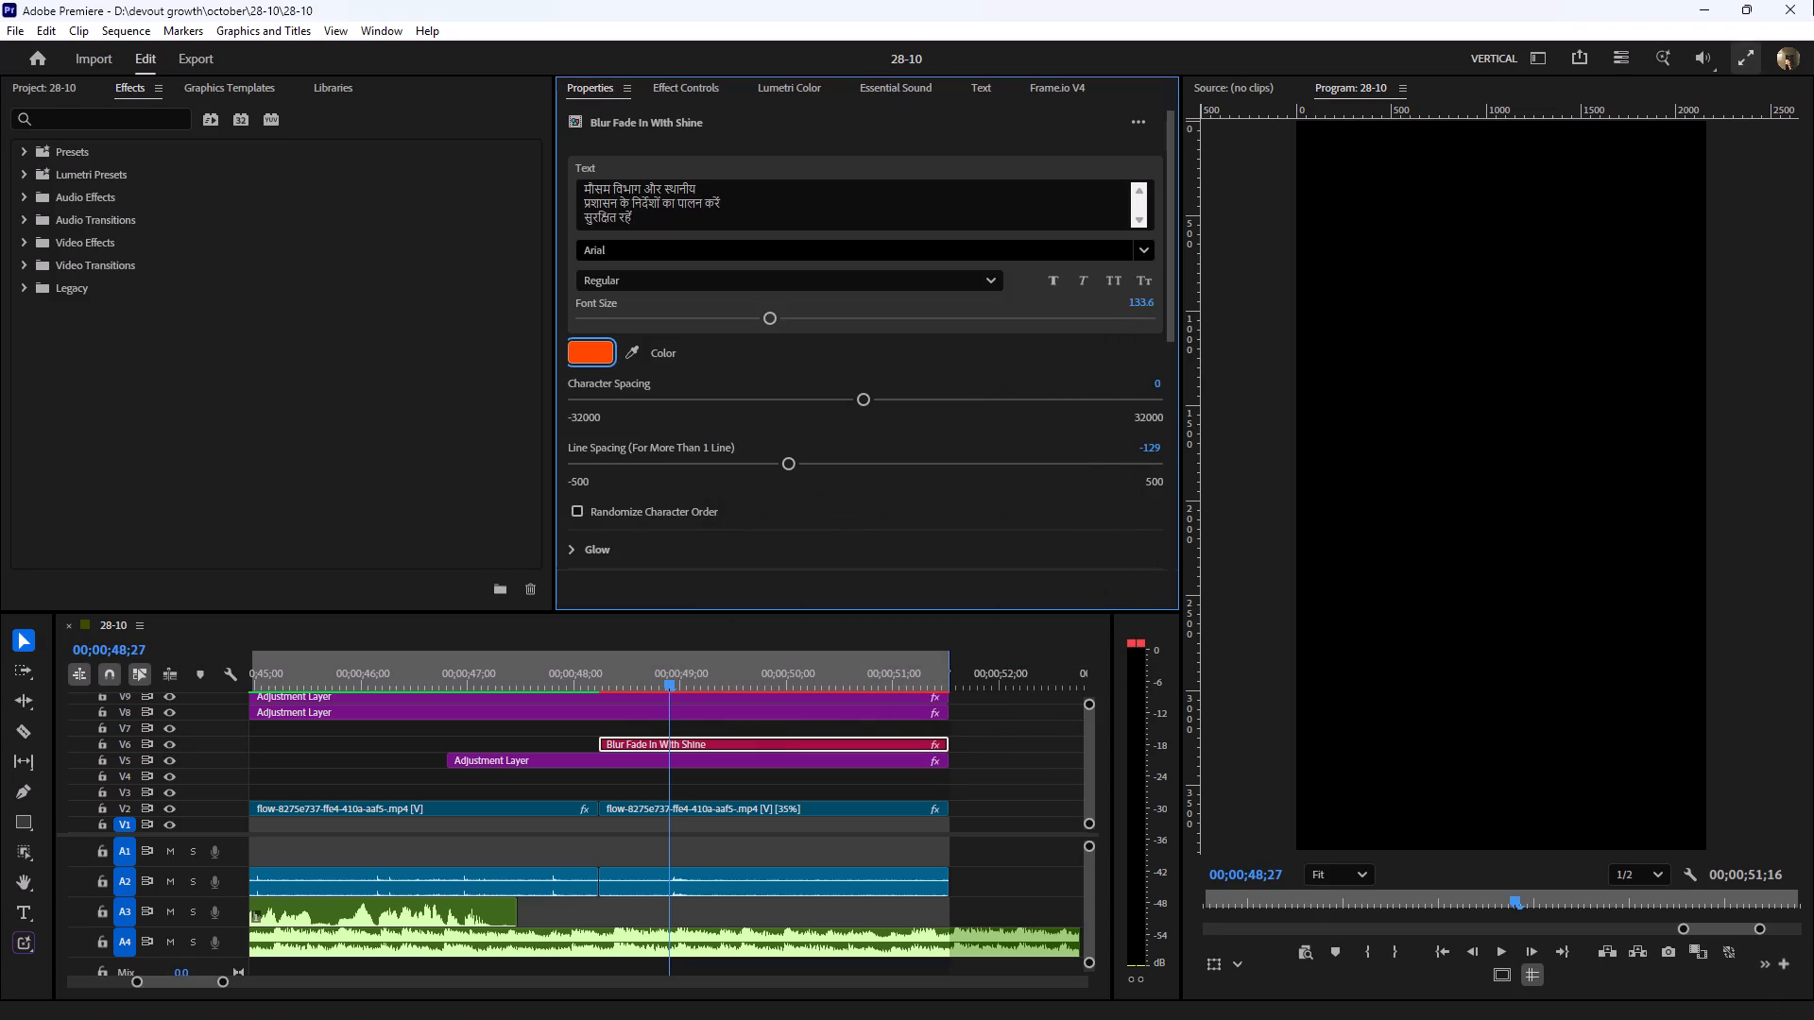
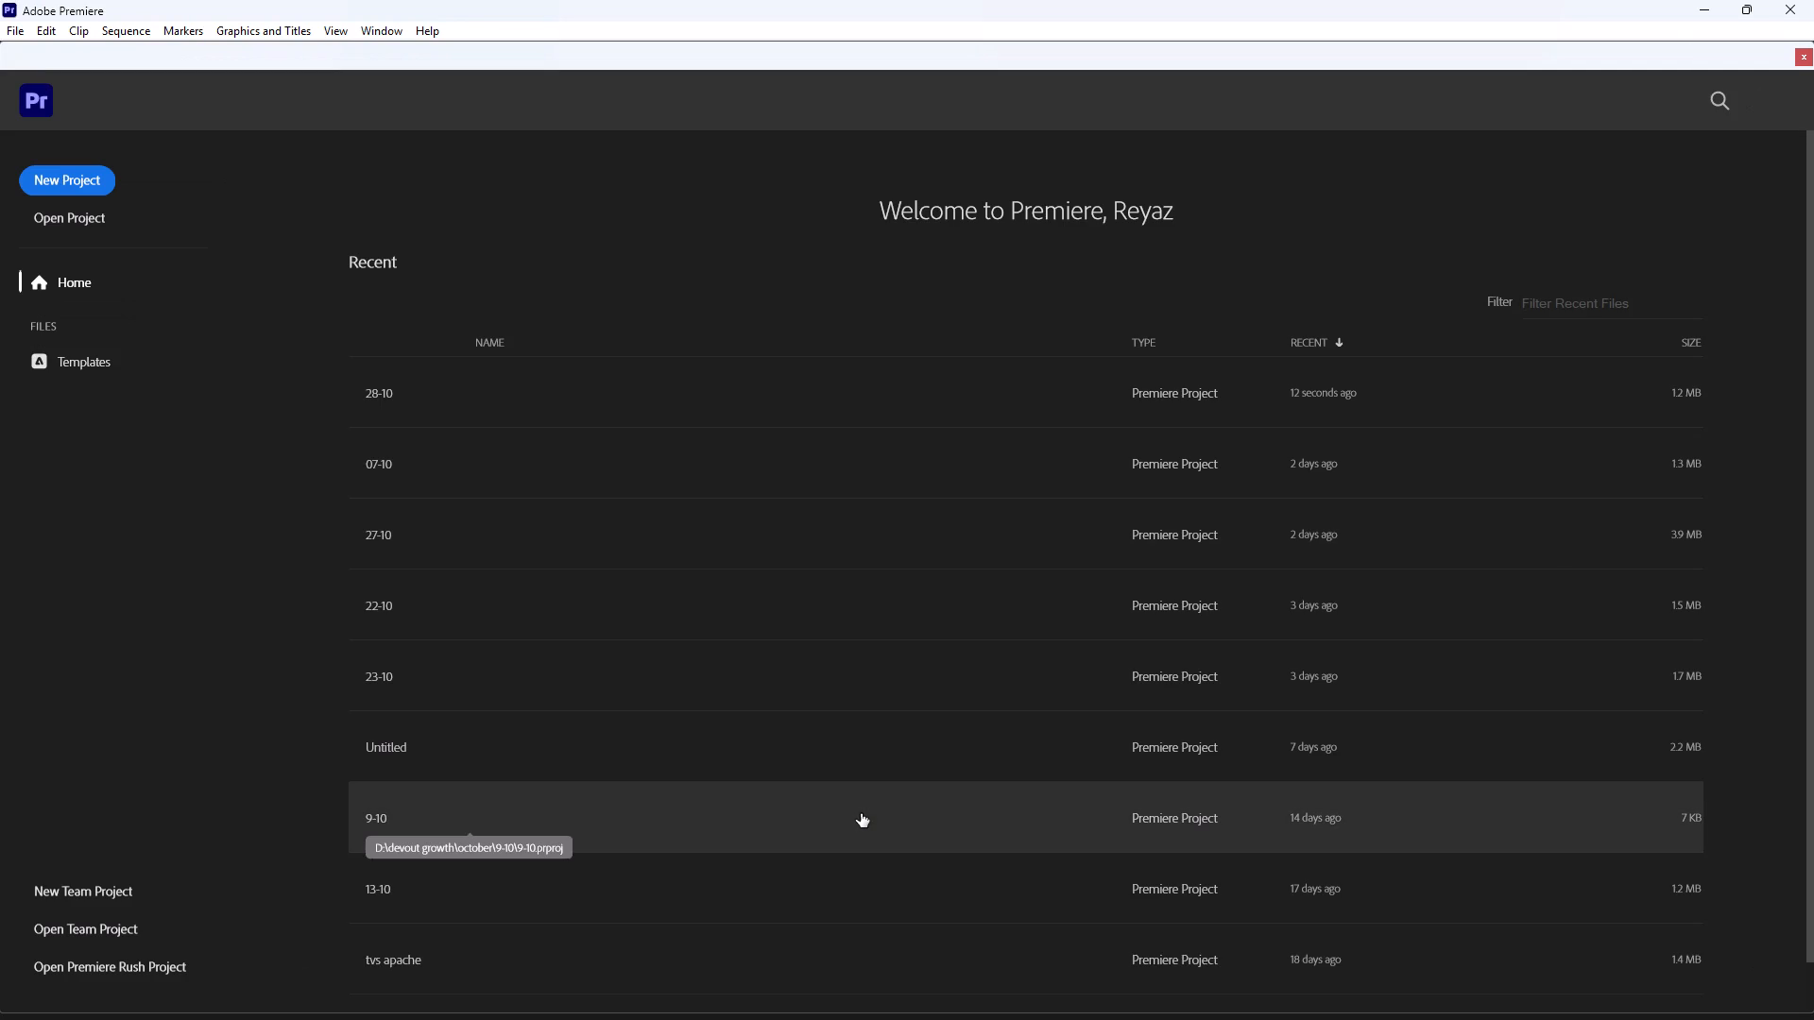
Reopen the recent 28-10 project and move the playhead over the closing title to 00;00;49;16.
left_click(414, 397)
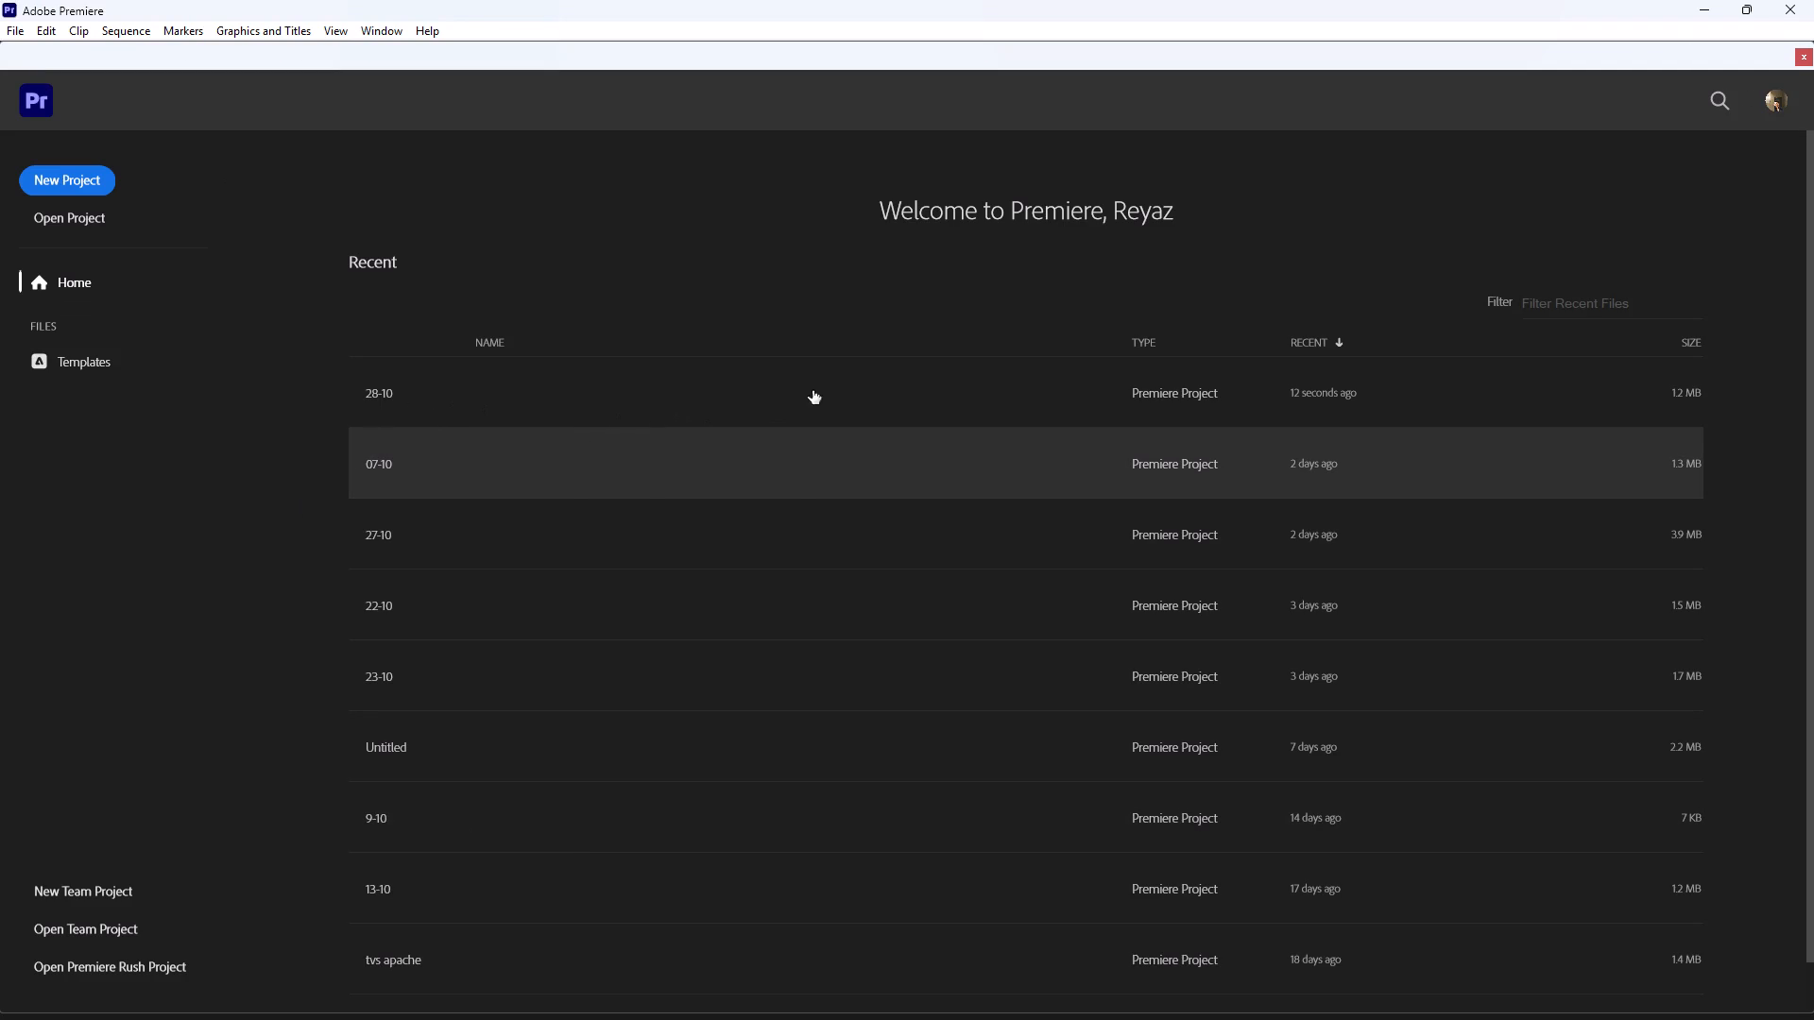
left_click(842, 385)
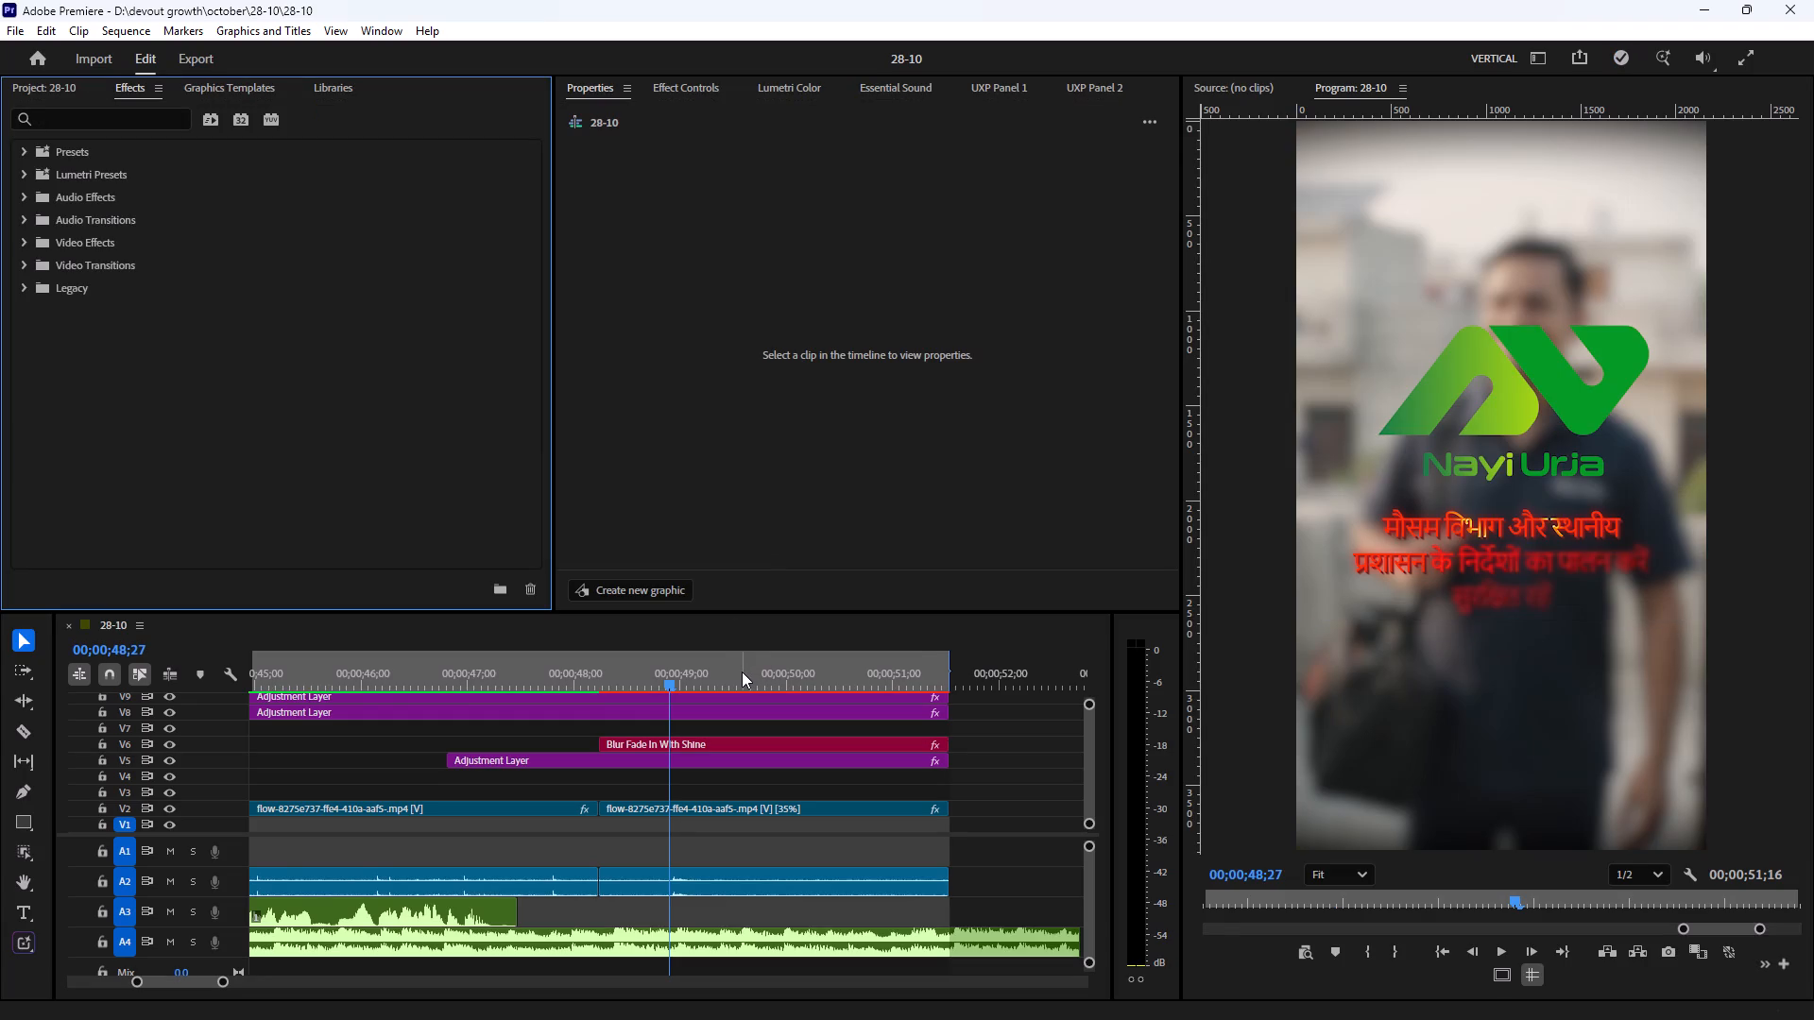
left_click_drag(681, 674, 684, 674)
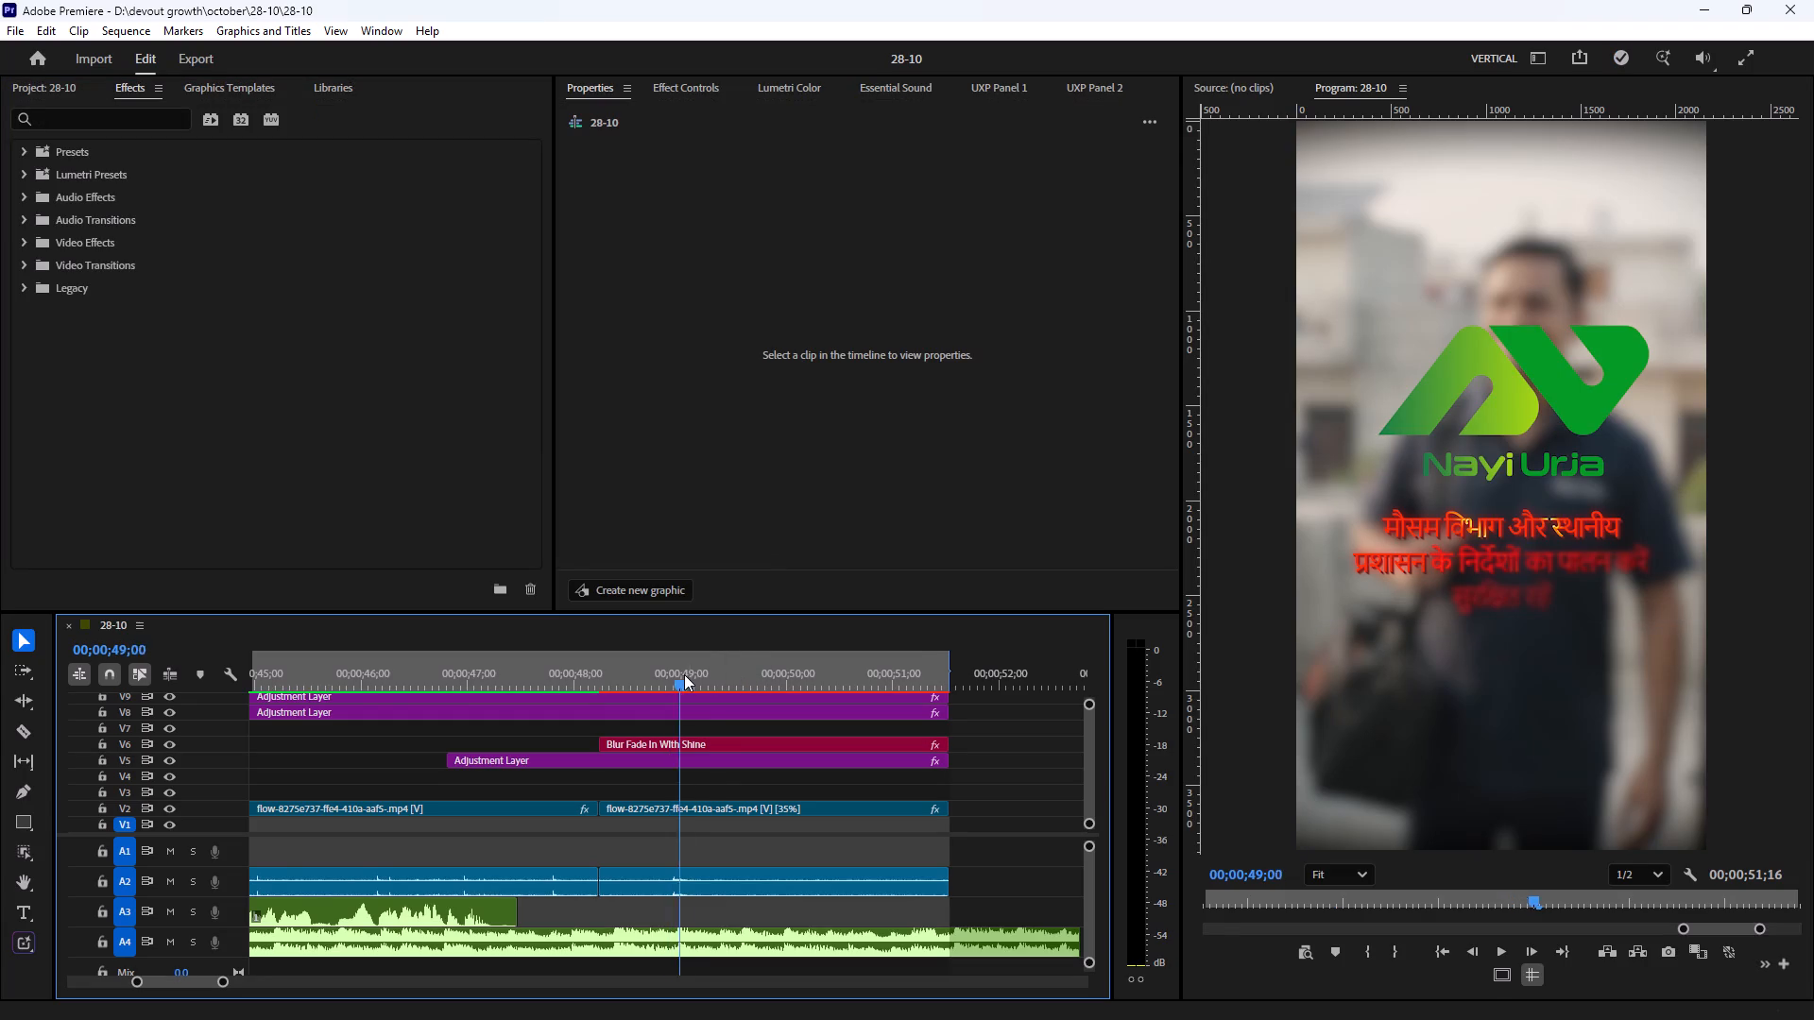
left_click_drag(684, 674, 737, 674)
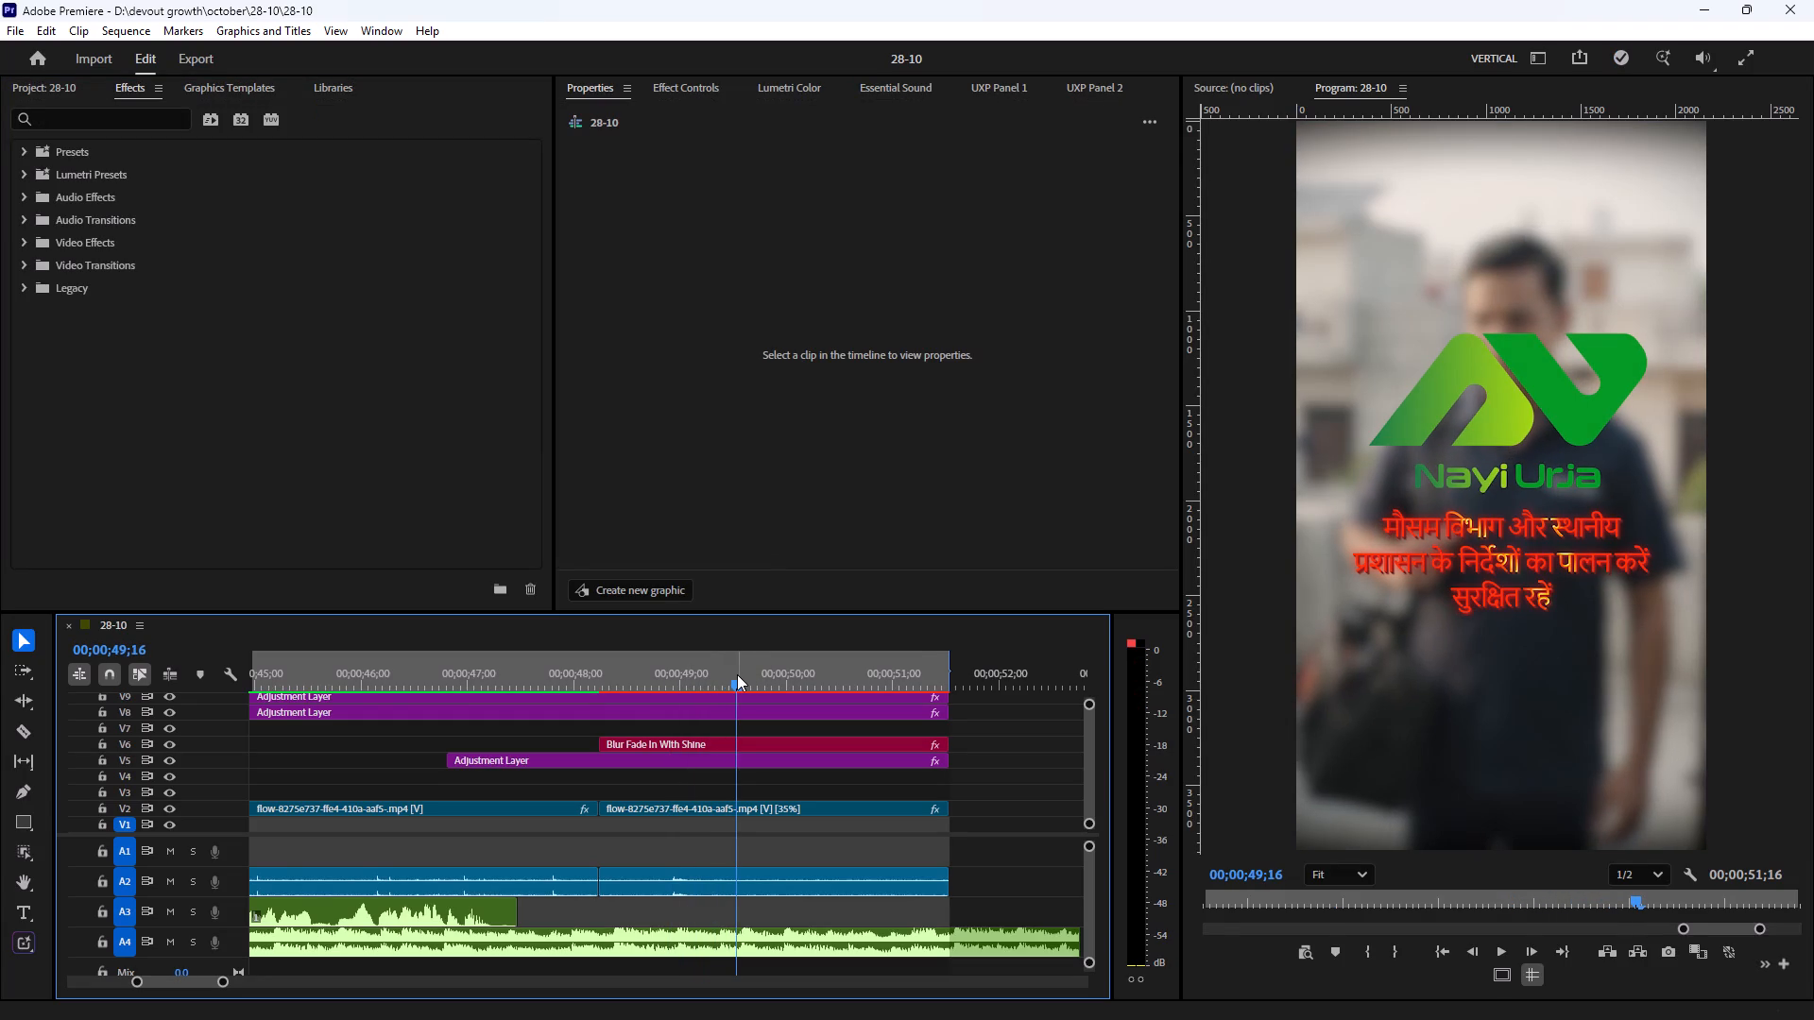
left_click(1155, 670)
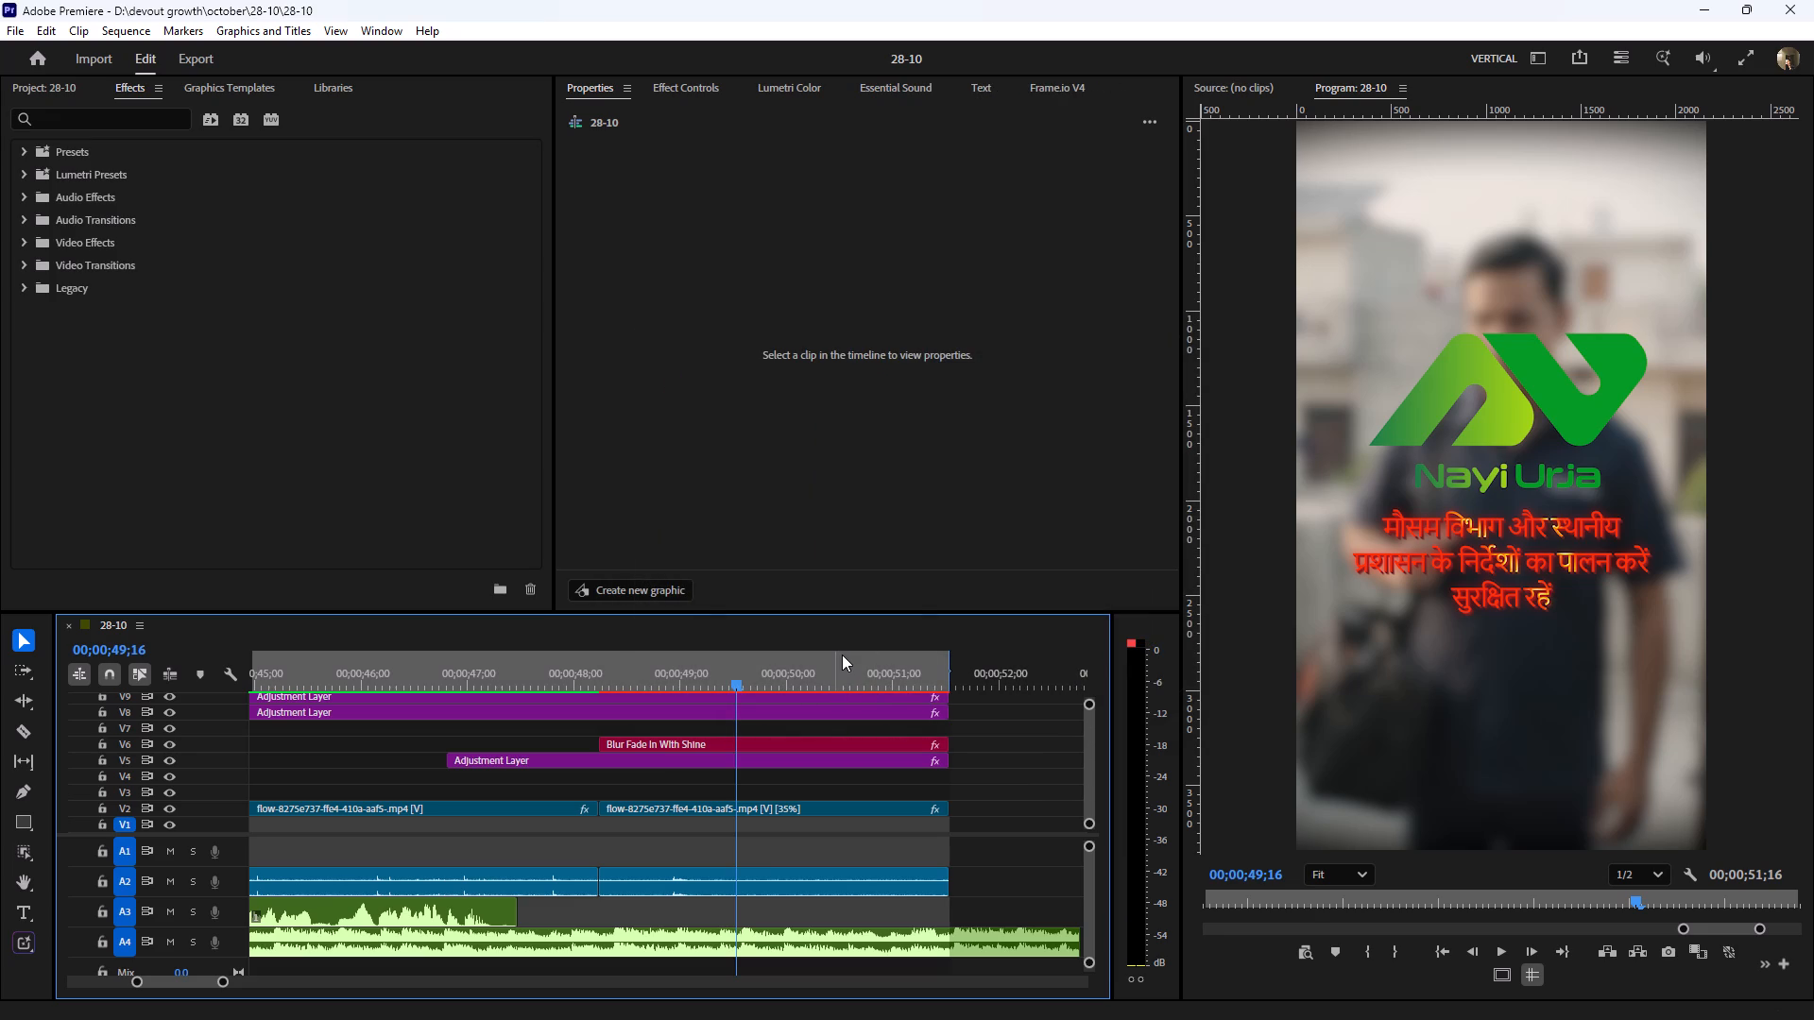
Set the #1 Shine Effect's width, shine intensity, edge intensity and edge thickness to 0 on the closing Blur Fade In With Shine title.
left_click(786, 740)
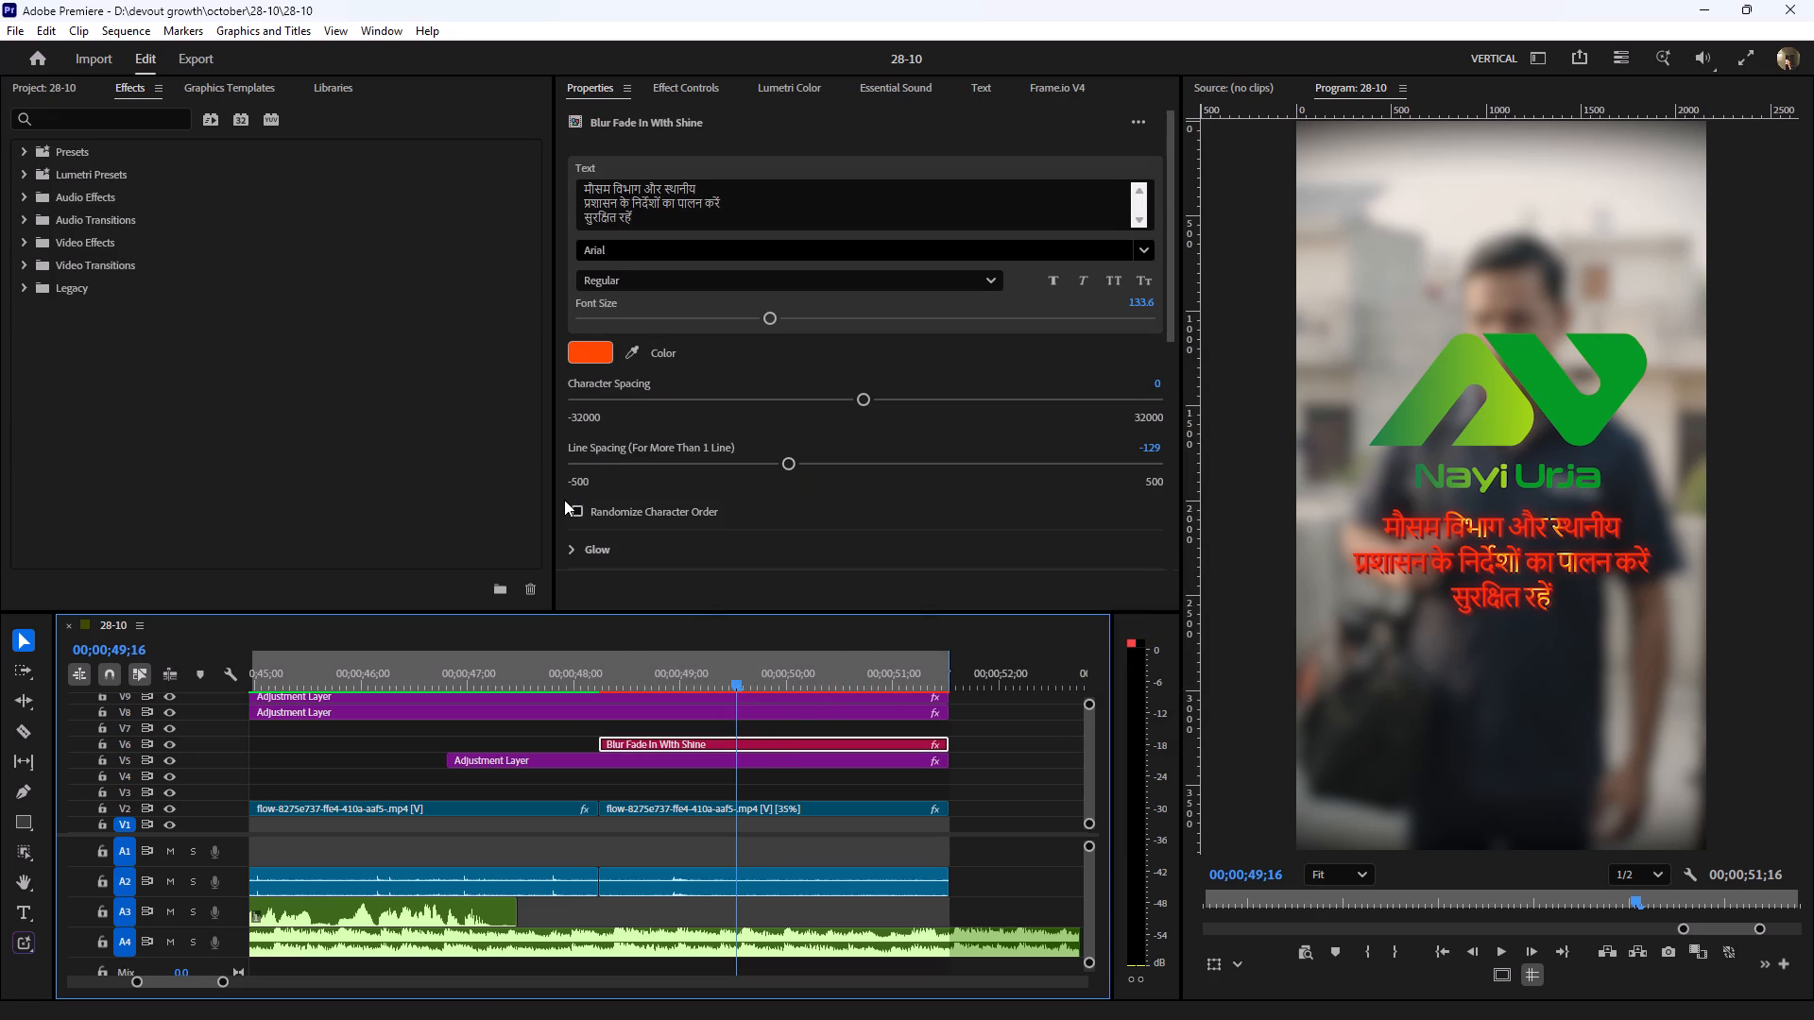
scroll(564, 500, "down", 7)
left_click(578, 459)
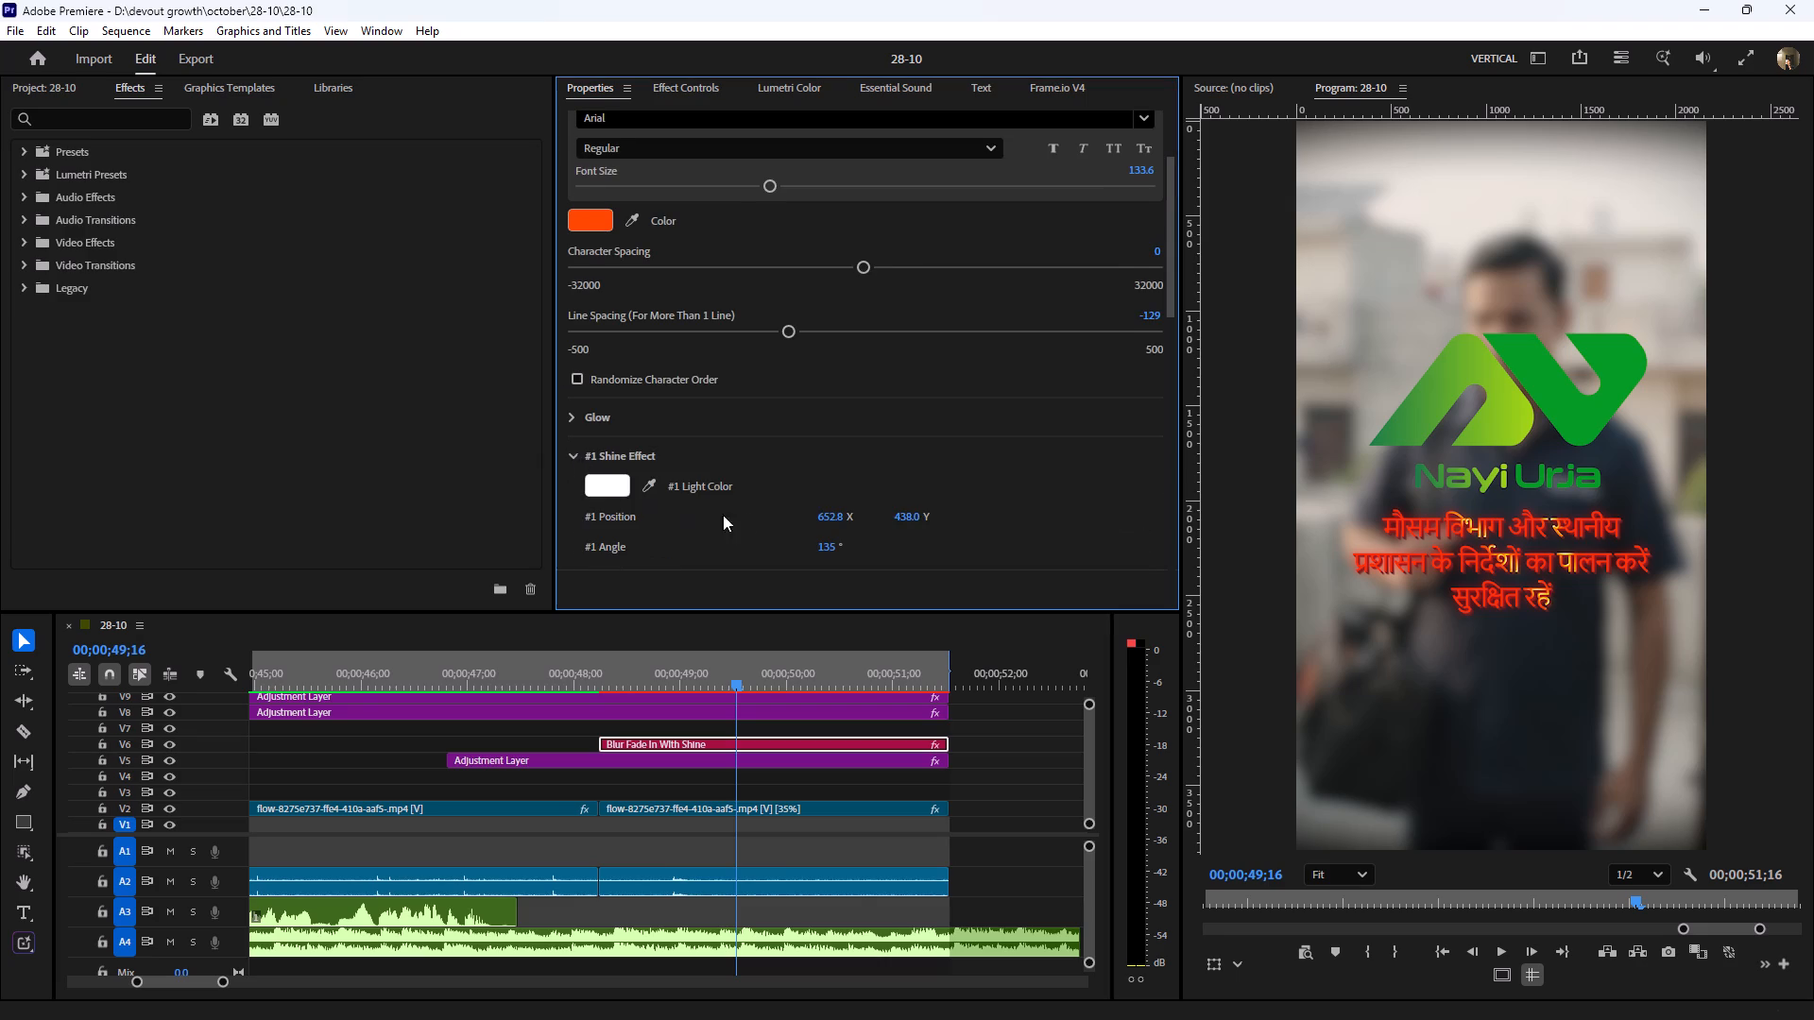
scroll(750, 512, "down", 6)
scroll(722, 437, "down", 5)
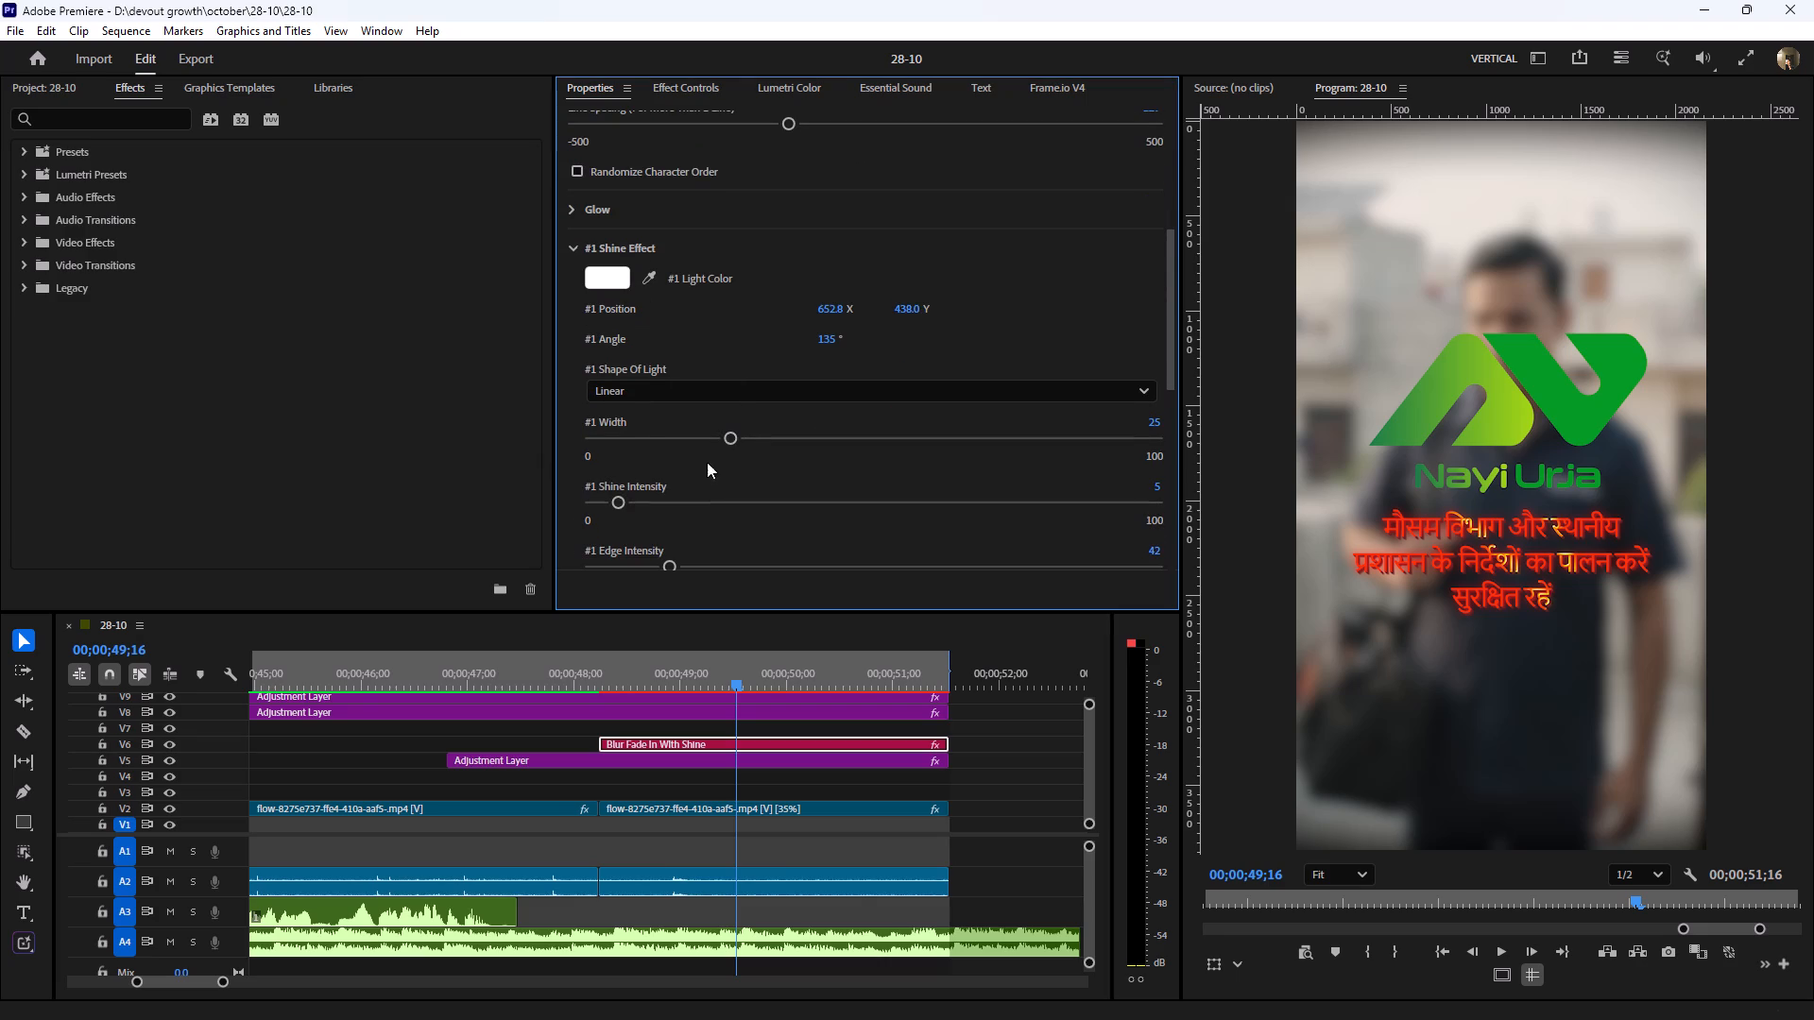
left_click_drag(620, 502, 586, 509)
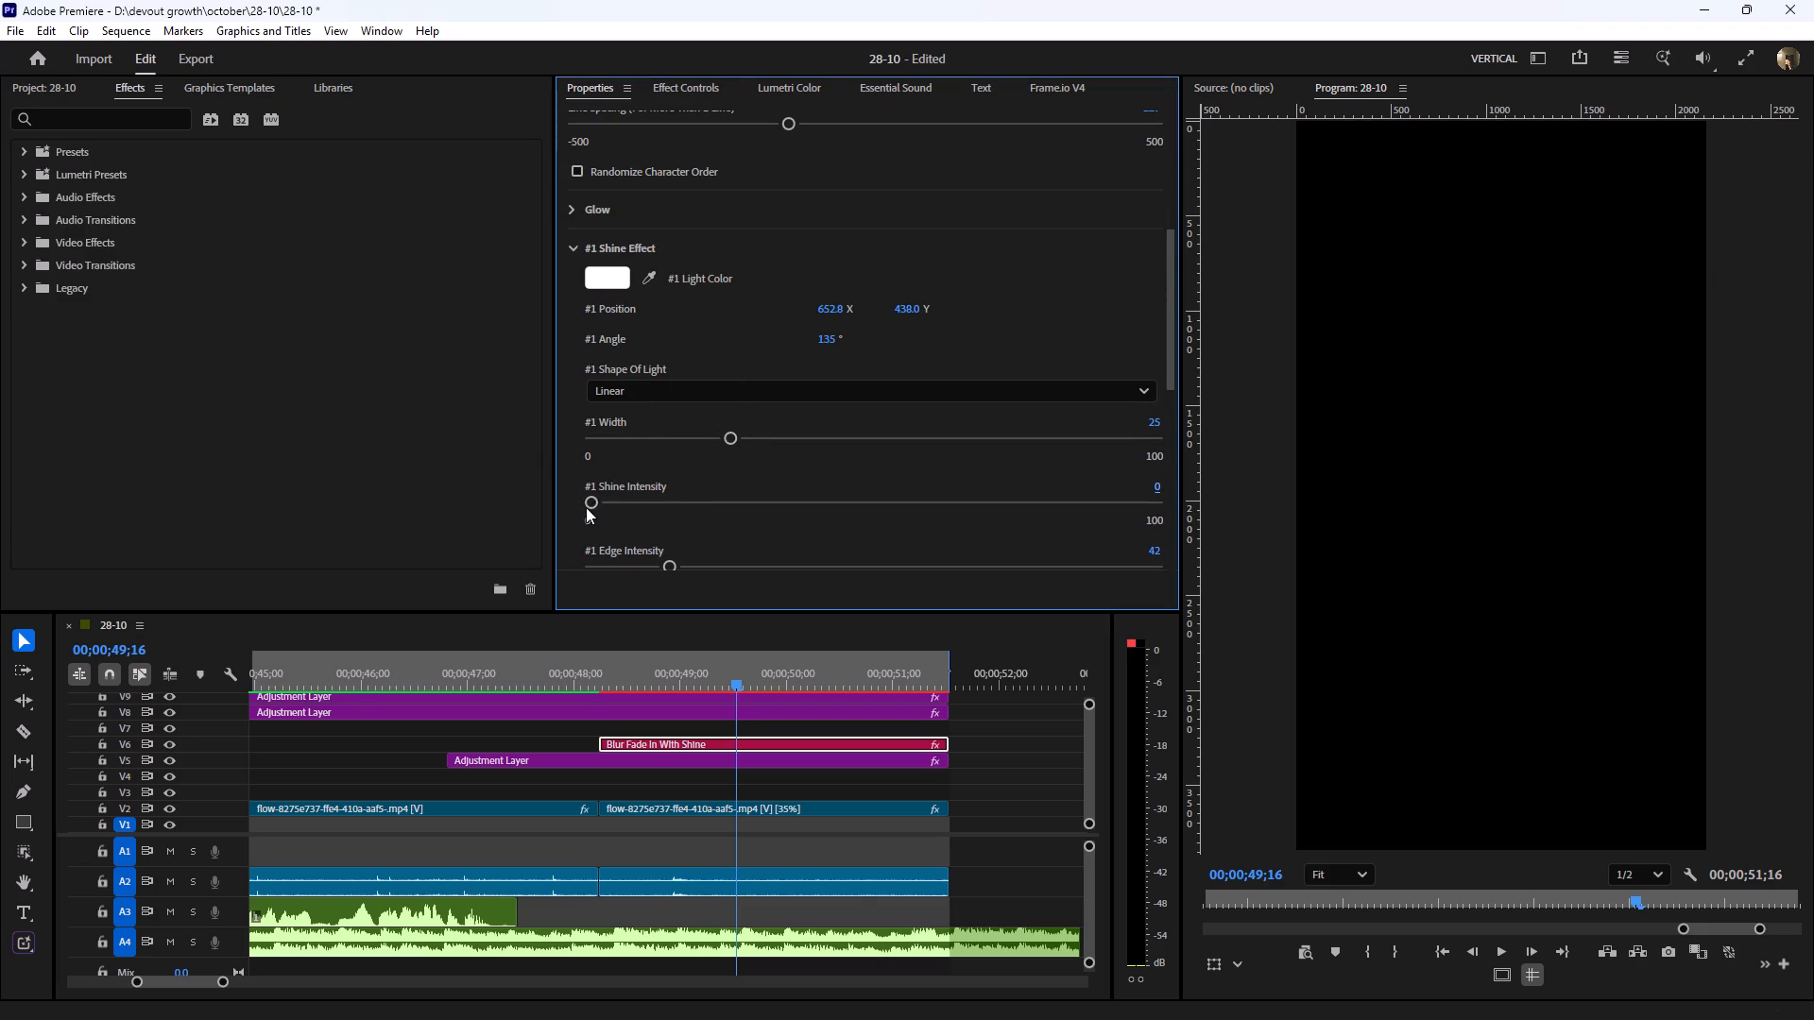
left_click_drag(724, 437, 575, 462)
scroll(567, 449, "down", 4)
left_click_drag(662, 484, 563, 497)
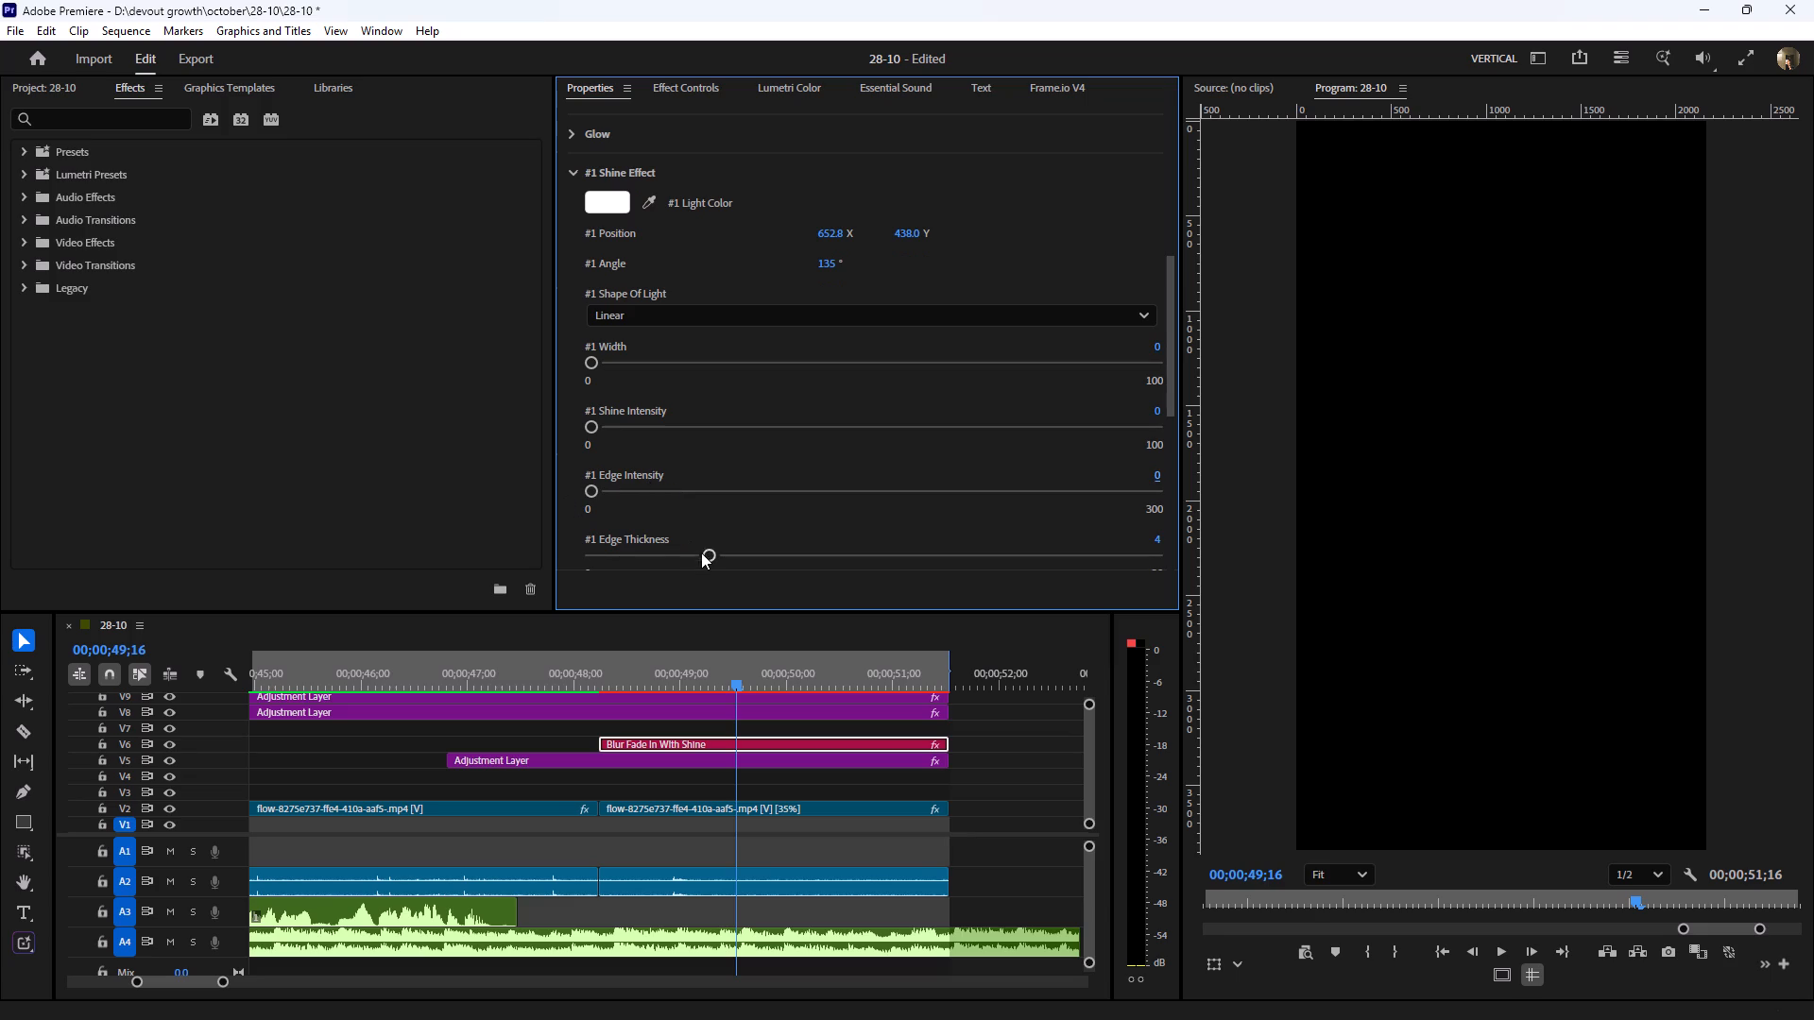
left_click_drag(701, 552, 590, 572)
scroll(565, 465, "down", 5)
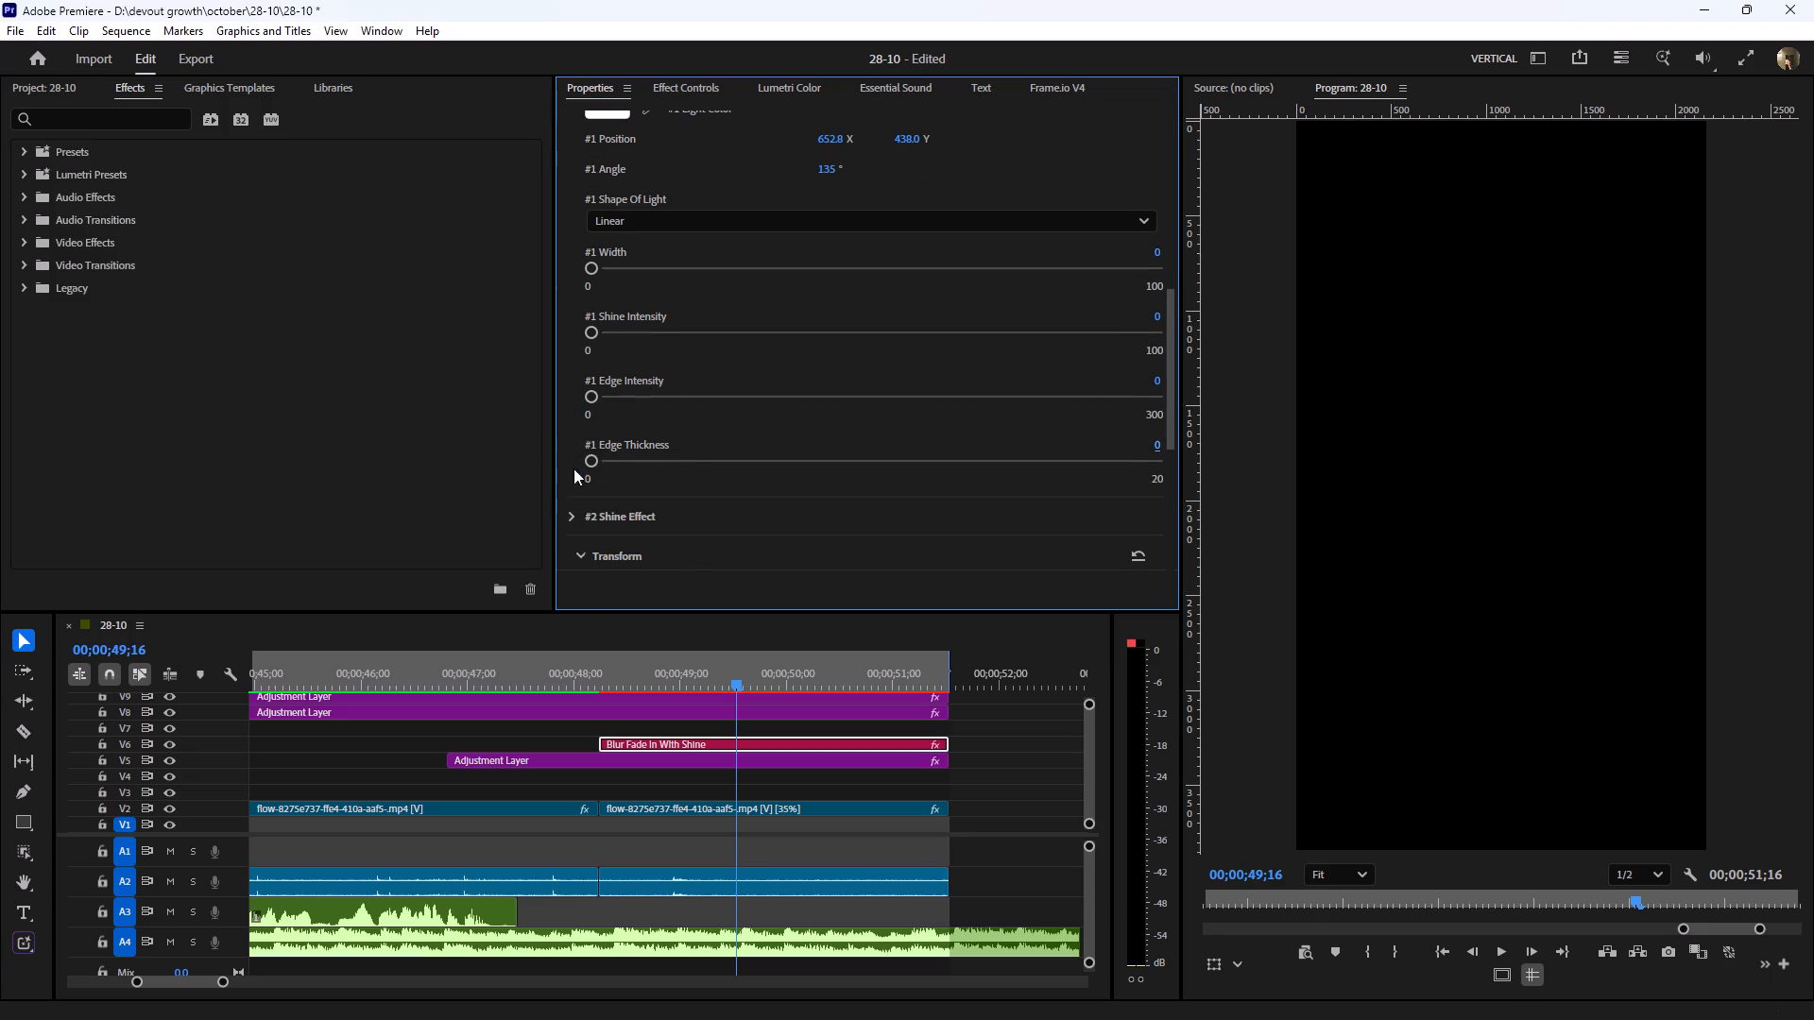
scroll(577, 268, "up", 4)
left_click(571, 155)
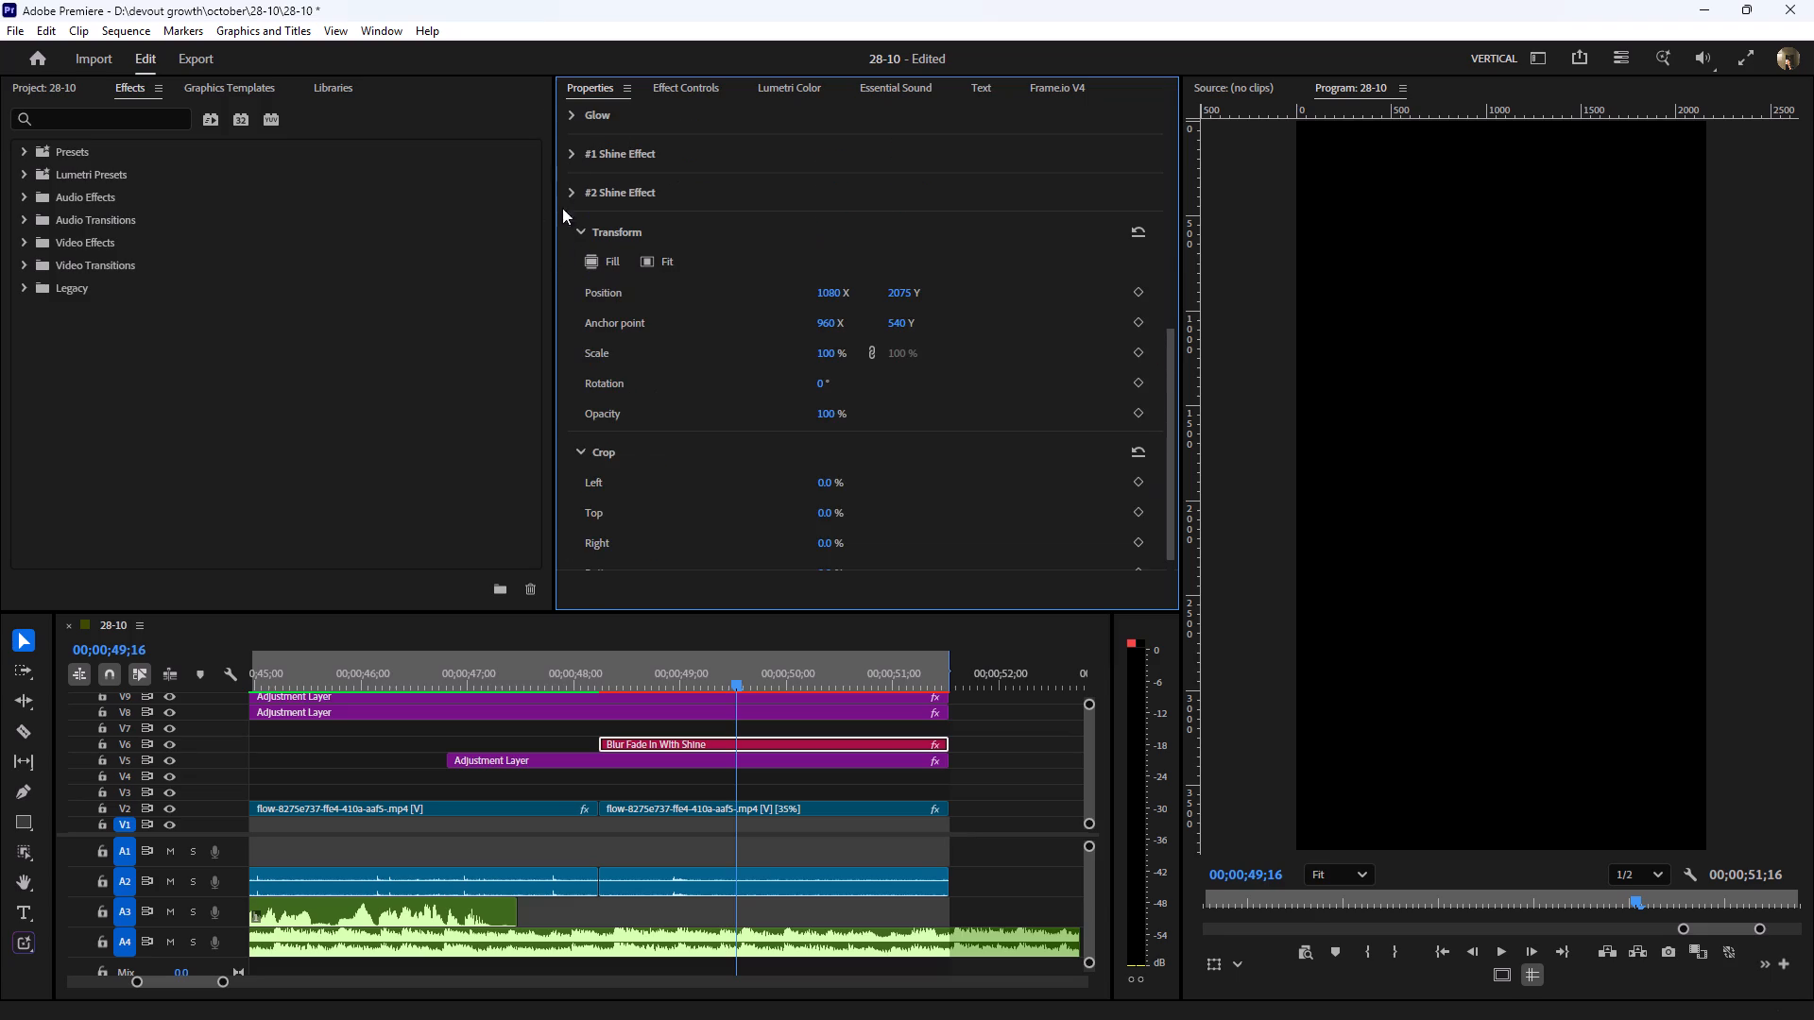
Set the title's #2 Shine Effect width, shine intensity, edge intensity and edge thickness to 0, and save the project.
left_click(569, 191)
left_click_drag(684, 386, 587, 407)
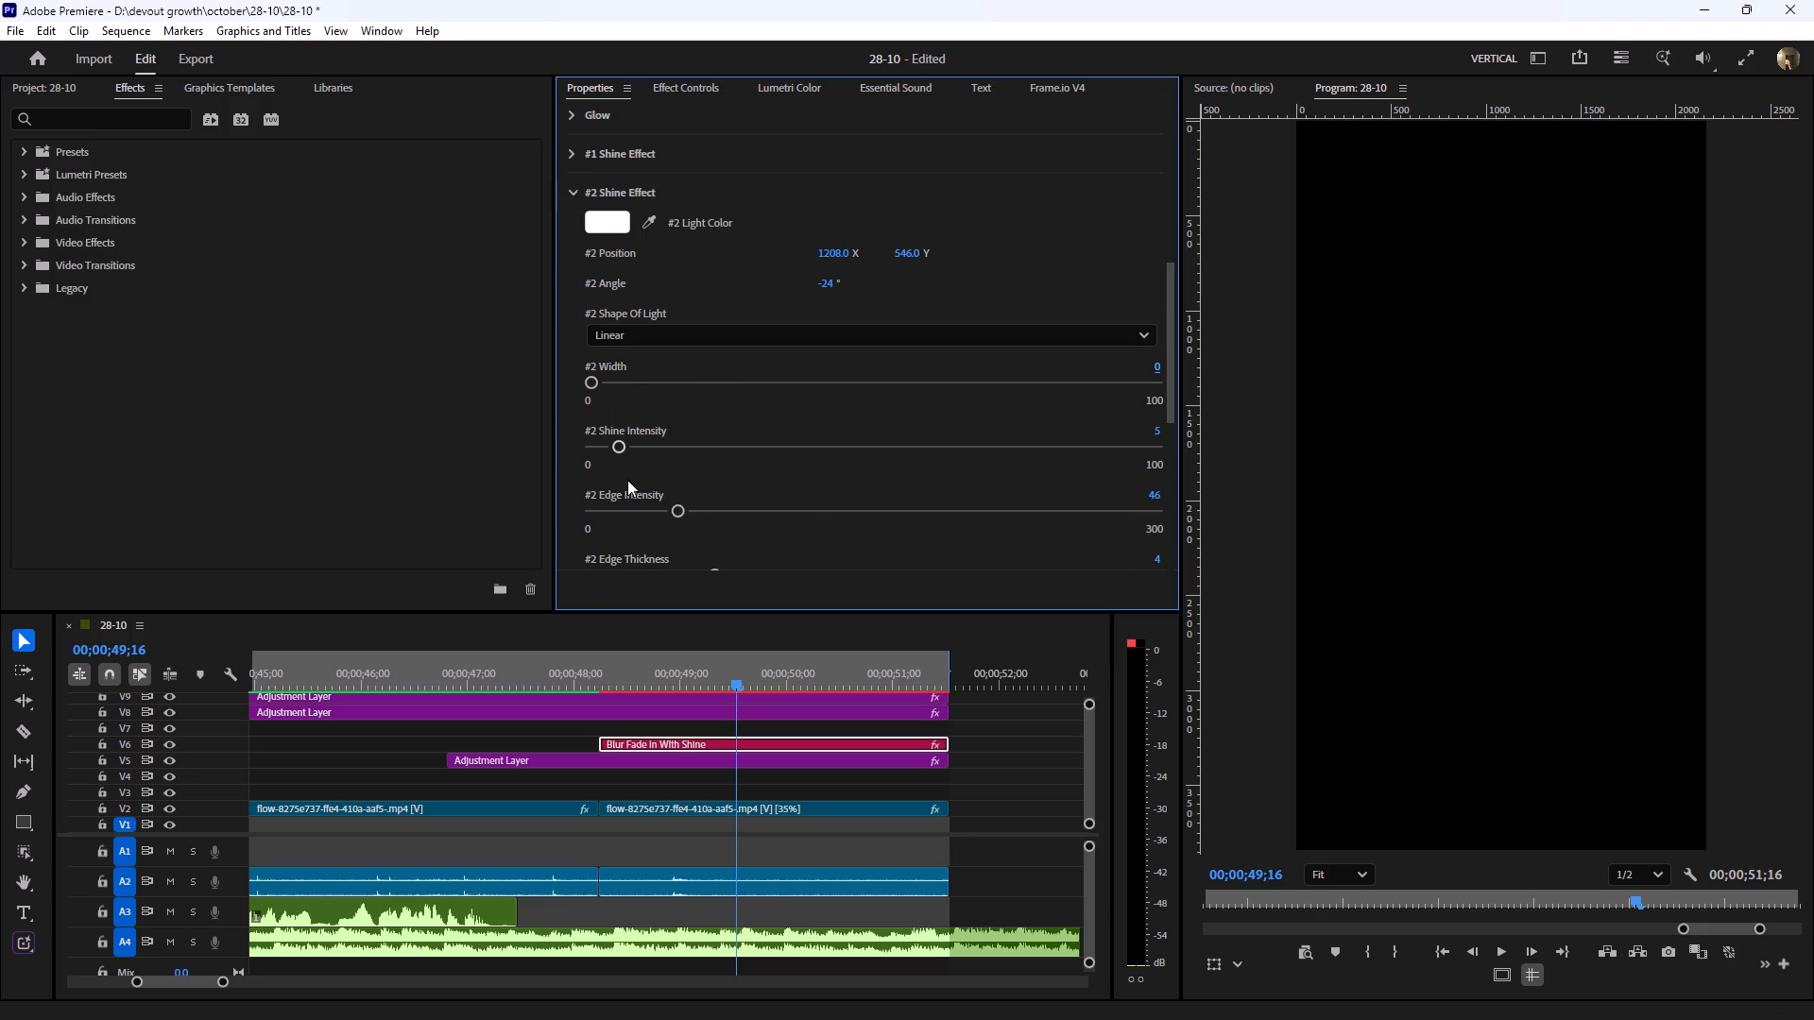
left_click_drag(612, 442, 559, 454)
left_click_drag(642, 511, 547, 517)
scroll(576, 480, "down", 5)
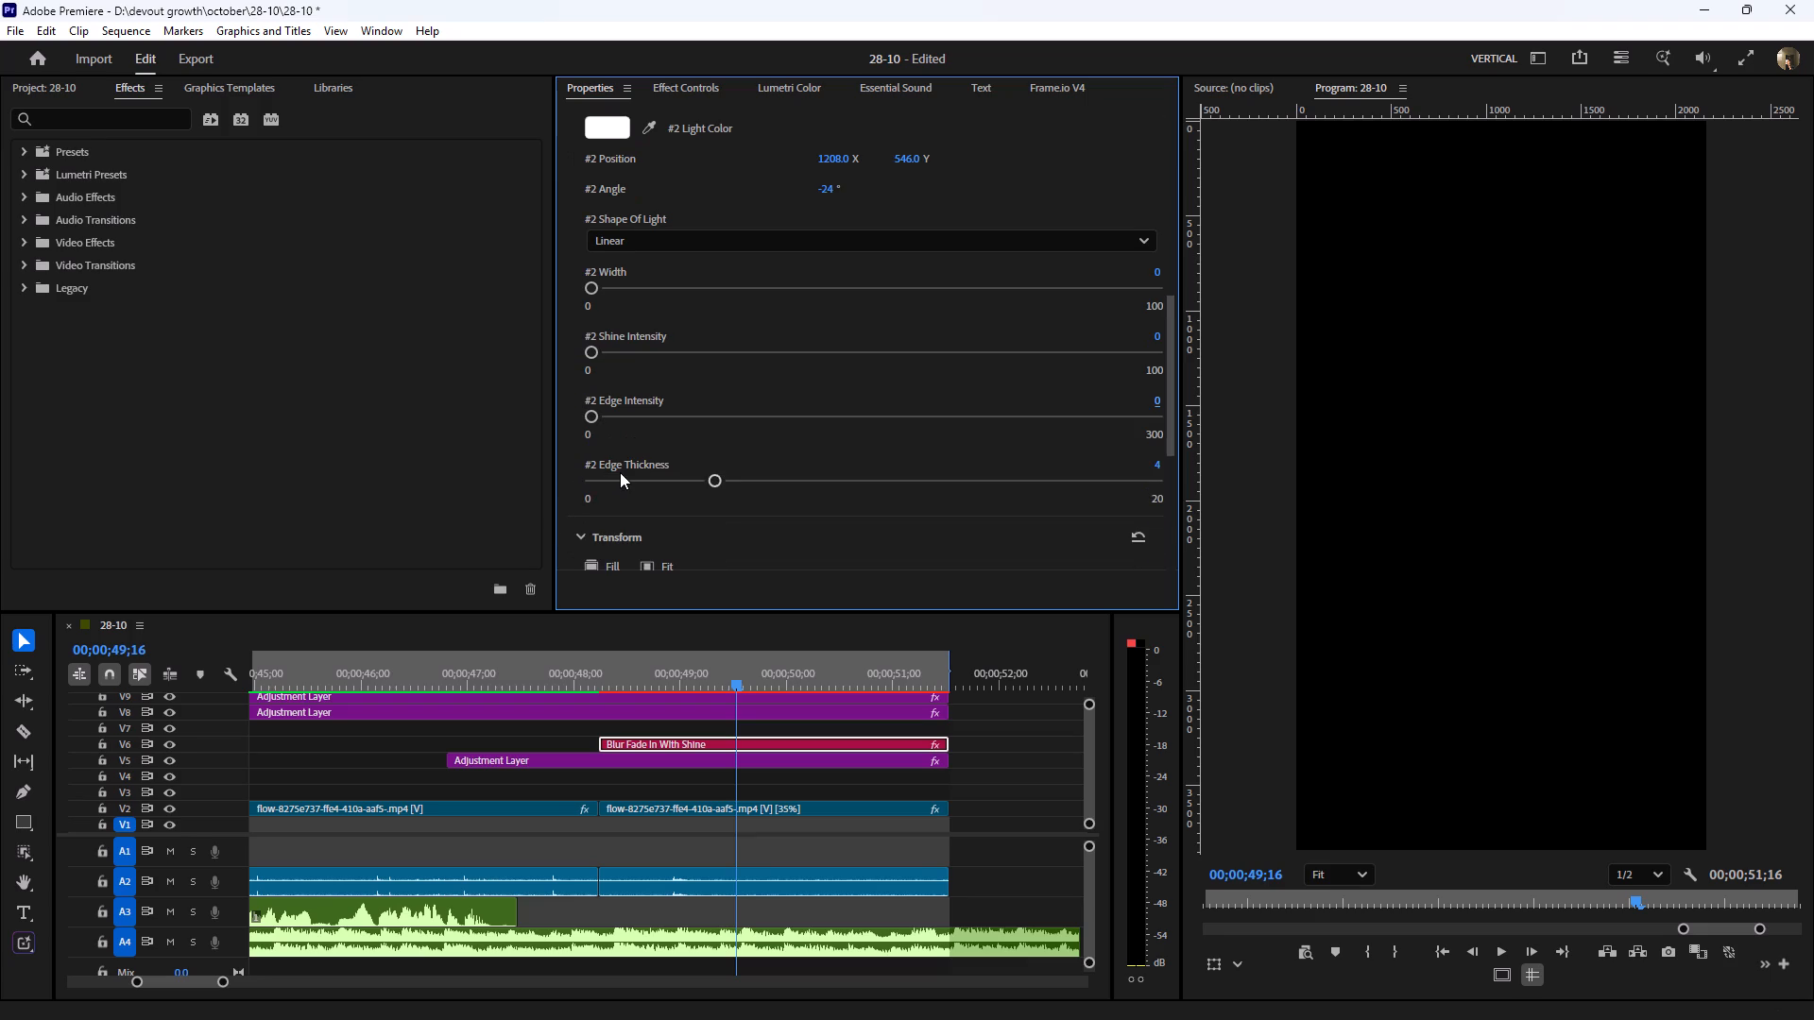
left_click_drag(617, 475, 544, 485)
left_click(1023, 768)
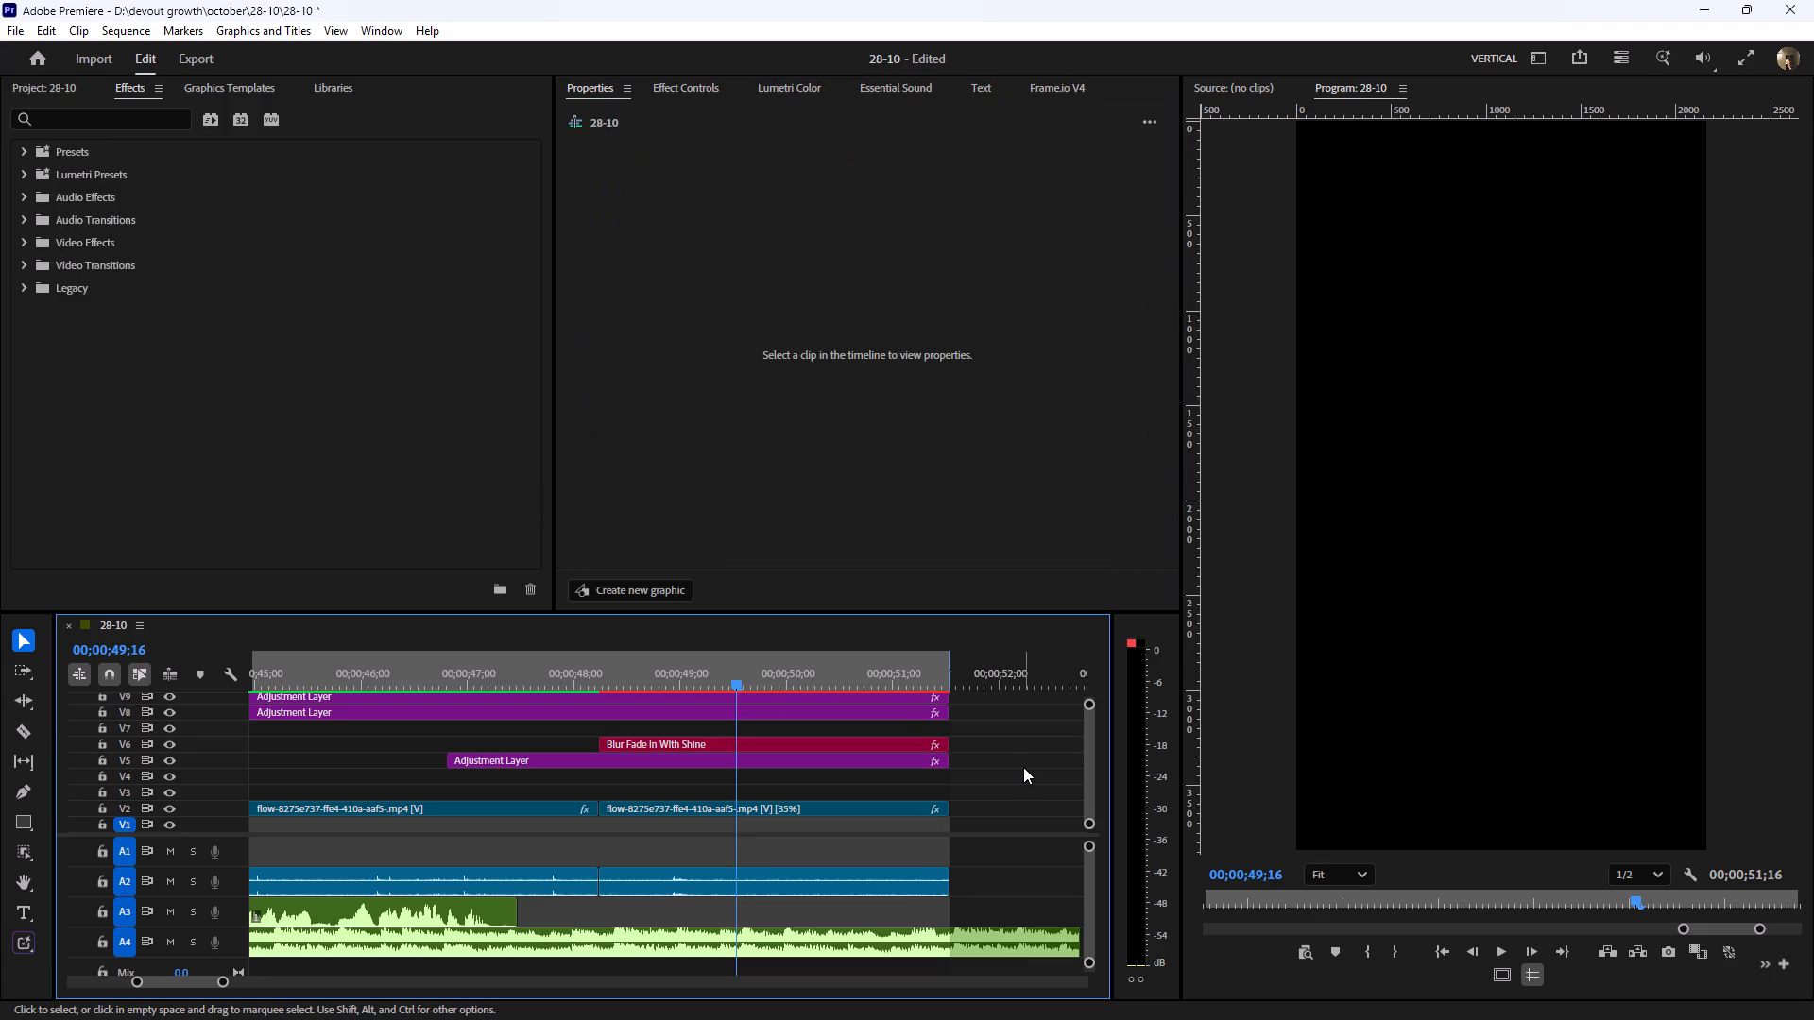
key("ctrl+s")
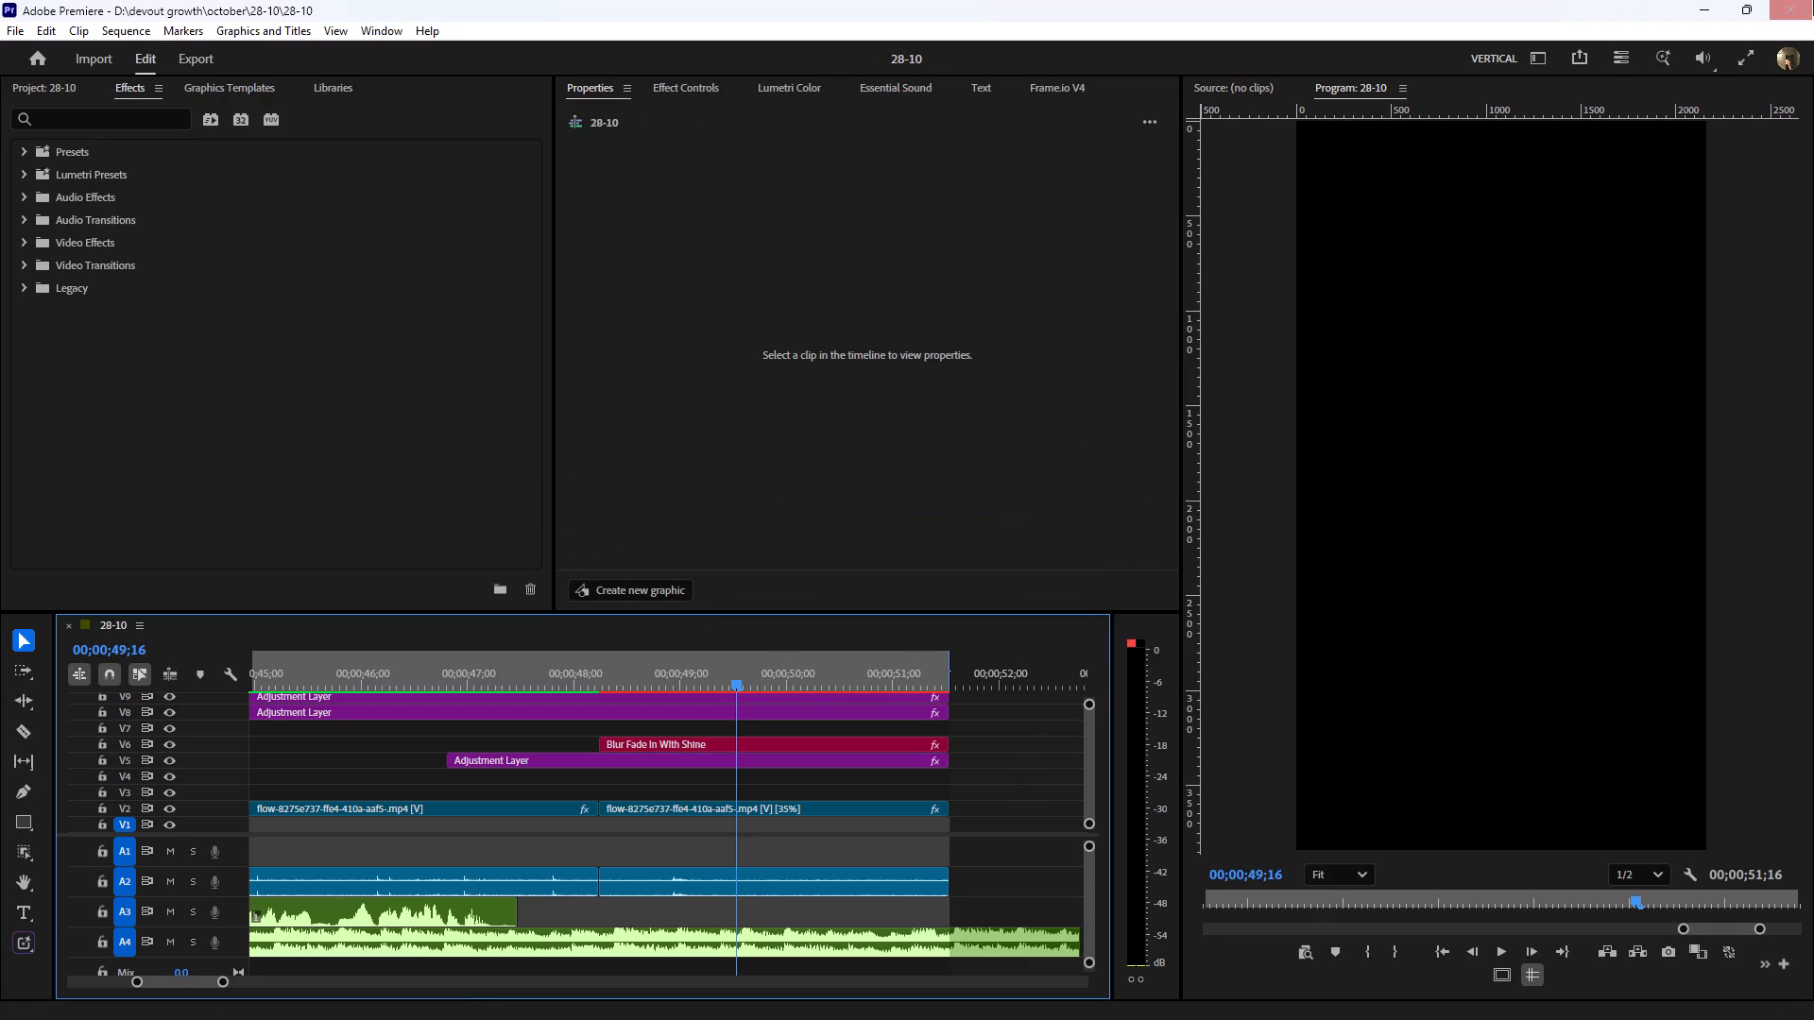
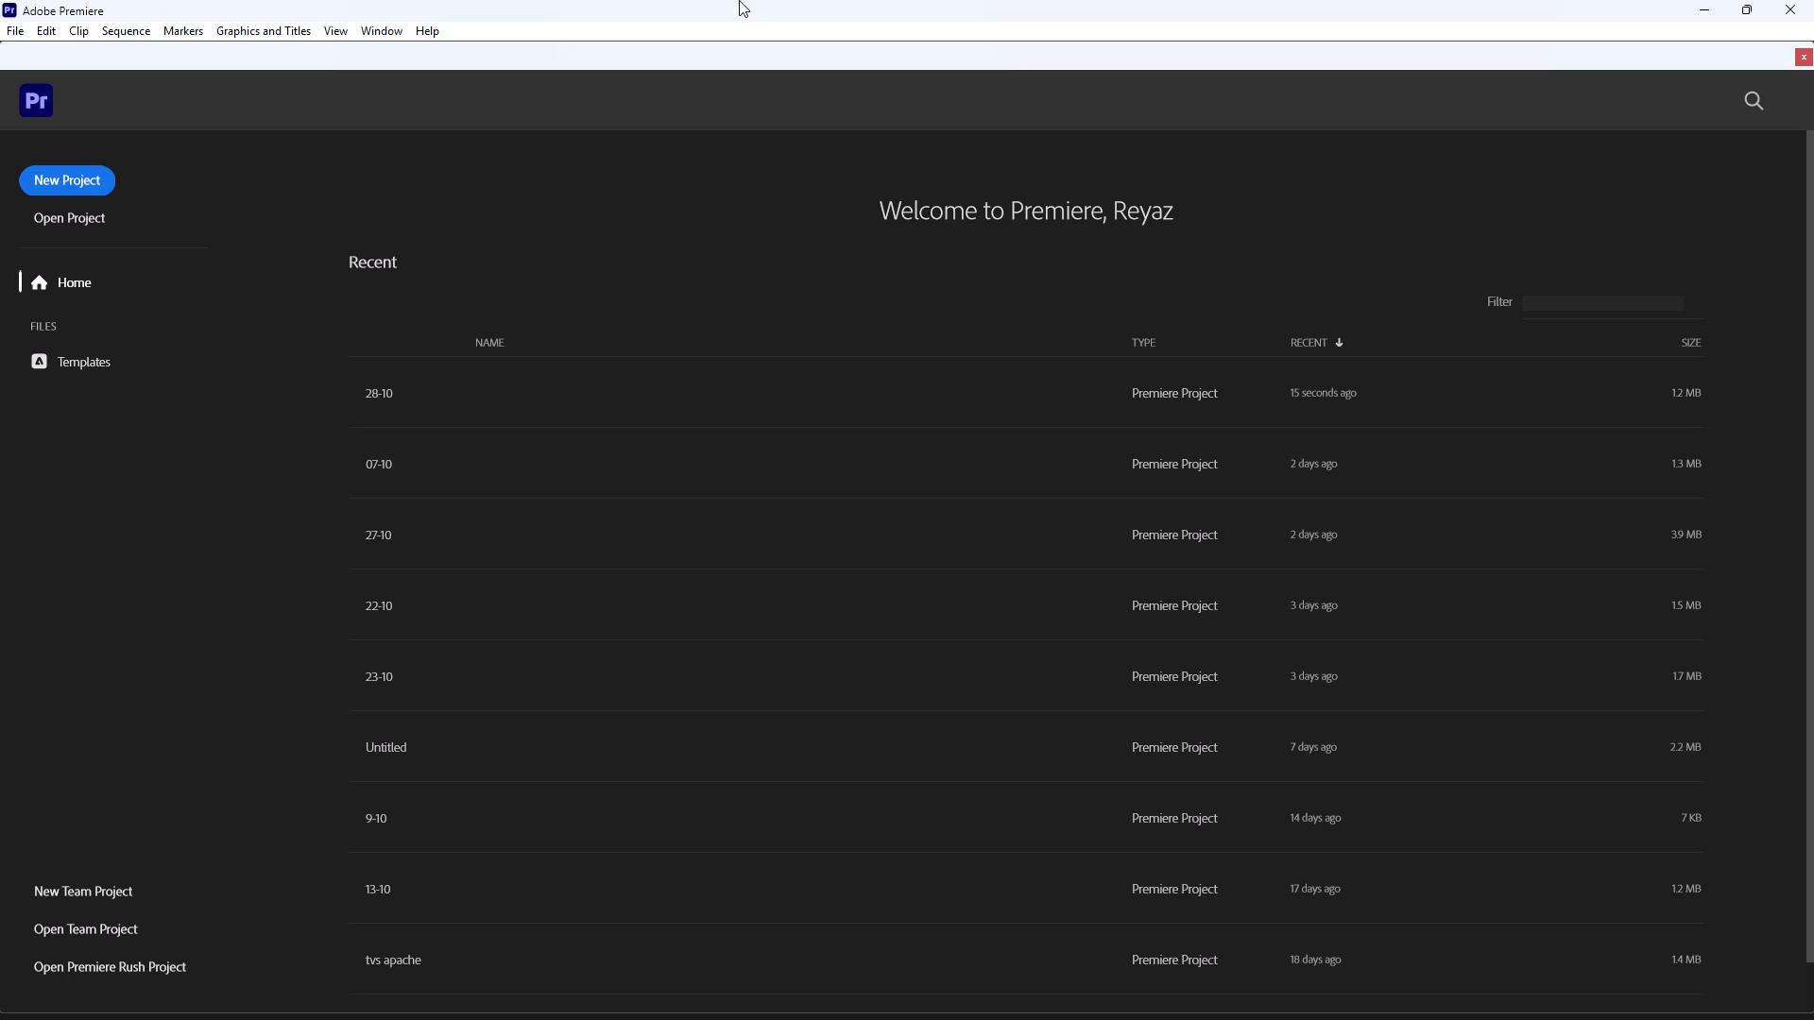
Reopen the recent 28-10 project, move the playhead to 00;00;49;14 on the closing title, and accept substitution of the missing fonts.
left_click(751, 400)
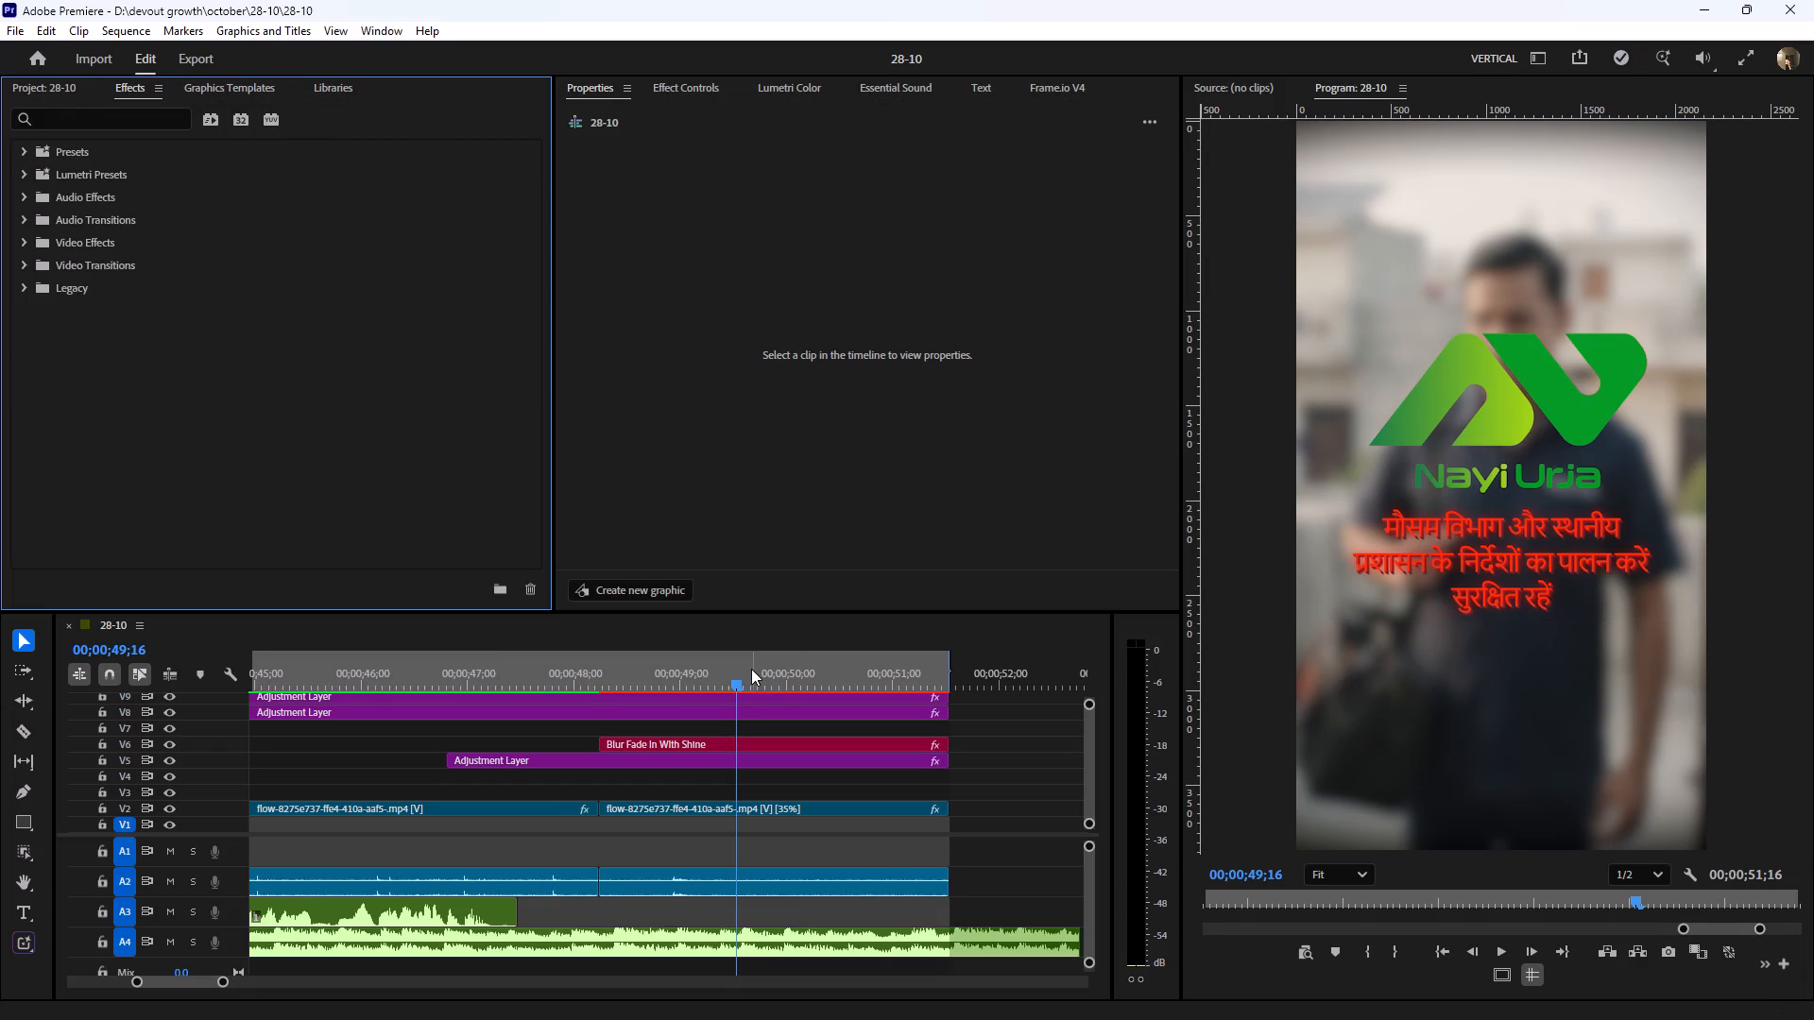
left_click(738, 677)
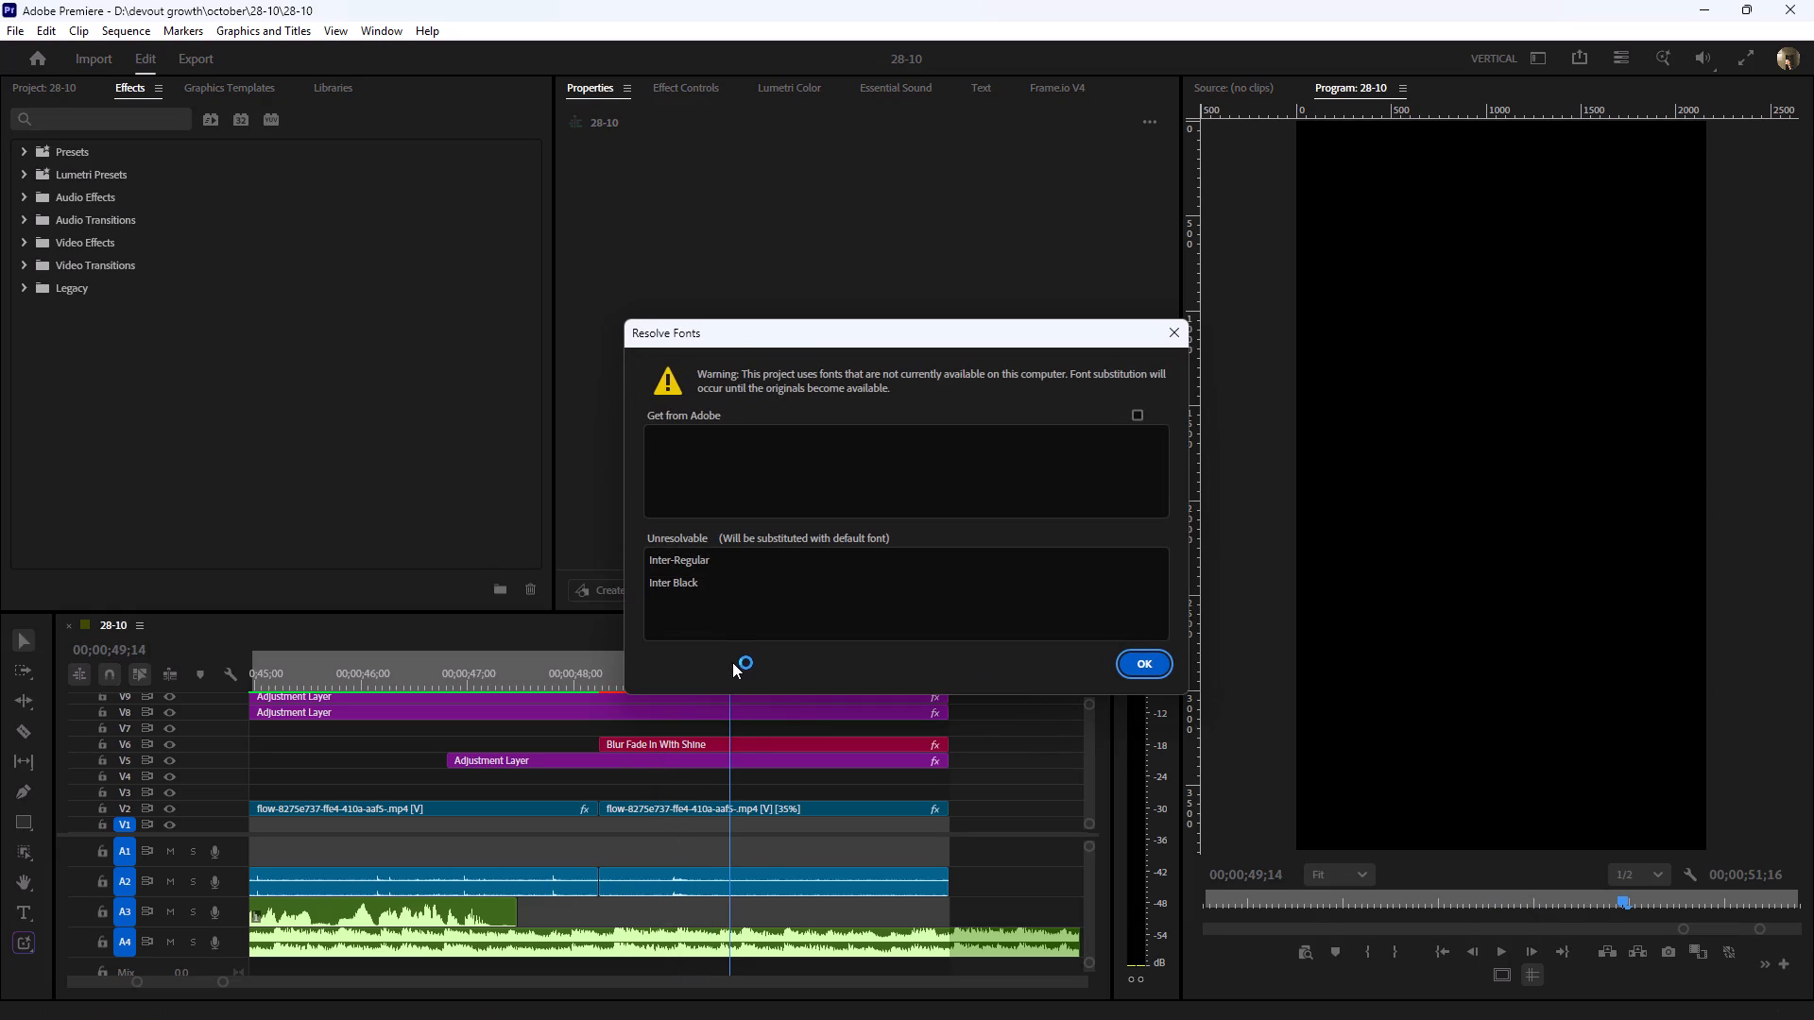
left_click(1145, 677)
left_click(1147, 665)
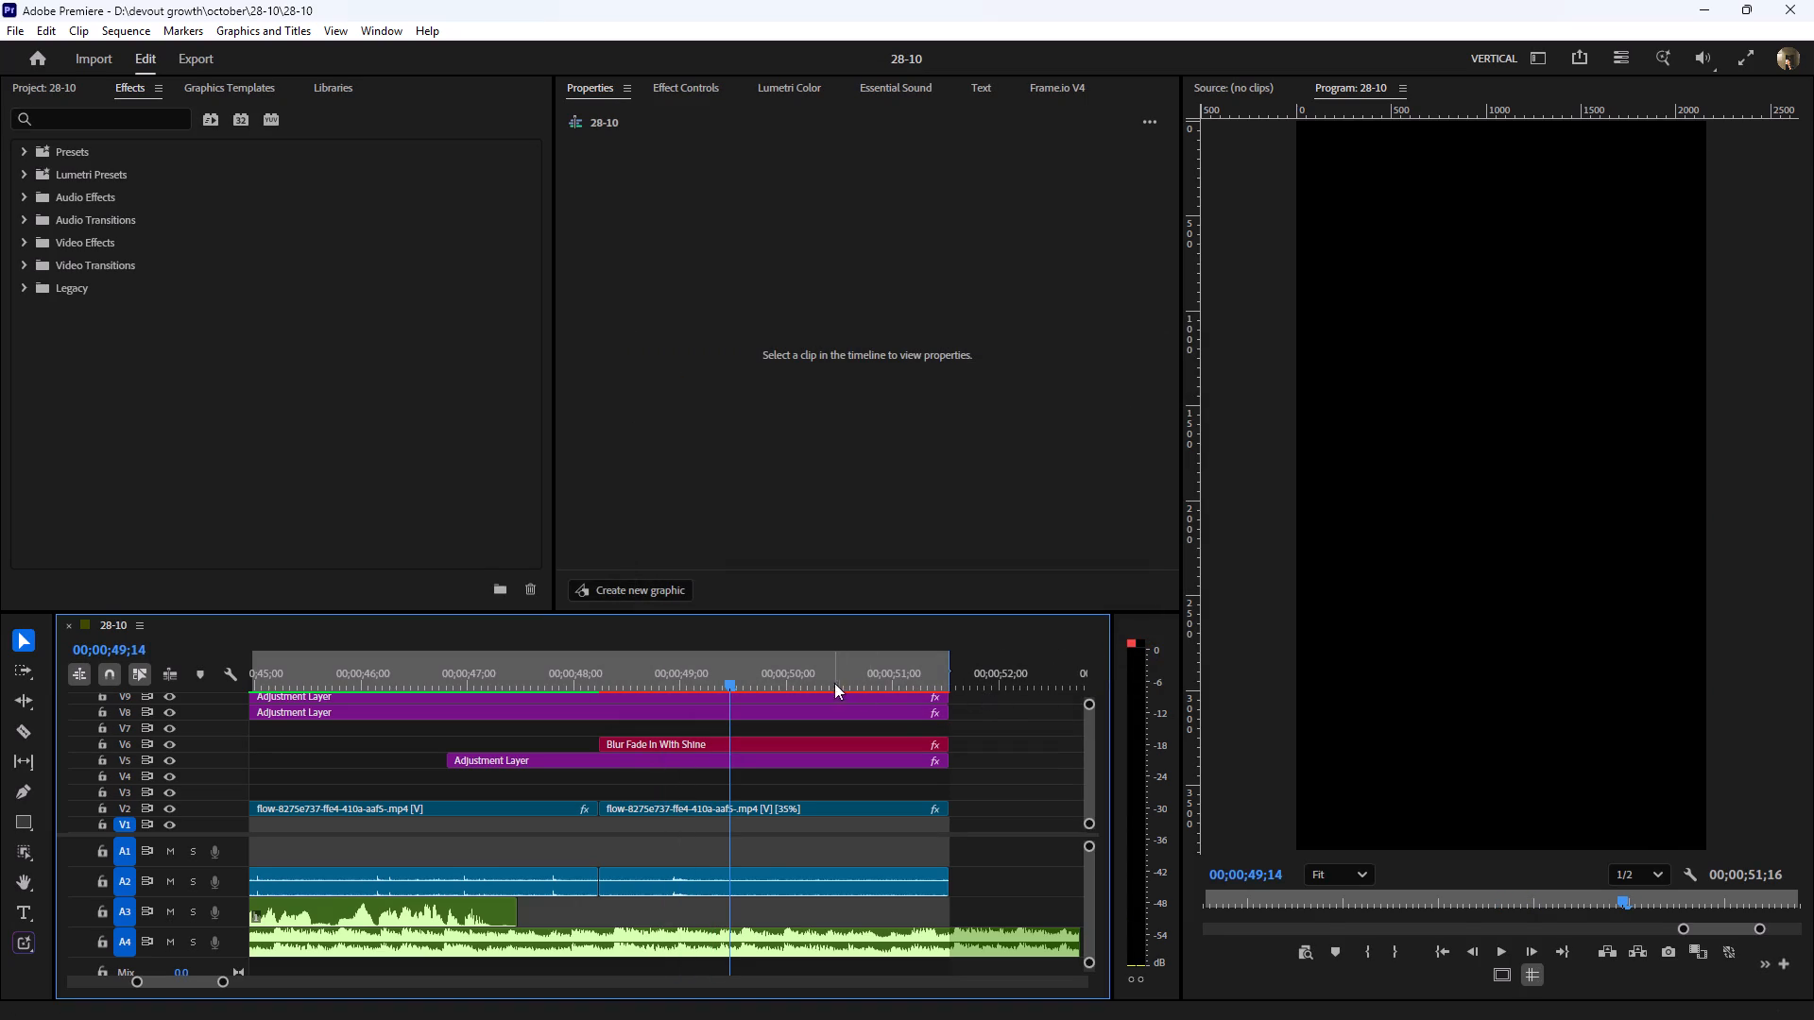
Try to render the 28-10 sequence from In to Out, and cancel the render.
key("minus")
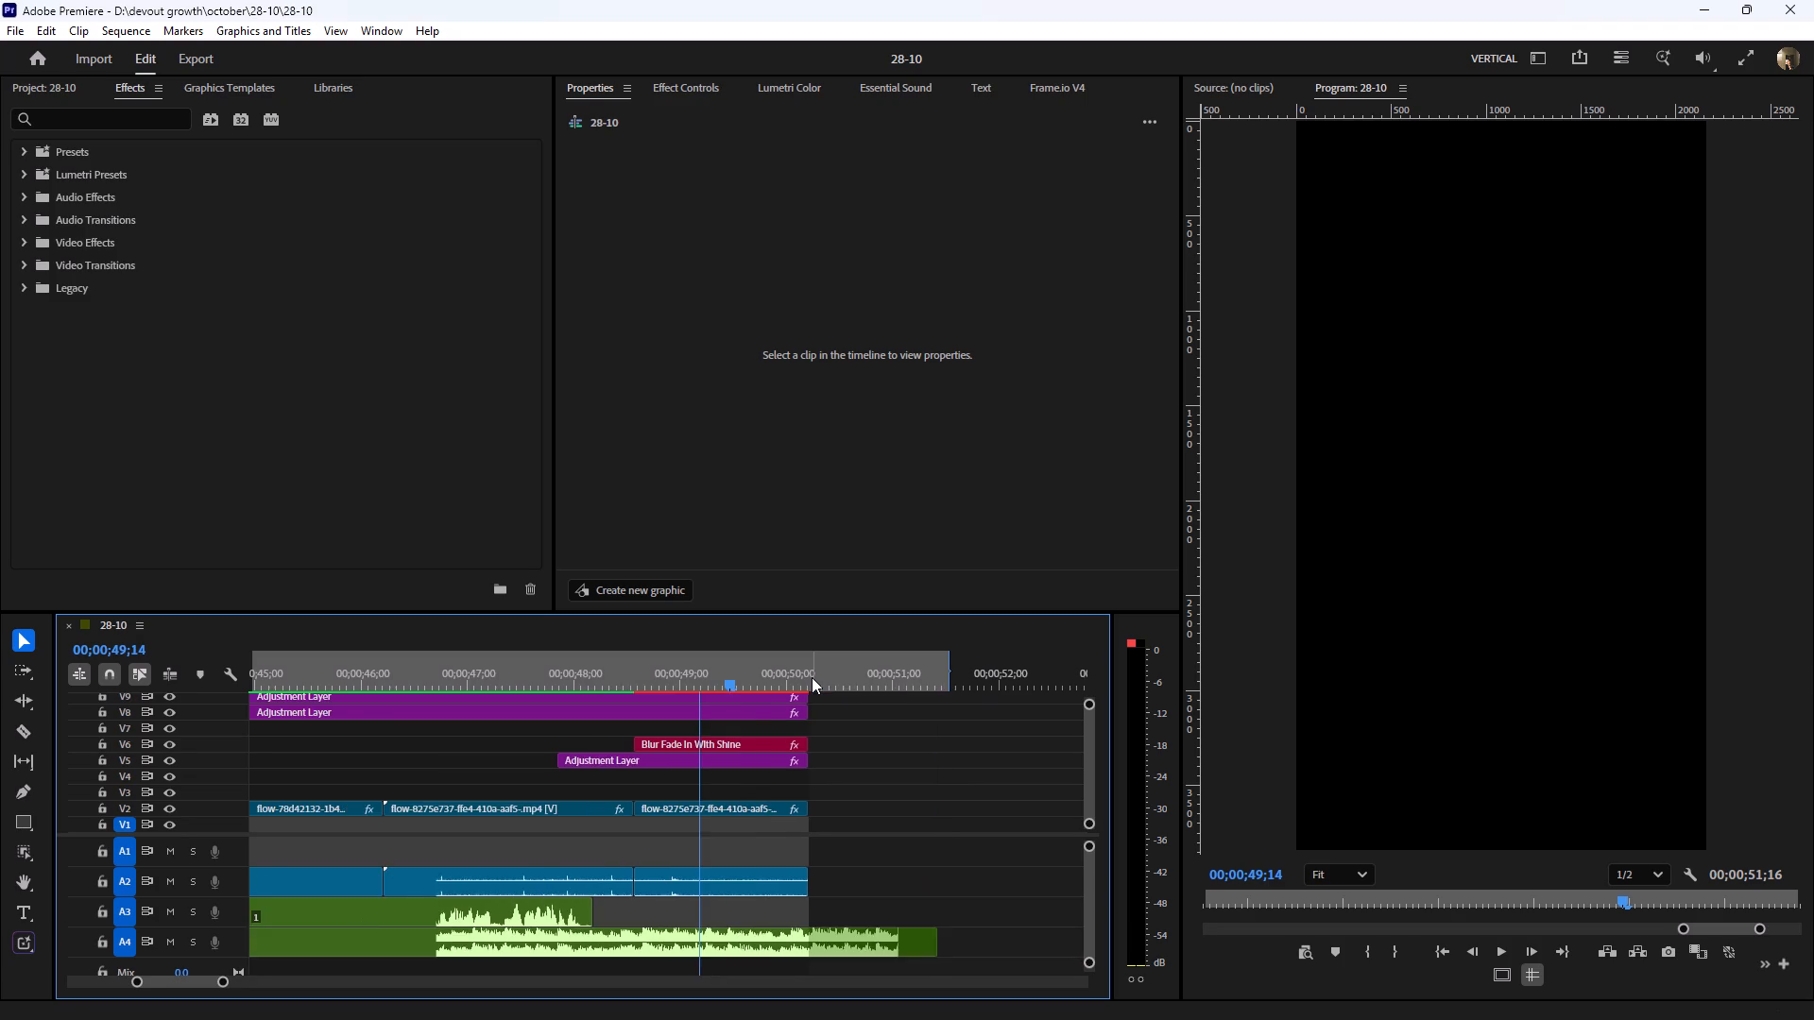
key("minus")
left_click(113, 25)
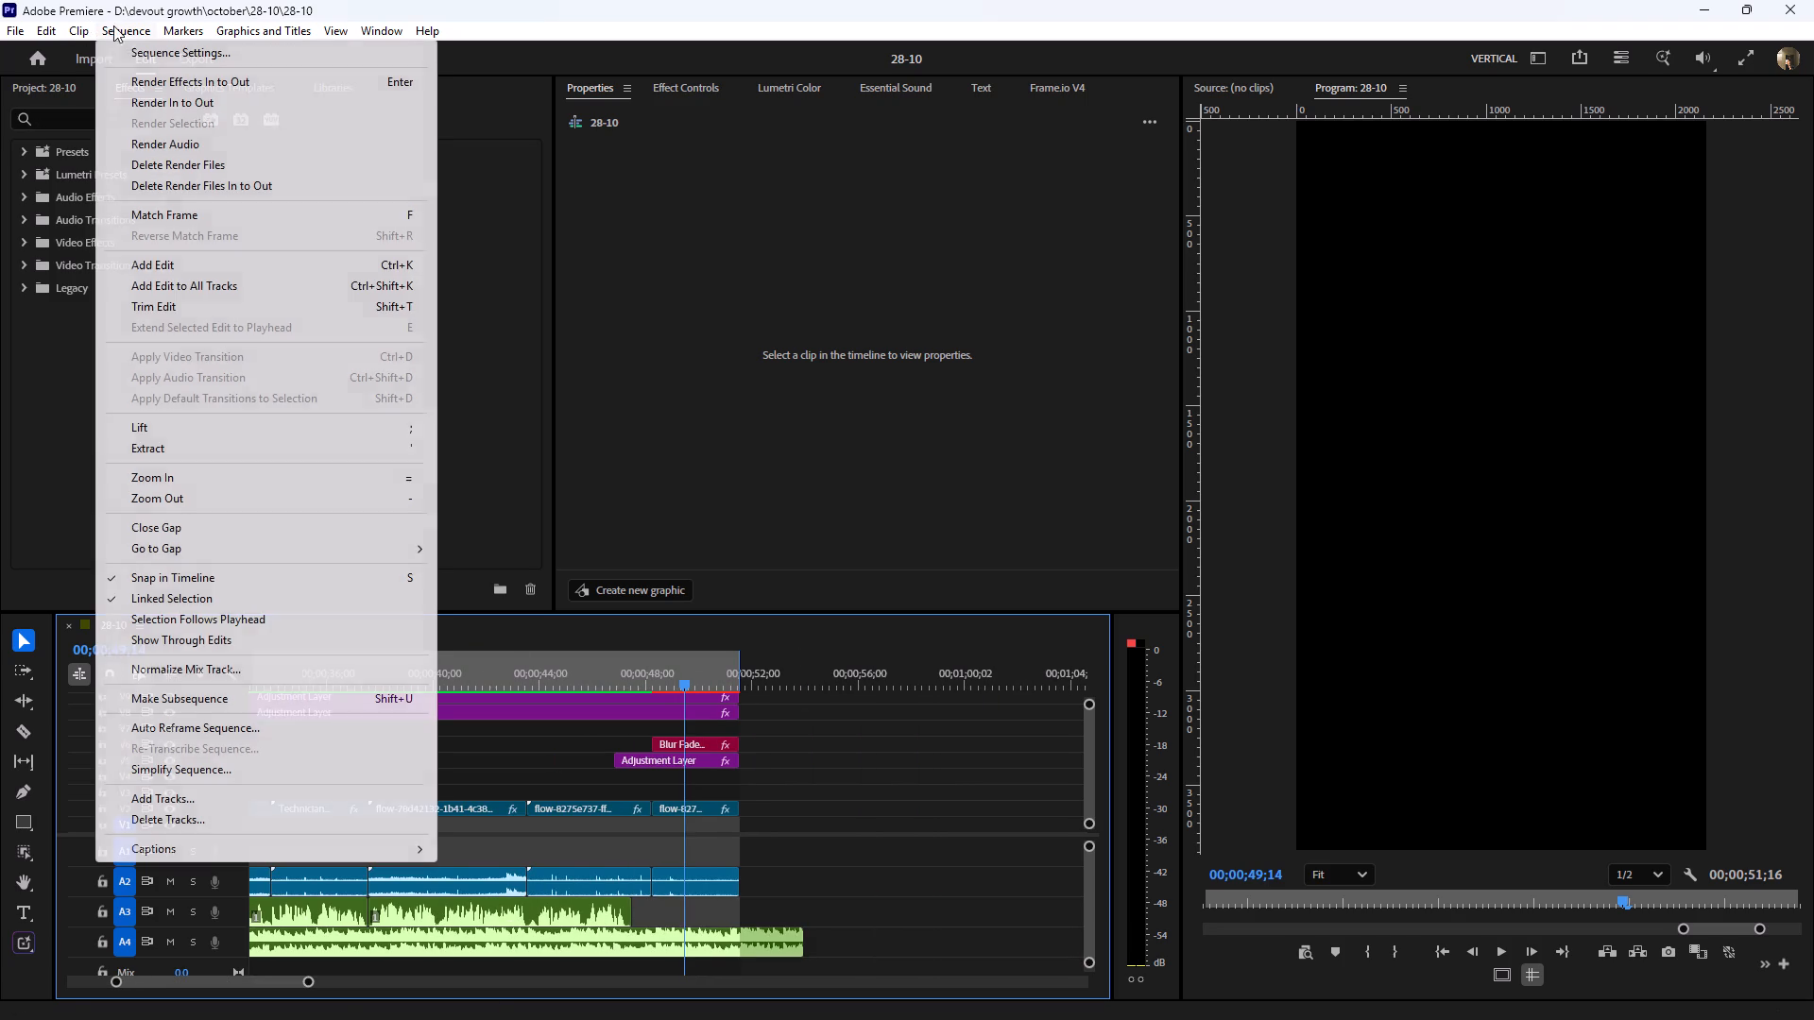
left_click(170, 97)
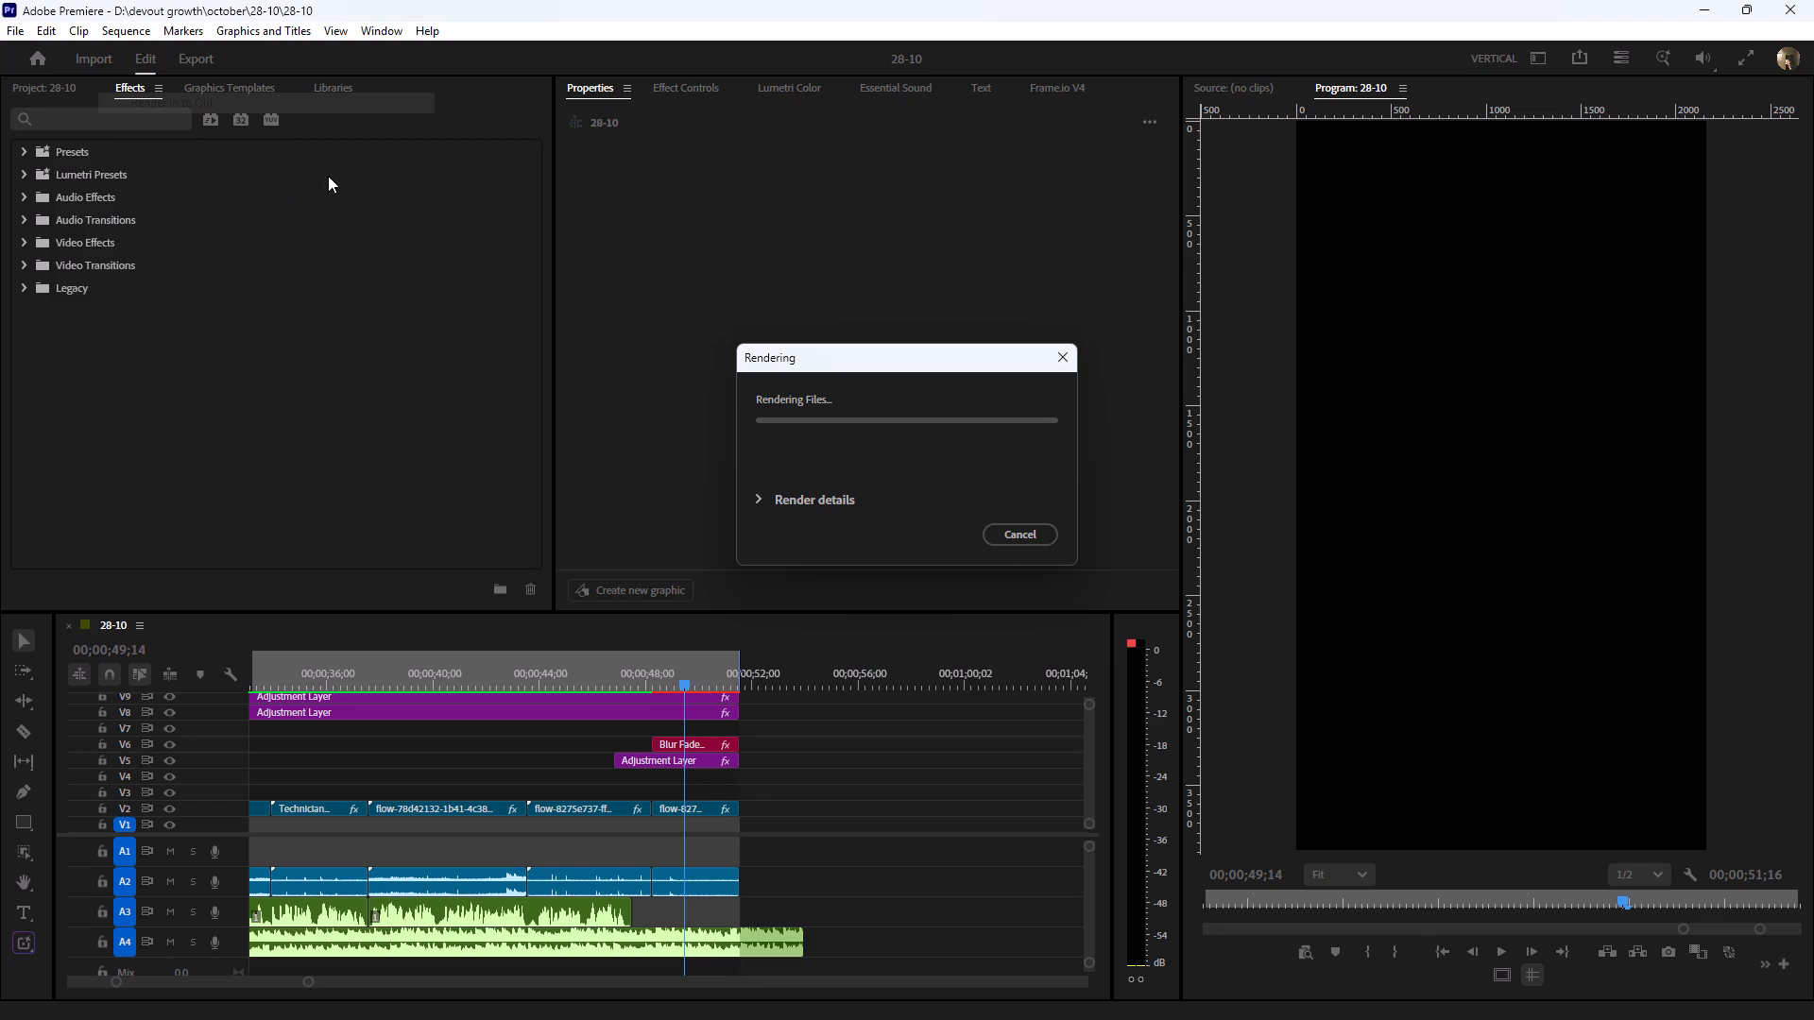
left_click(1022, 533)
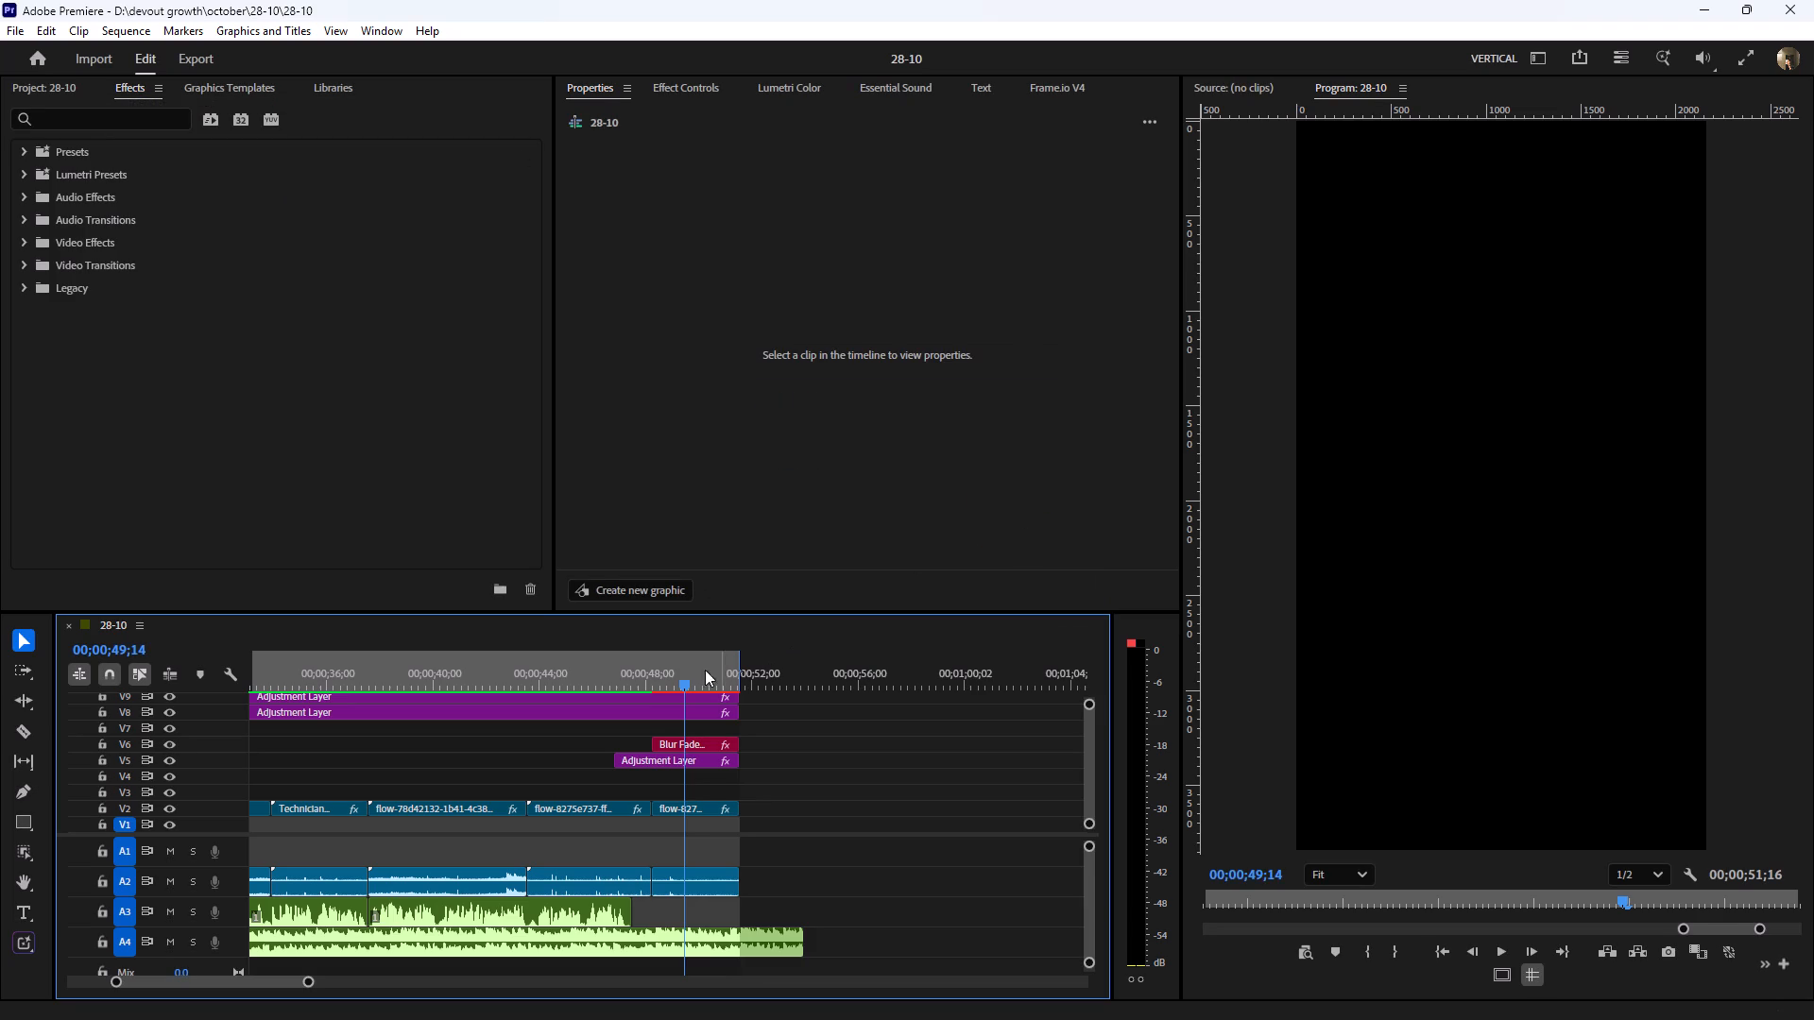
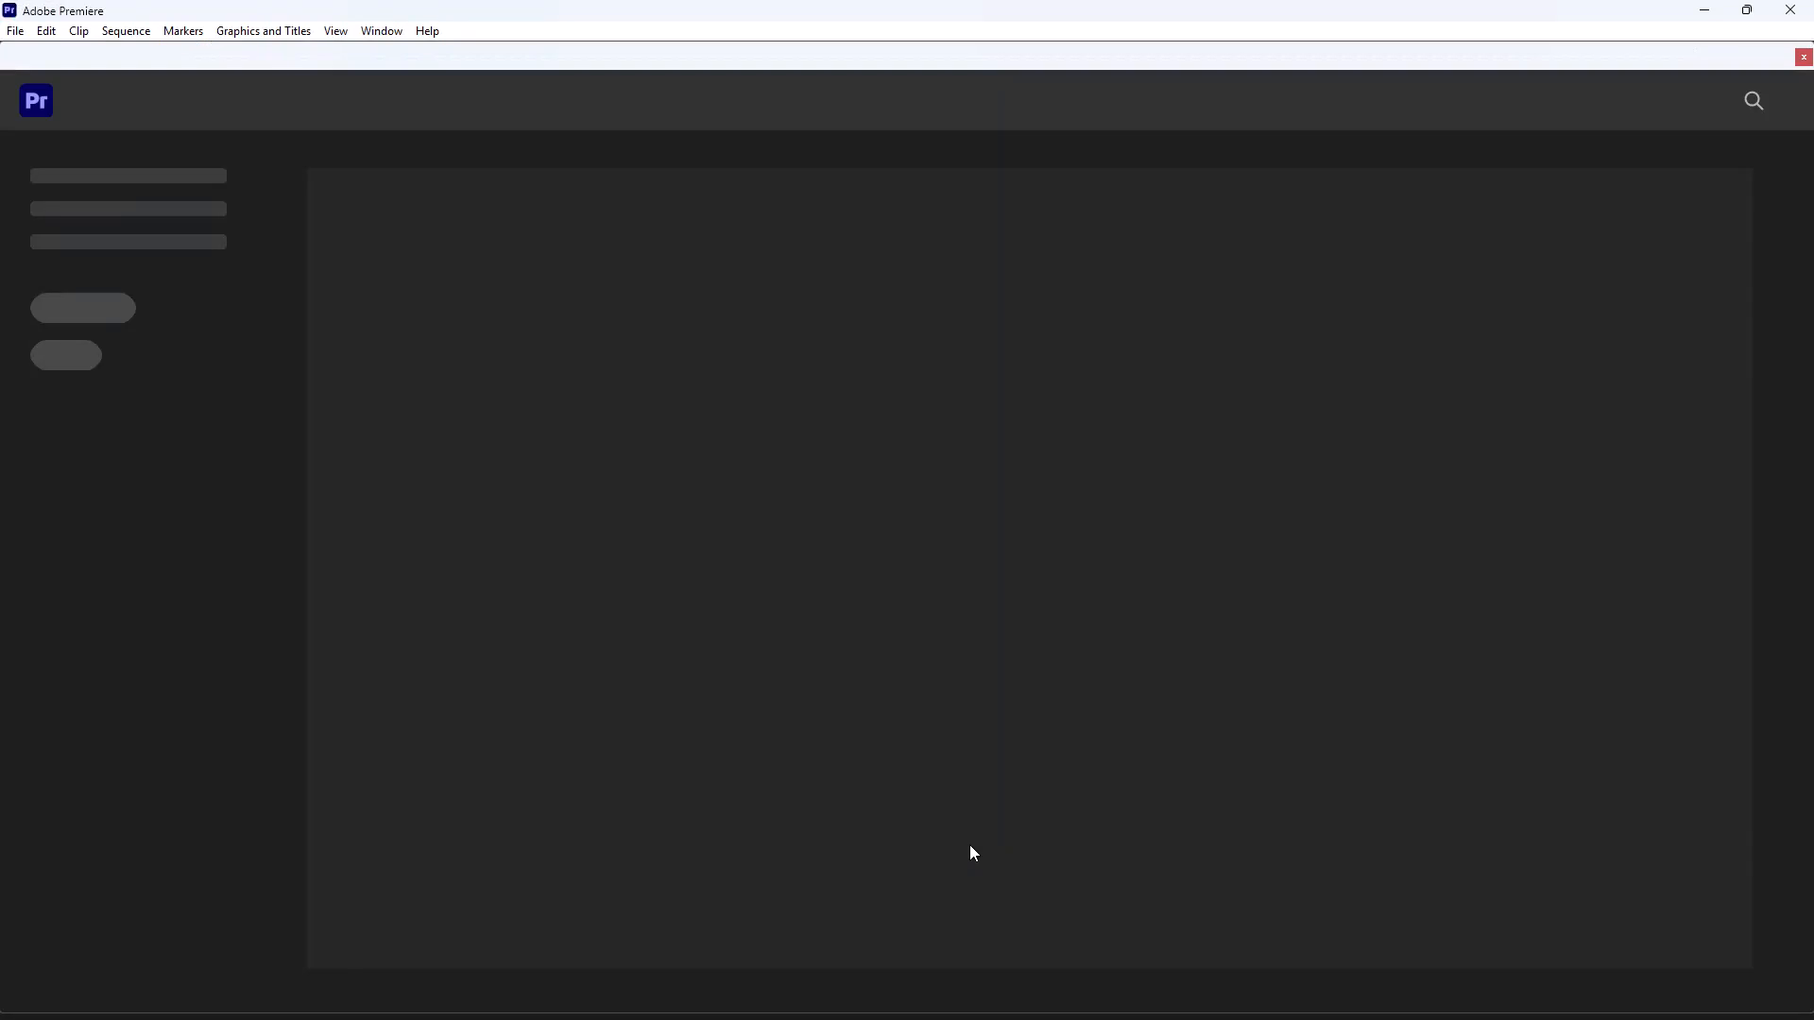
Reopen the recent 28-10 project.
left_click(549, 387)
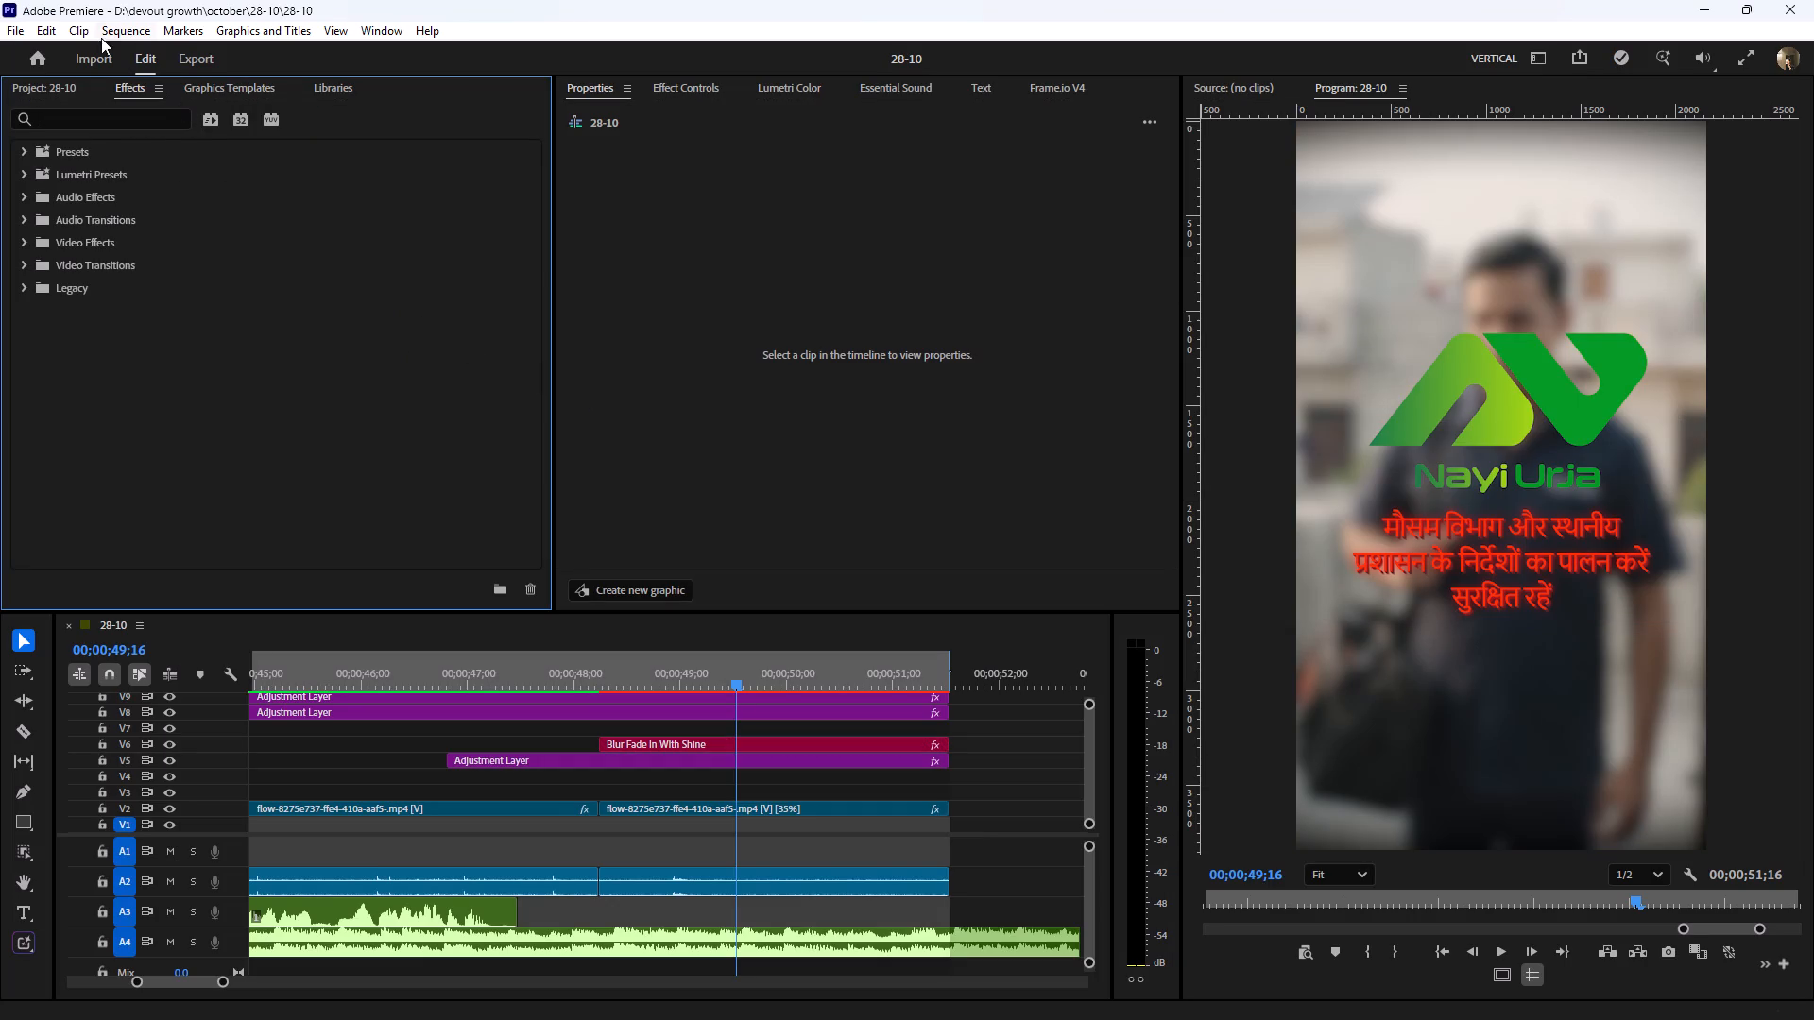
Render the 28-10 sequence from In to Out.
right_click(114, 33)
left_click(119, 28)
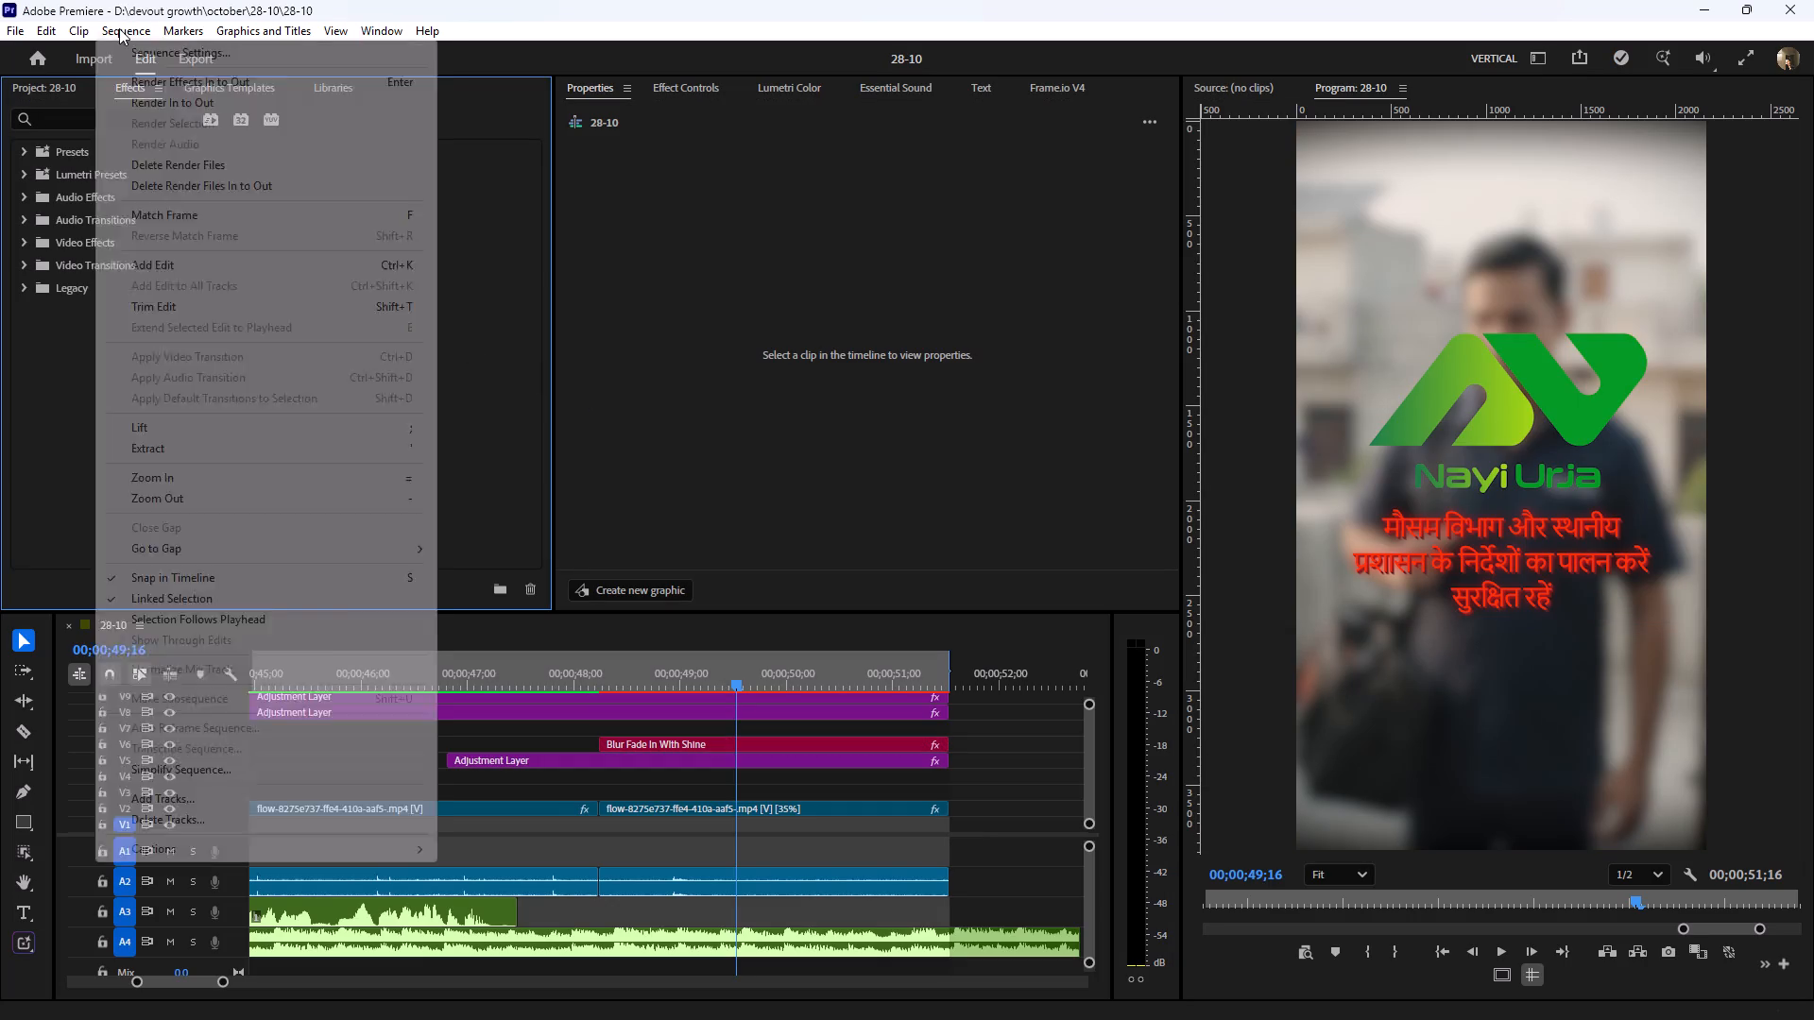
left_click(167, 100)
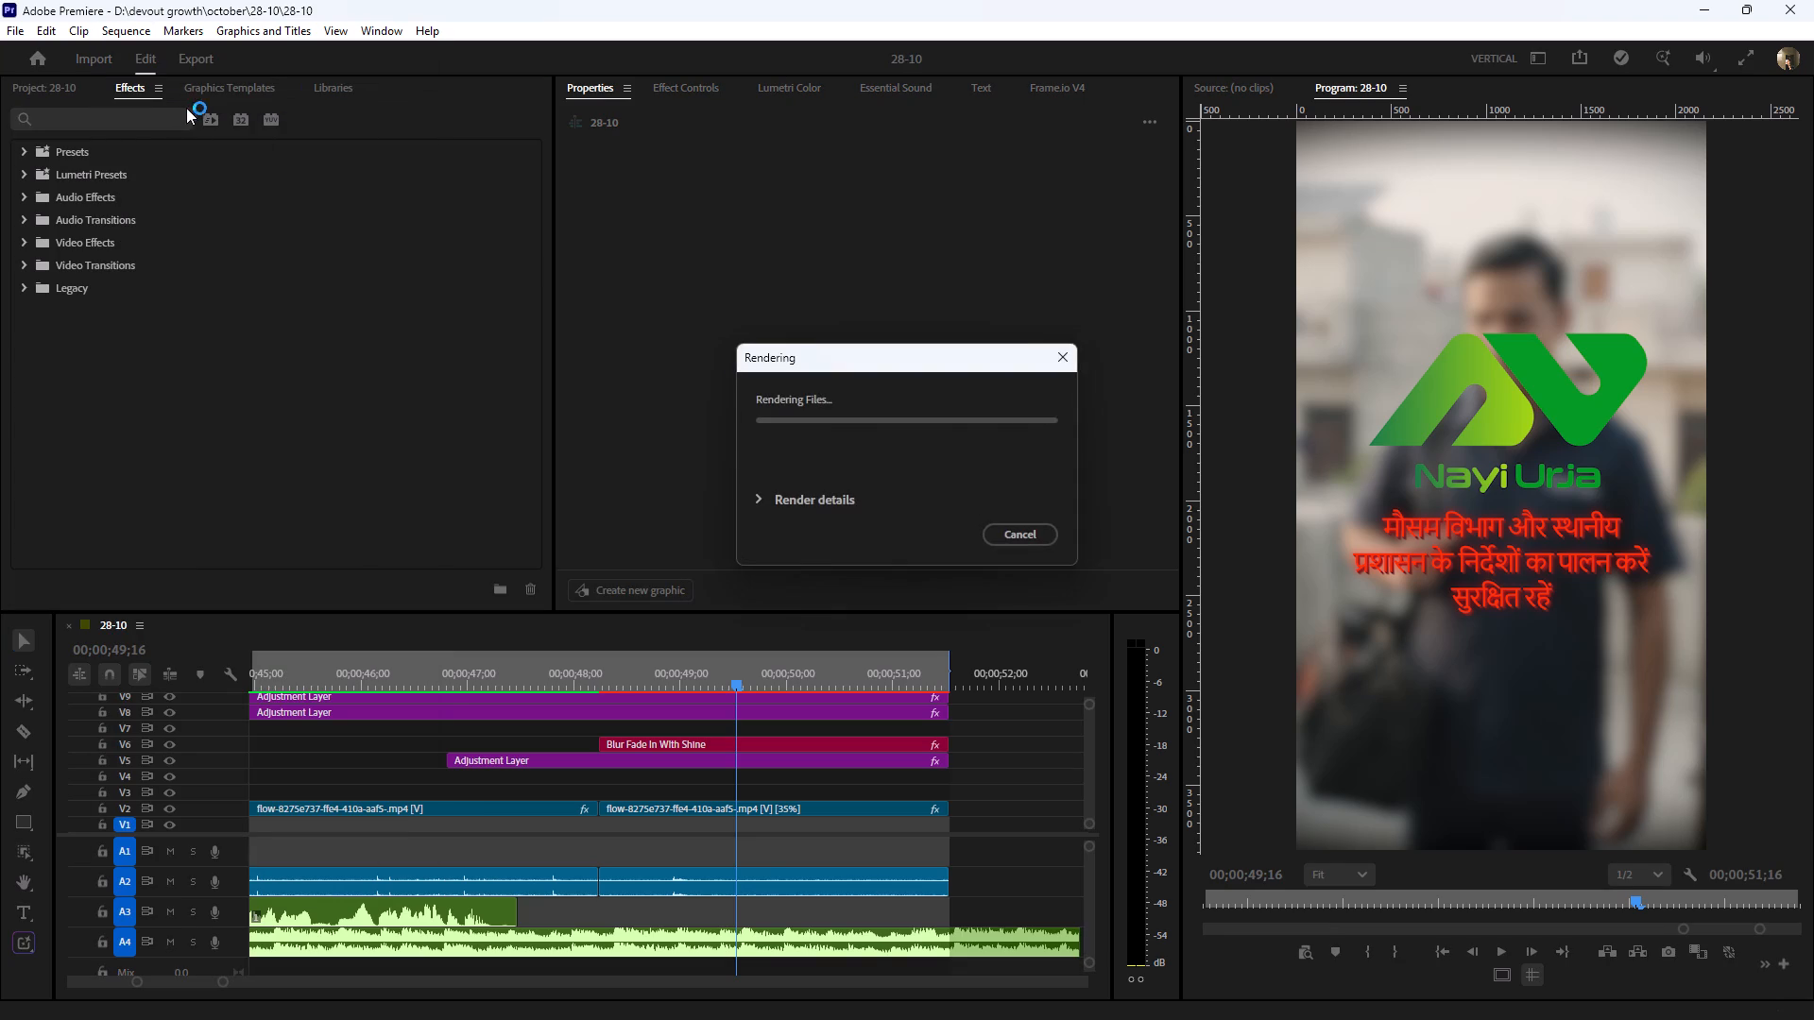
left_click(1144, 657)
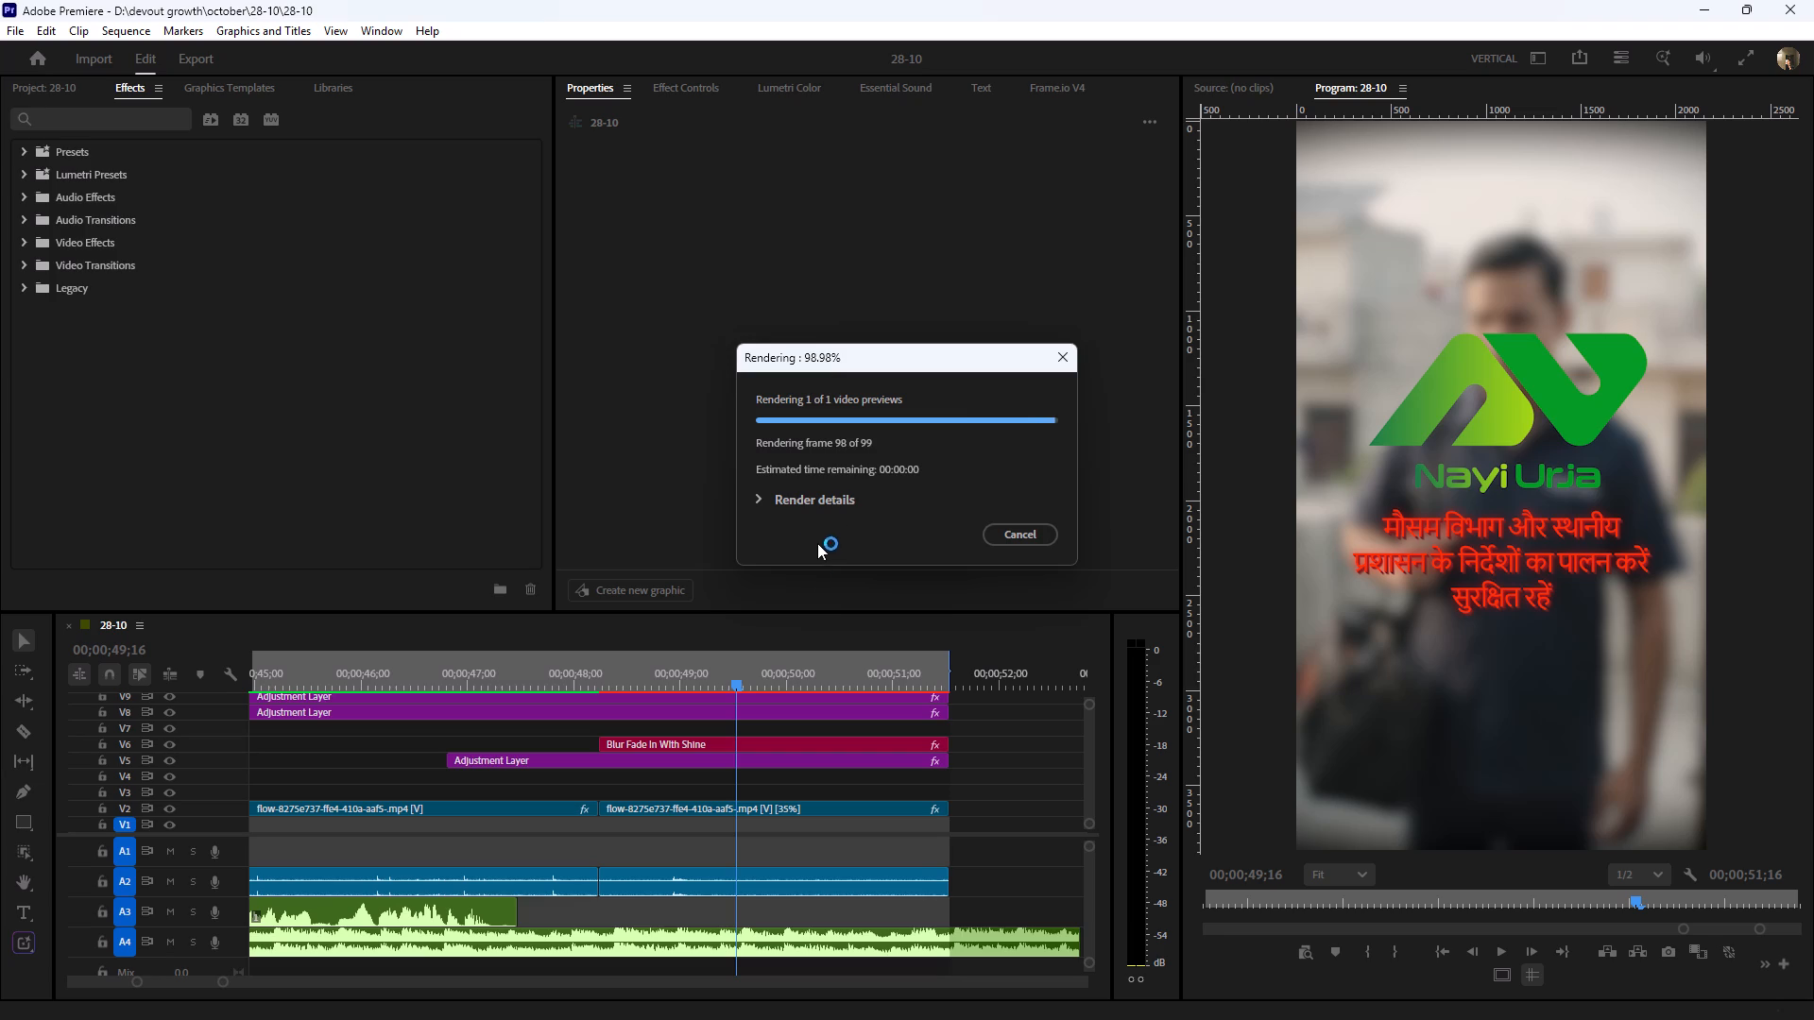
Play back the closing part of the 28-10 sequence from about 43 seconds to its end.
left_click_drag(762, 664, 749, 666)
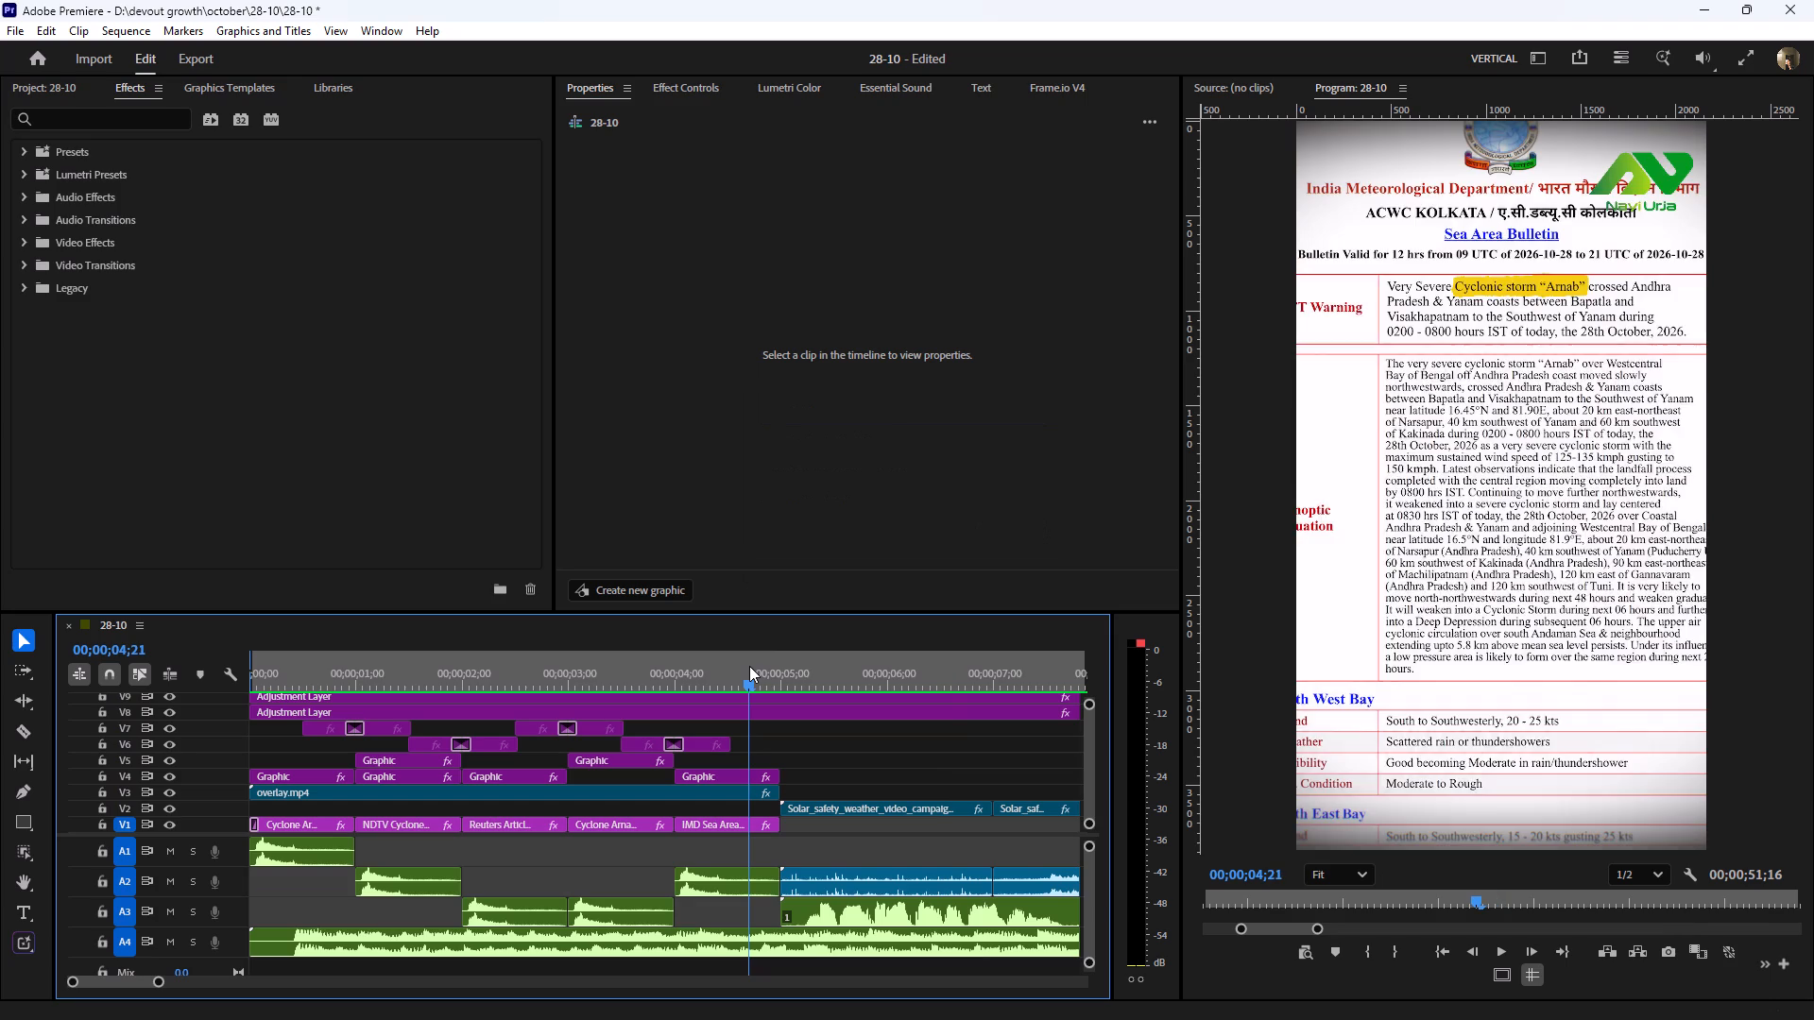
left_click_drag(749, 666, 750, 667)
key("minus")
key("minus")
type("--")
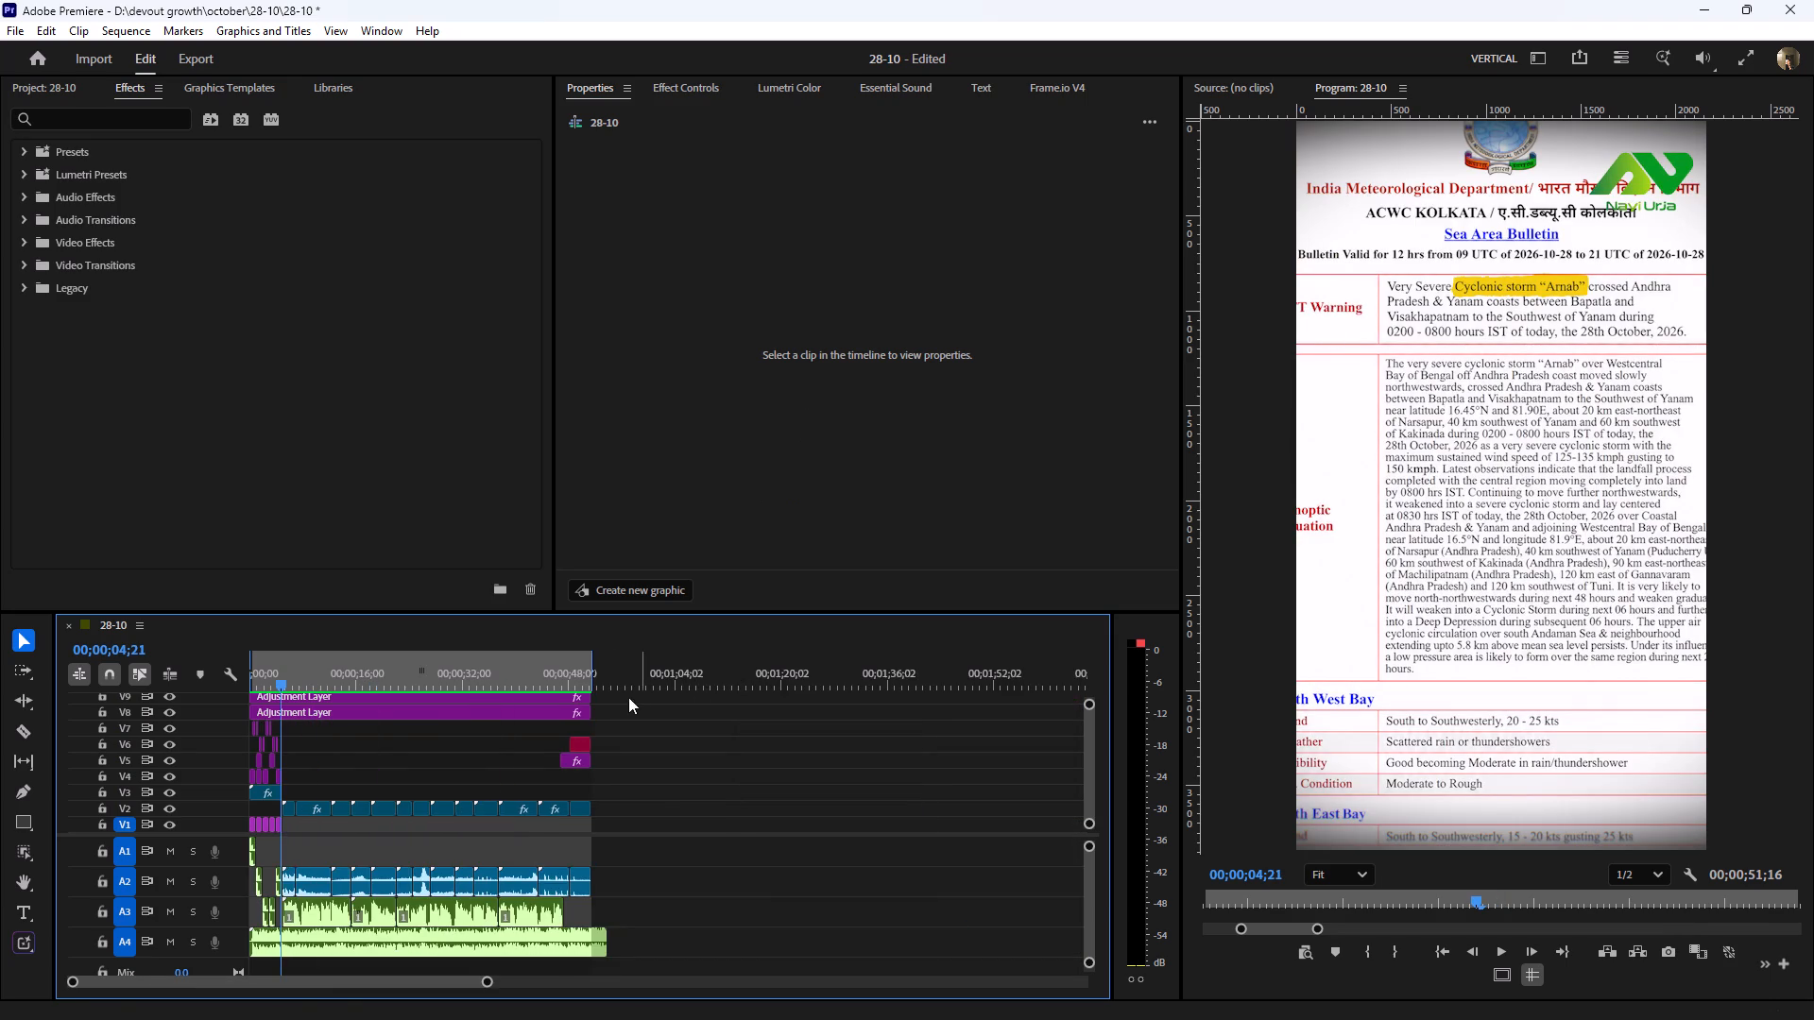
key("equal")
left_click(829, 678)
key("space")
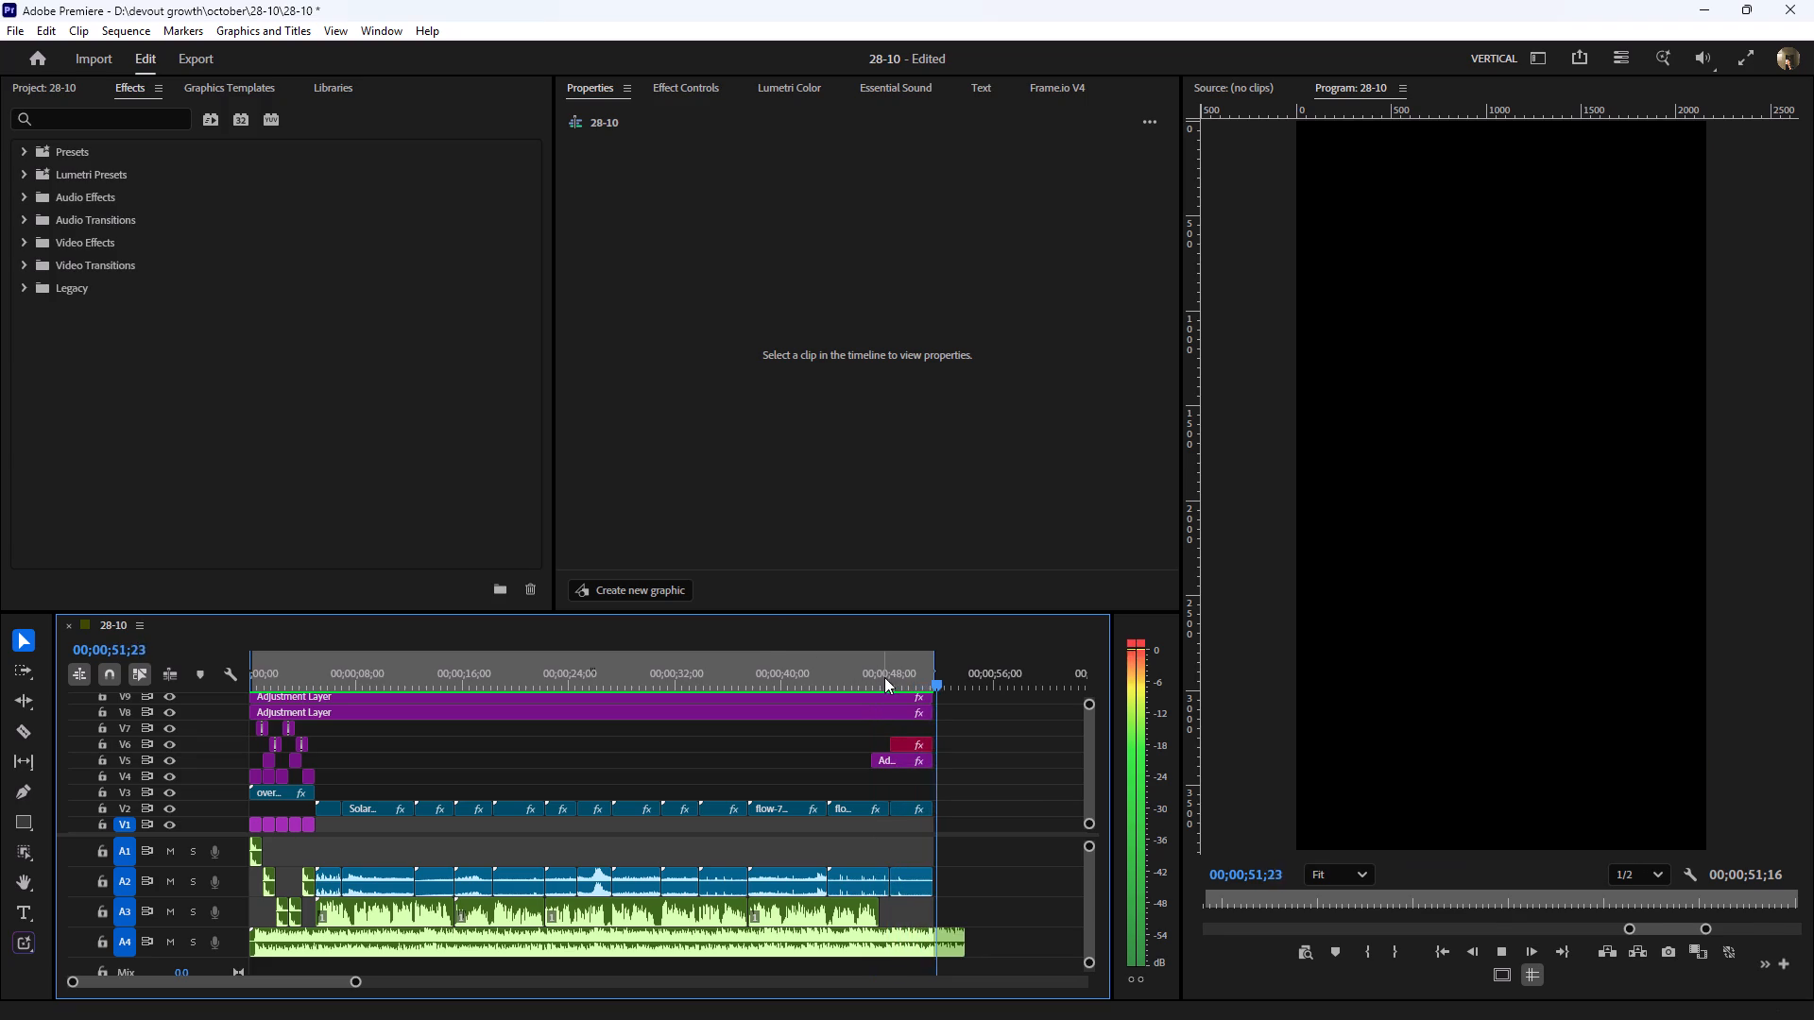
left_click_drag(884, 677, 825, 687)
Apply the Mastering audio effect to the cinematic tension music clip on track A4.
left_click(703, 944)
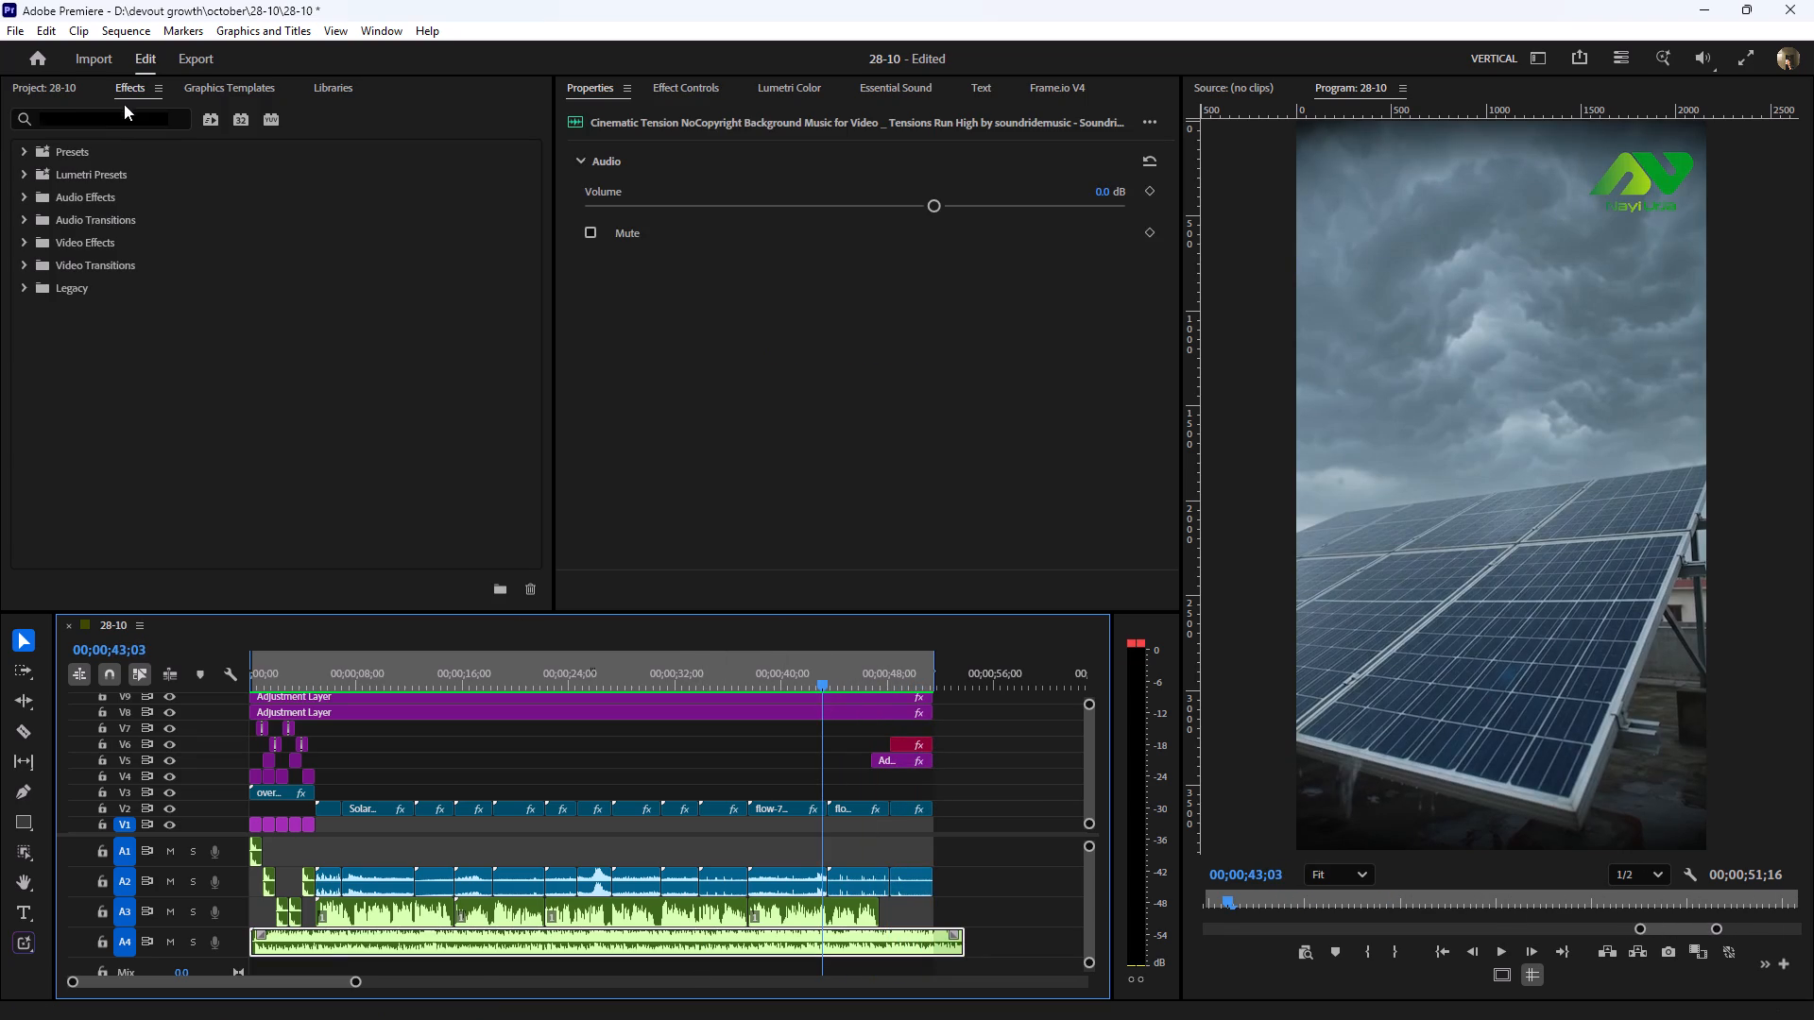
left_click(96, 122)
type("mast")
left_click_drag(101, 242, 569, 940)
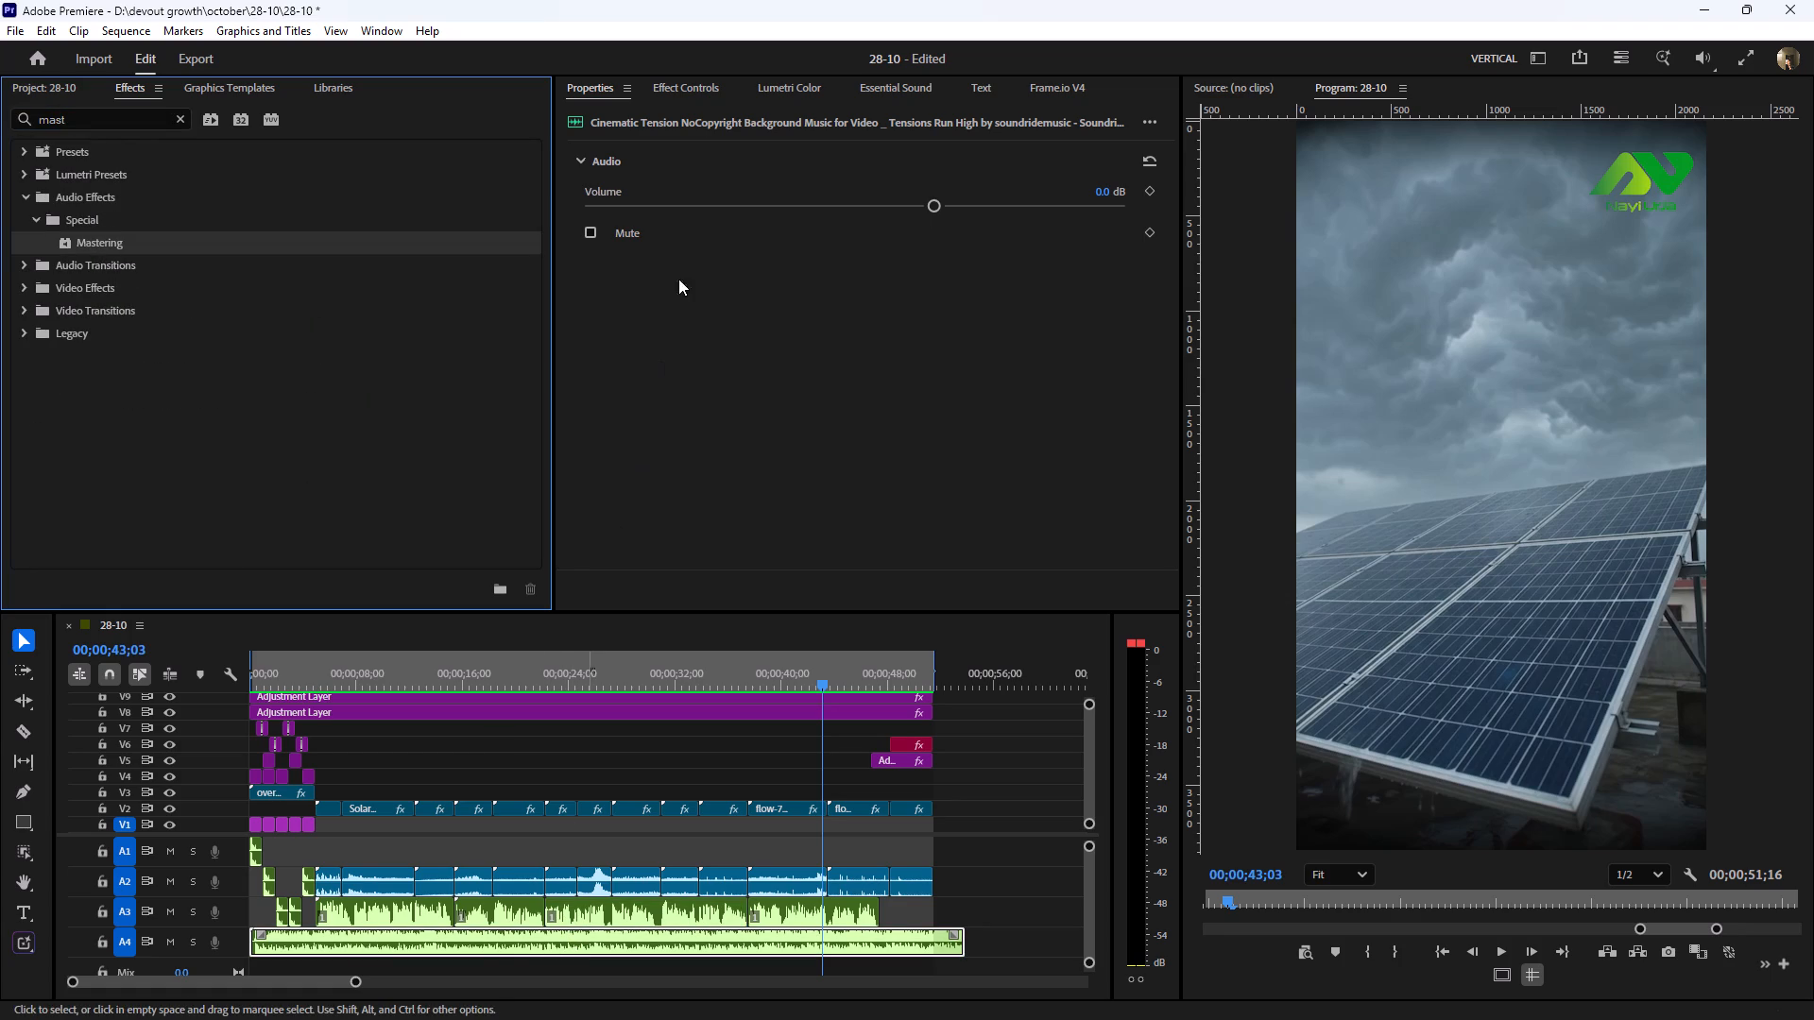
Set the music clip's Mastering effect to the Make Room For Vocals preset and lower its Exciter amount.
left_click(686, 92)
left_click(743, 286)
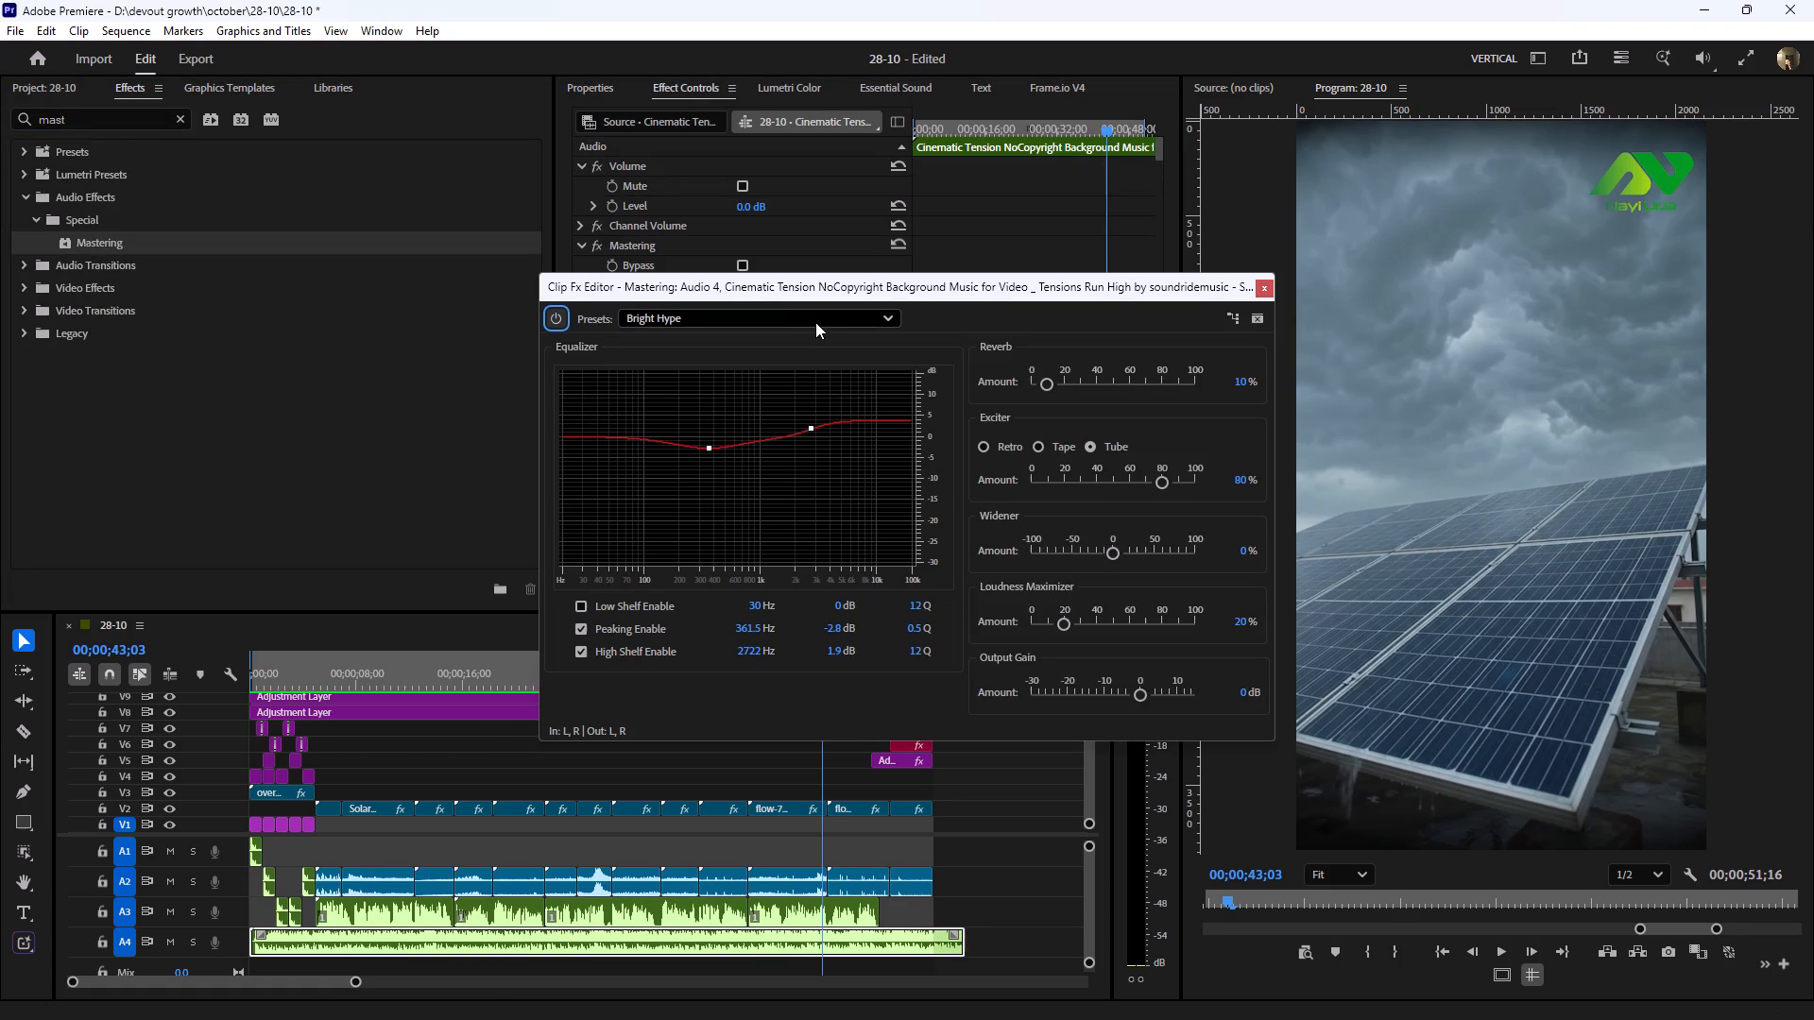
left_click(766, 323)
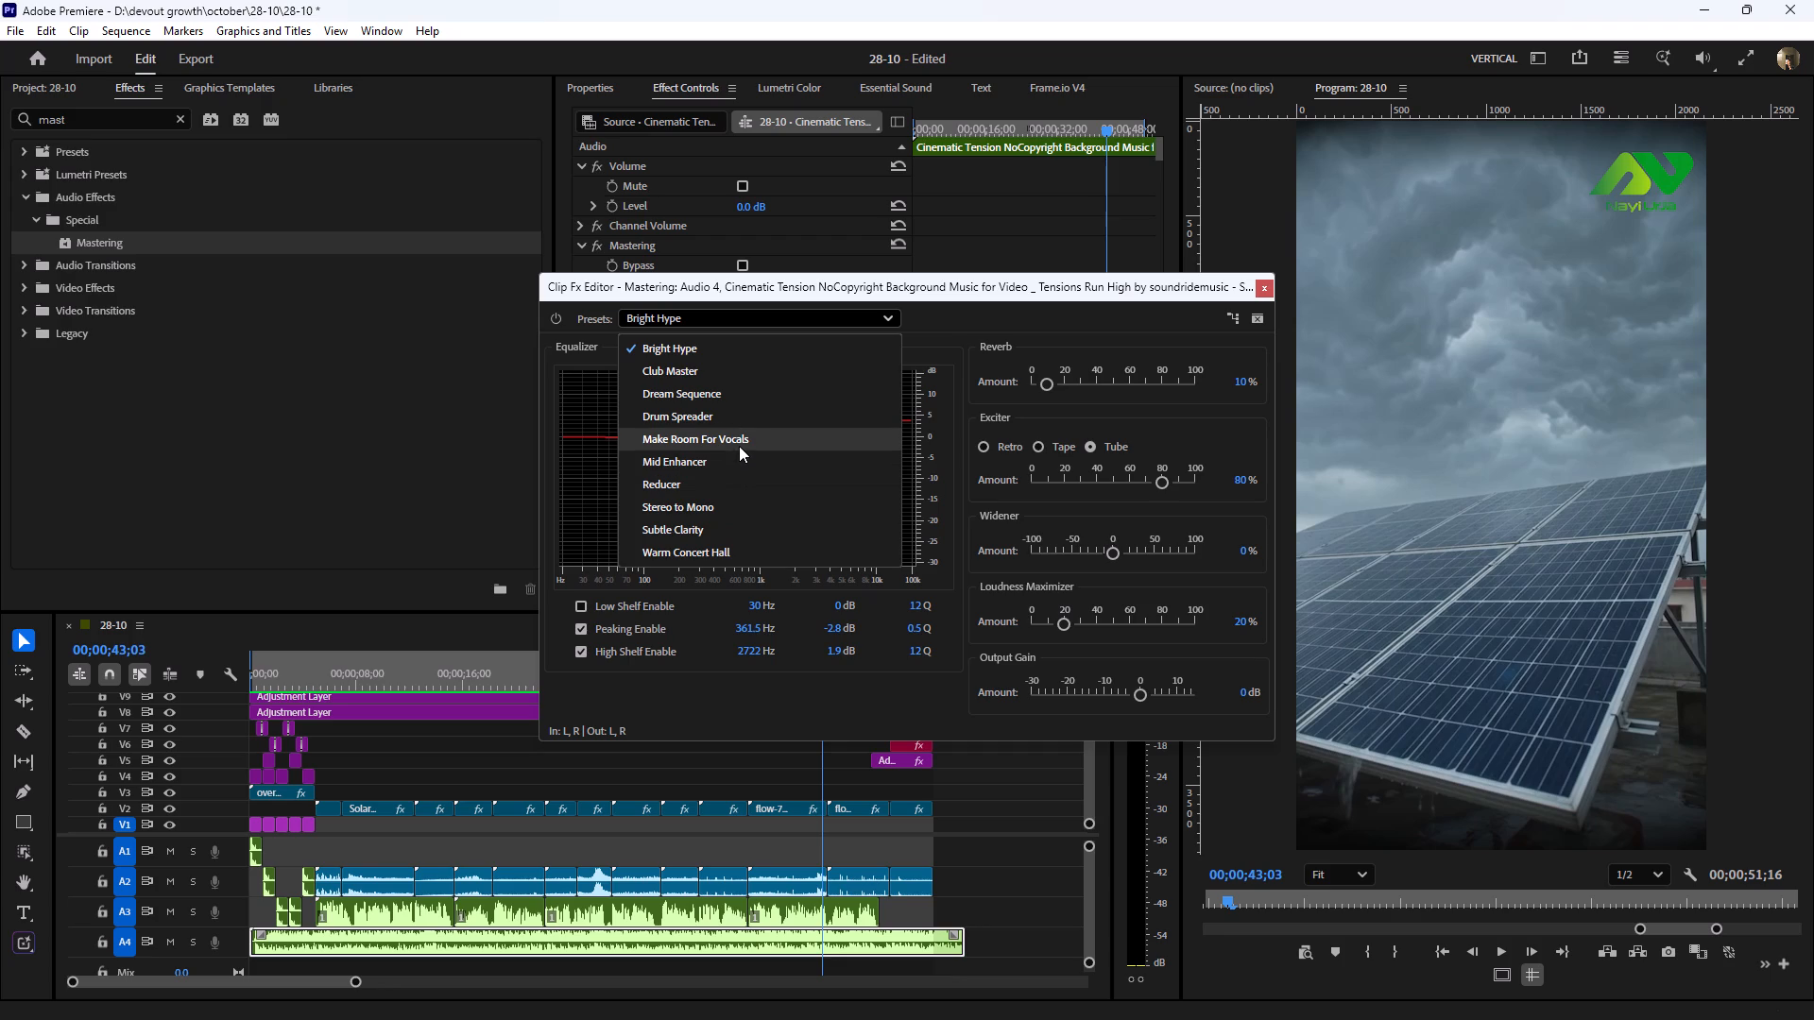
left_click(739, 446)
left_click_drag(1073, 487, 994, 495)
left_click(1263, 281)
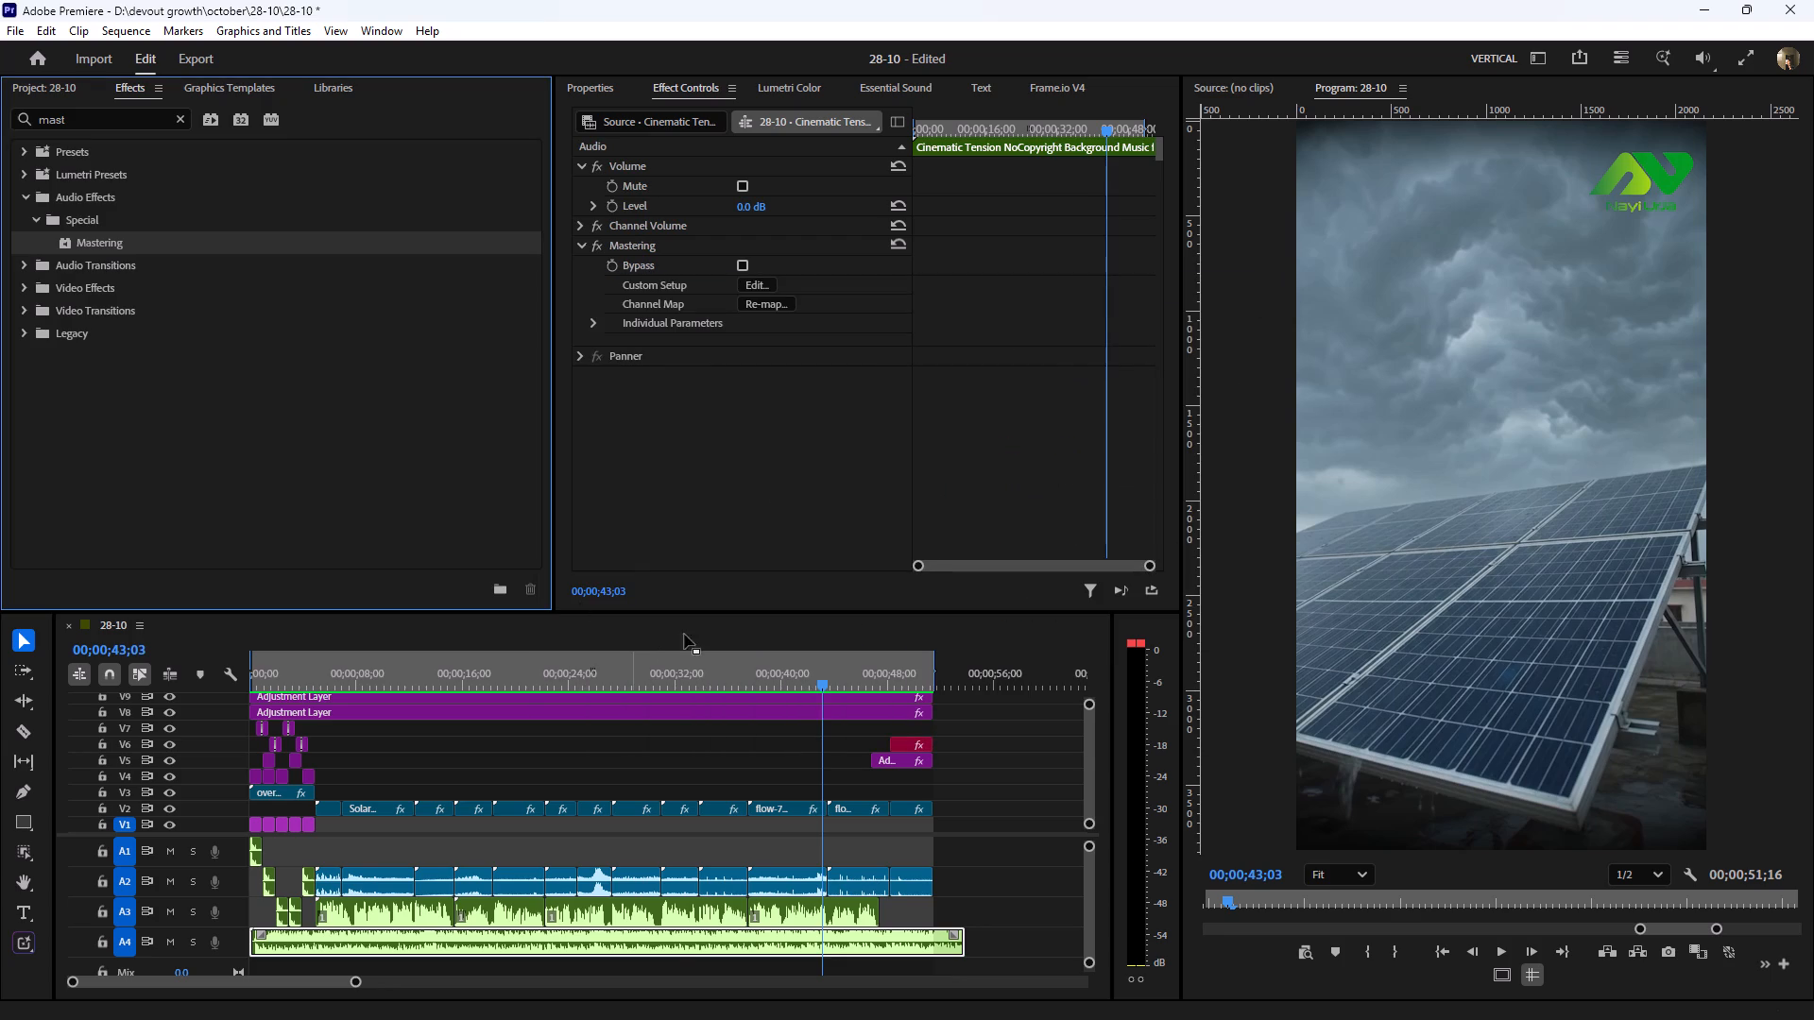
Lower the tension music clip's volume level to -15.0 dB during playback from about 28 seconds.
left_click_drag(681, 661, 623, 671)
key("space")
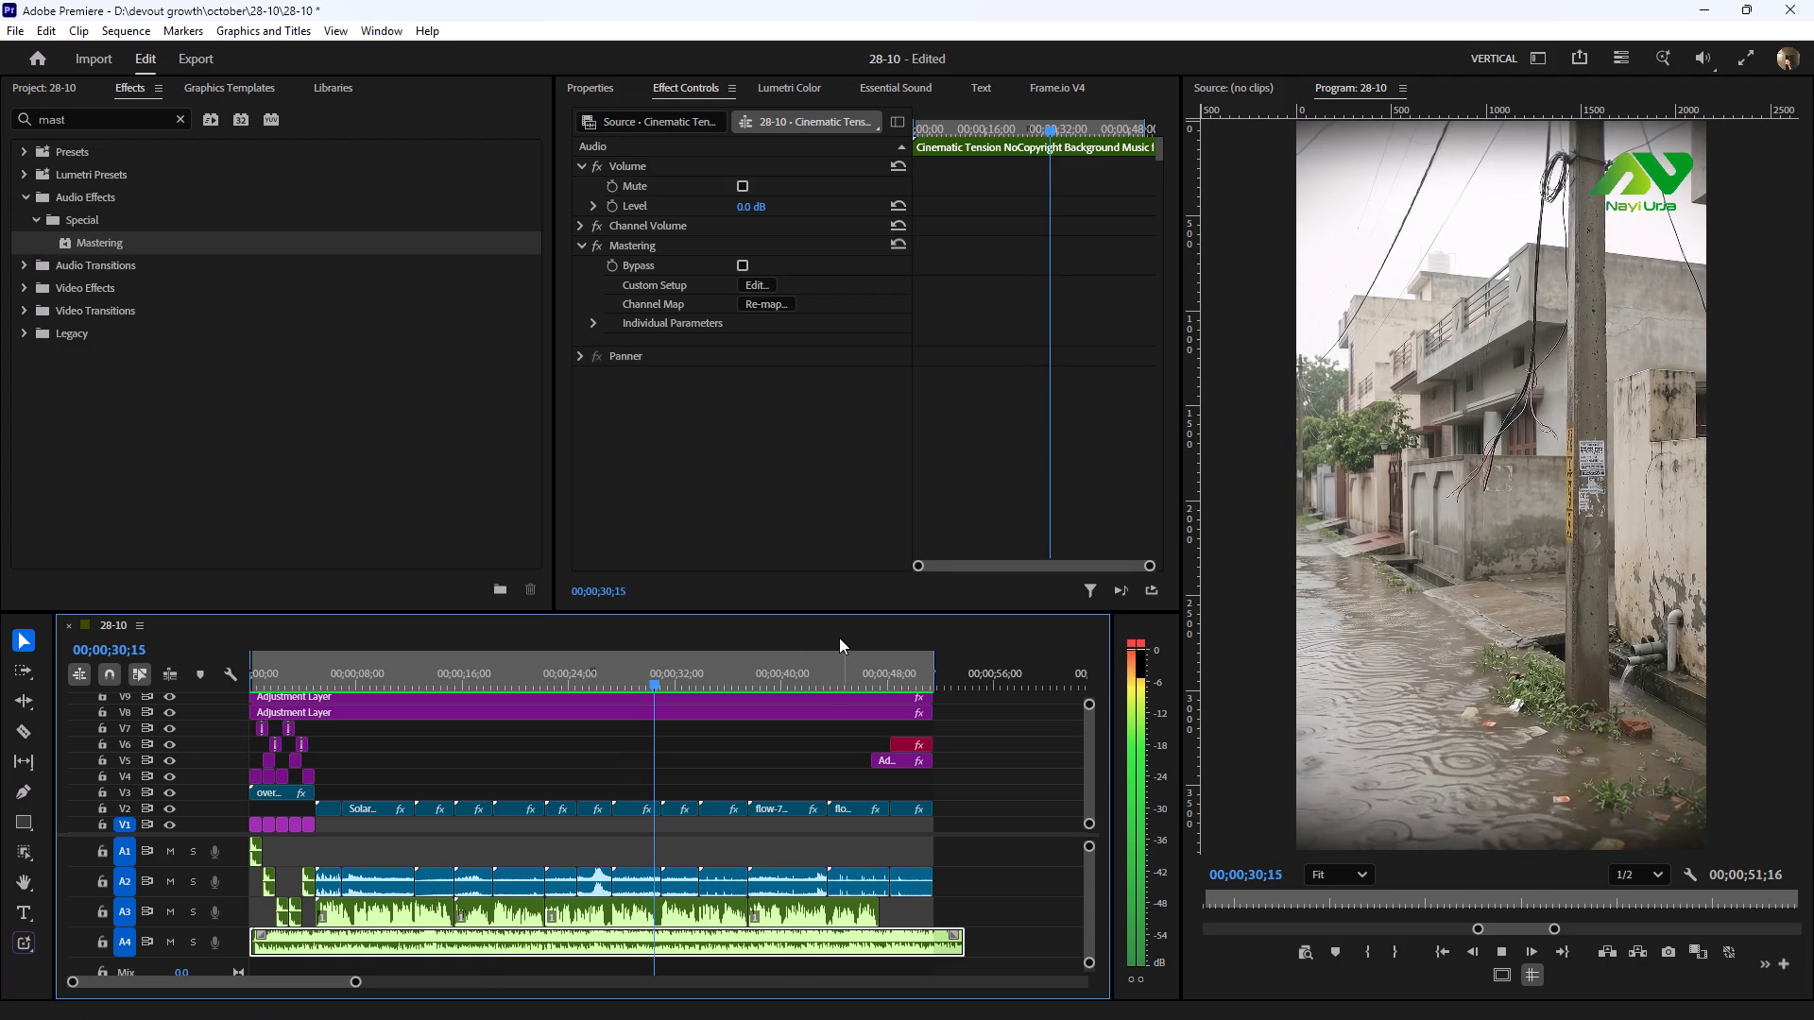
left_click_drag(765, 212, 736, 228)
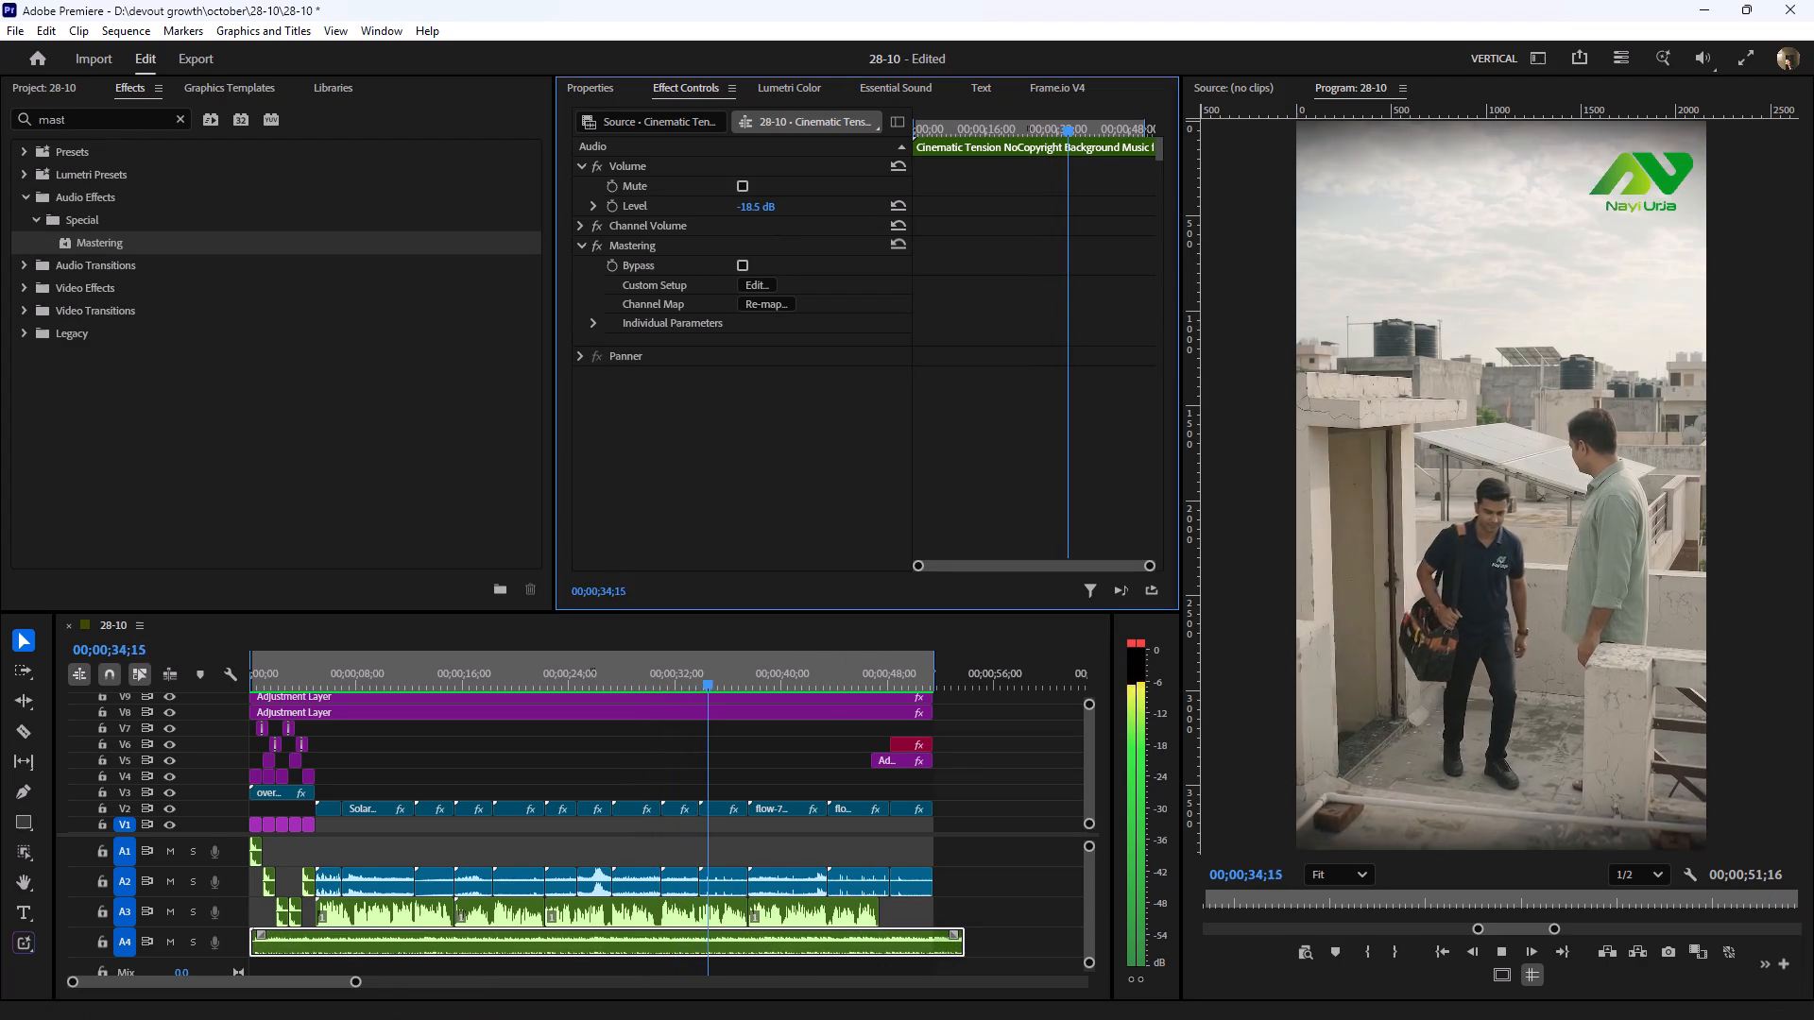
left_click_drag(736, 228, 738, 228)
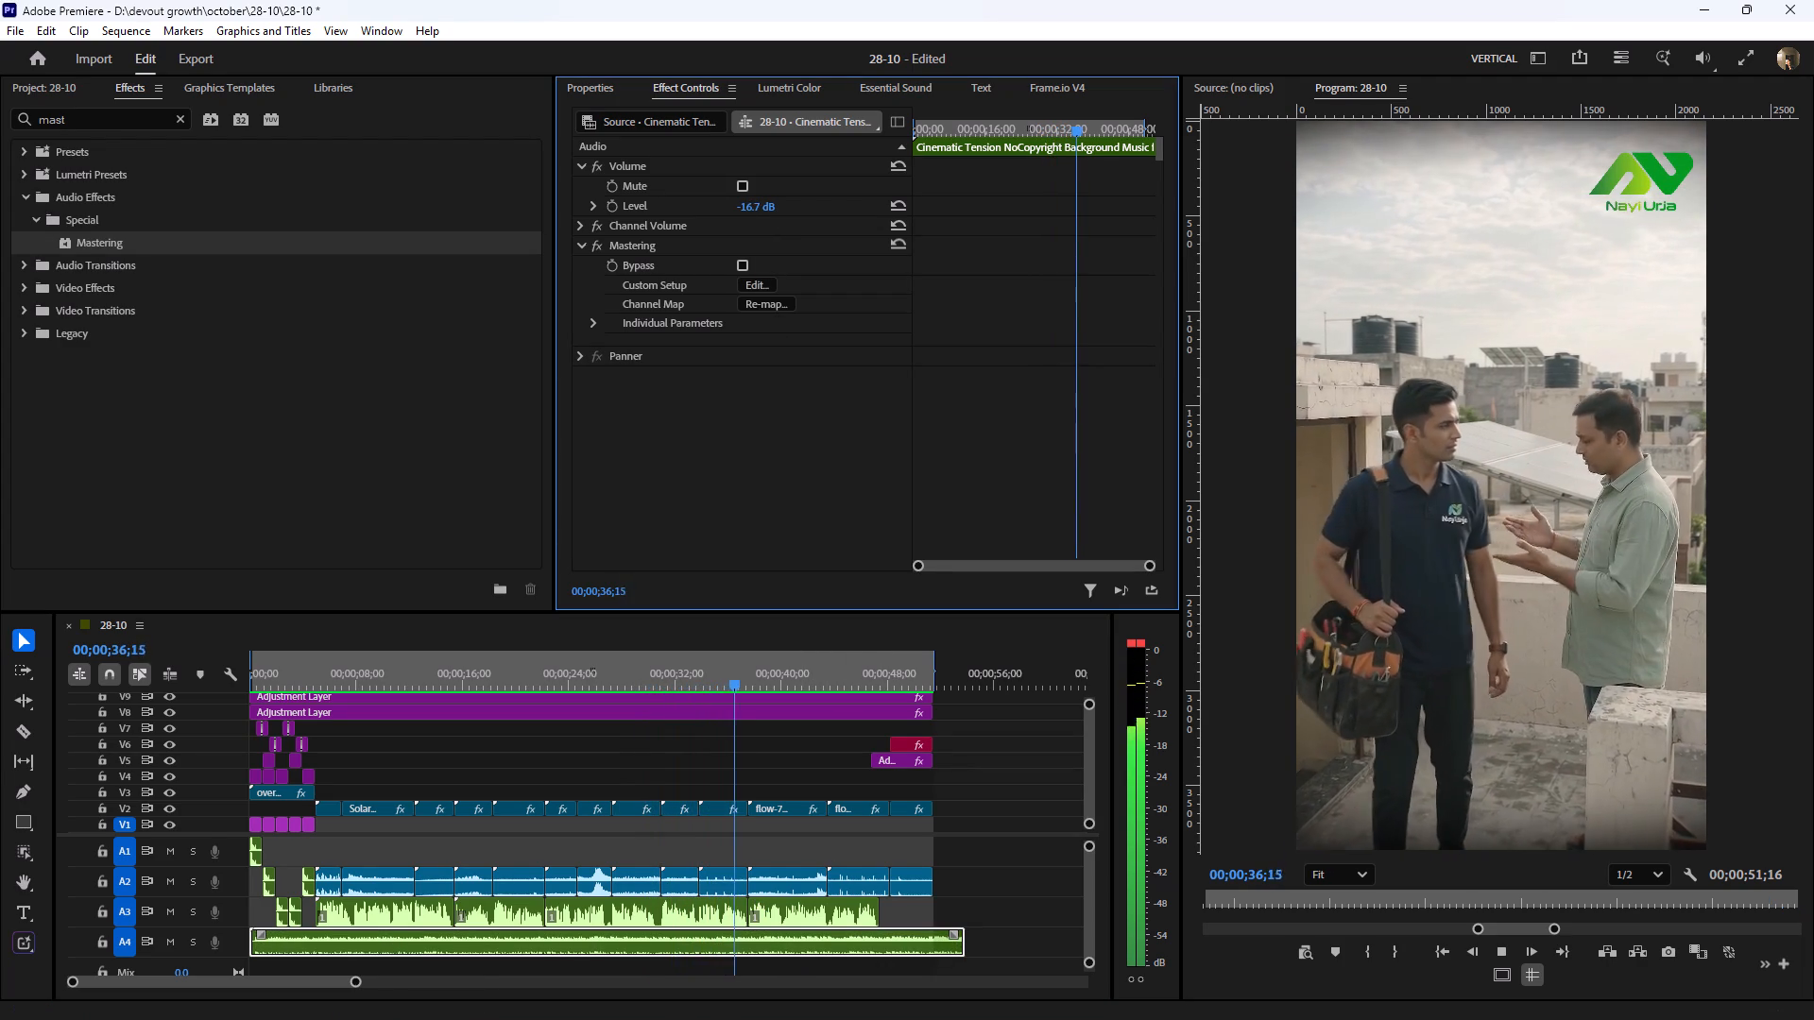
left_click_drag(738, 228, 740, 226)
left_click(994, 777)
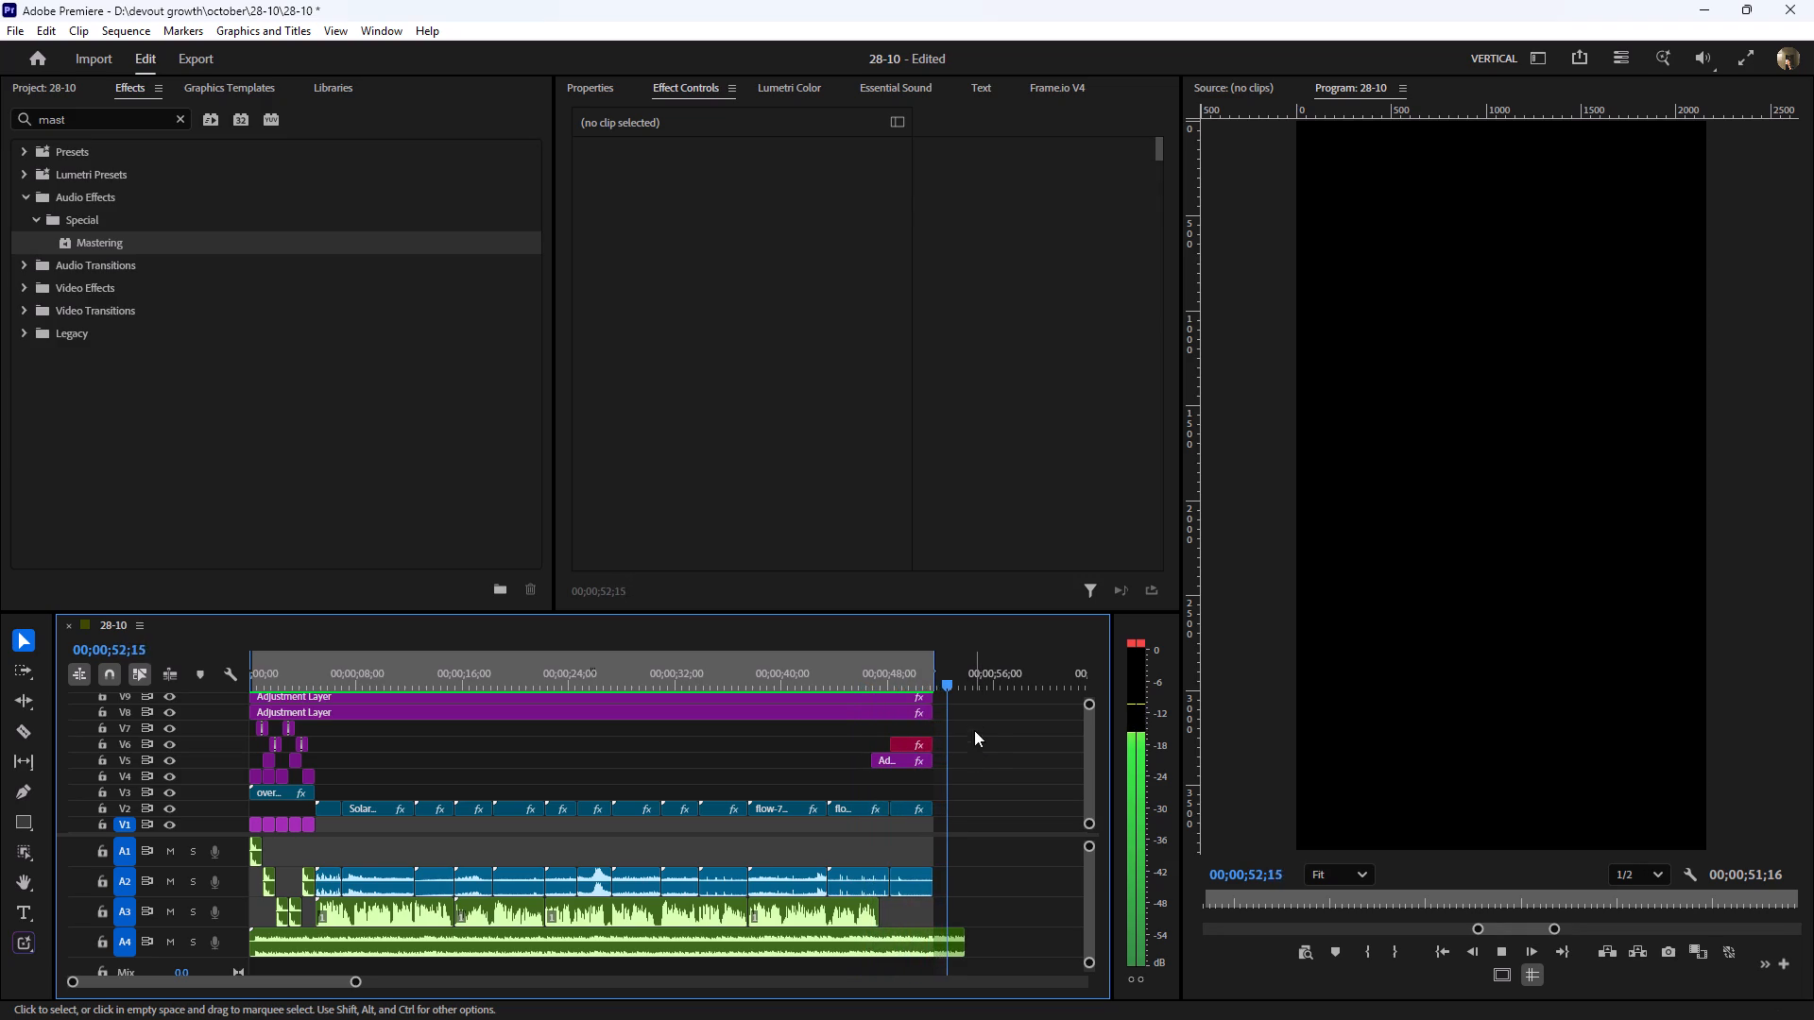
Move the playhead back to the closing title at 00;00;50;19 and make the timeline taller to show more tracks.
left_click_drag(966, 685, 924, 689)
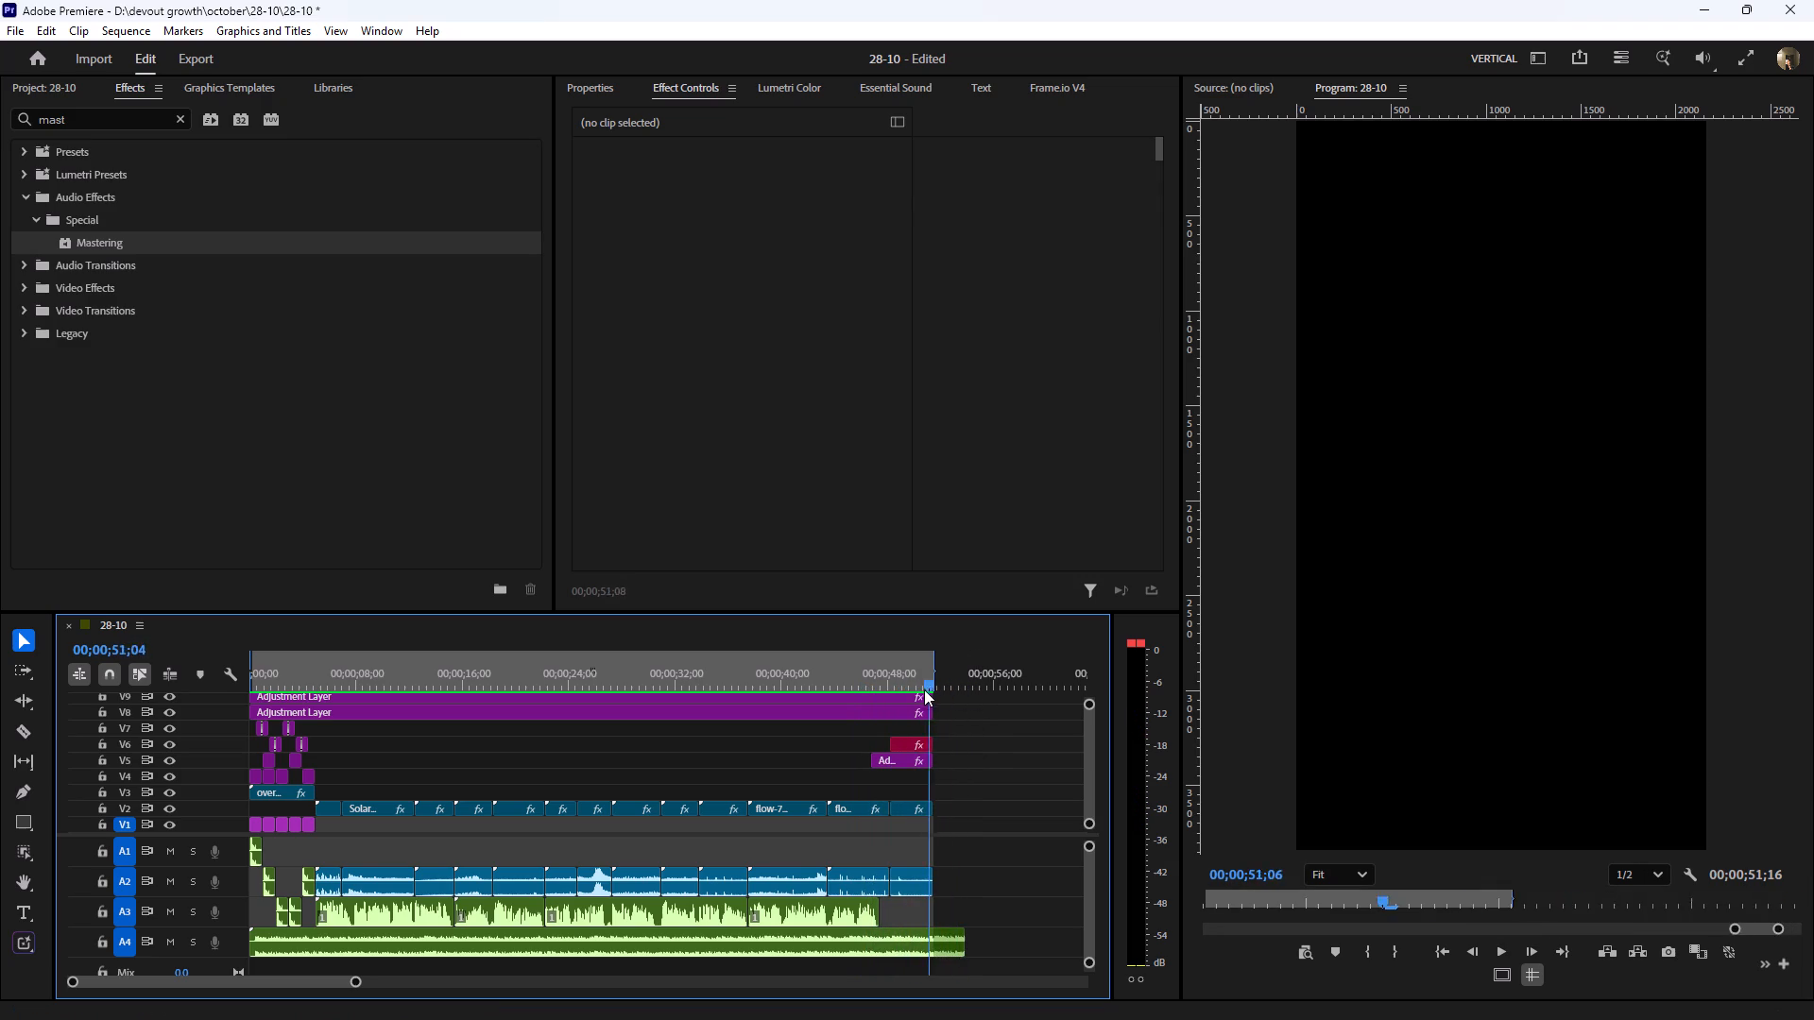
left_click_drag(924, 689, 922, 689)
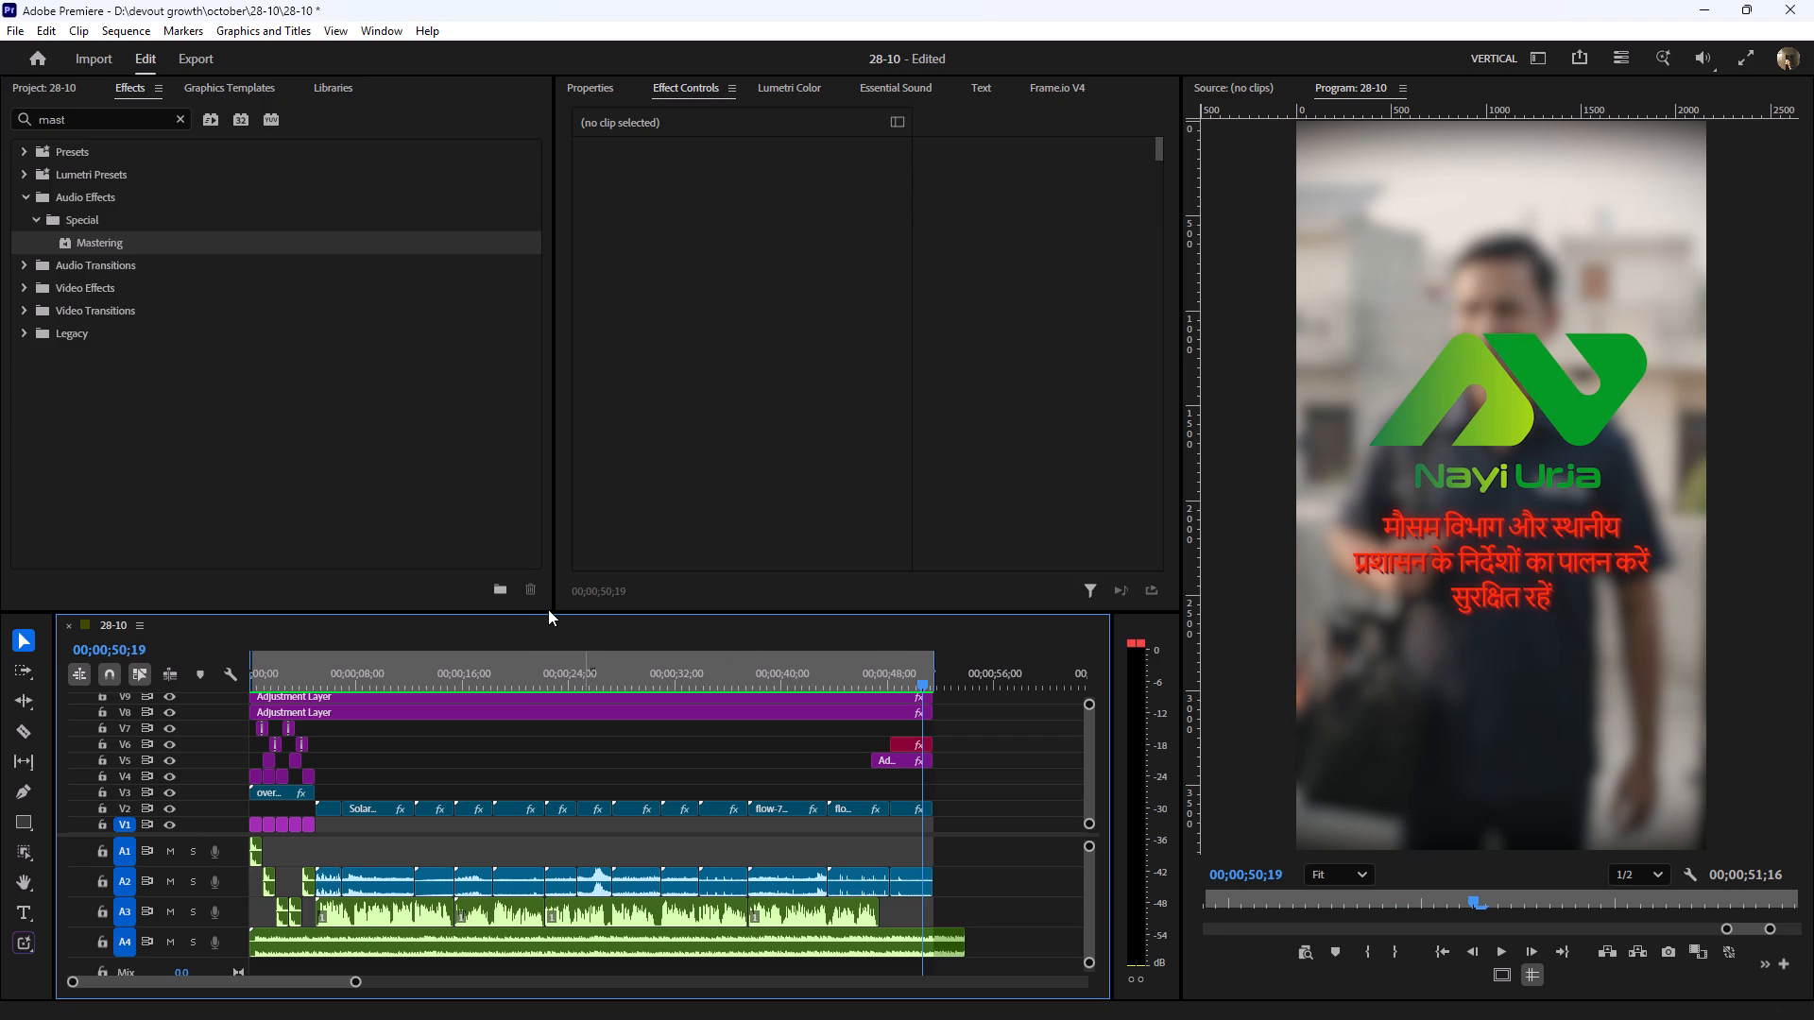
left_click_drag(552, 611, 567, 516)
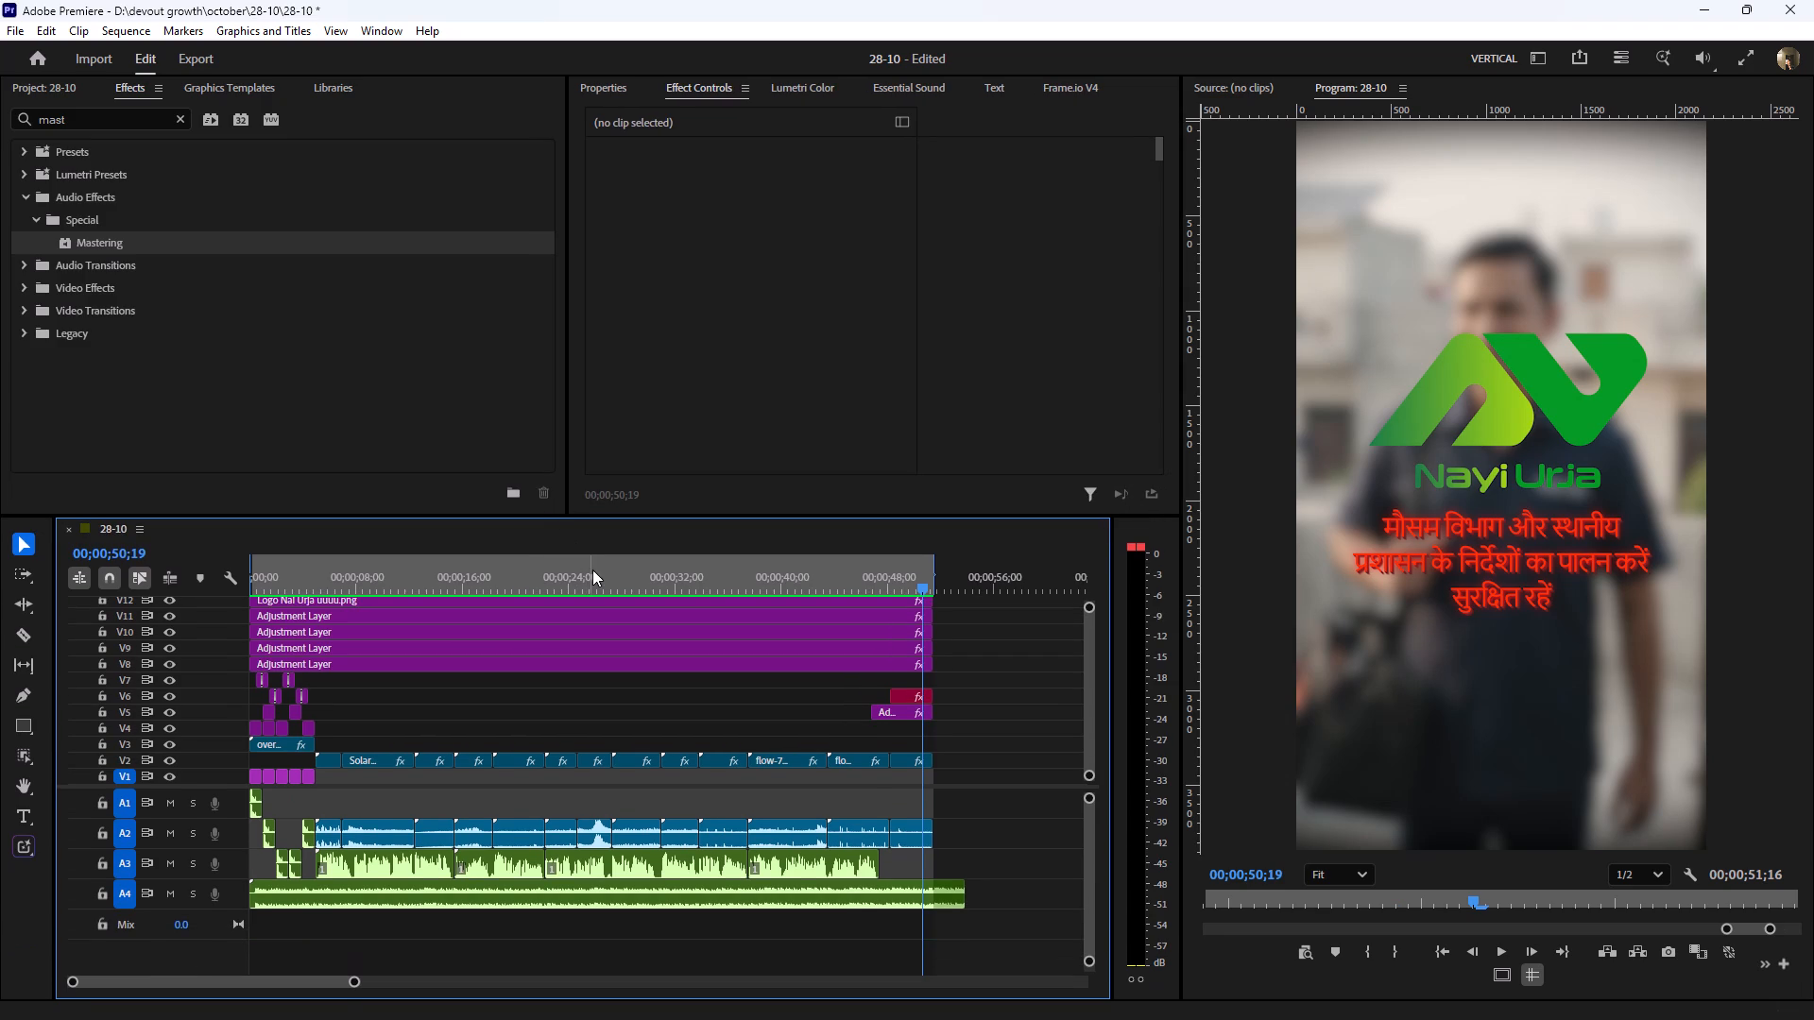
Play the sequence from about 6 seconds to its end, checking the picture and the music's balance against the voice.
left_click_drag(553, 578, 274, 629)
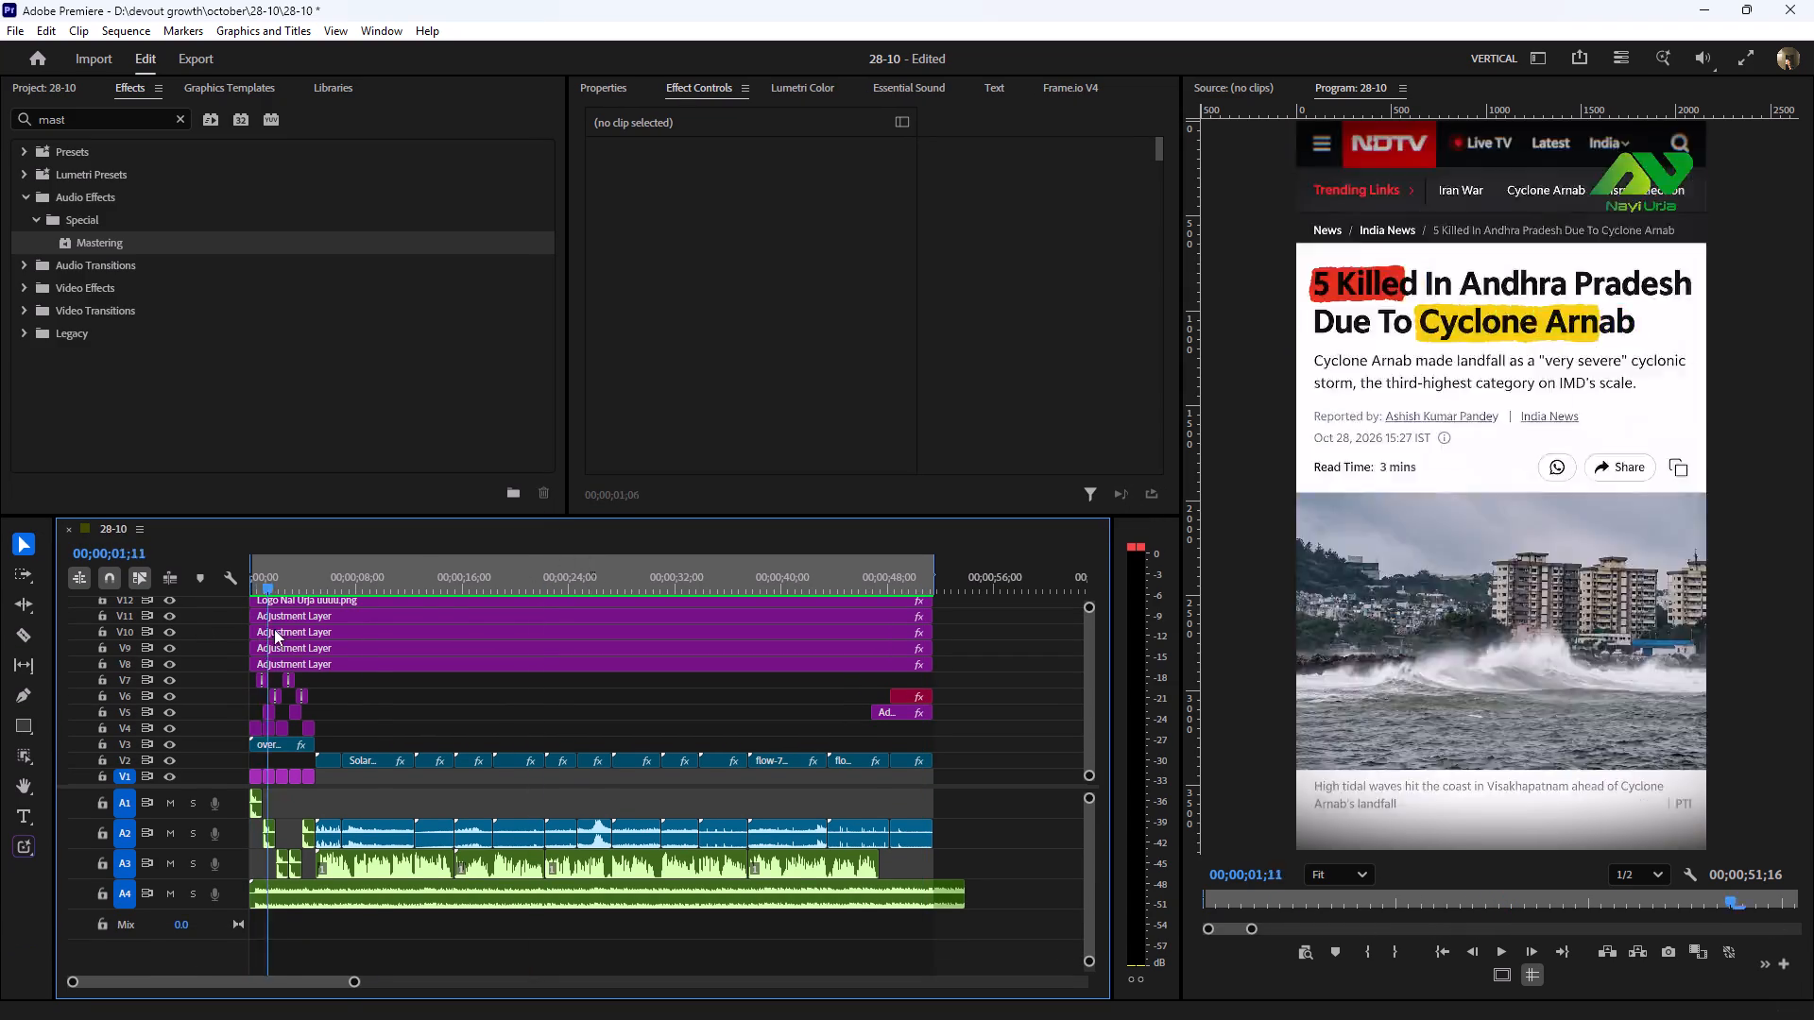
left_click_drag(274, 629, 510, 640)
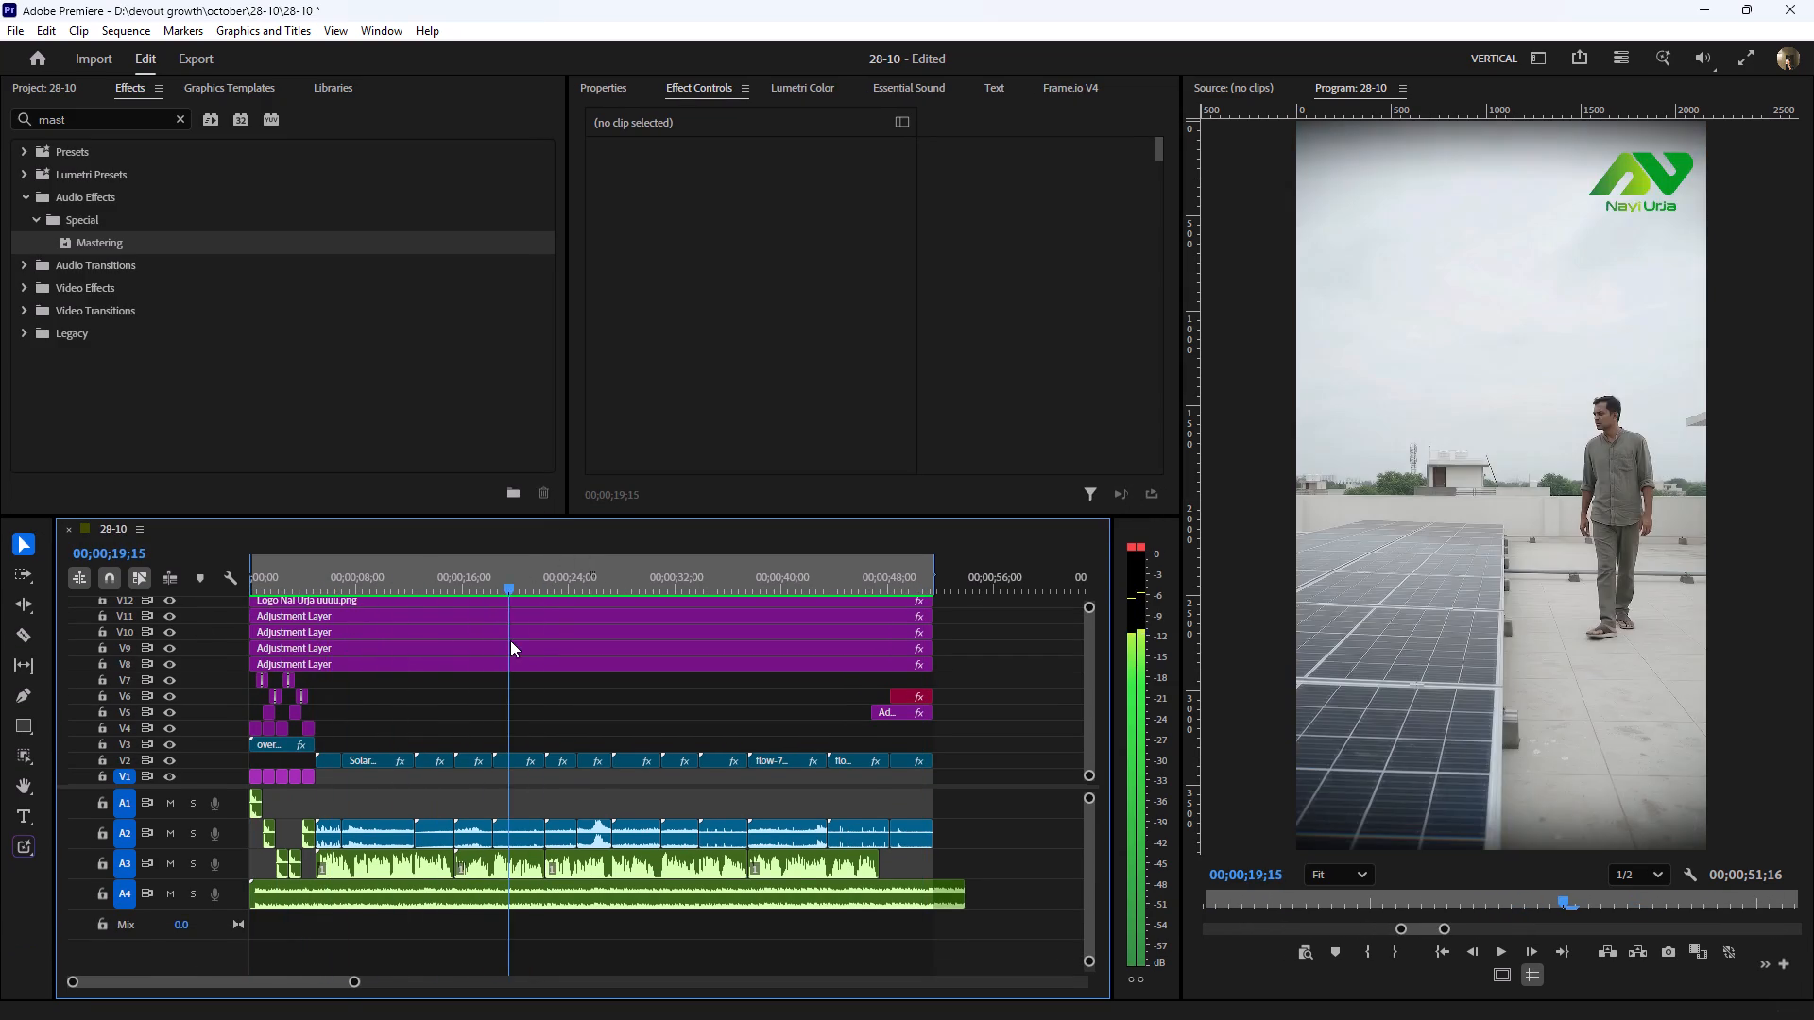
left_click_drag(510, 640, 328, 667)
key("space")
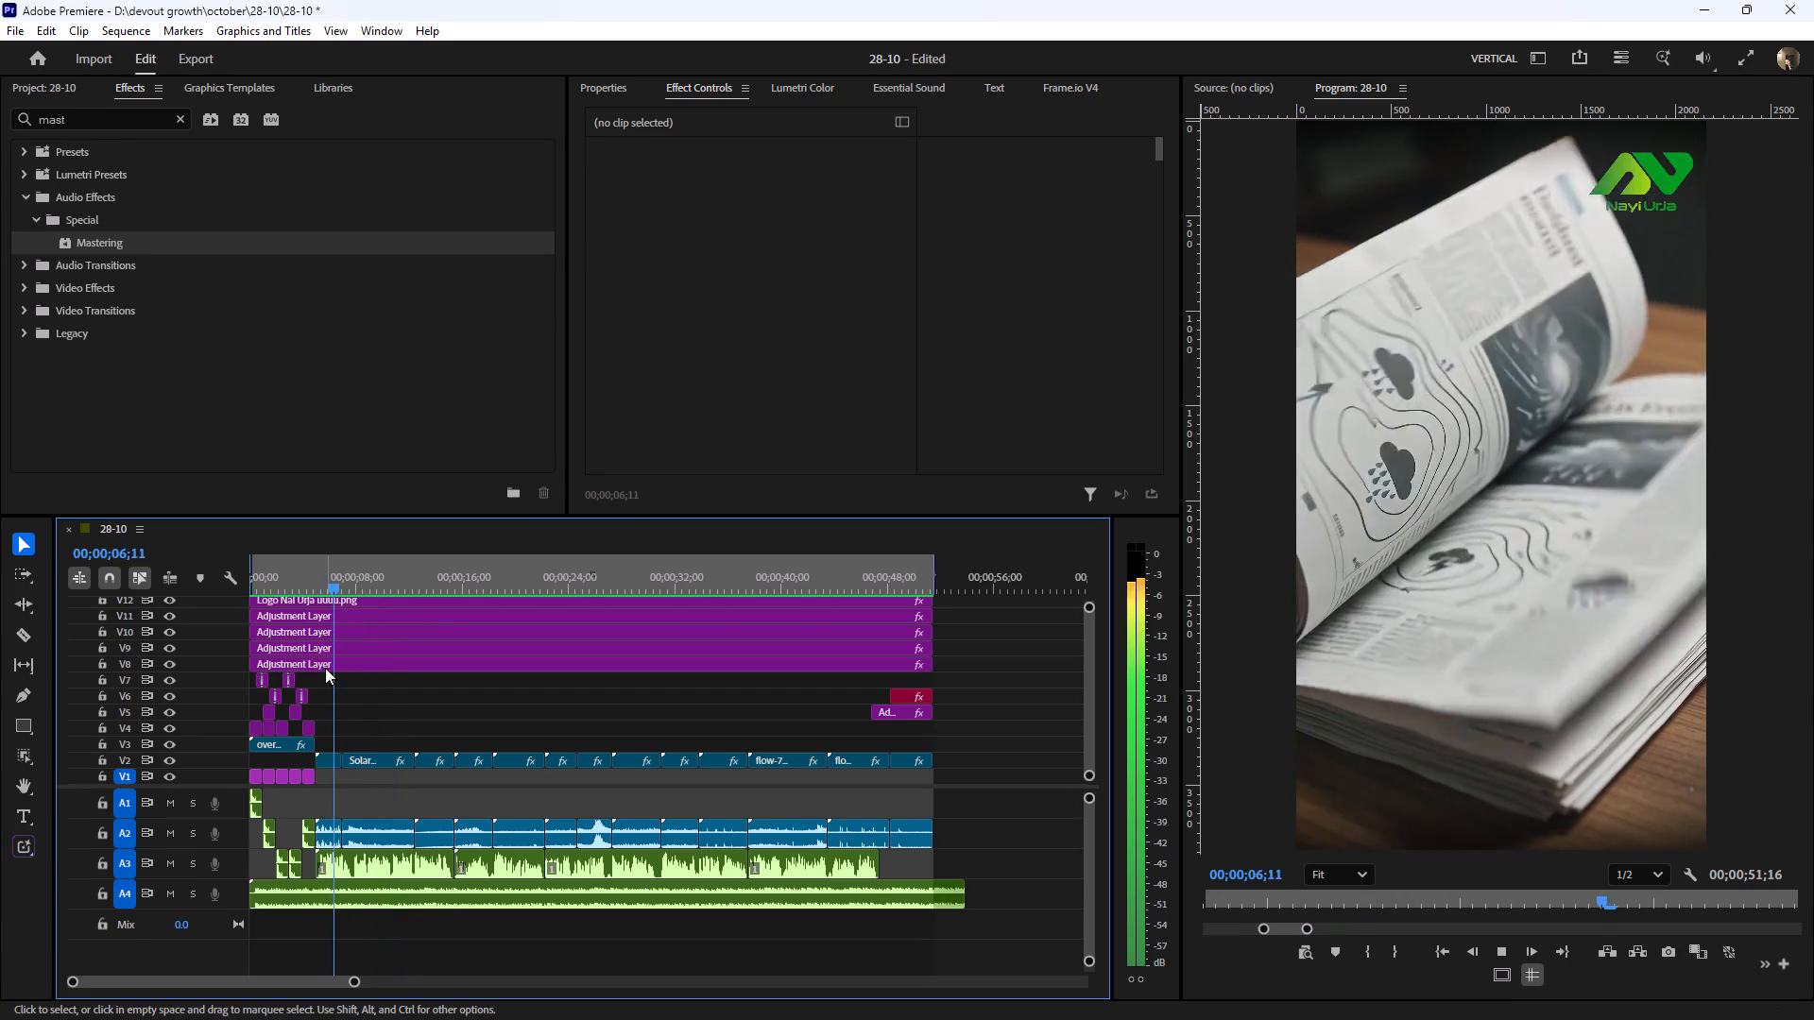
key("equal")
key("equal")
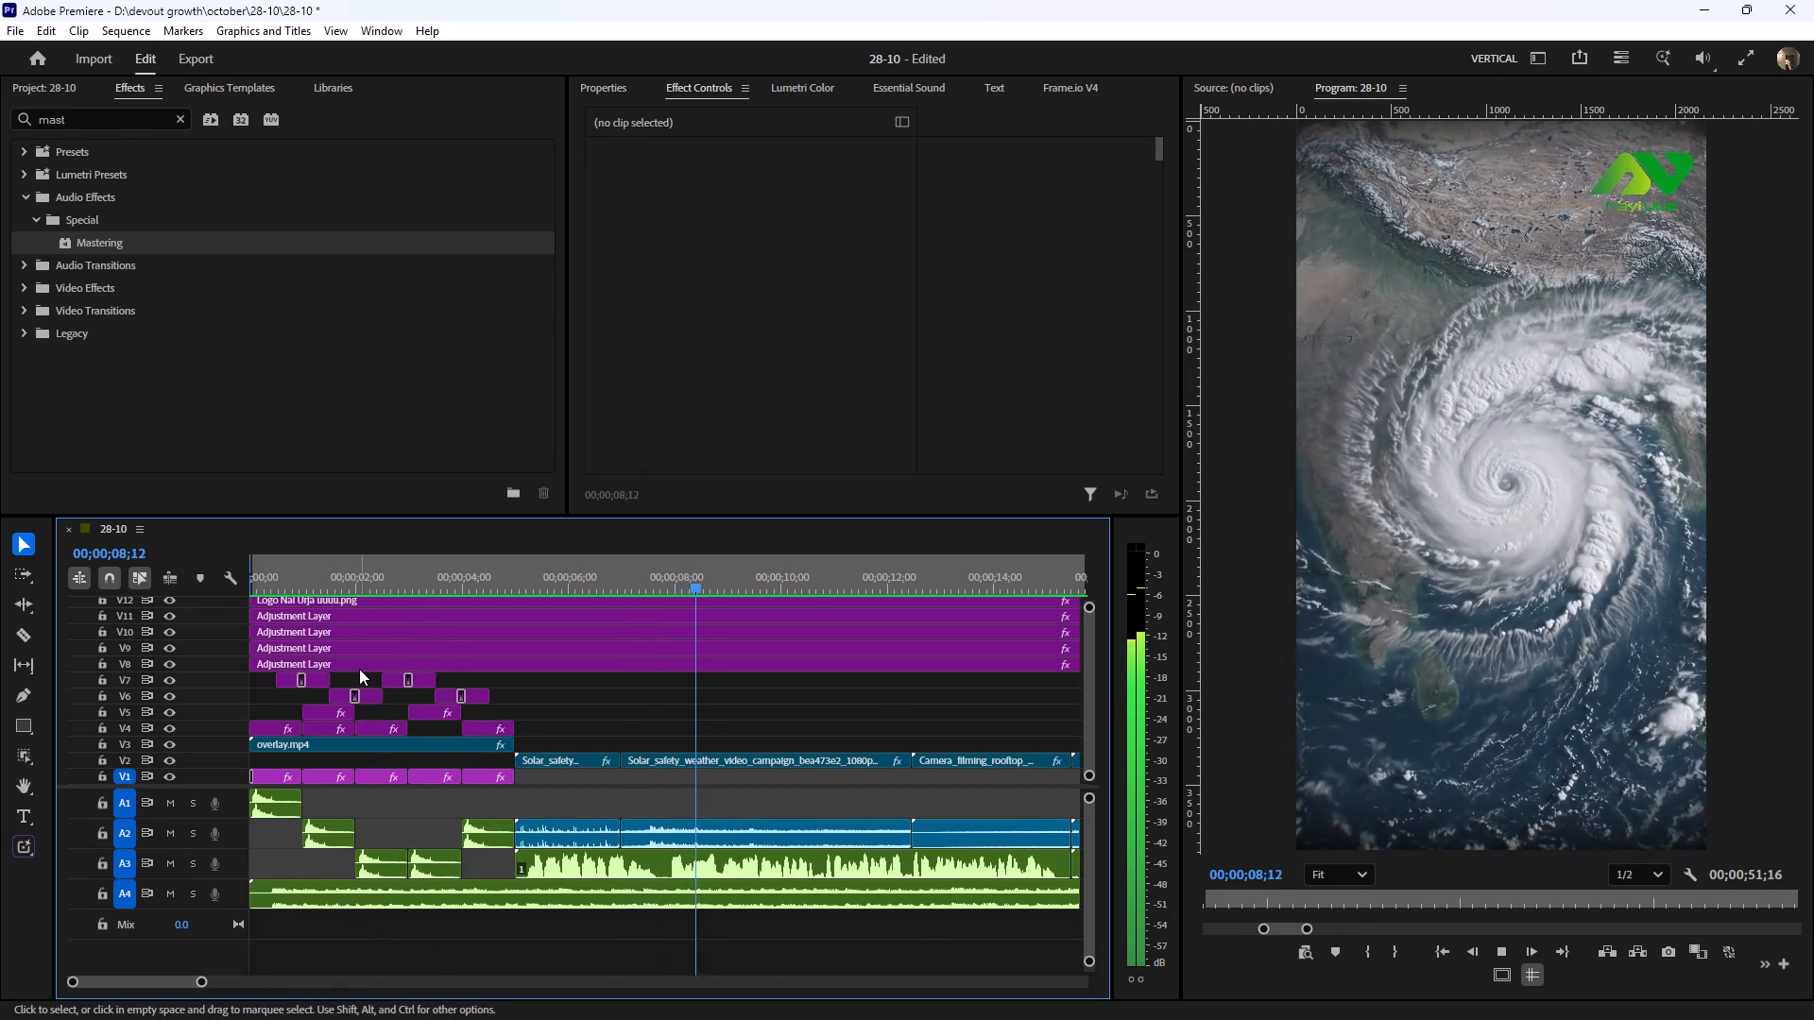
scroll(647, 785, "down", 10)
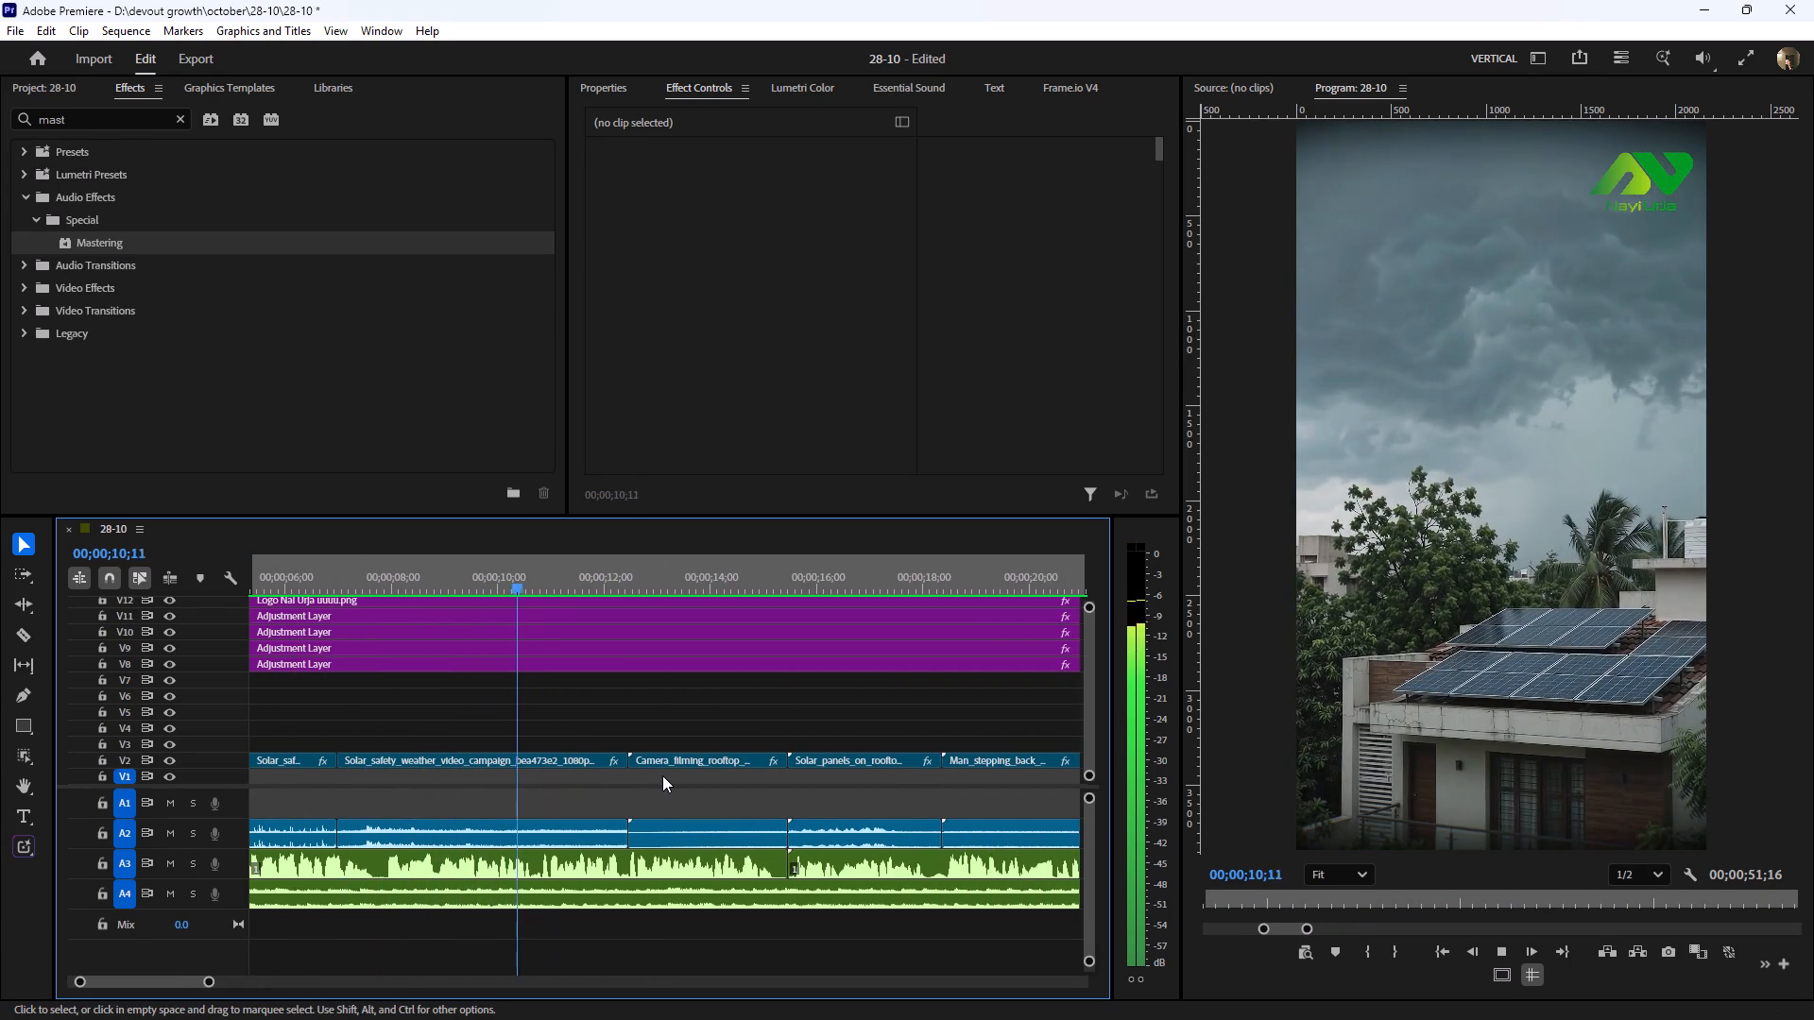
scroll(663, 767, "down", 5)
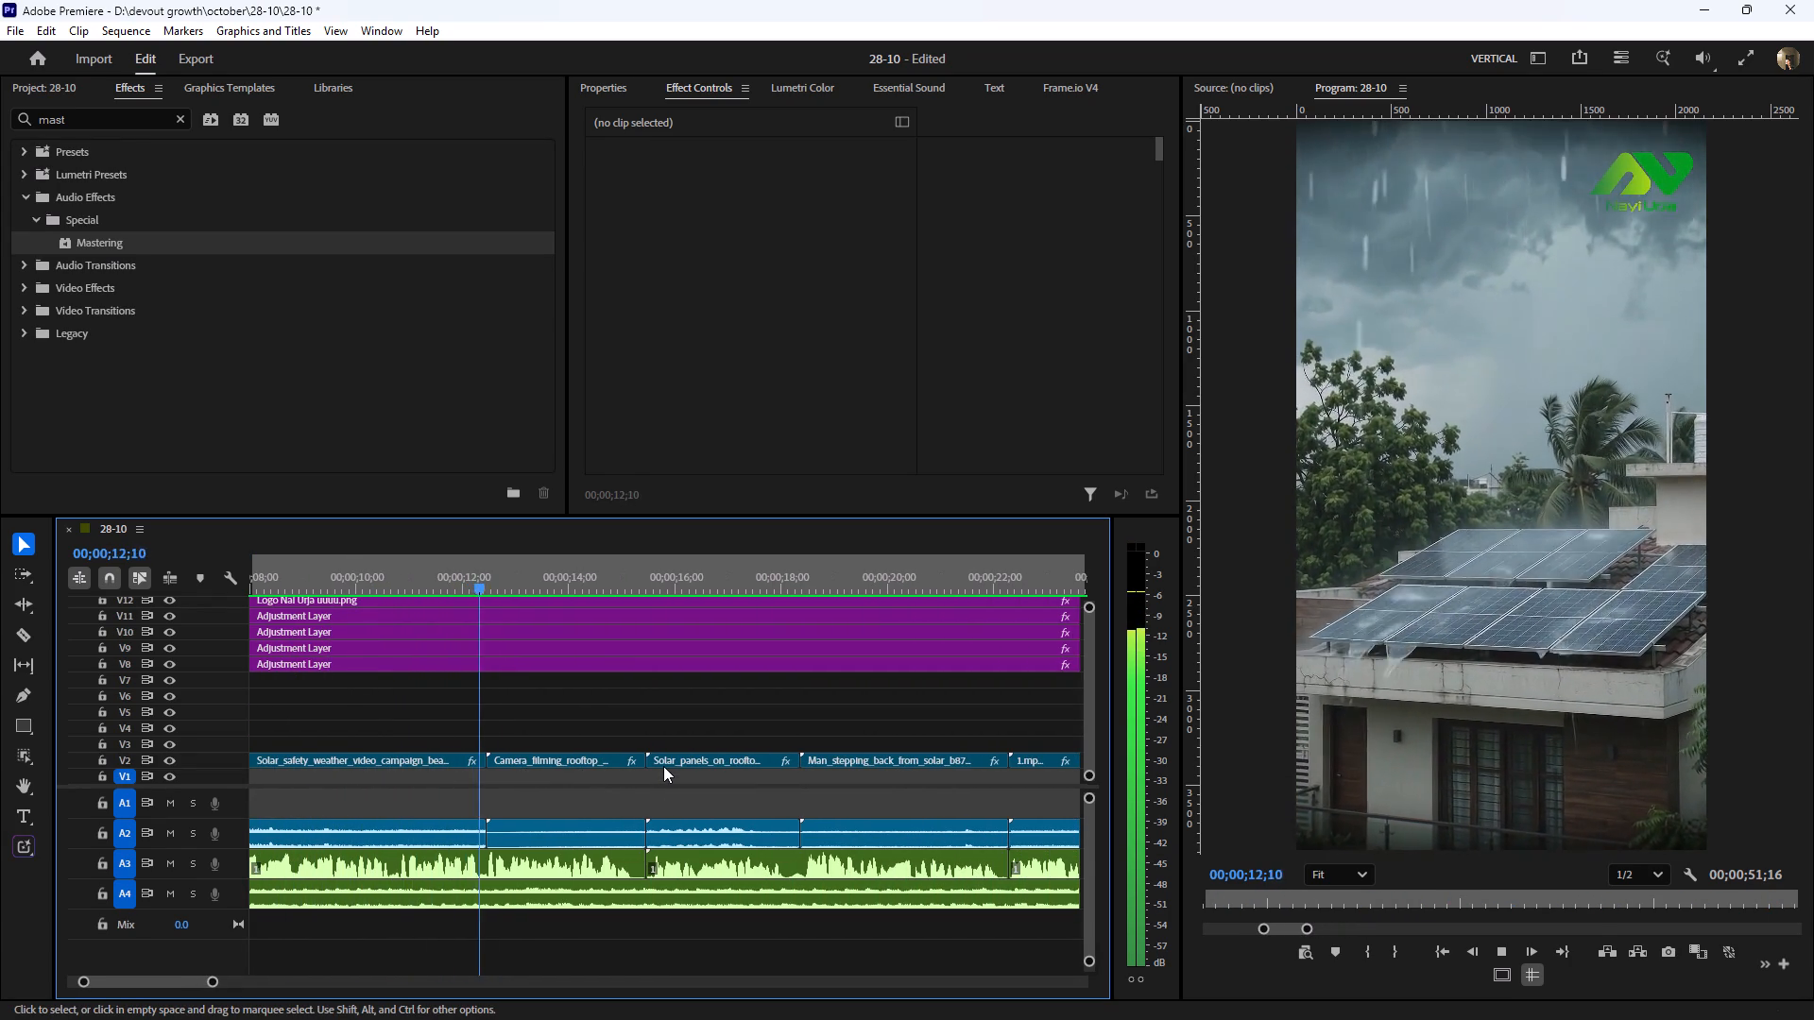
scroll(663, 765, "down", 2)
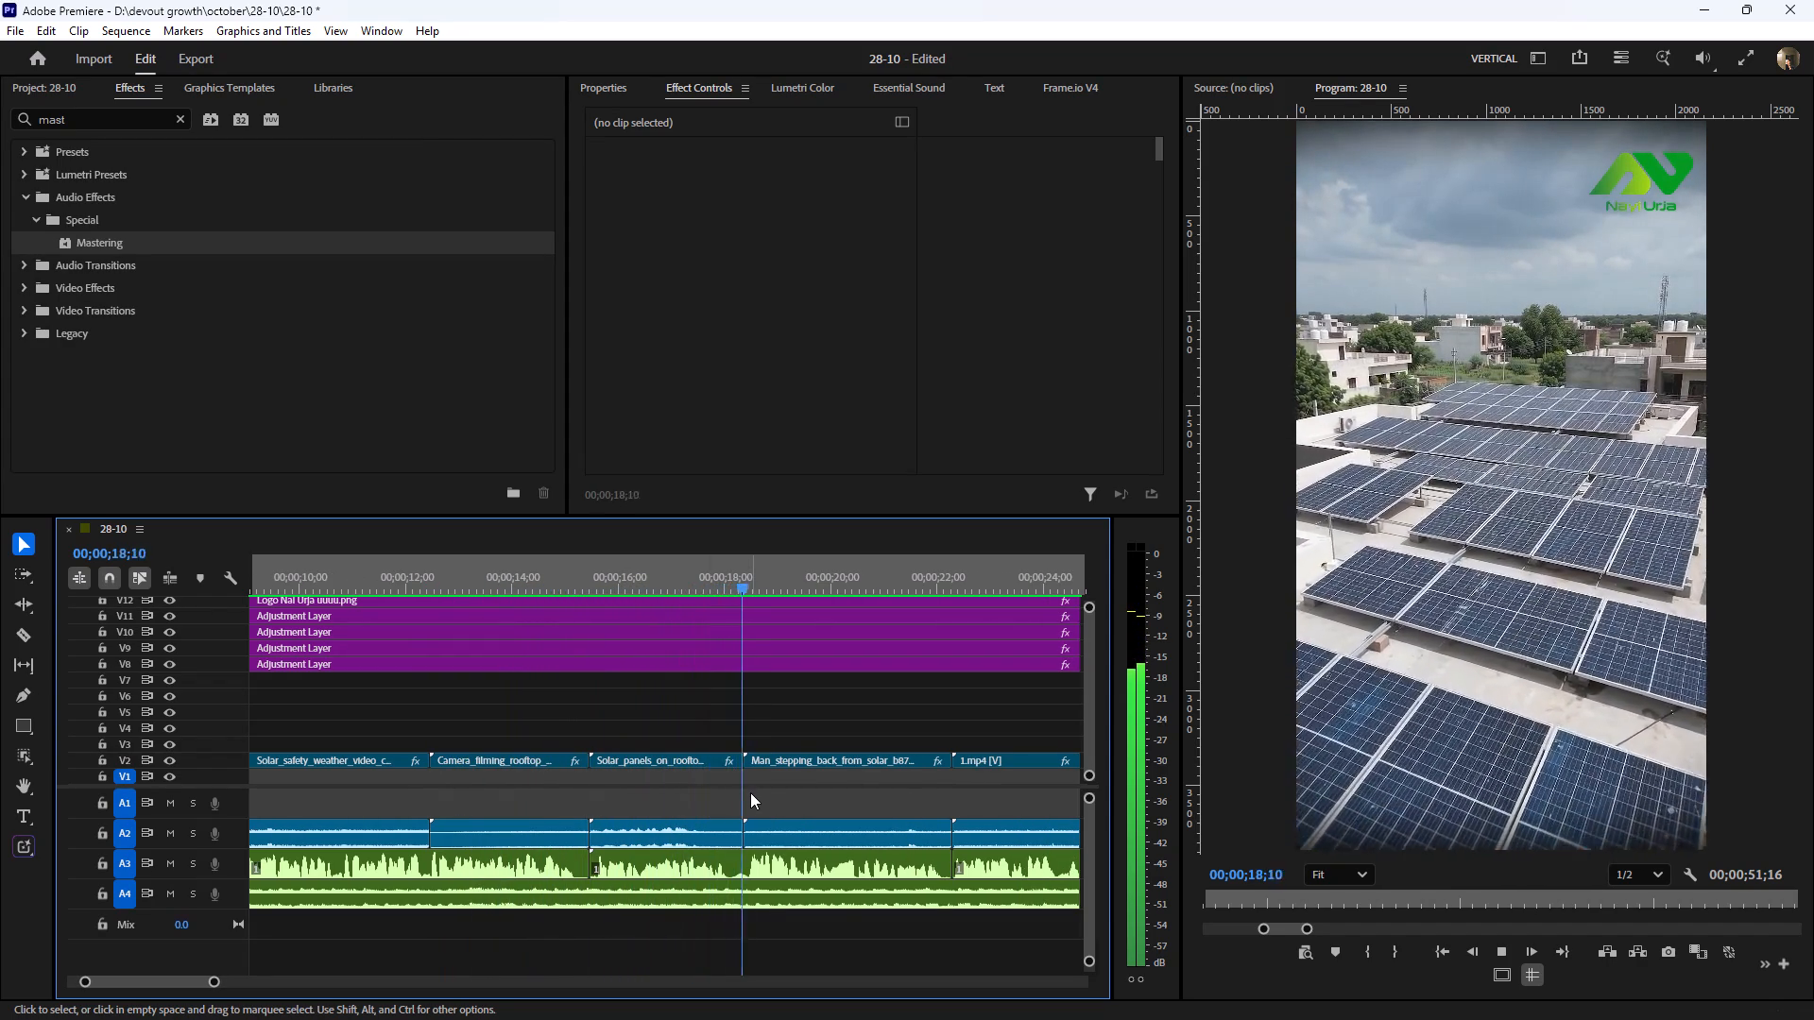
scroll(751, 792, "down", 7)
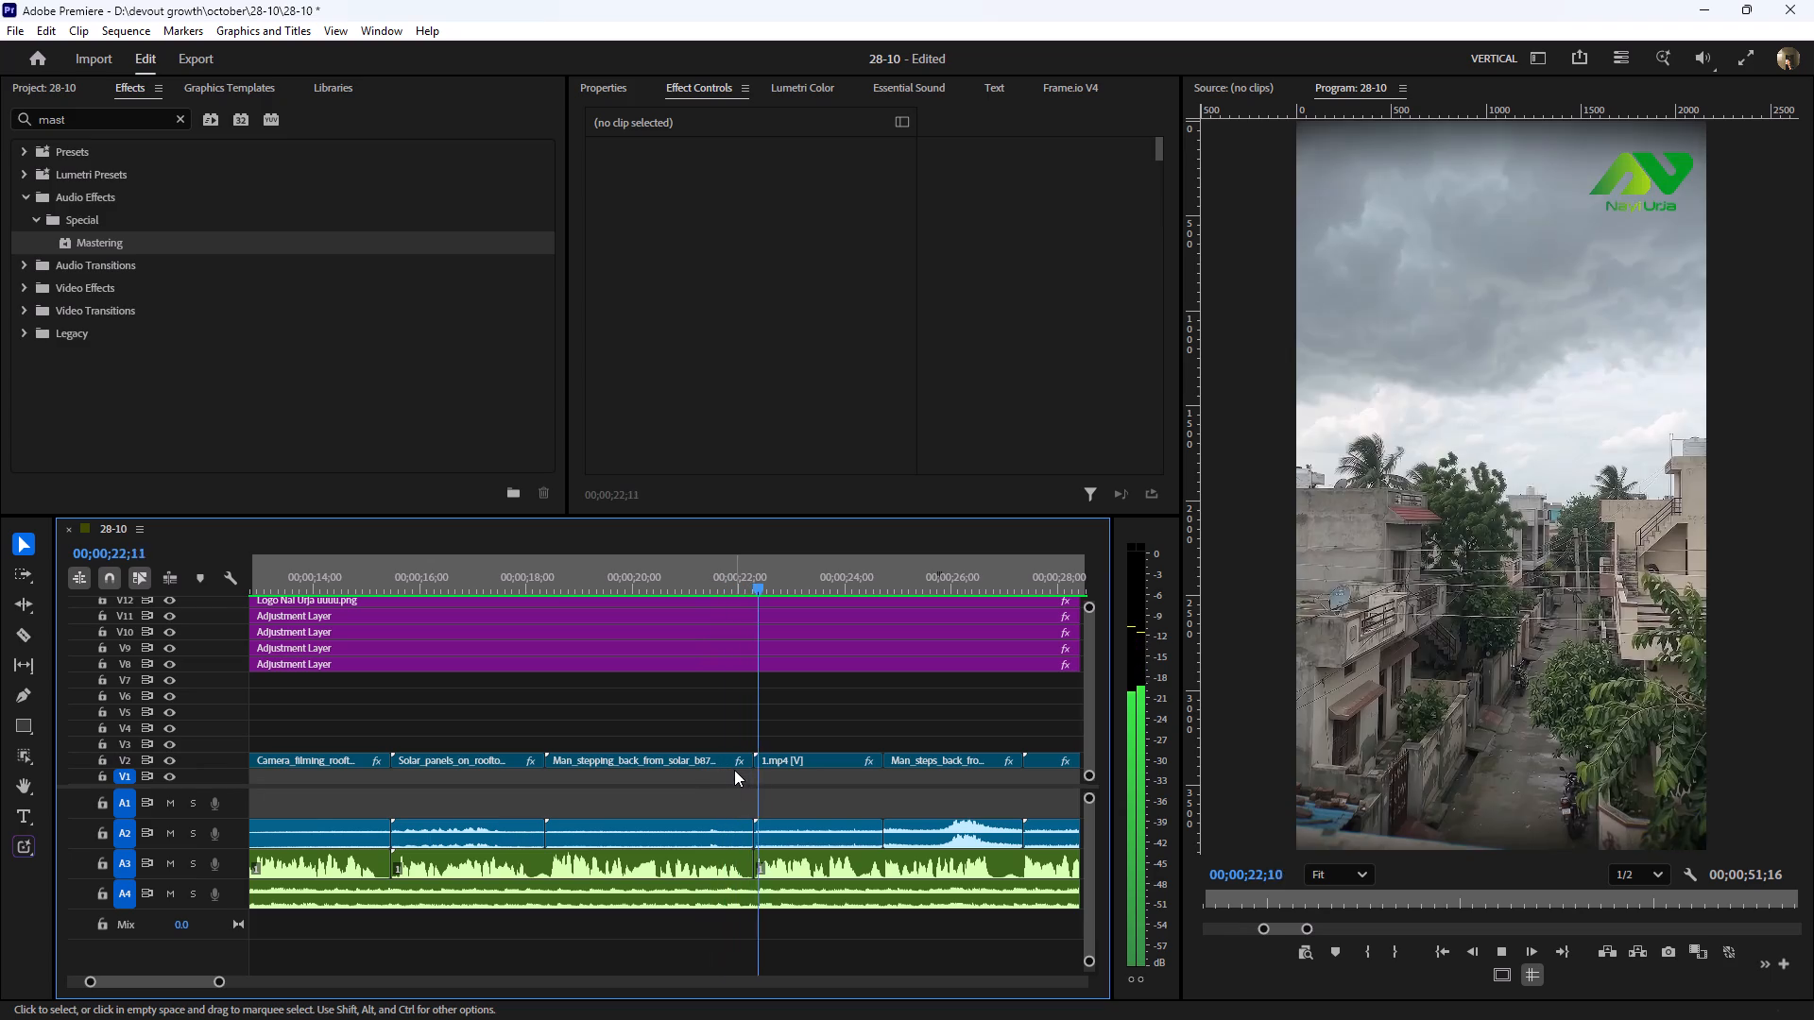
scroll(734, 770, "down", 7)
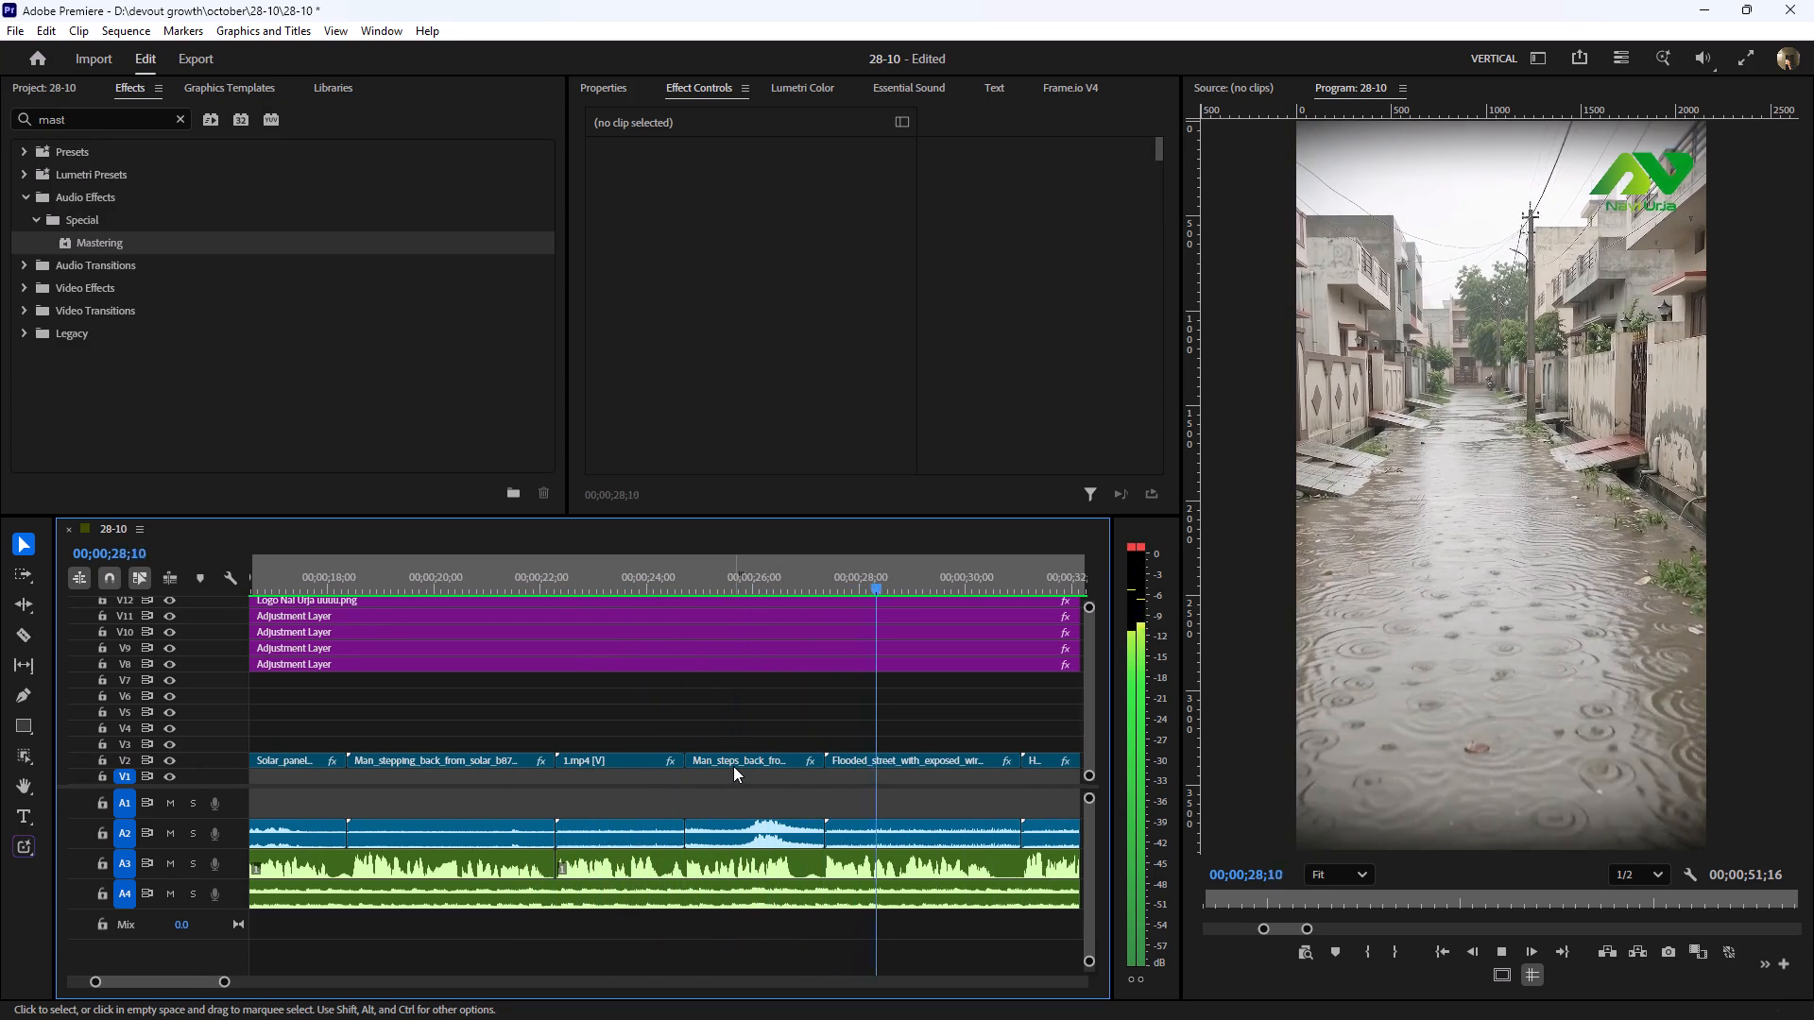
scroll(754, 770, "down", 4)
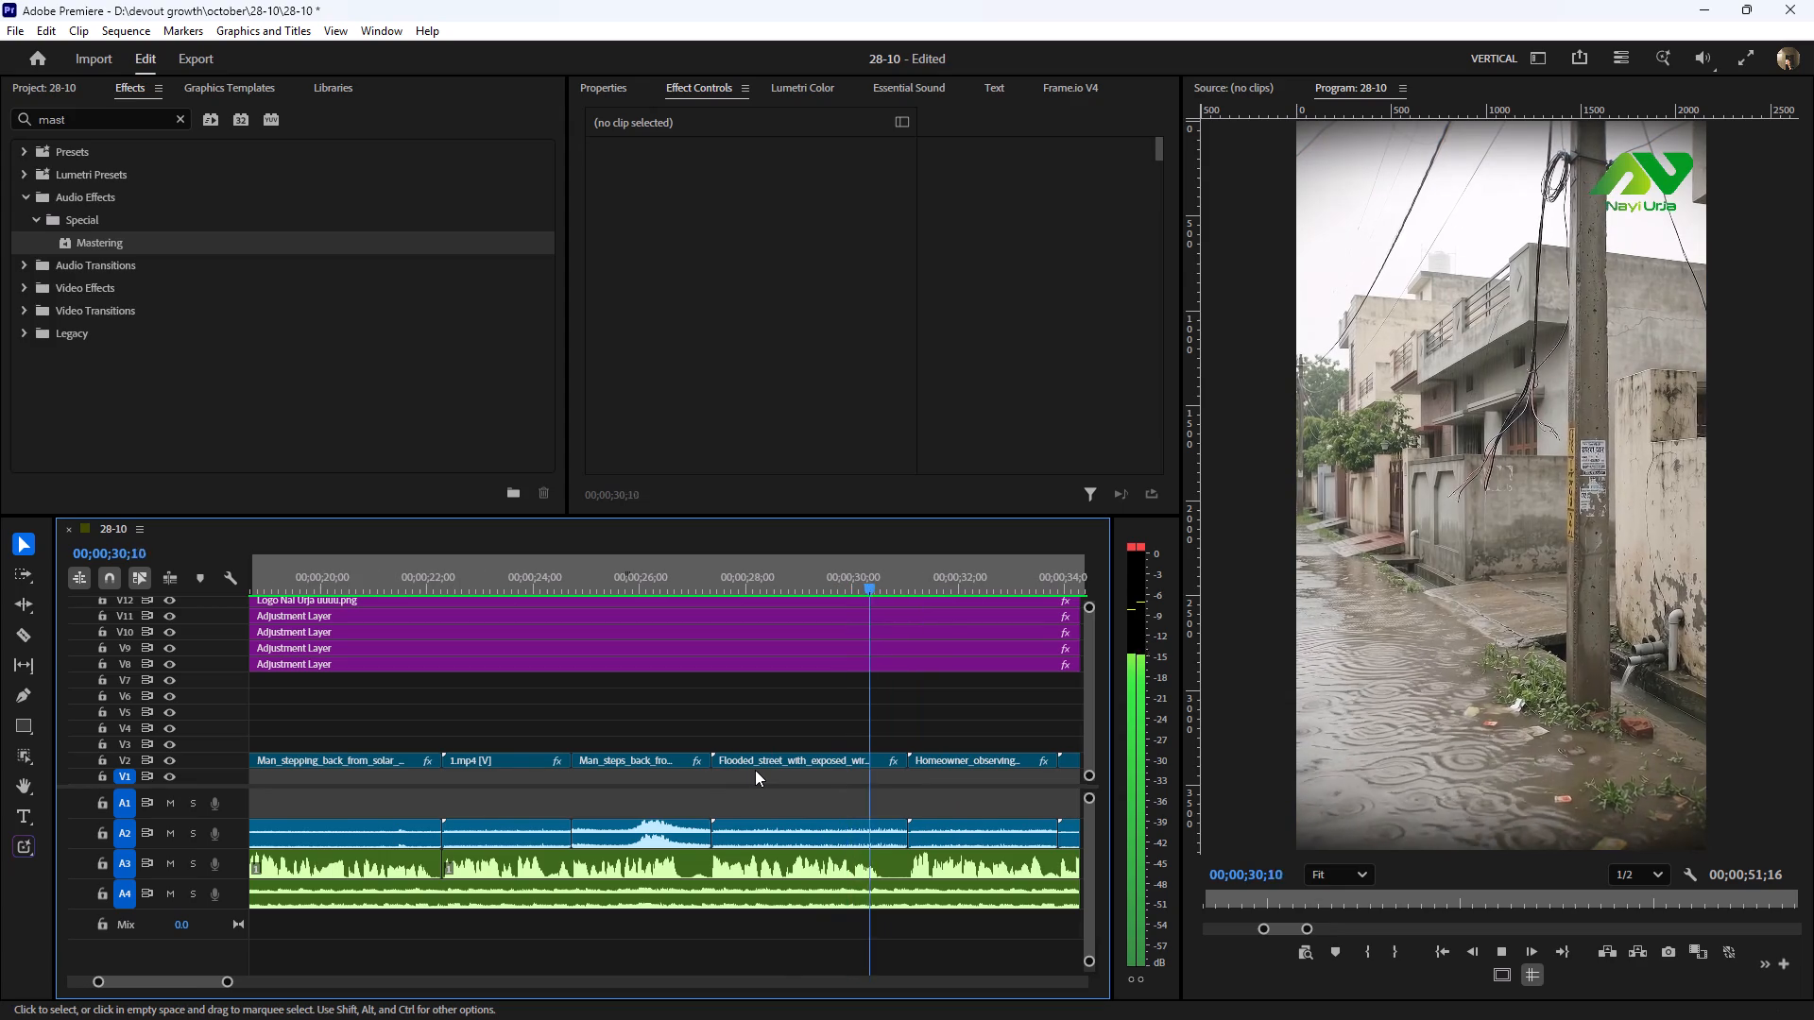
scroll(755, 770, "down", 10)
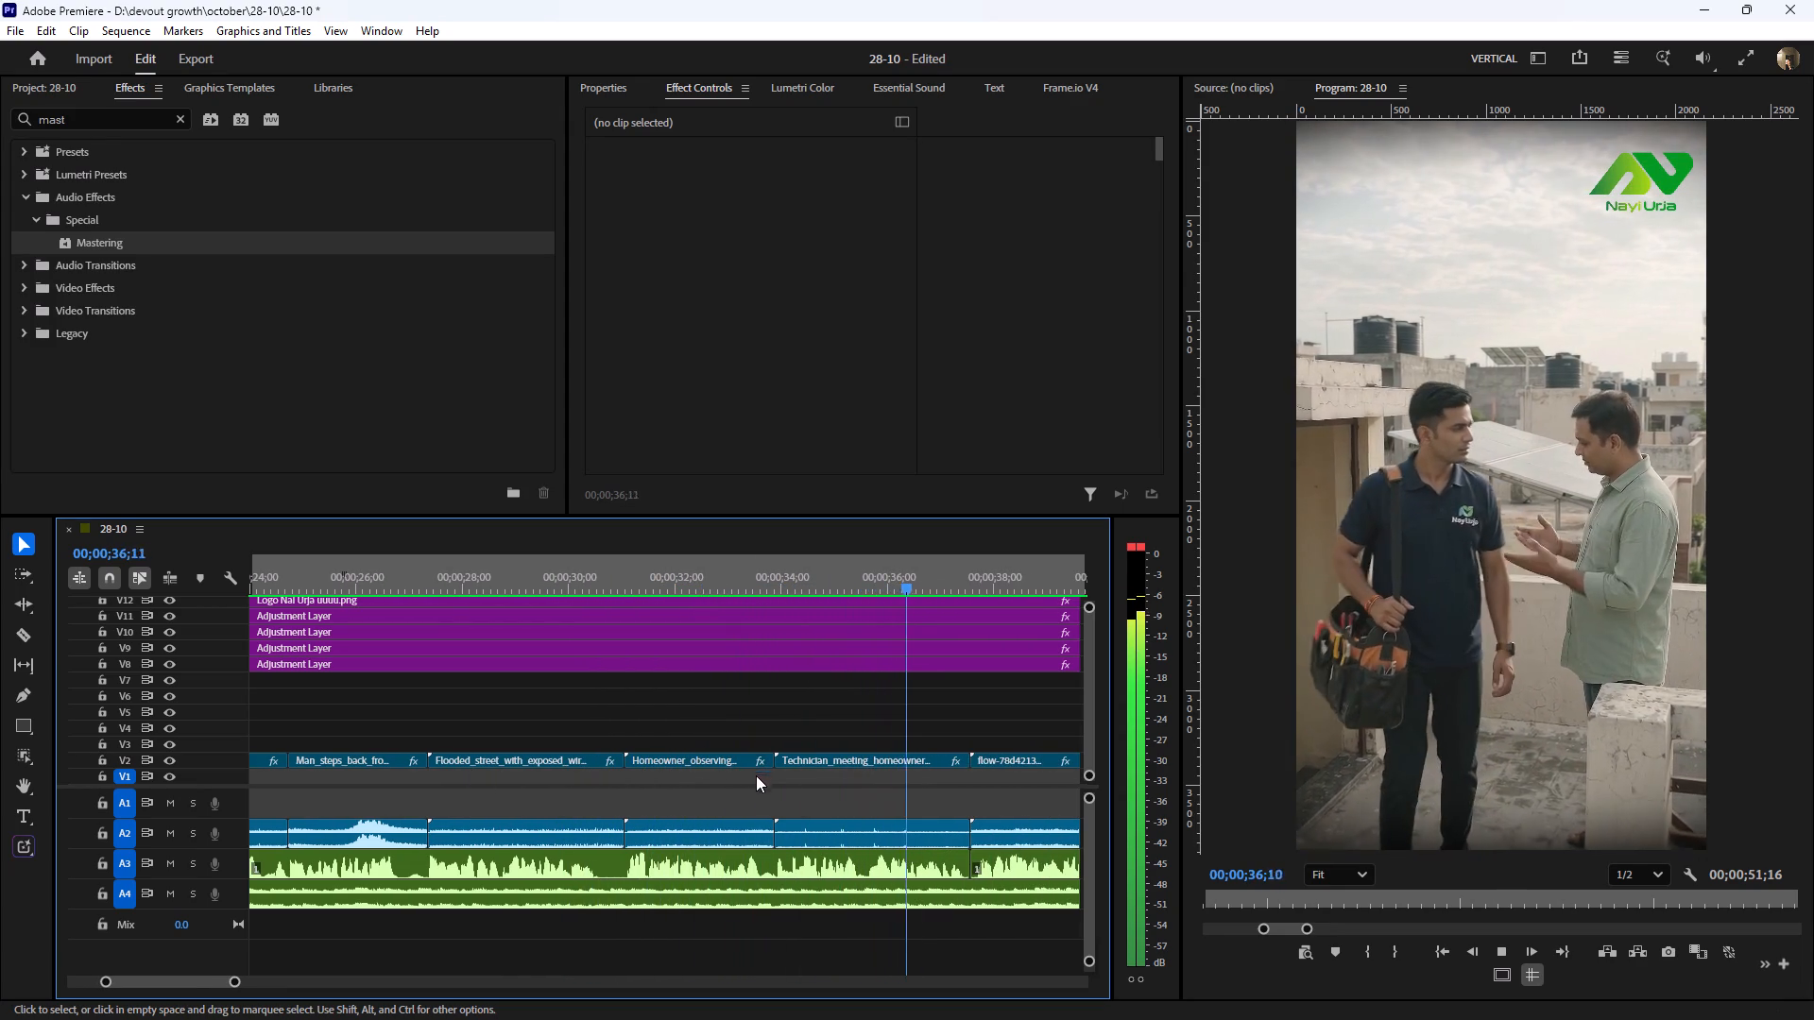
left_click(830, 896)
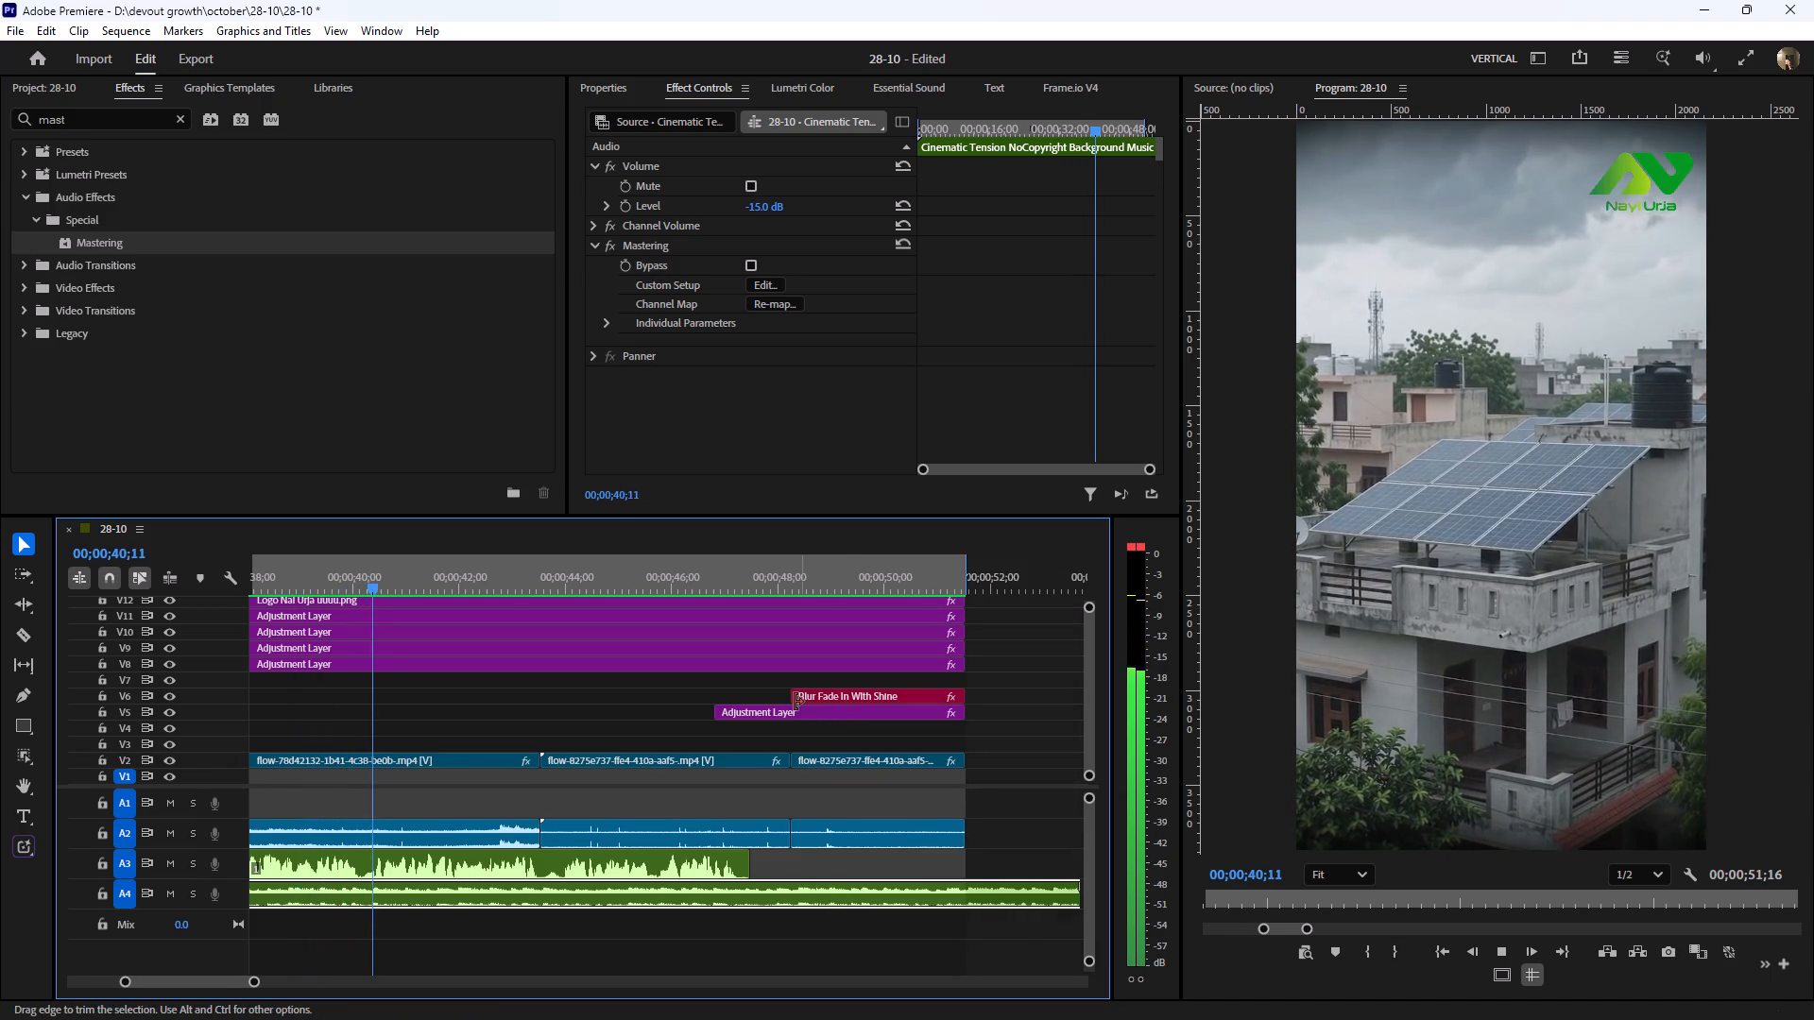
scroll(647, 703, "up", 5)
scroll(647, 703, "down", 4)
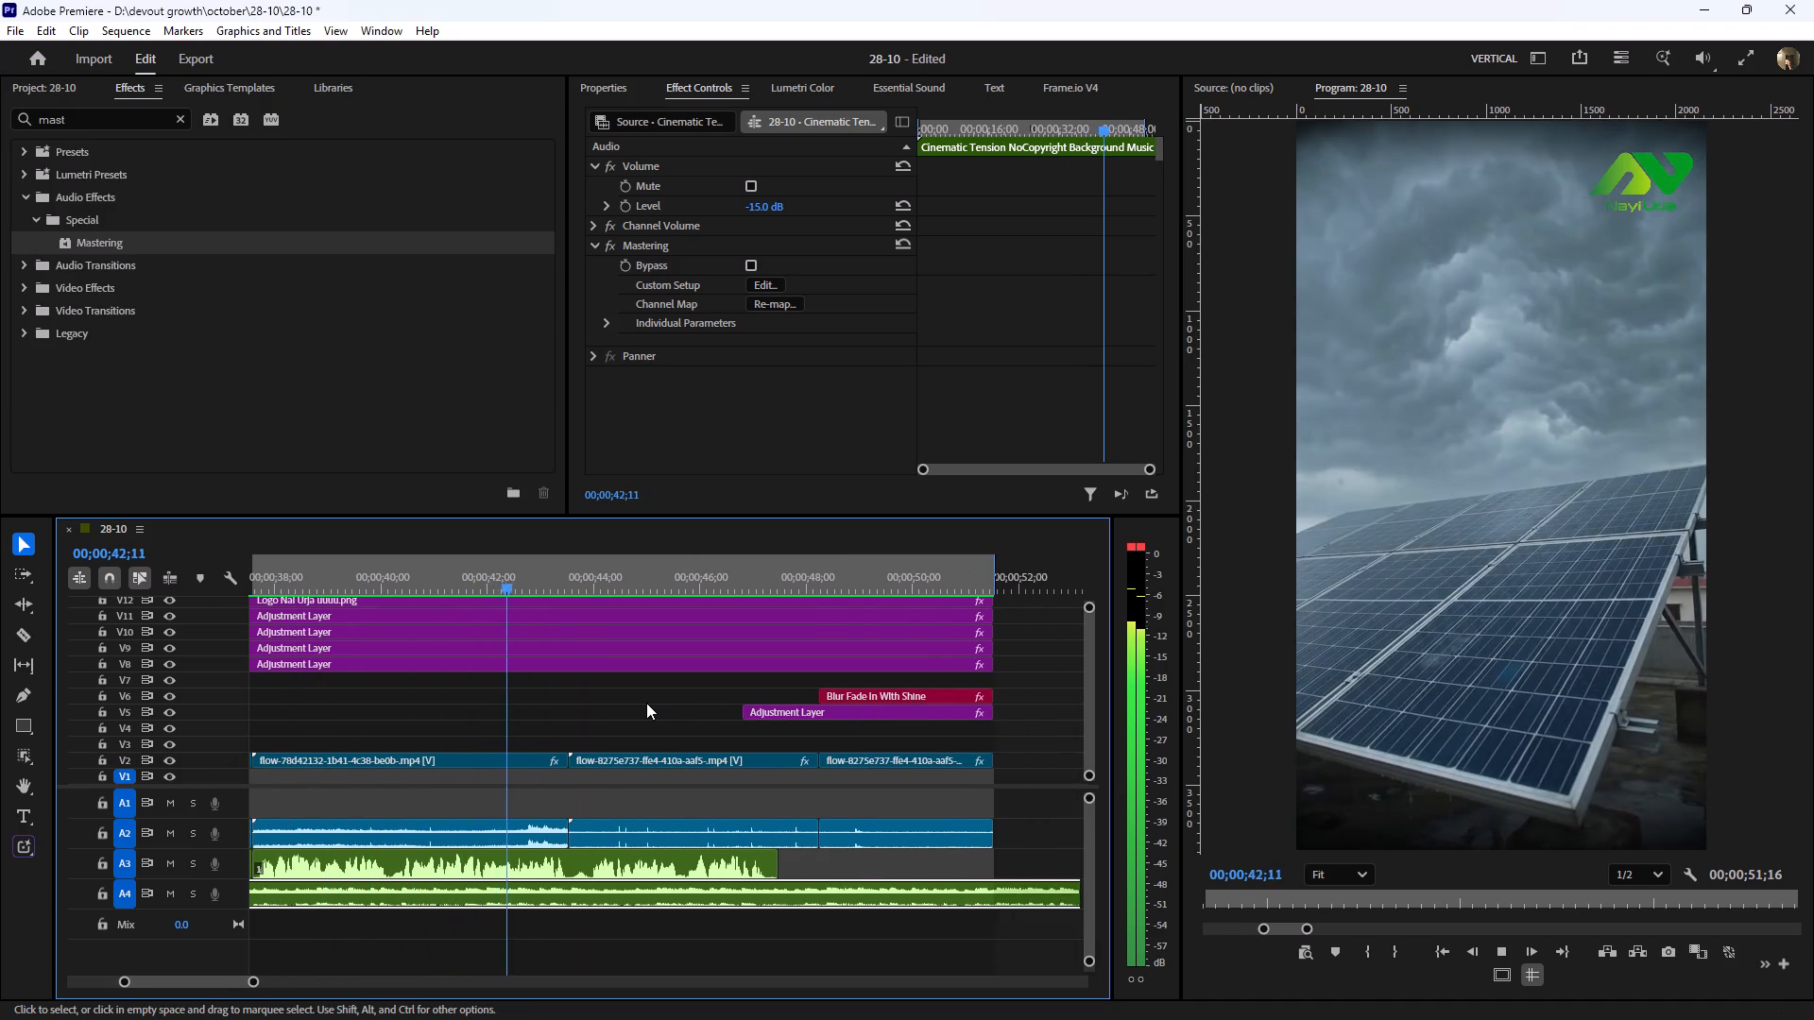
scroll(646, 703, "down", 5)
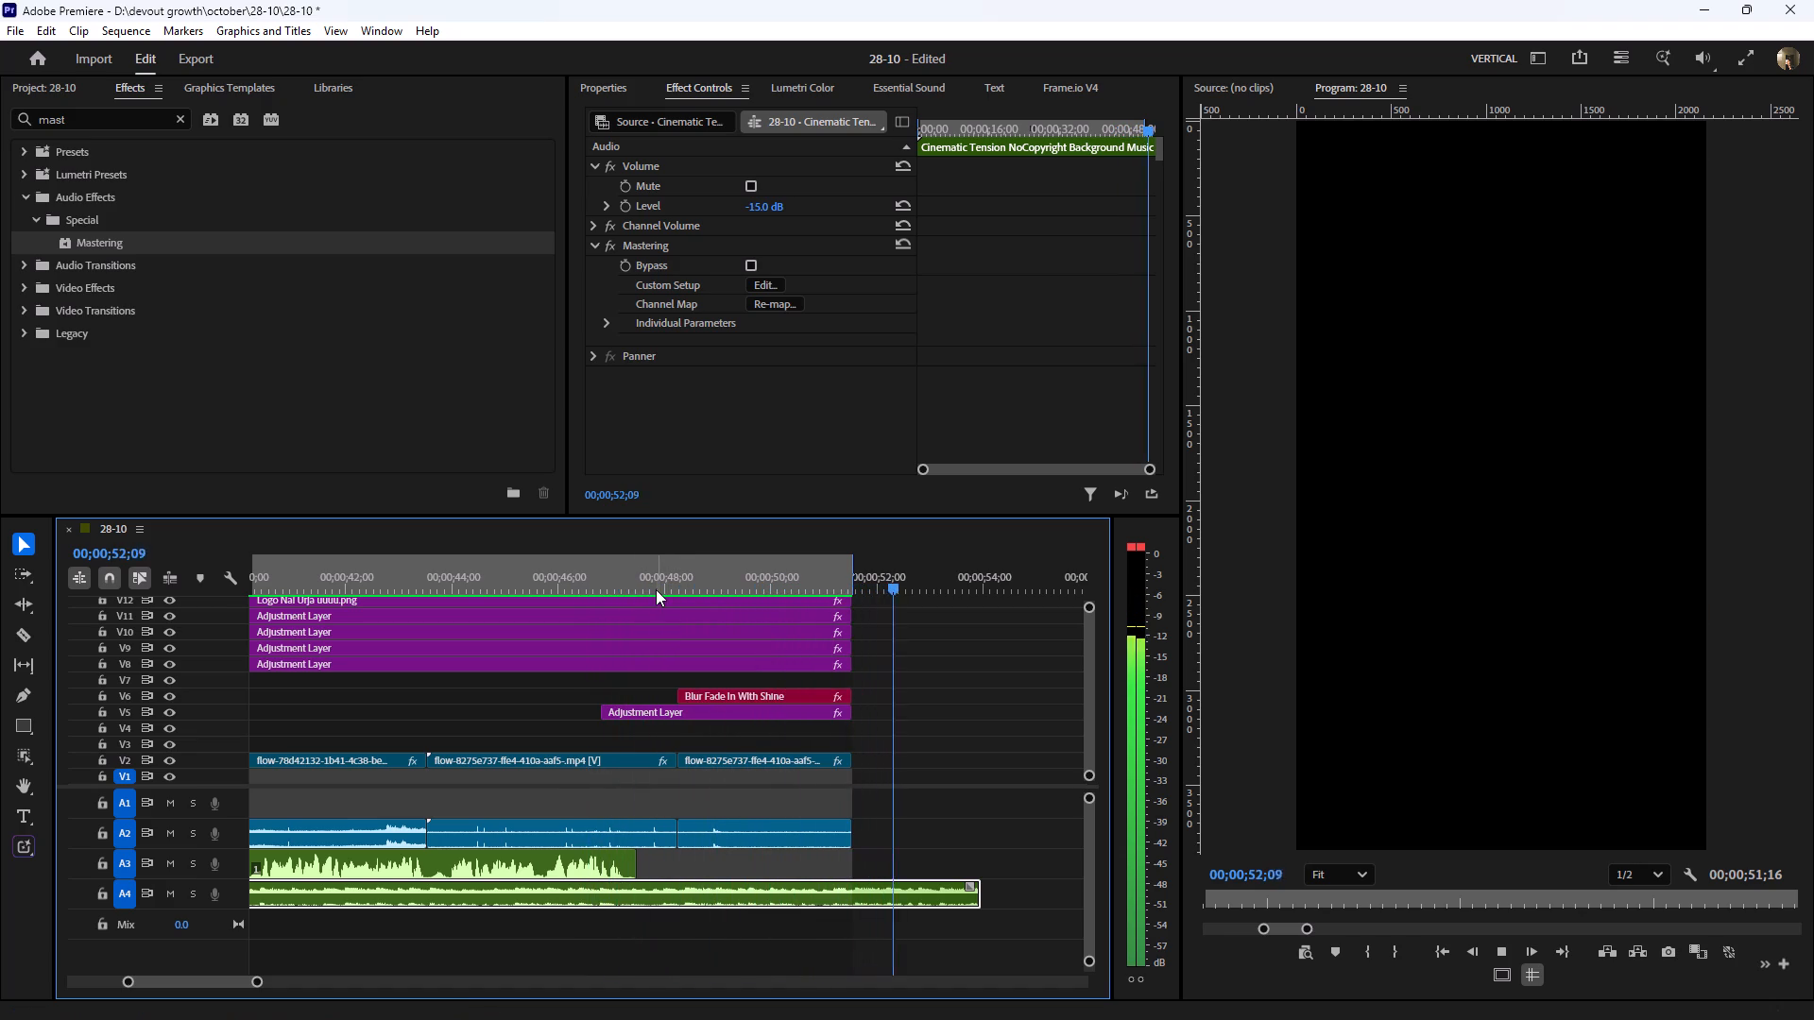
Raise the tension music clip's volume level to -13.4 dB during playback from about 33 seconds.
left_click_drag(655, 581, 632, 588)
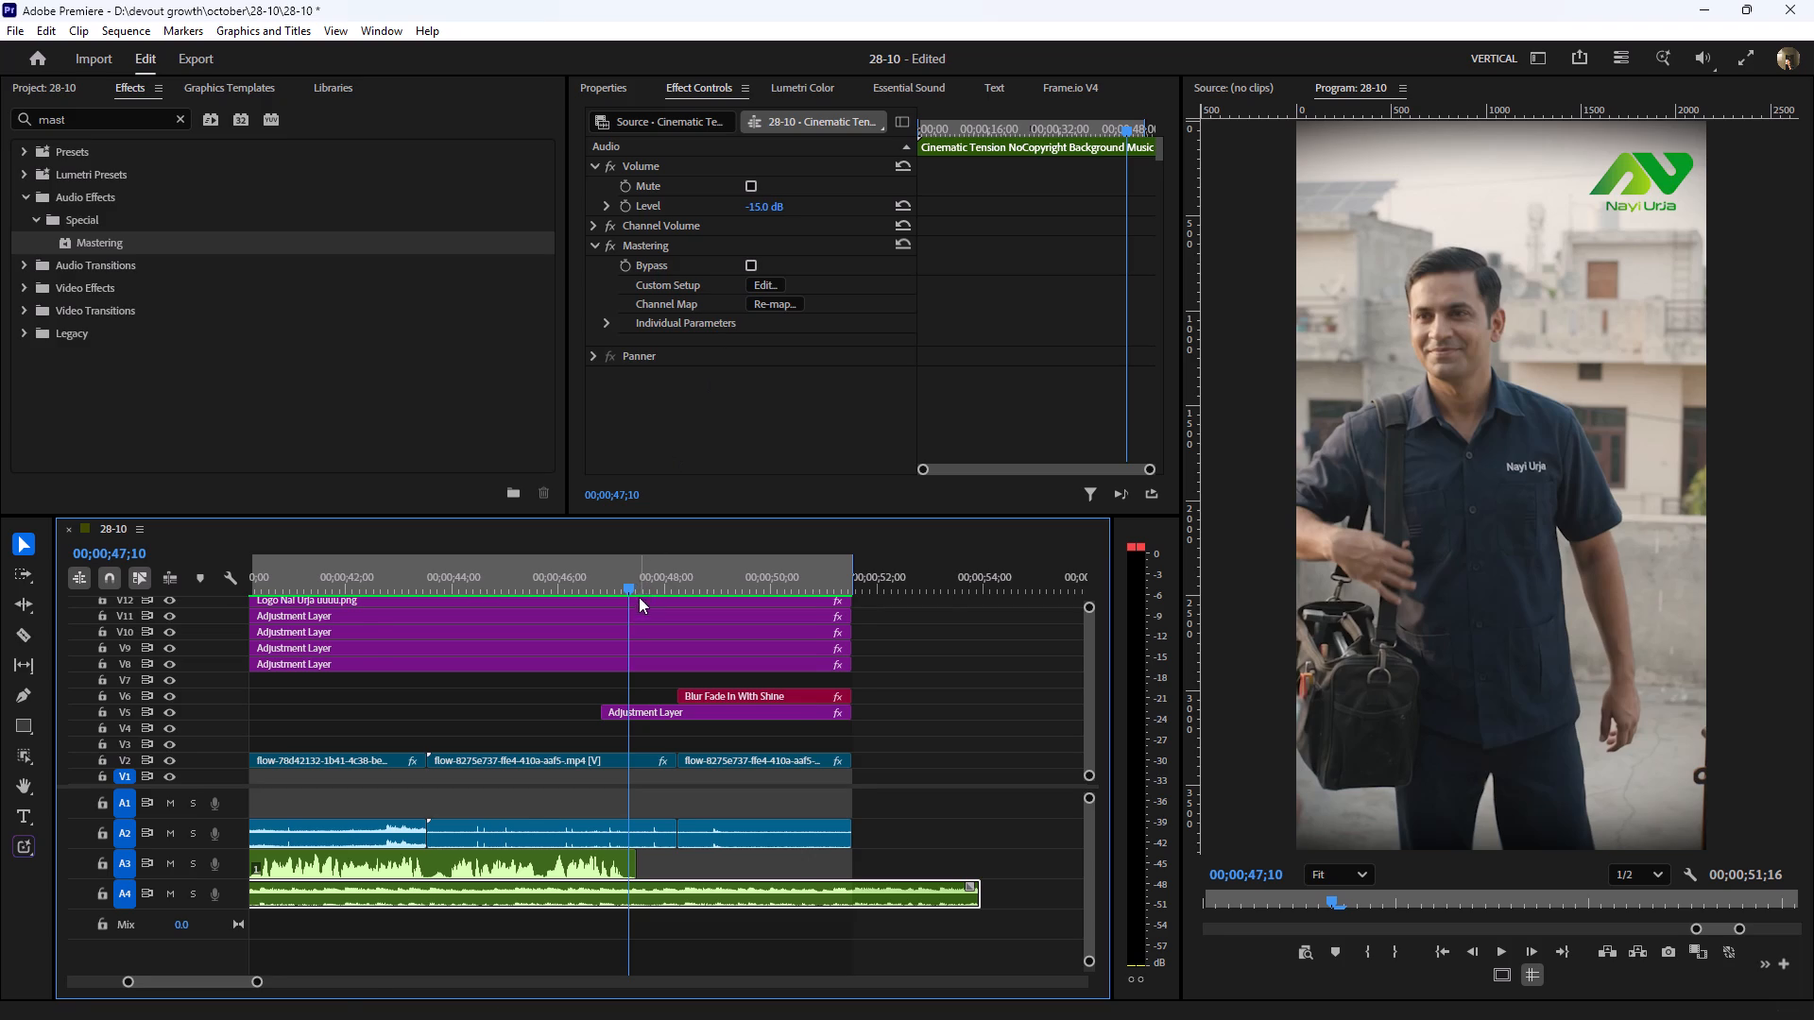
key("minus")
key("minus")
left_click_drag(618, 584, 475, 592)
key("space")
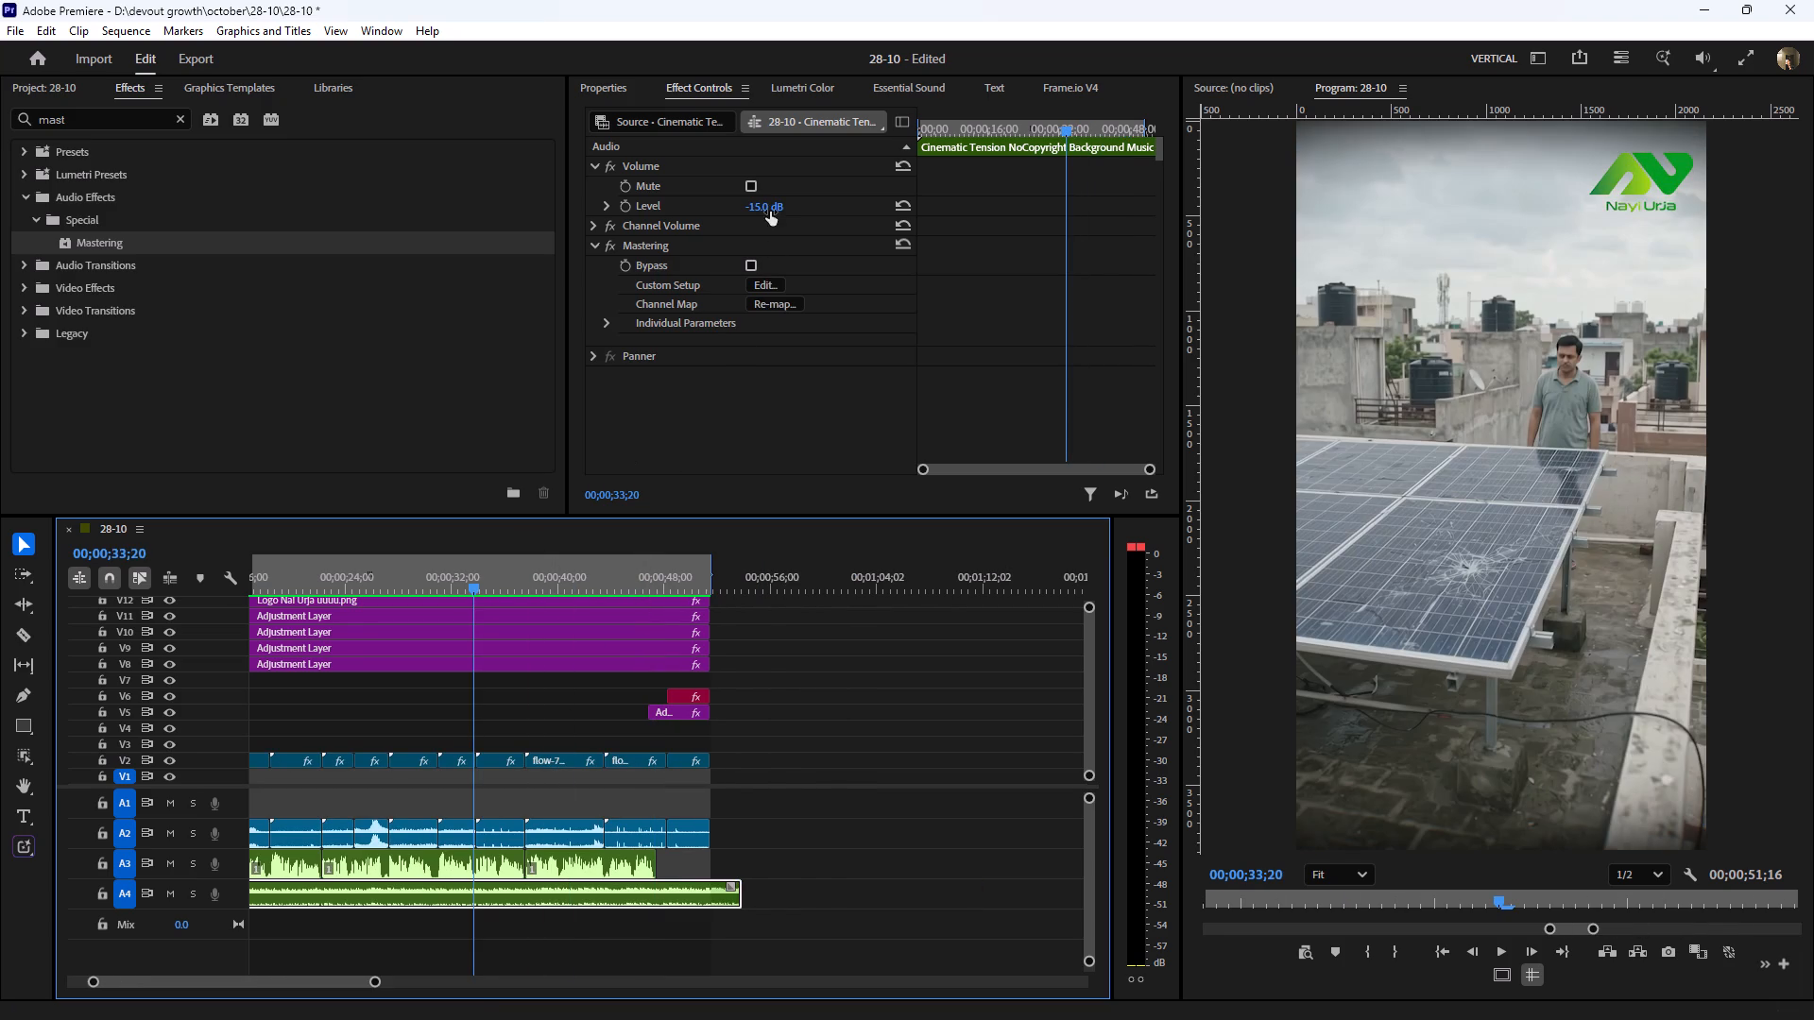
left_click(772, 205)
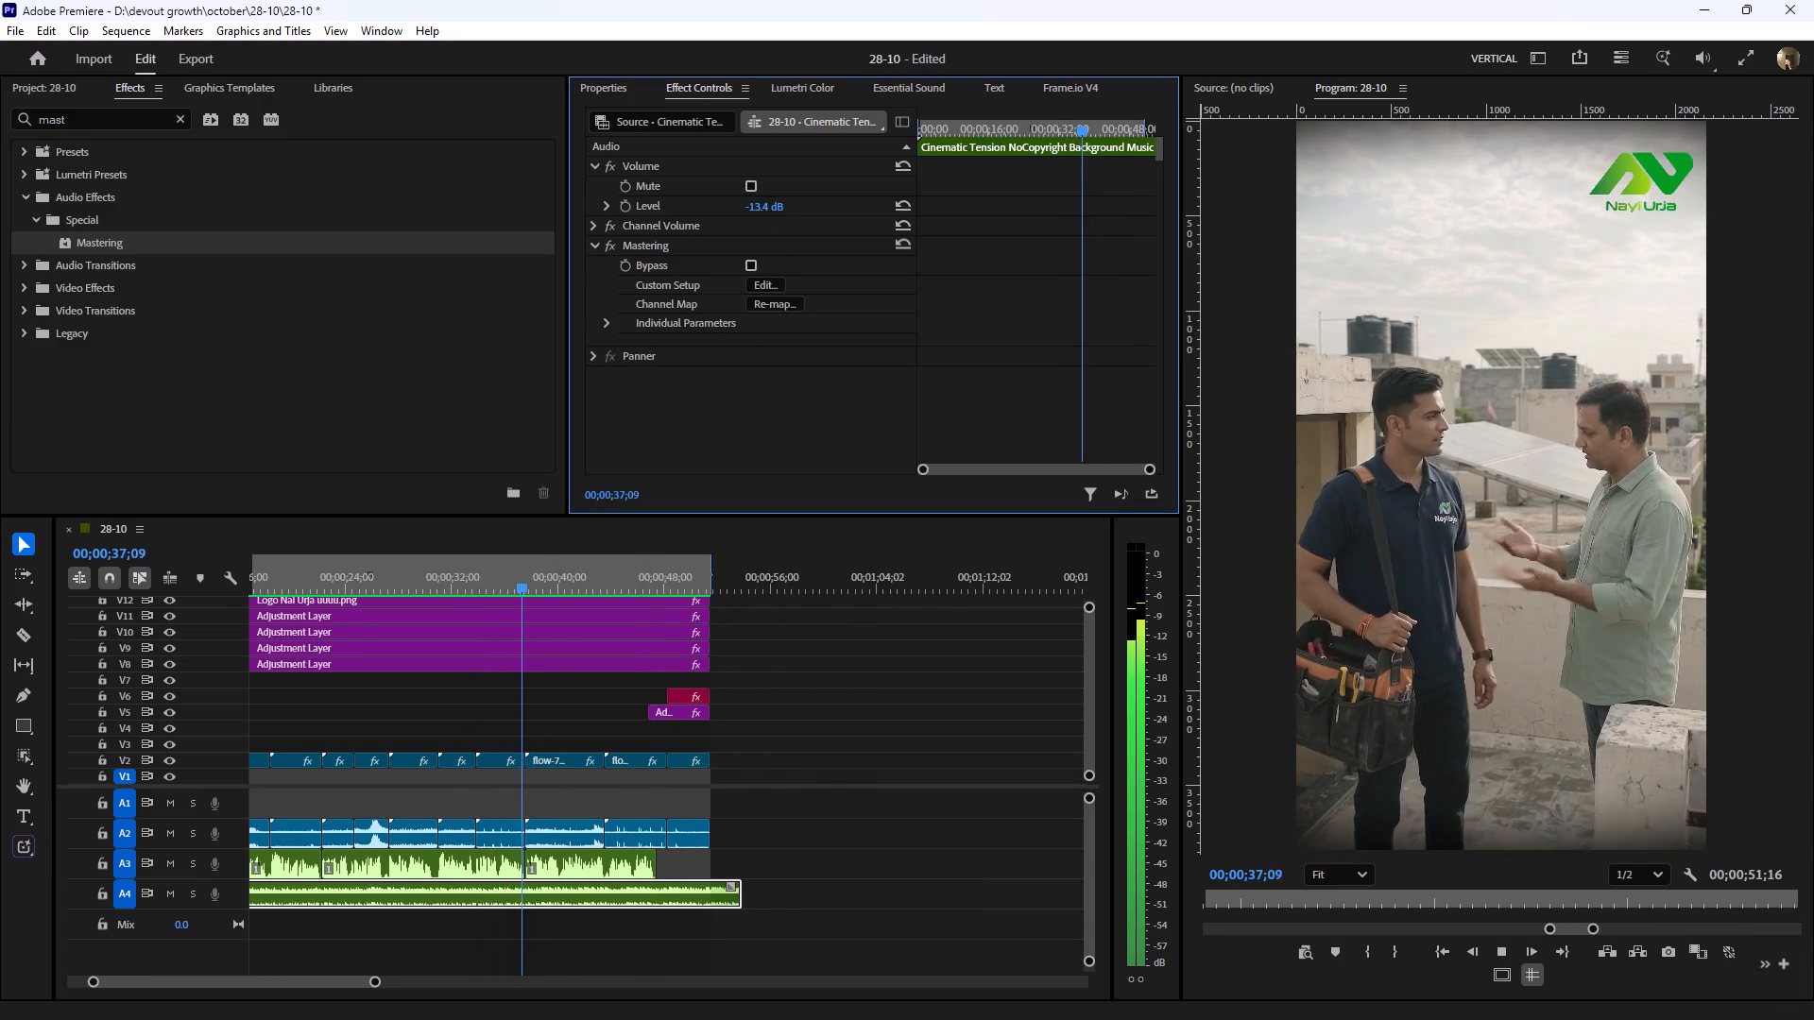
key("equal")
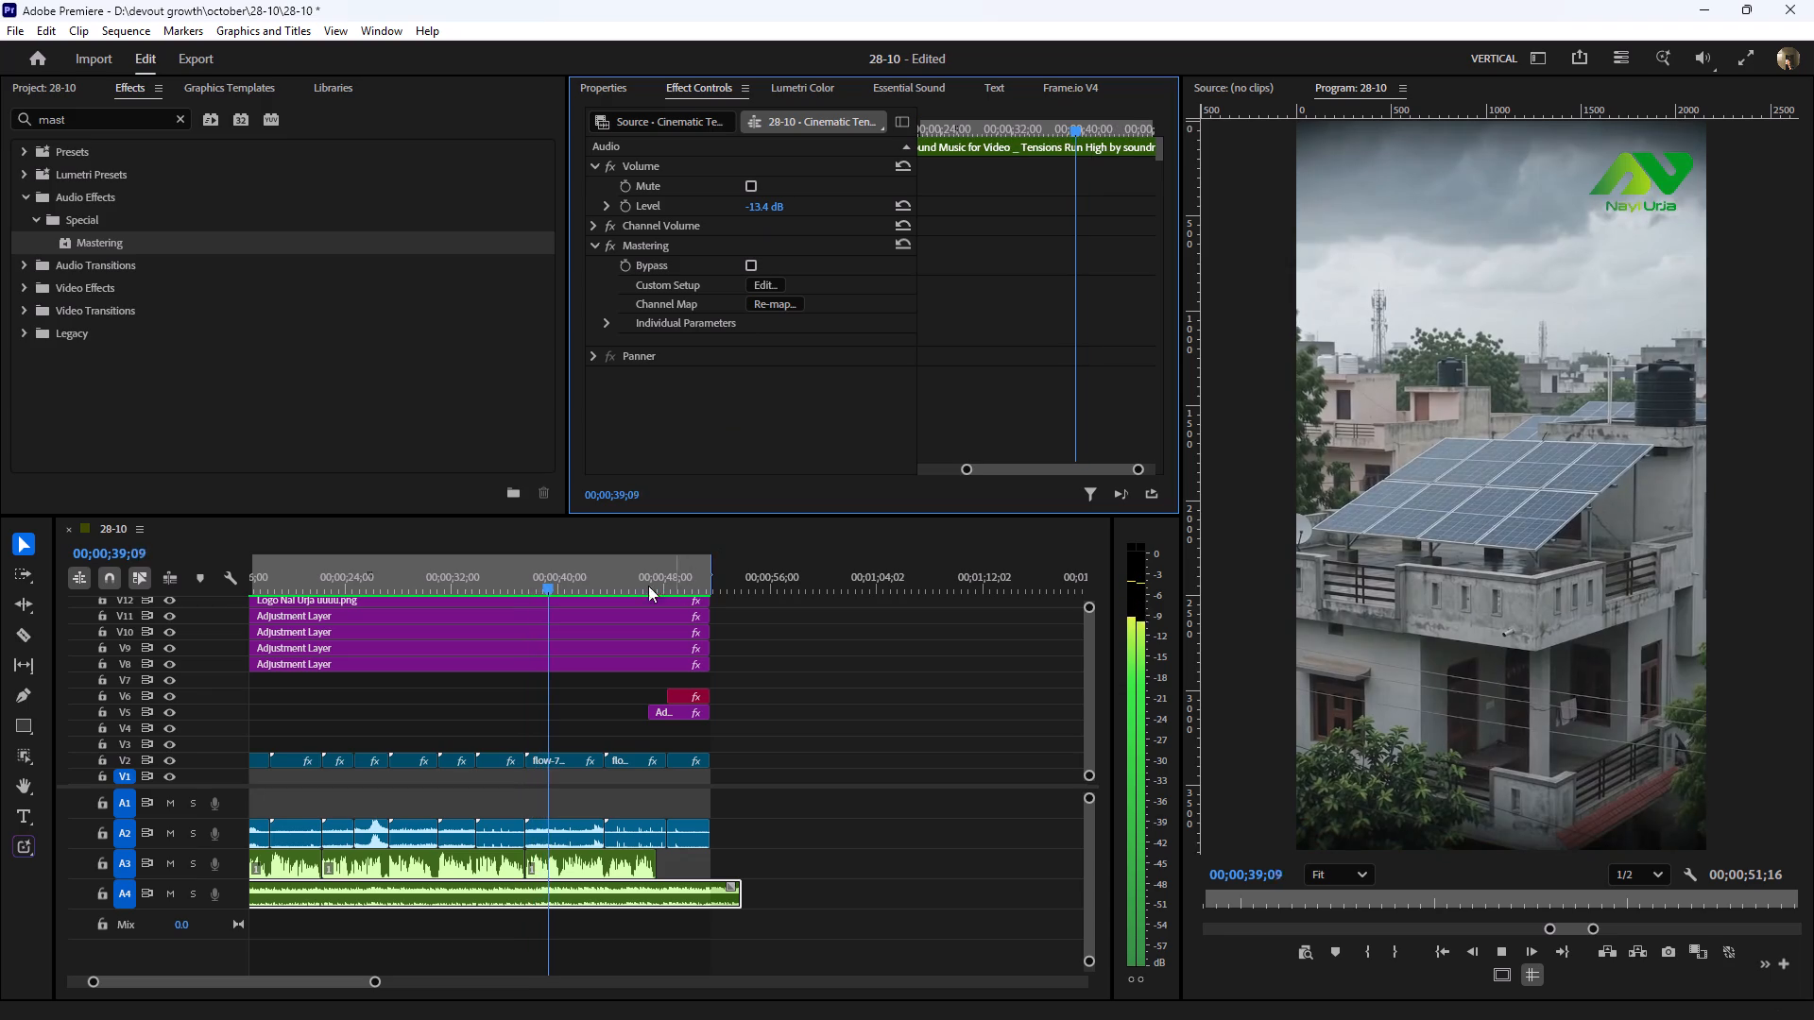
key("minus")
Add two volume keyframes to the tension music clip just after the voice ends, at about 00;00;47;18 and 00;00;48;00.
left_click(616, 586)
key("equal")
key("equal")
left_click(756, 572)
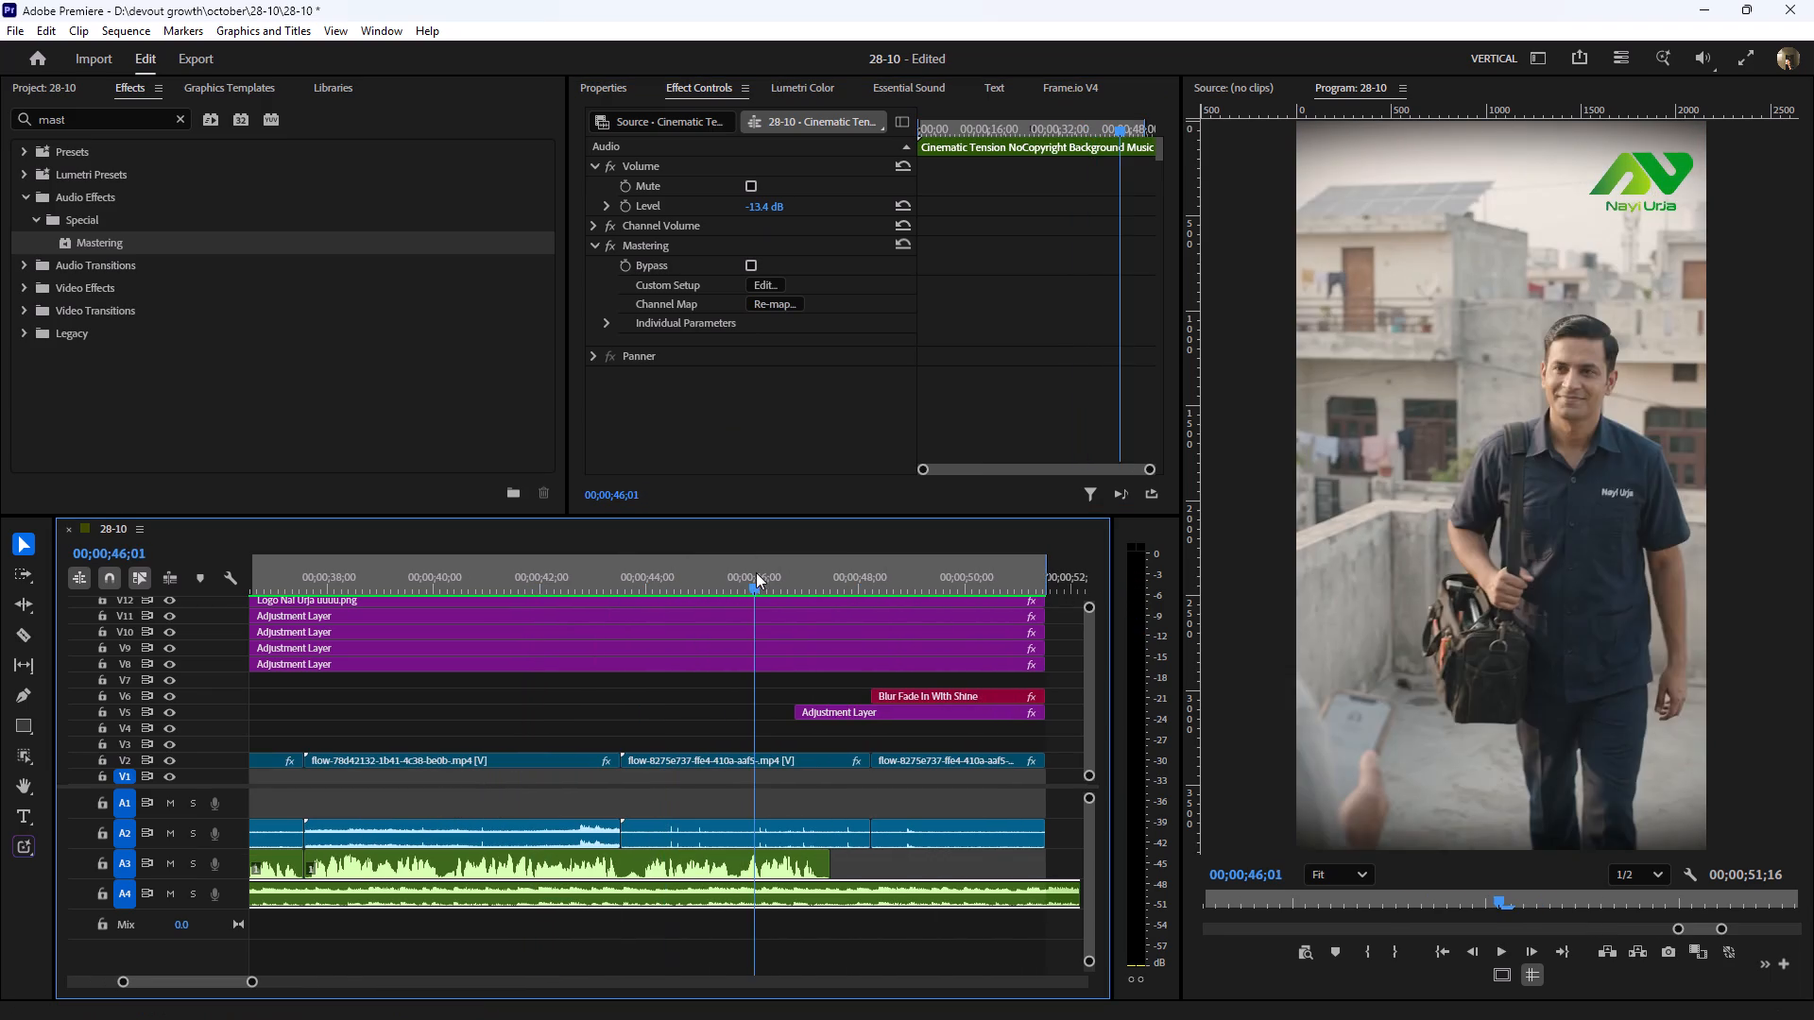
key("space")
key("equal")
key("space")
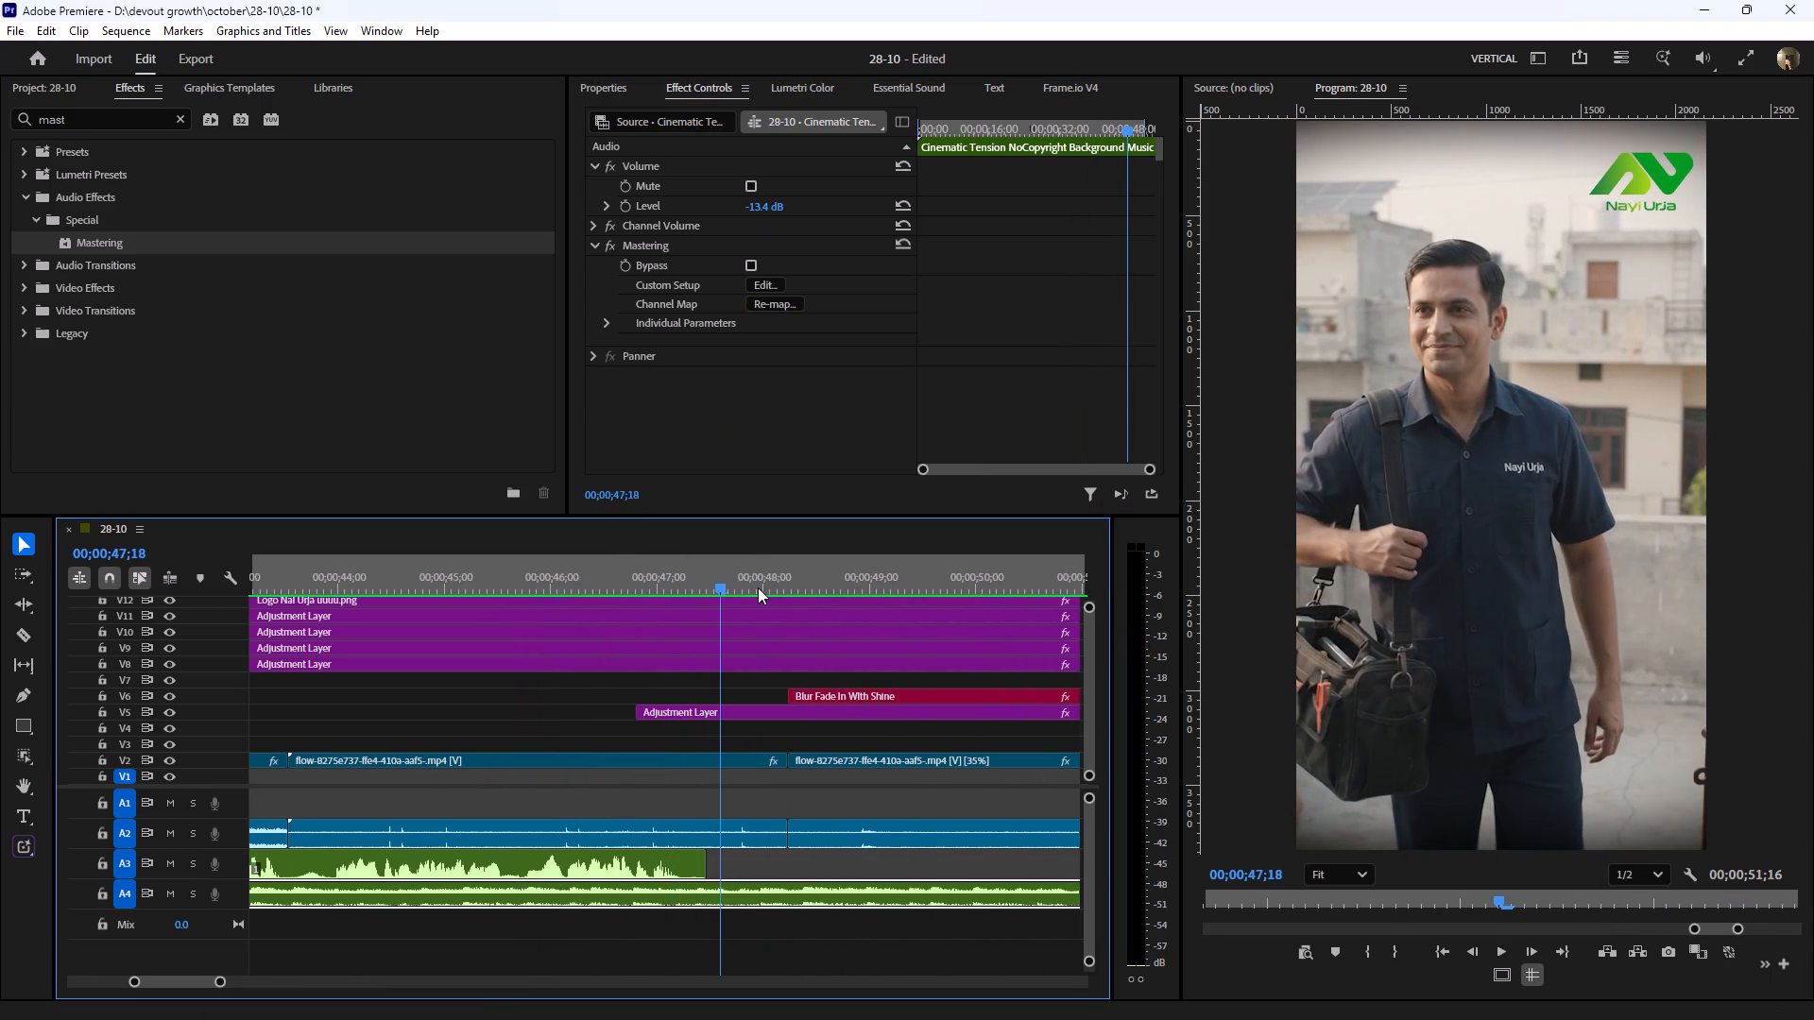
left_click(720, 897, "ctrl")
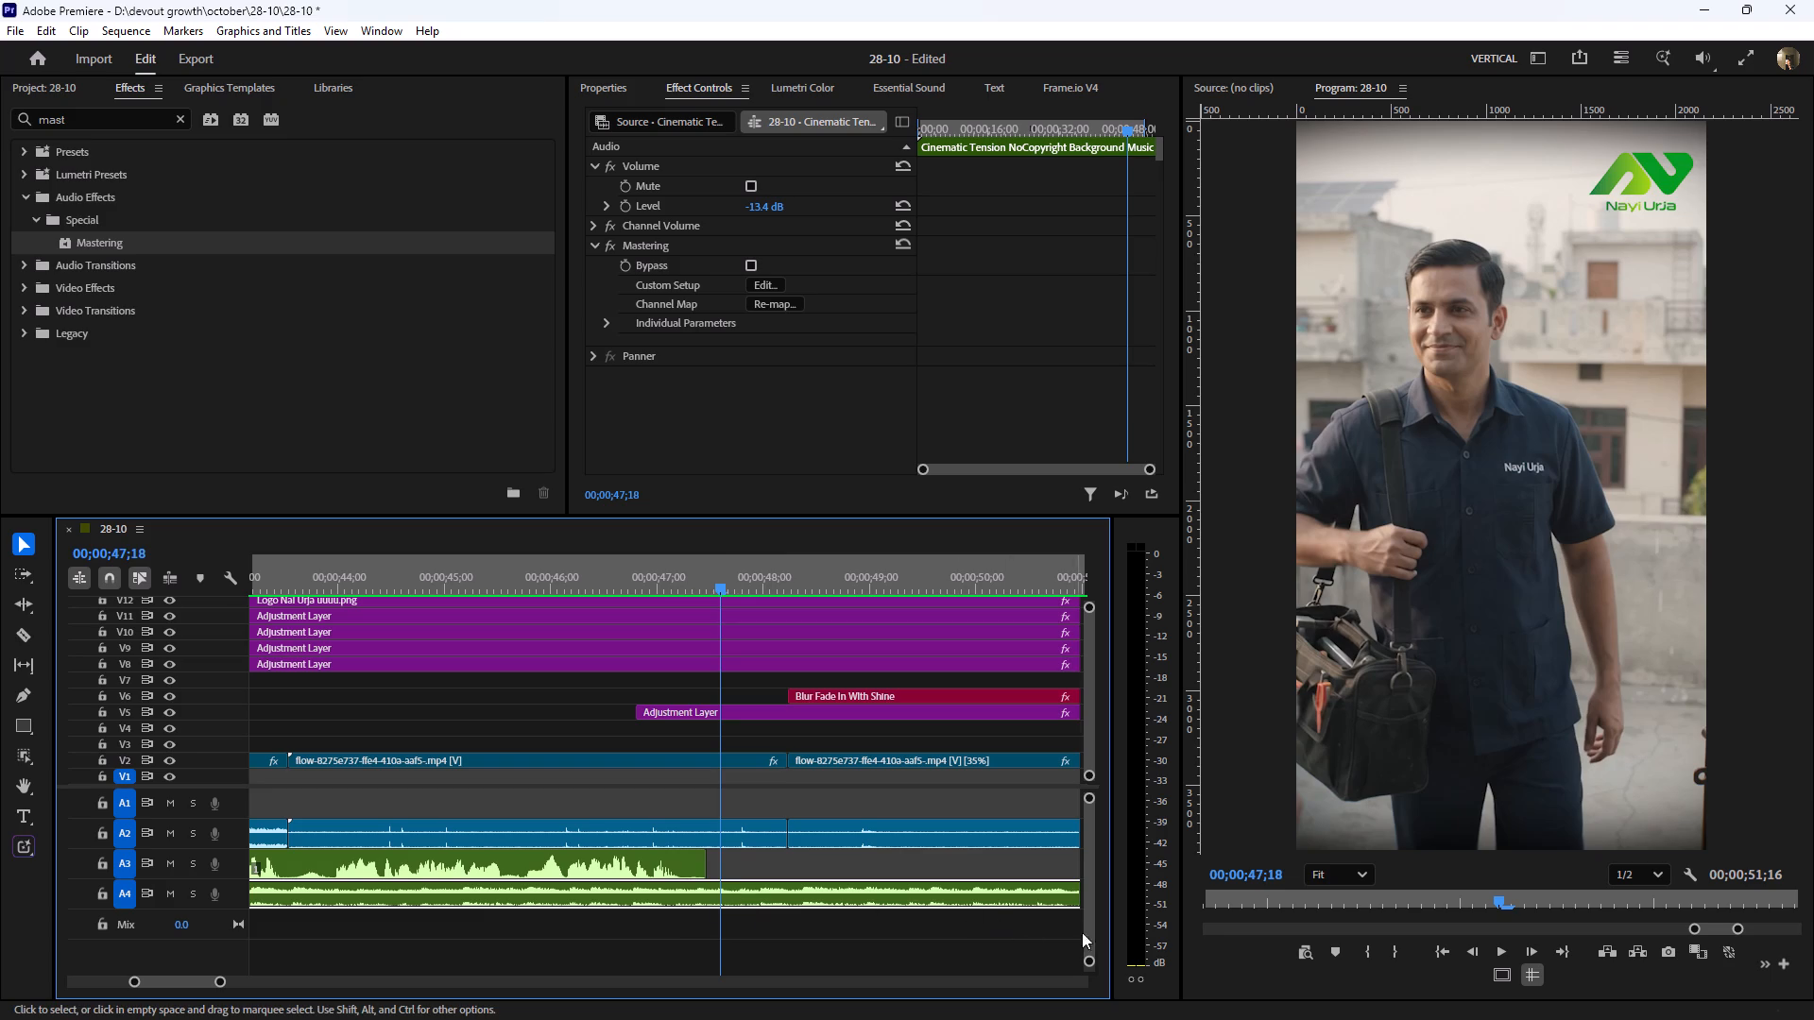
left_click(1089, 962)
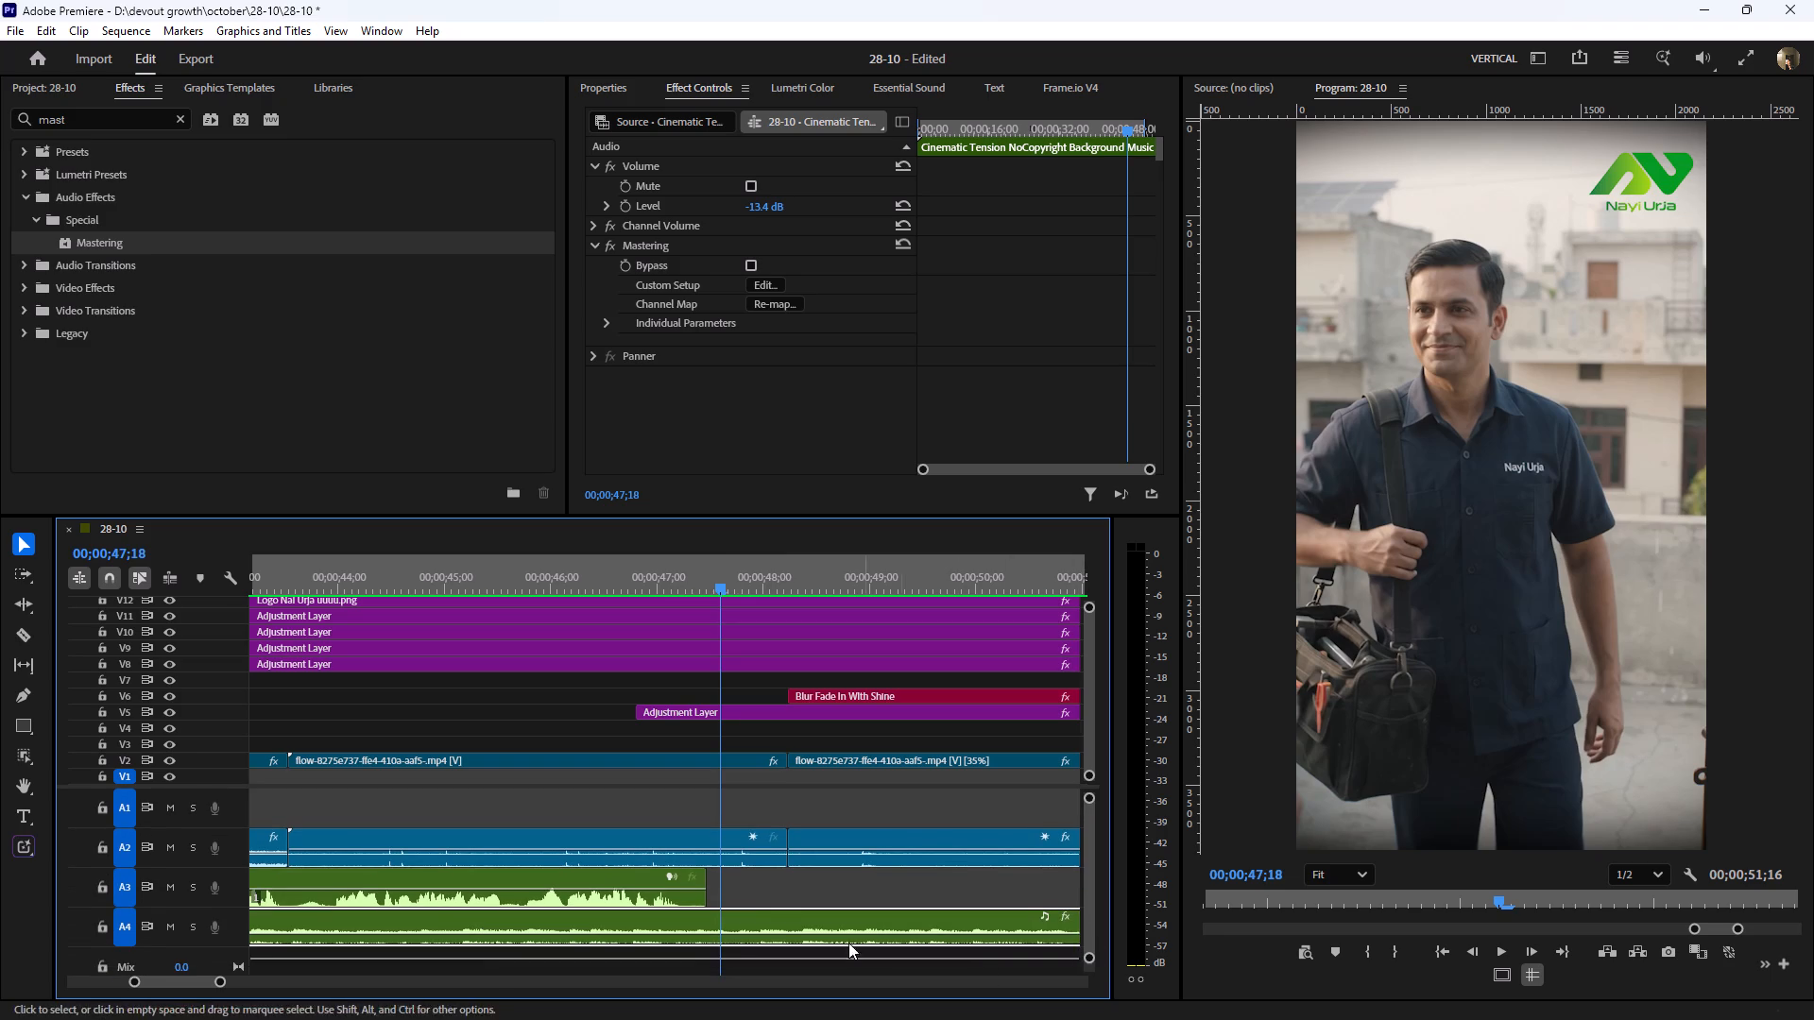
left_click(726, 931, "ctrl")
left_click(763, 930, "ctrl")
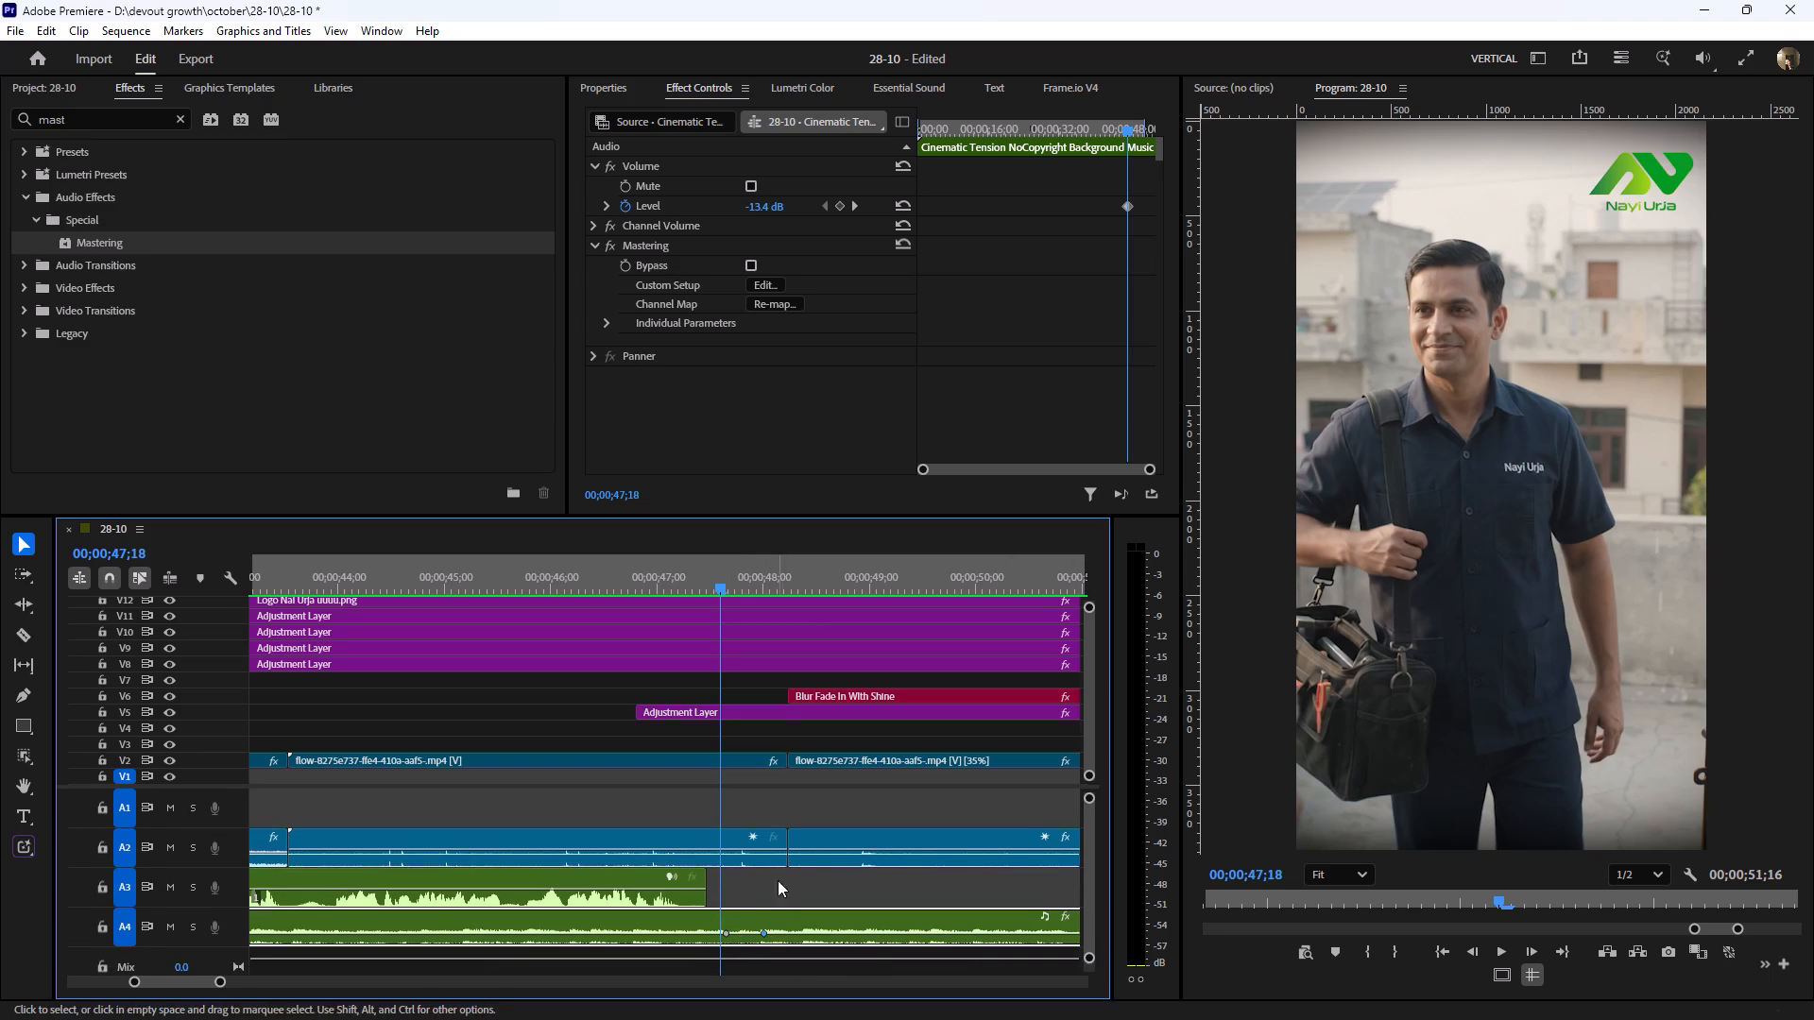
Set the tension music's volume level at the second keyframe, at 00;00;48;00, to -7.9 dB.
double_click(855, 199)
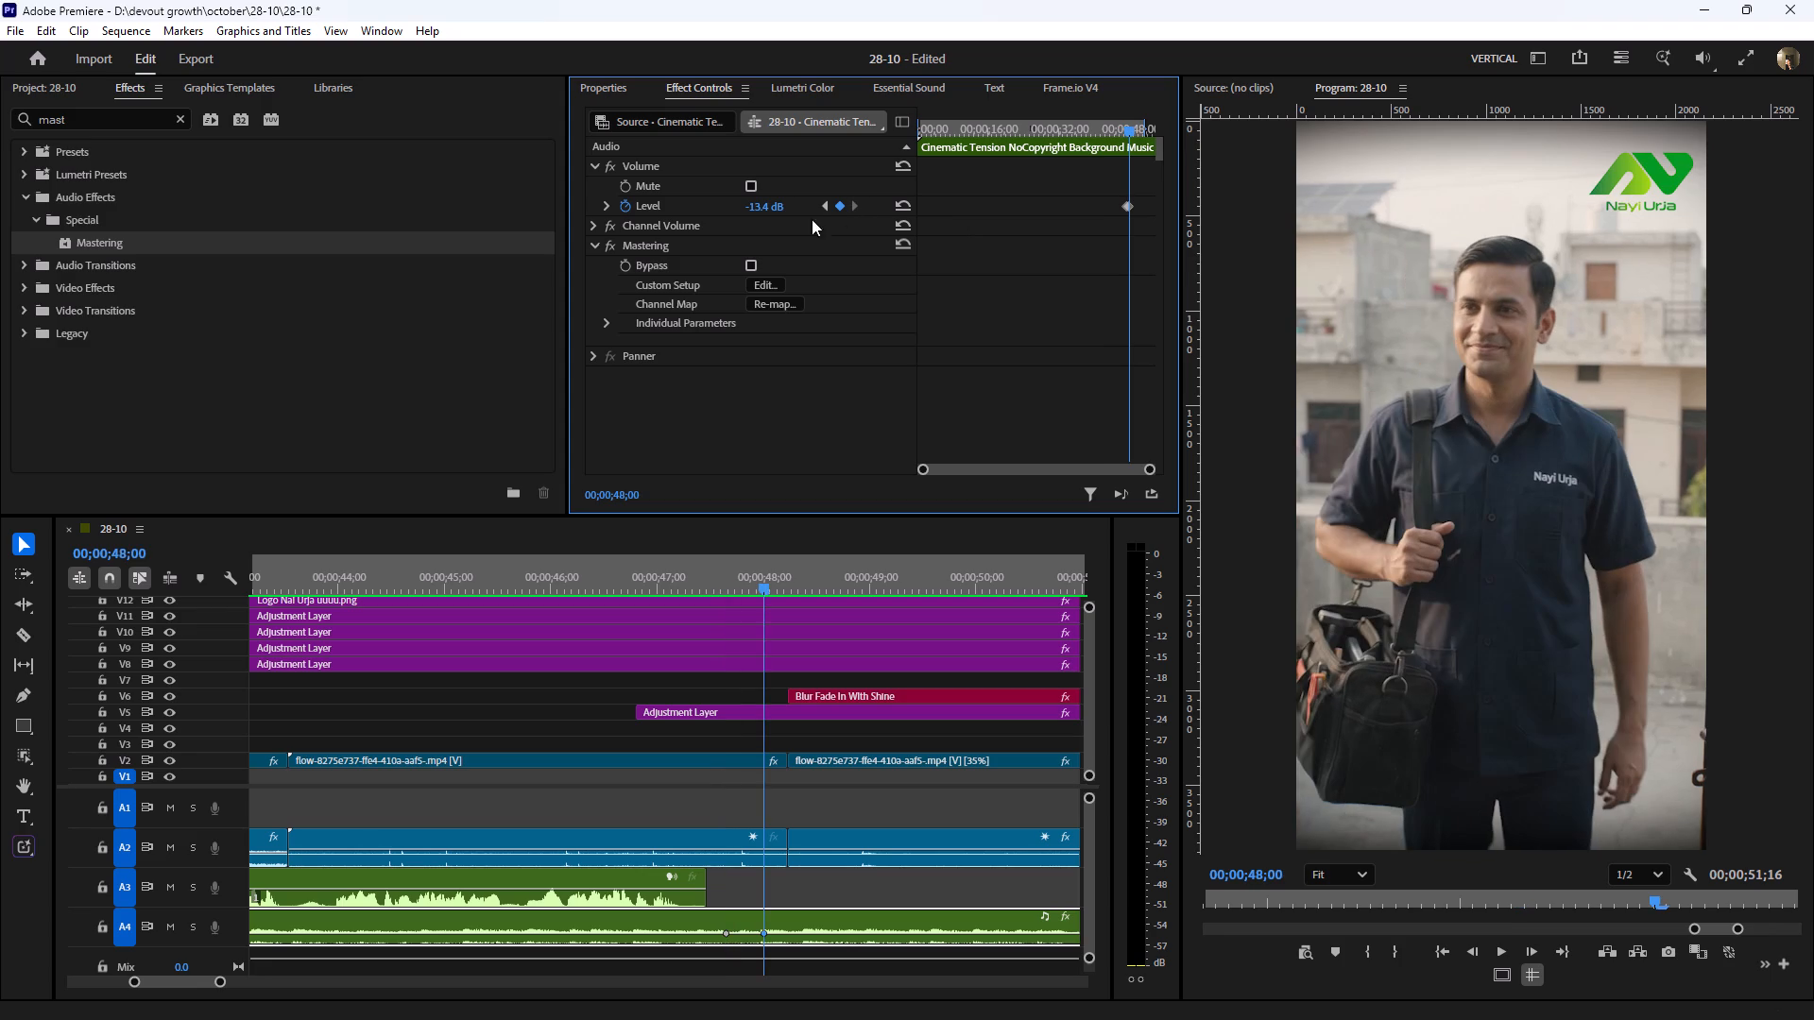
left_click_drag(775, 211, 784, 210)
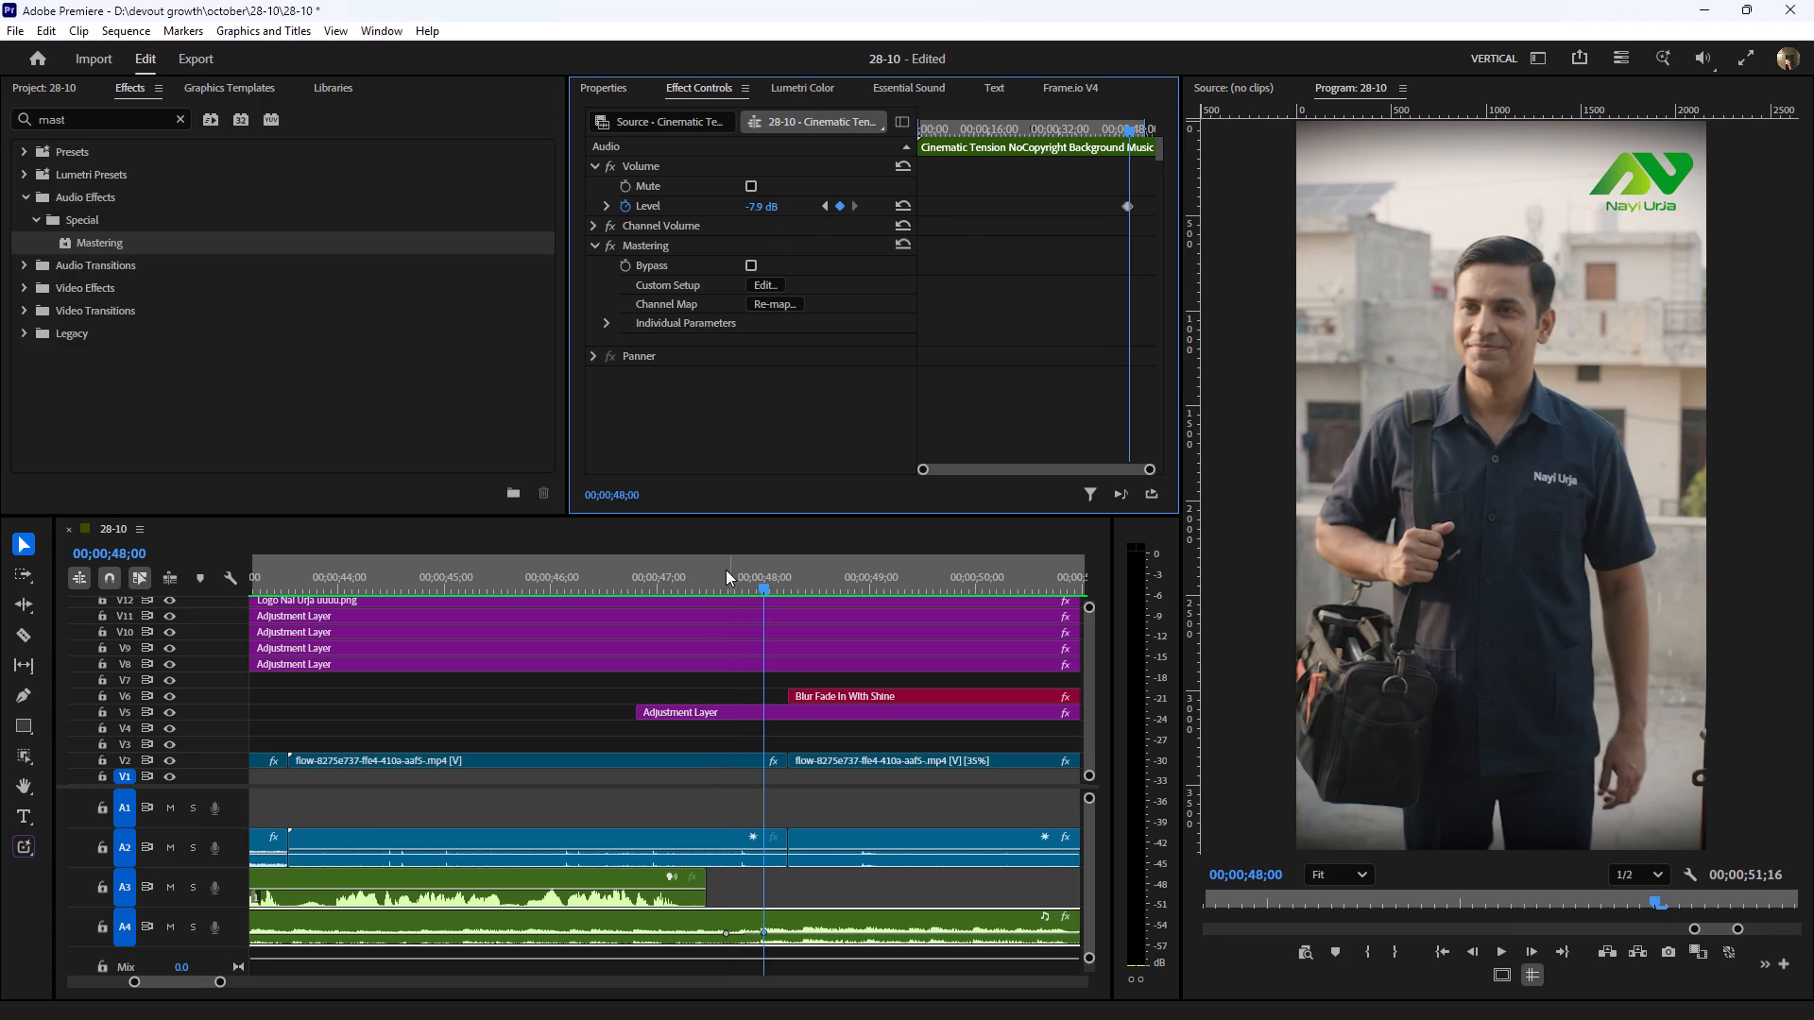
Play the ending from where the voice stops, checking how the music rises under the closing title.
left_click_drag(728, 575, 708, 581)
key("space")
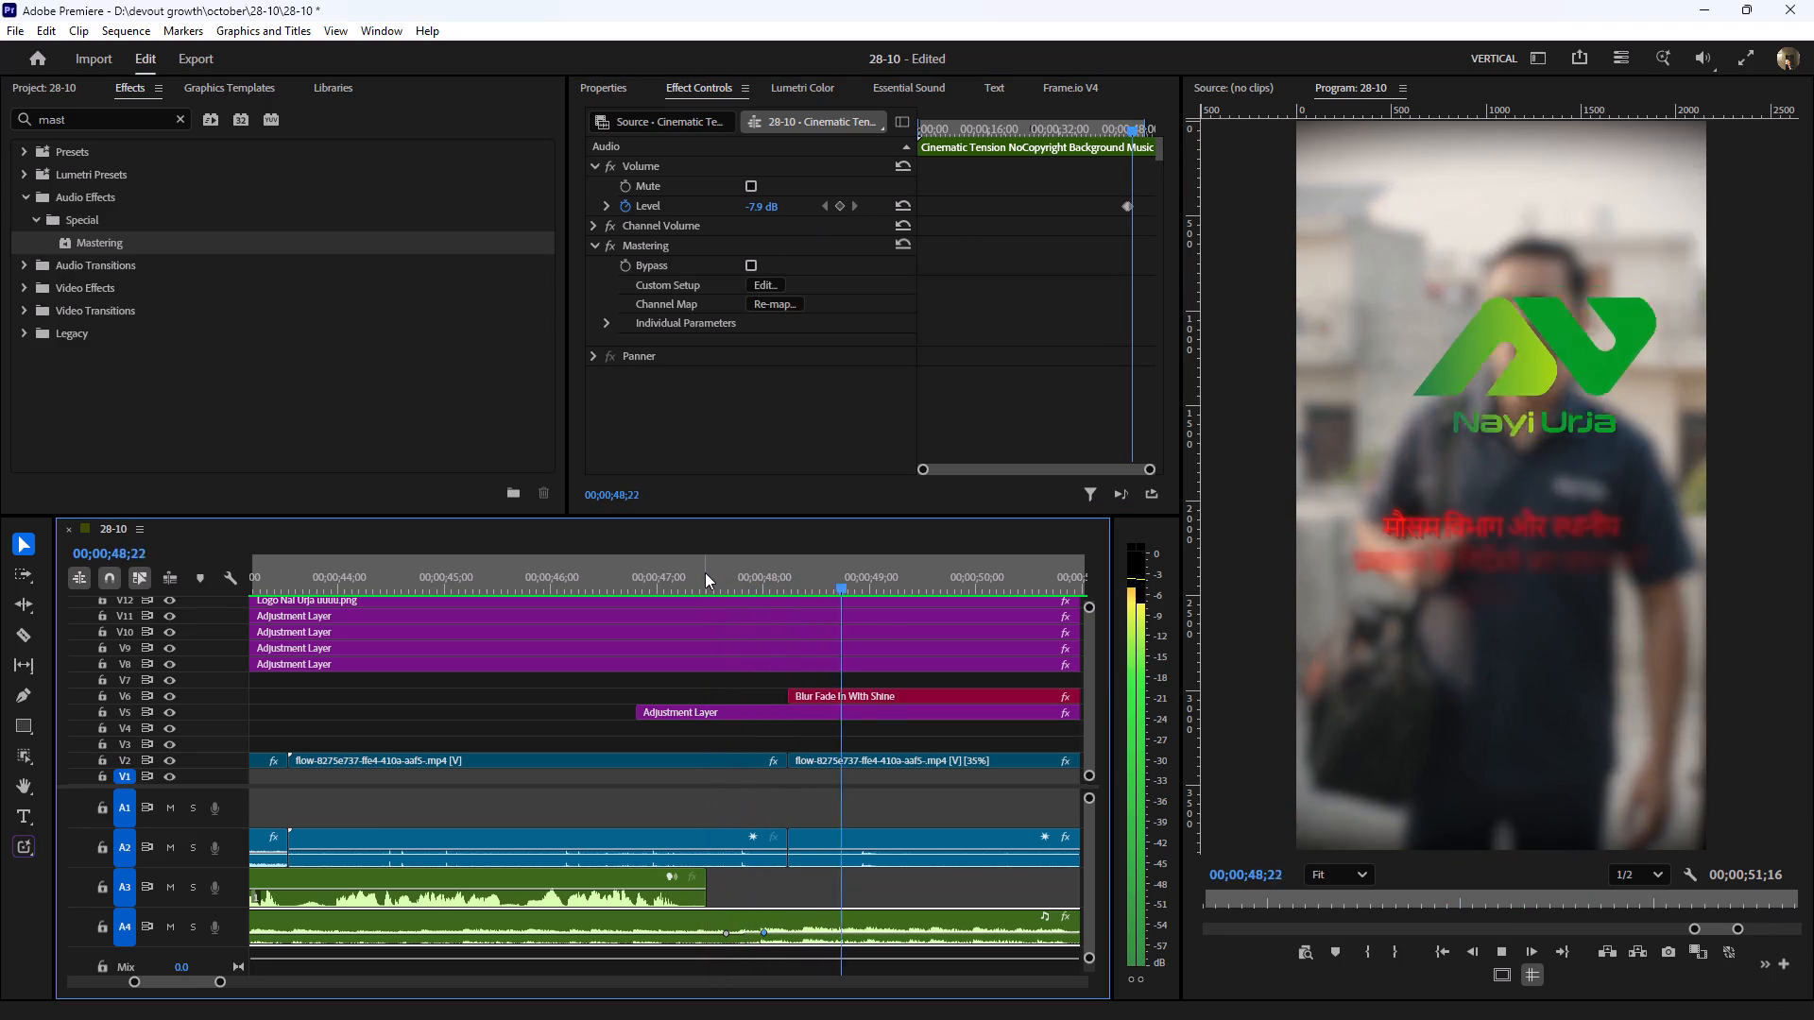
key("space")
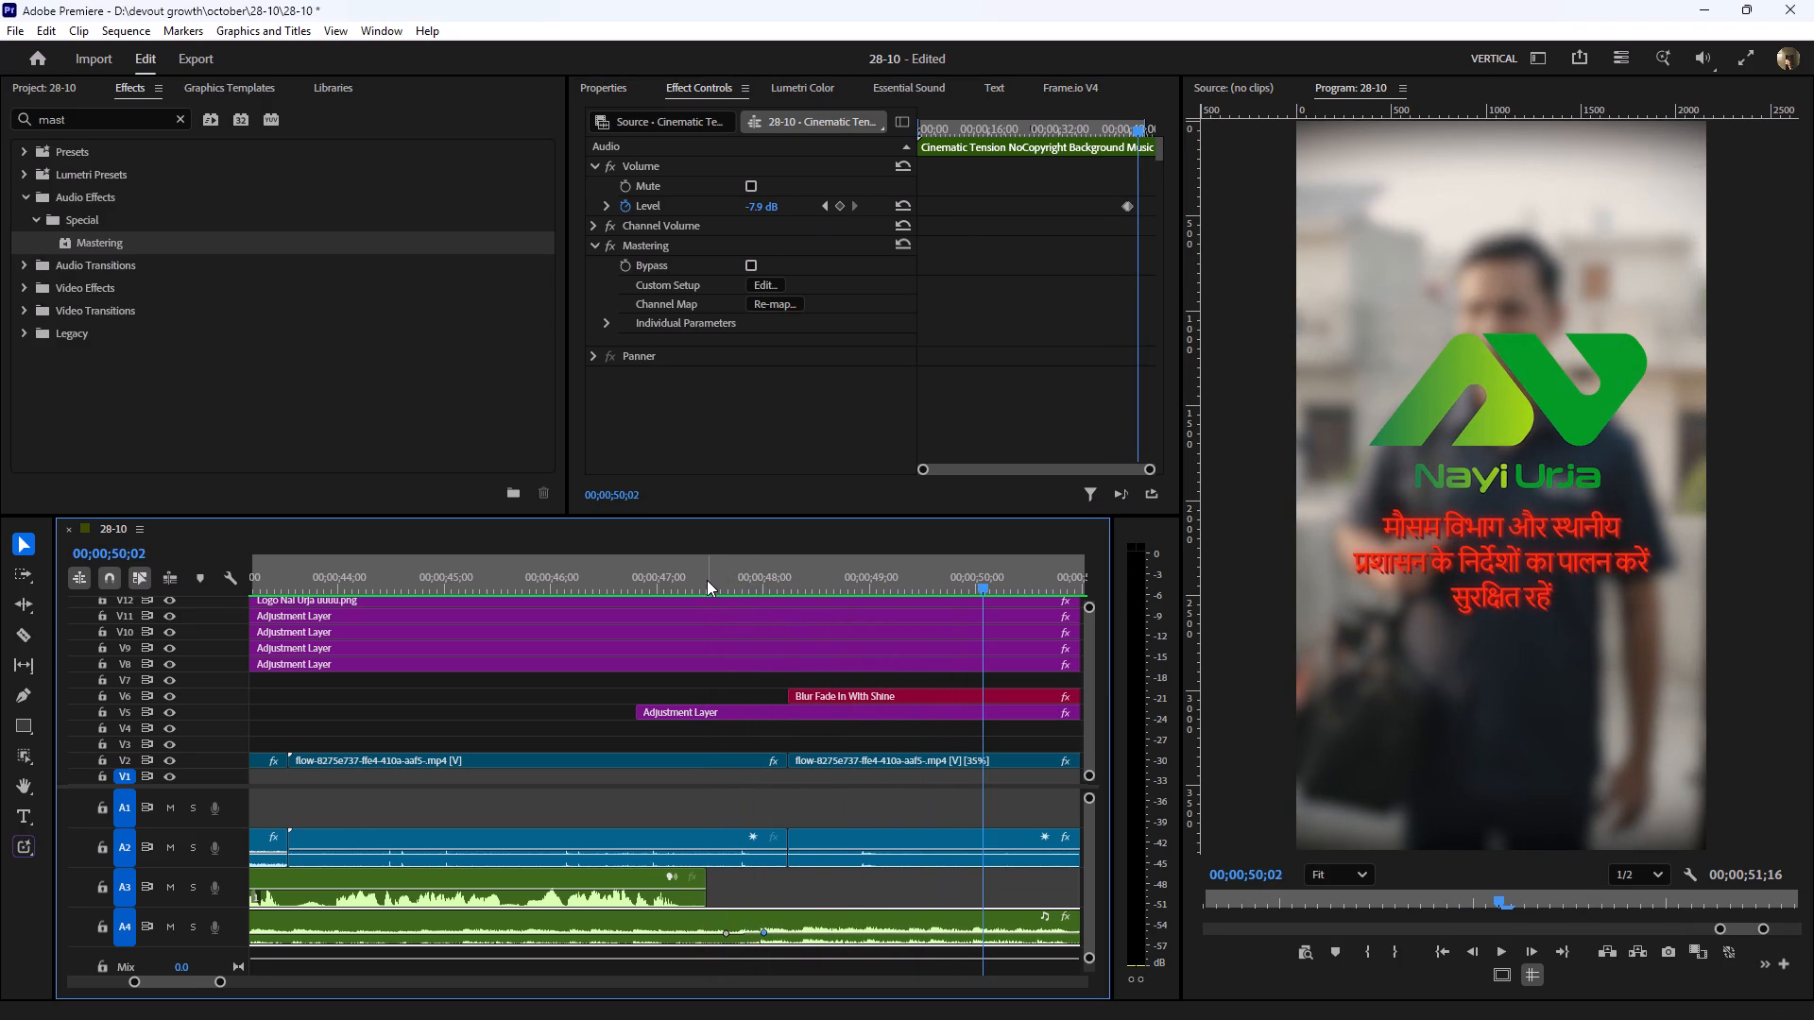
key("minus")
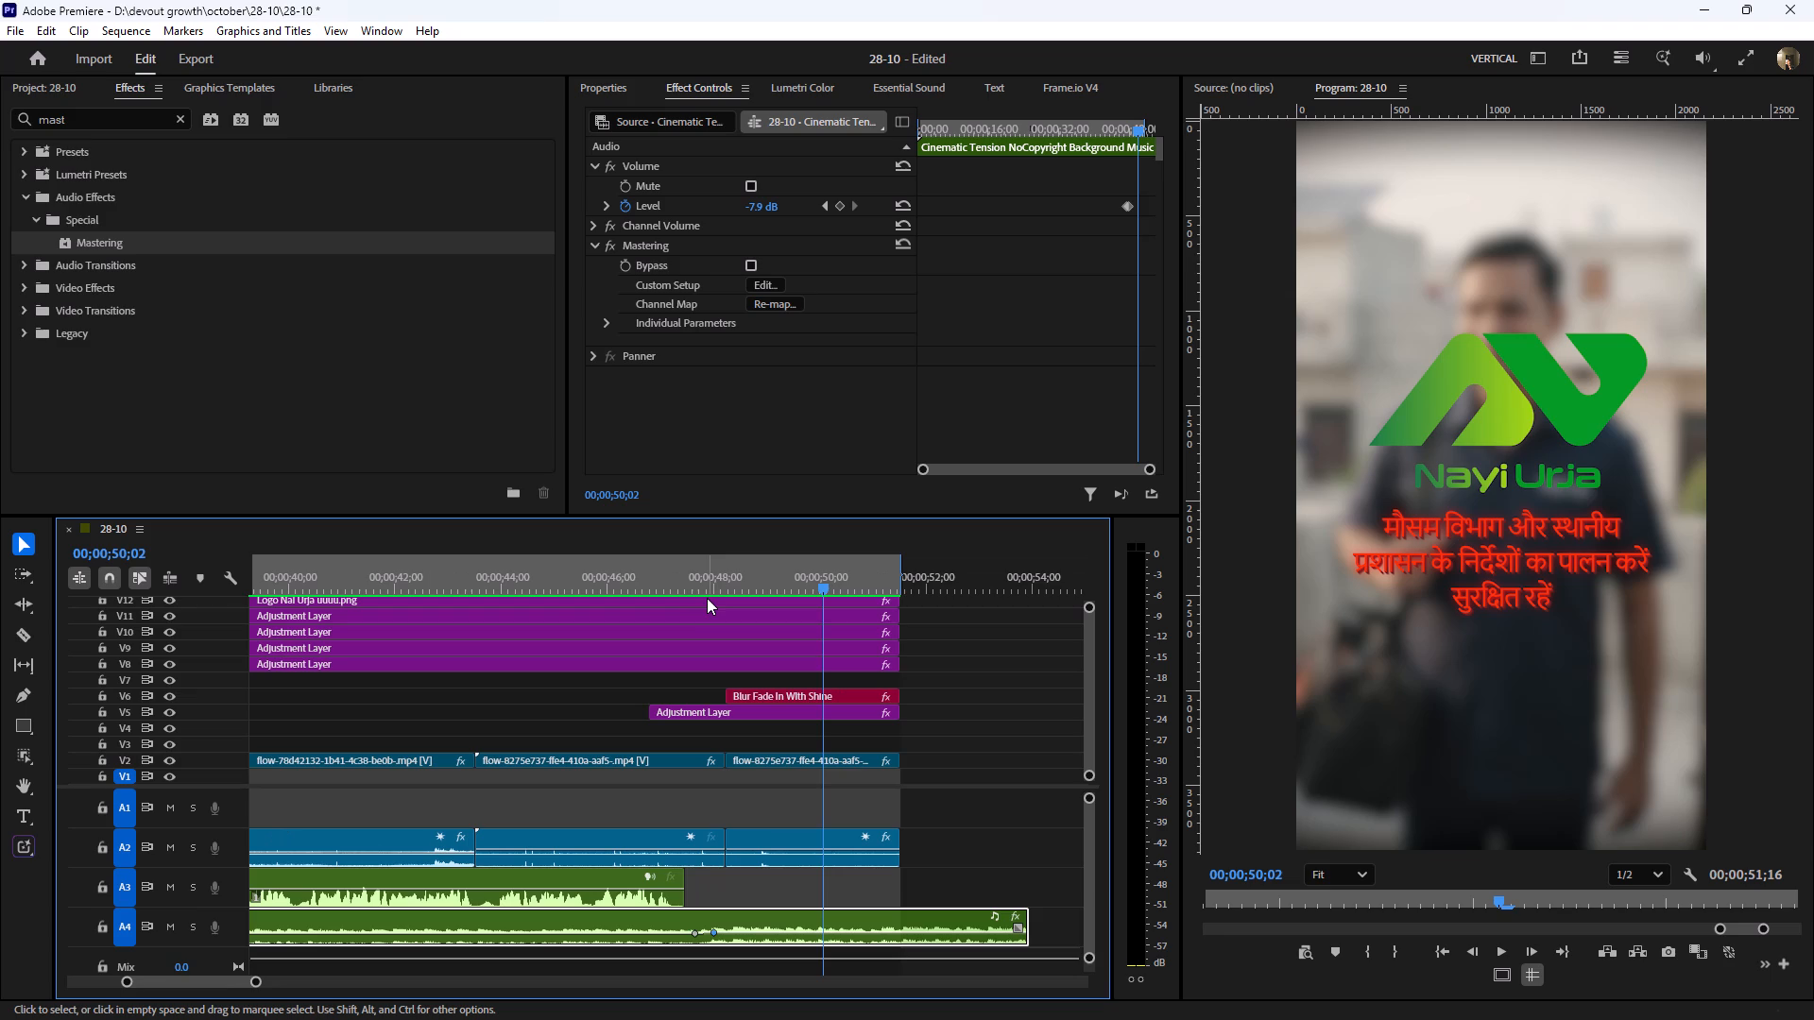
key("space")
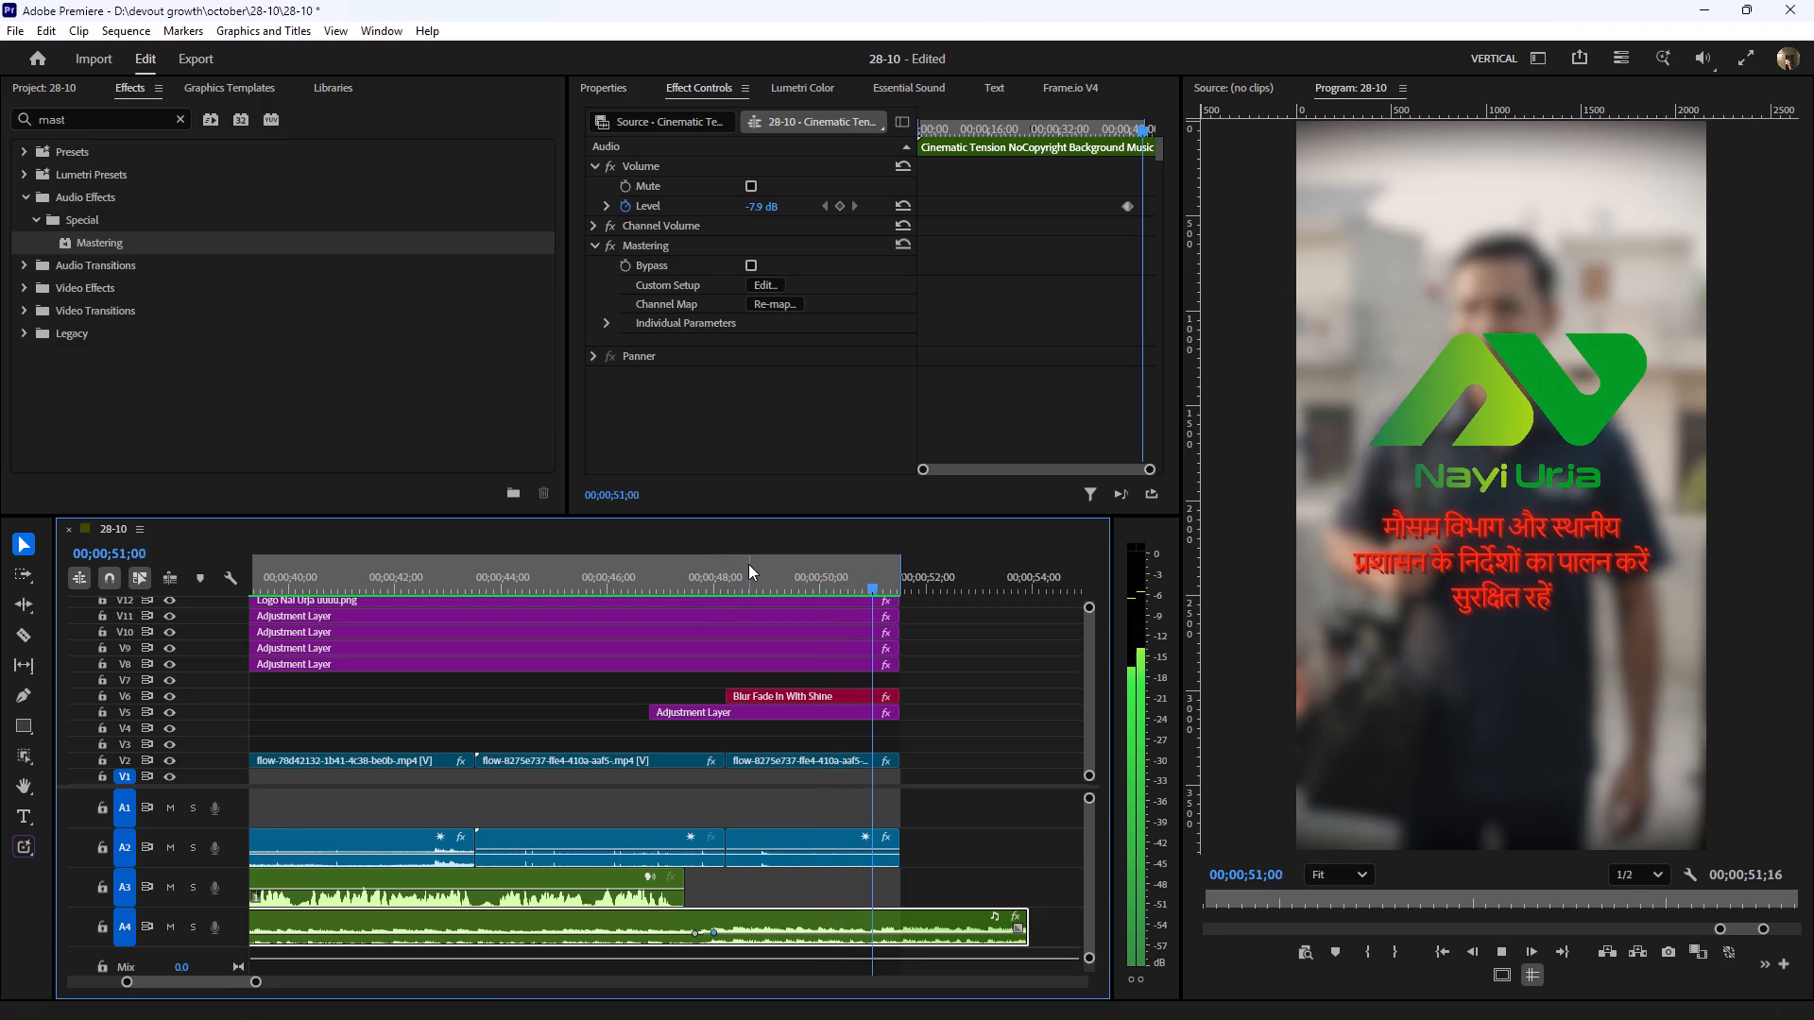
key("space")
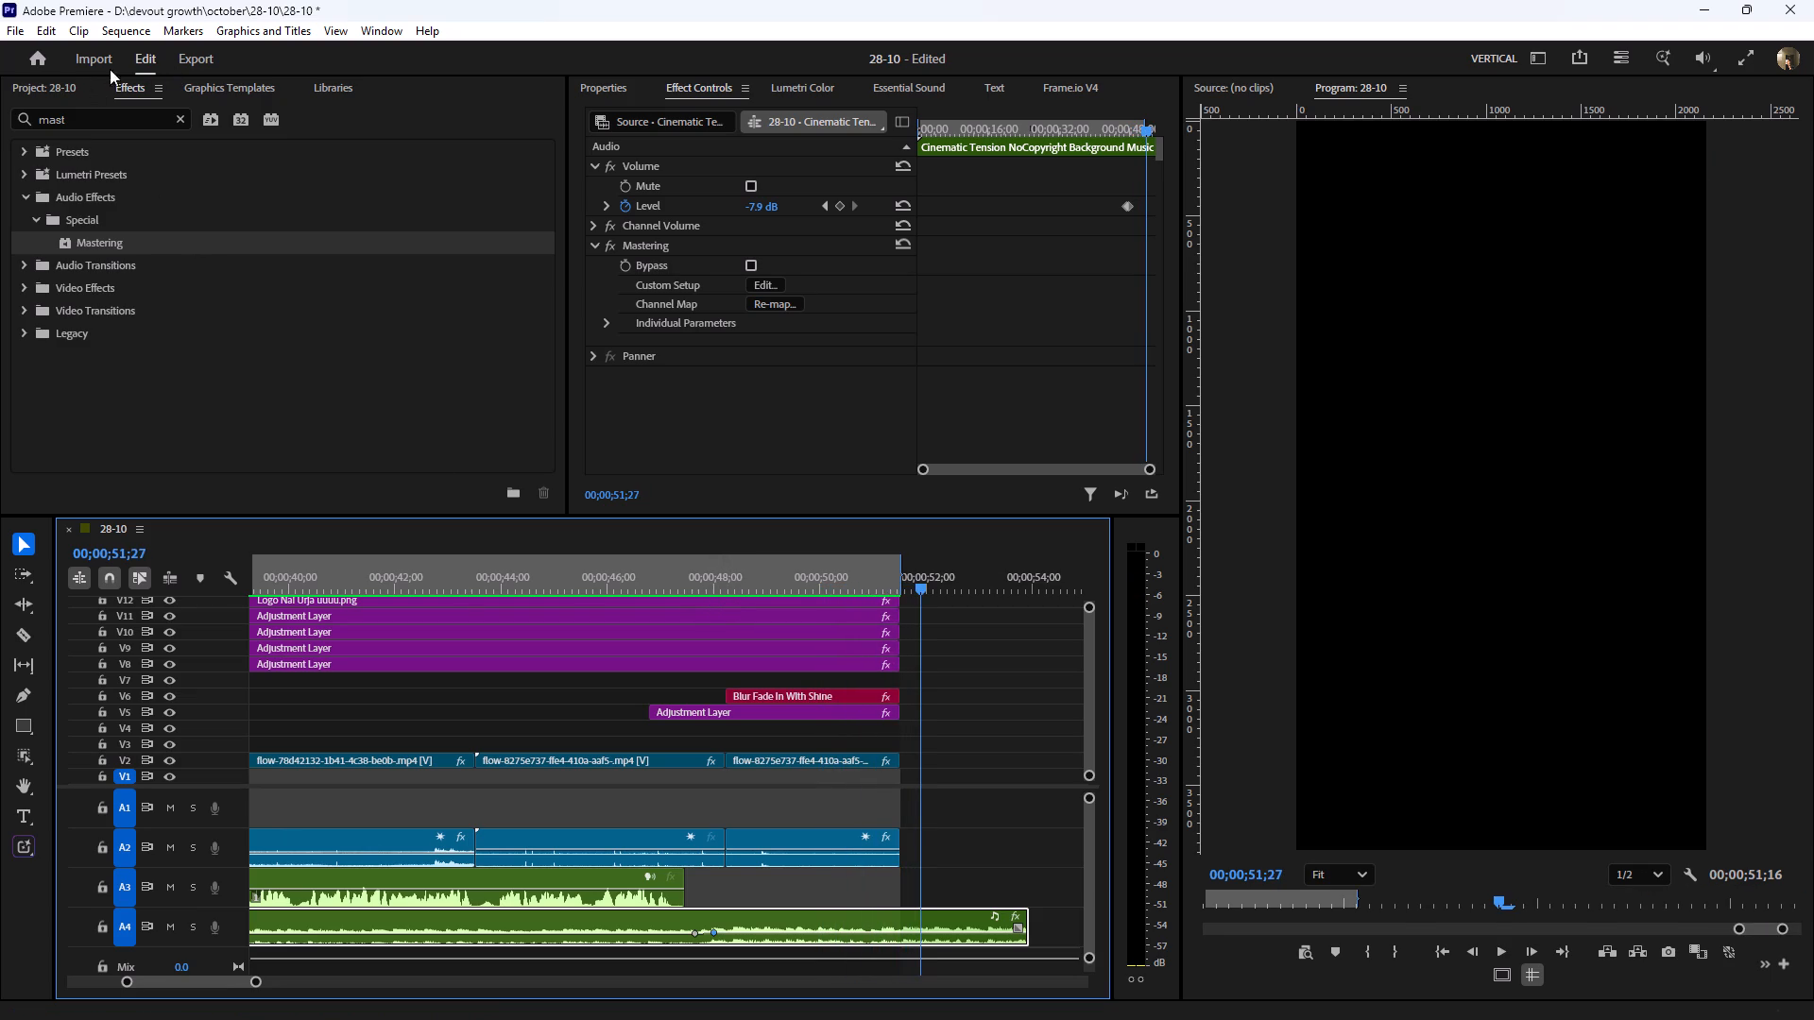
Open the recent project 07-10 and accept the default font substitution.
left_click(6, 29)
left_click(60, 107)
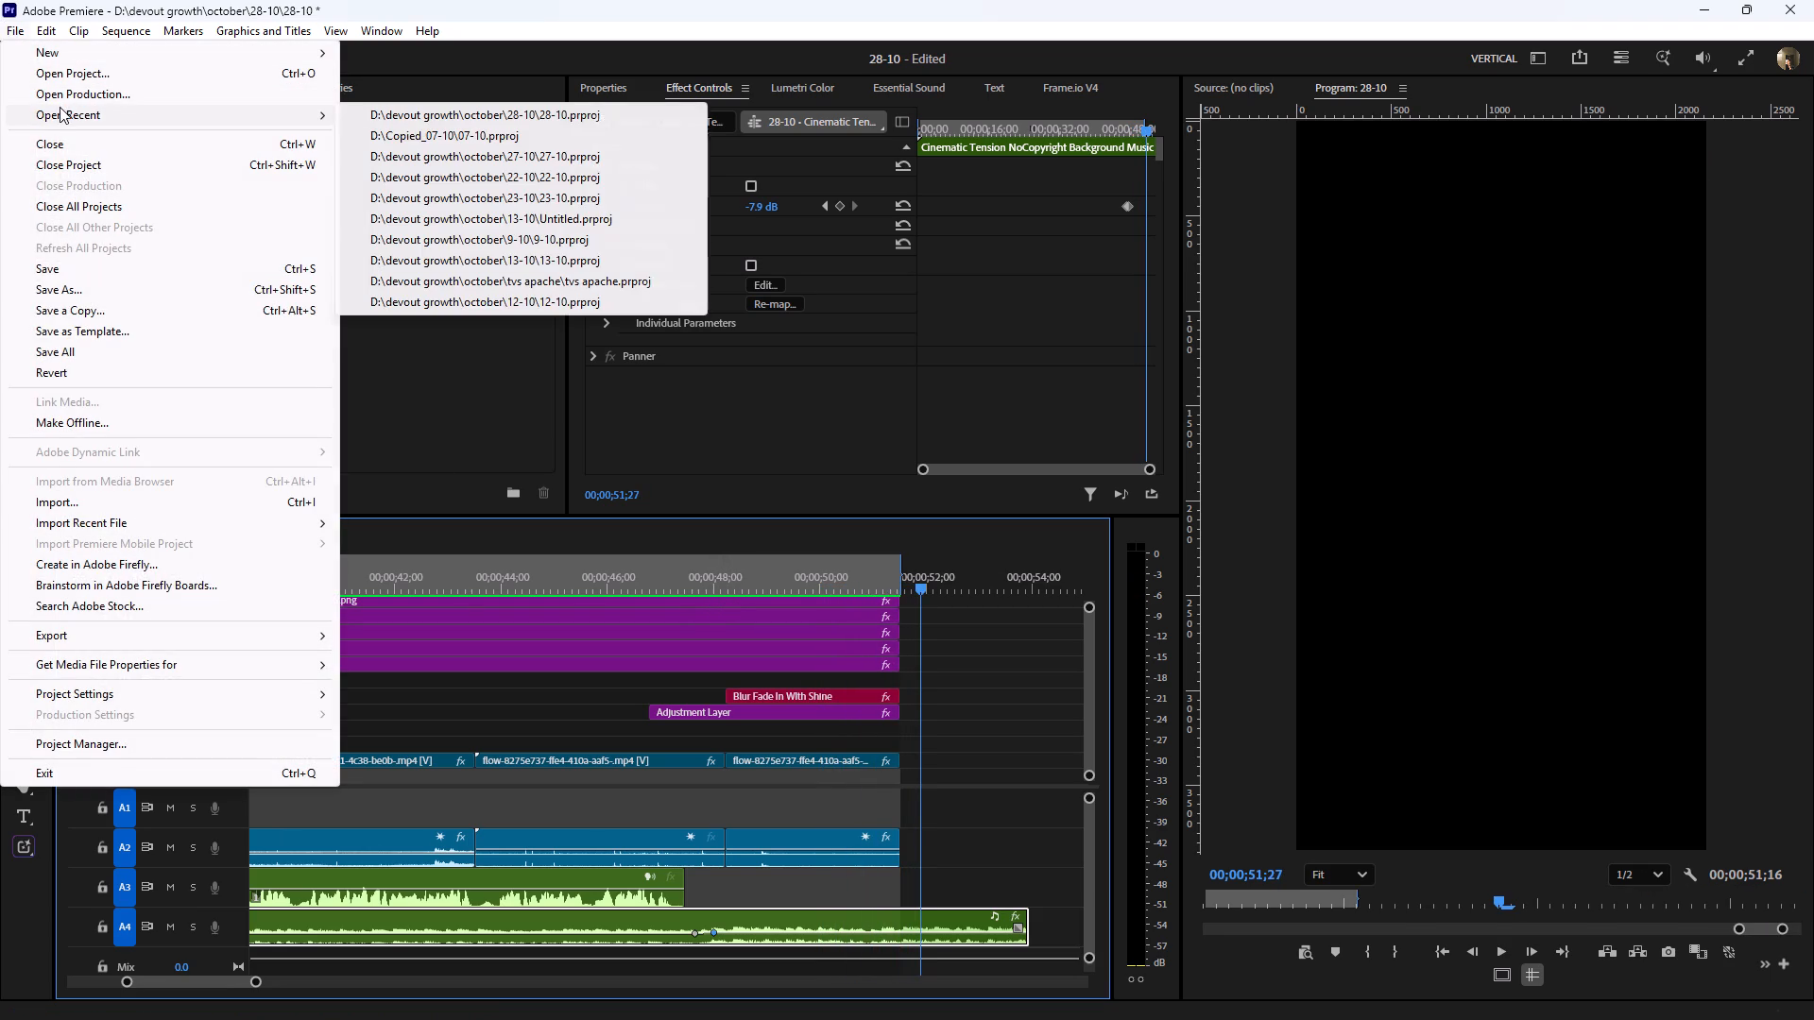
left_click(479, 141)
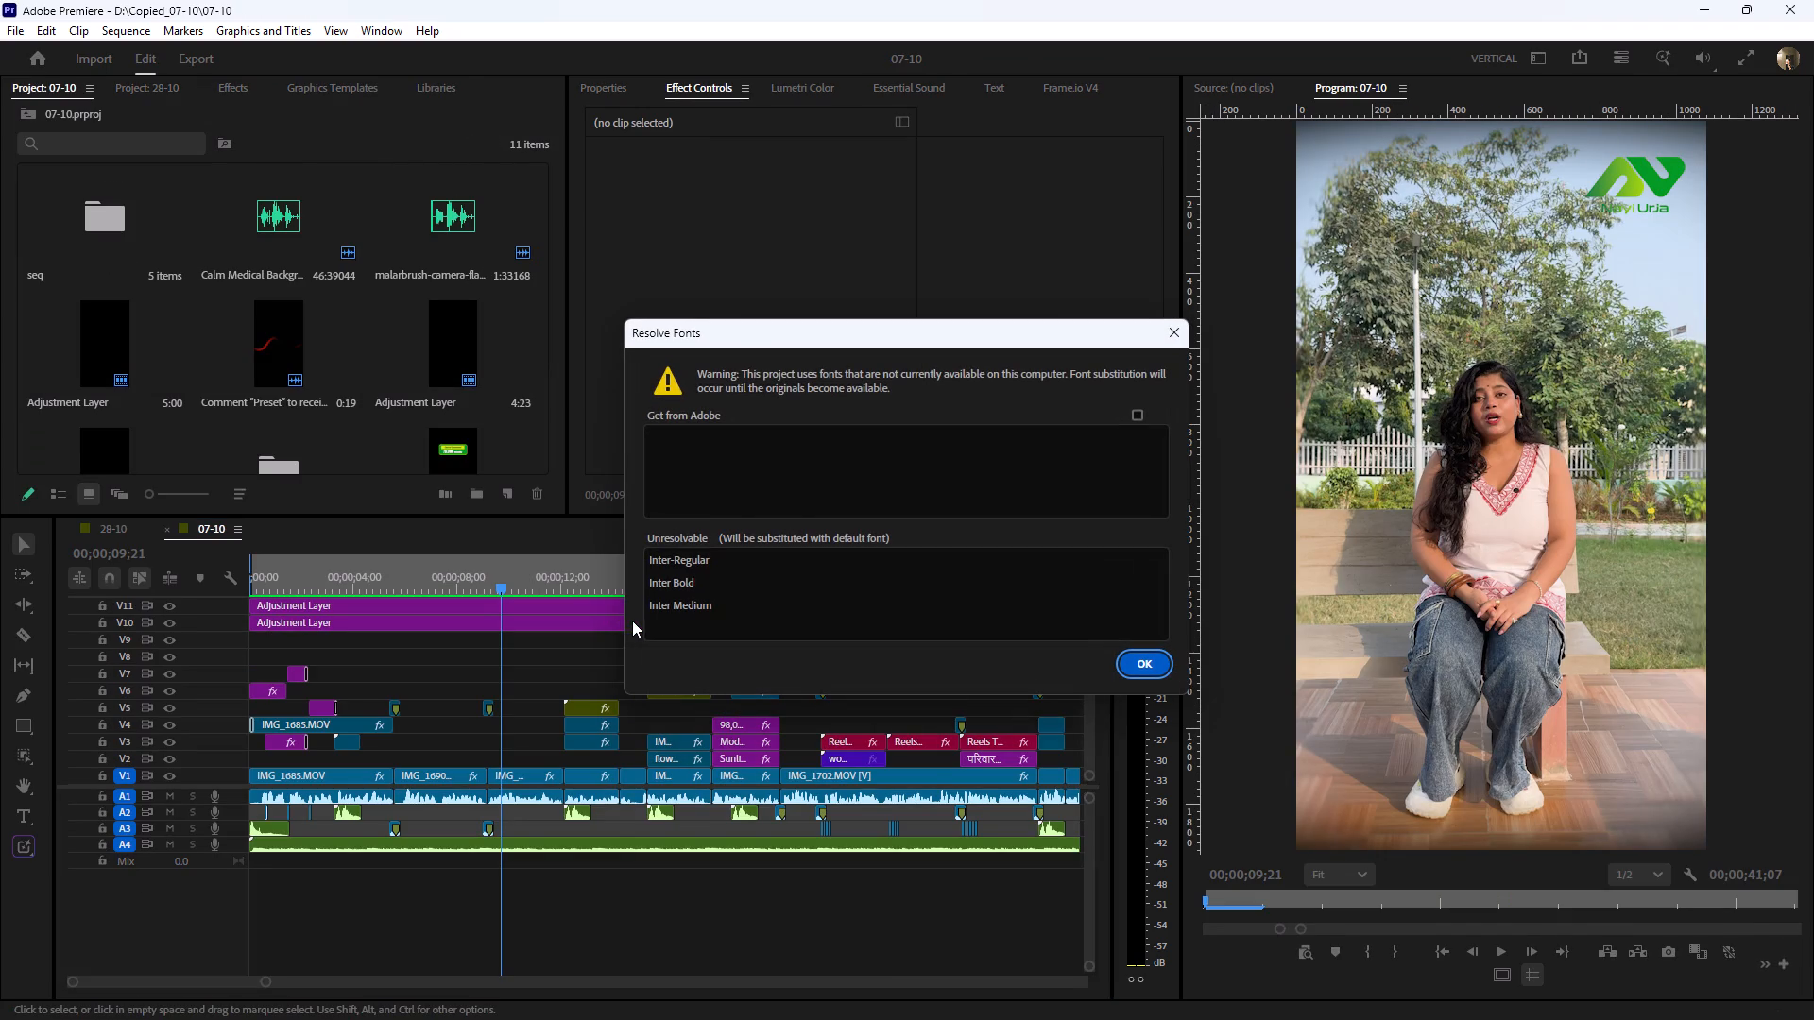
left_click(1143, 665)
Find the Nayi Urja logo outro clip at the end of the 07-10 sequence and unlink its video from its audio.
left_click(958, 579)
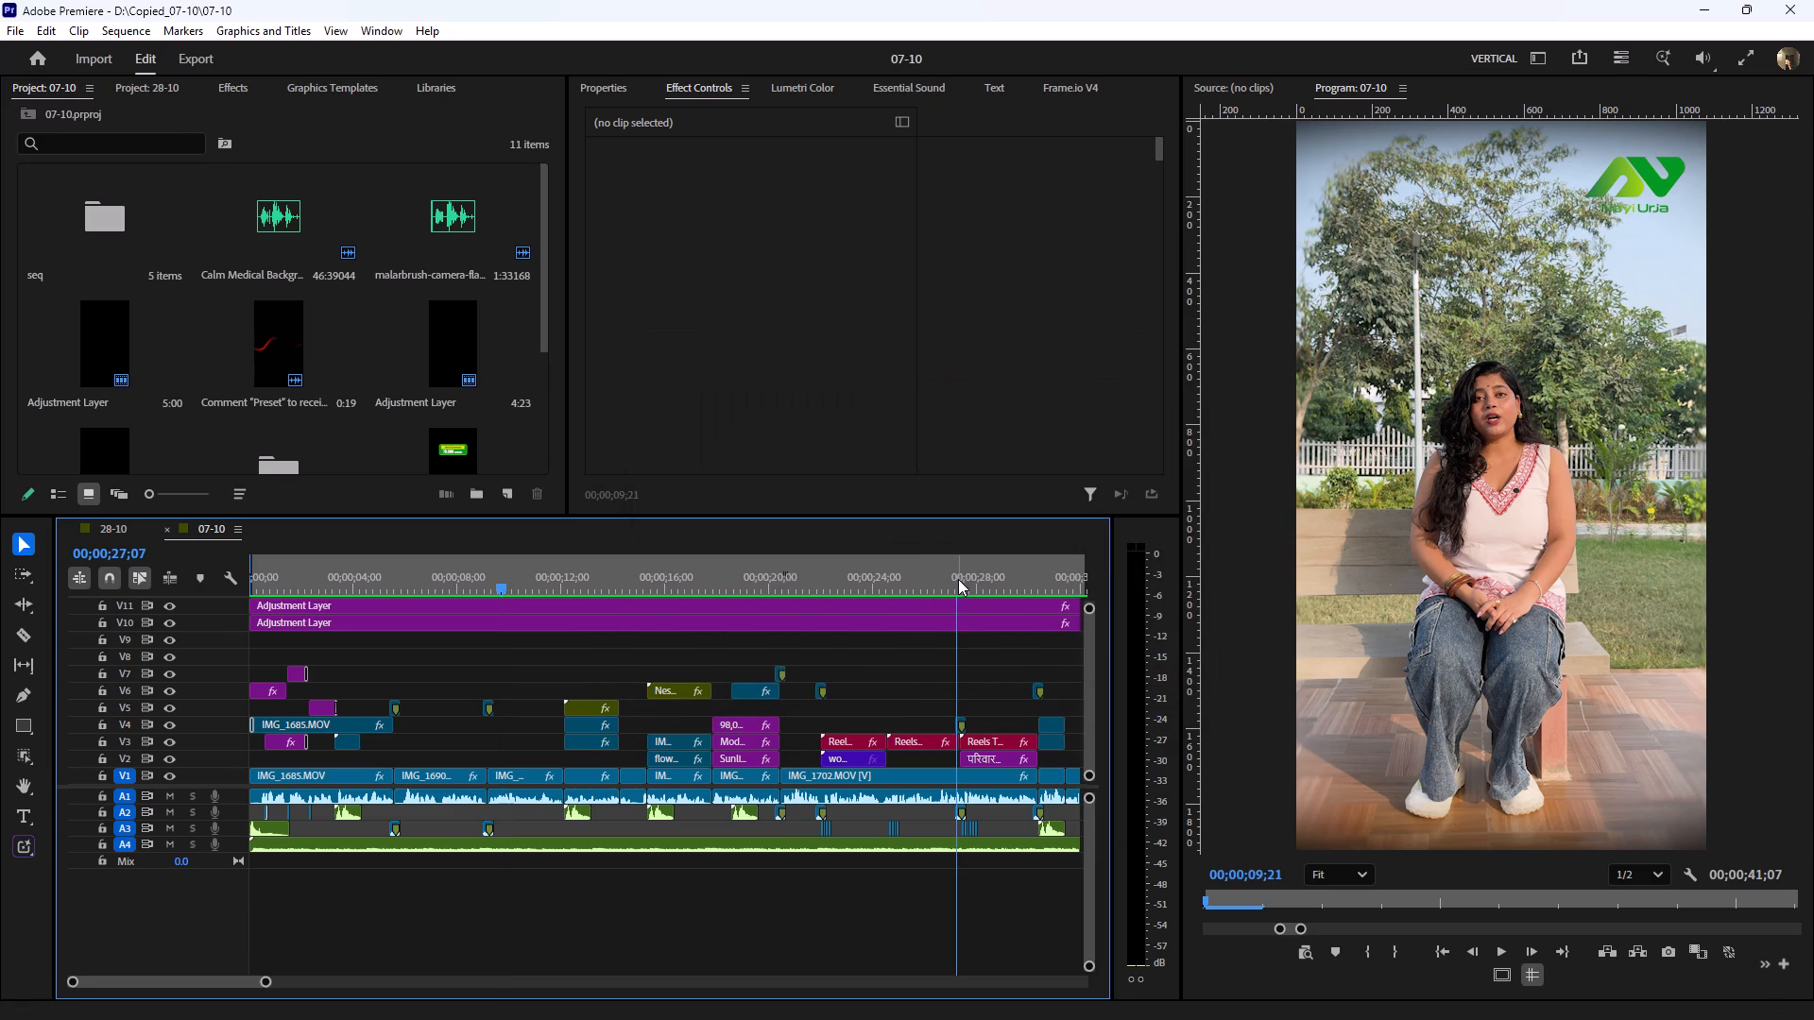
key("minus")
key("minus")
key("equal")
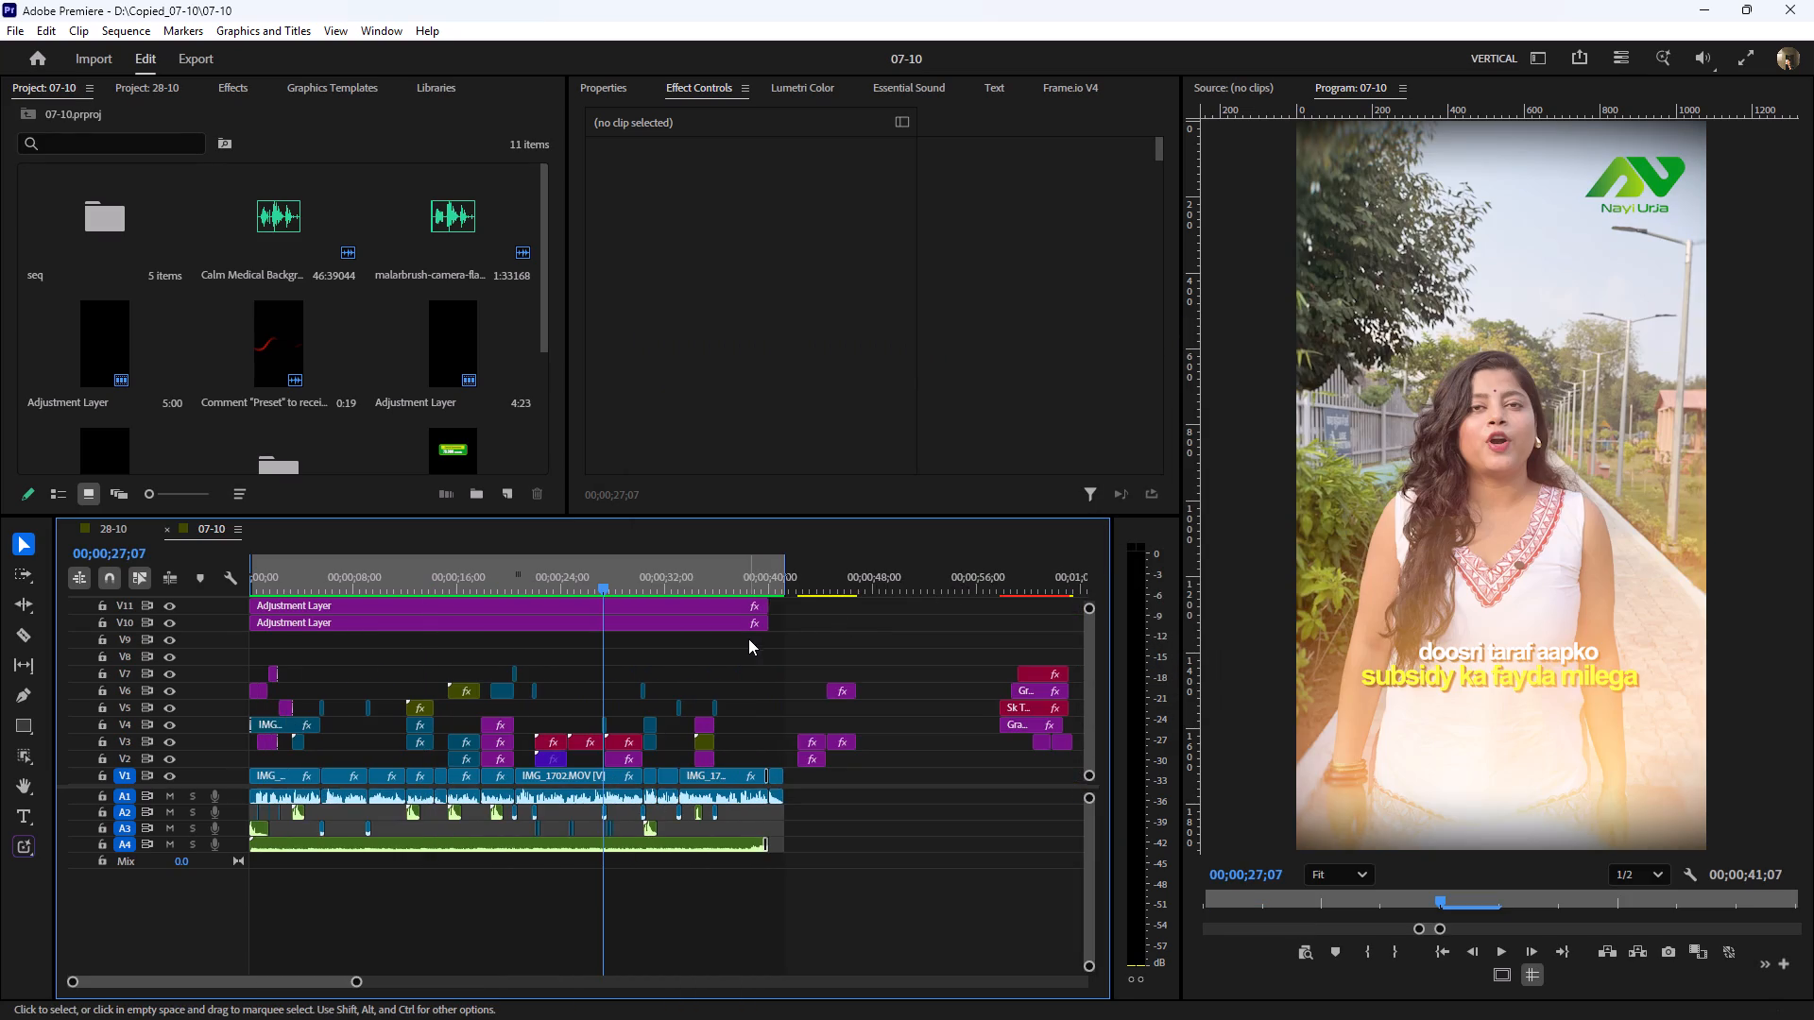
key("equal")
scroll(843, 738, "down", 3)
left_click(906, 580)
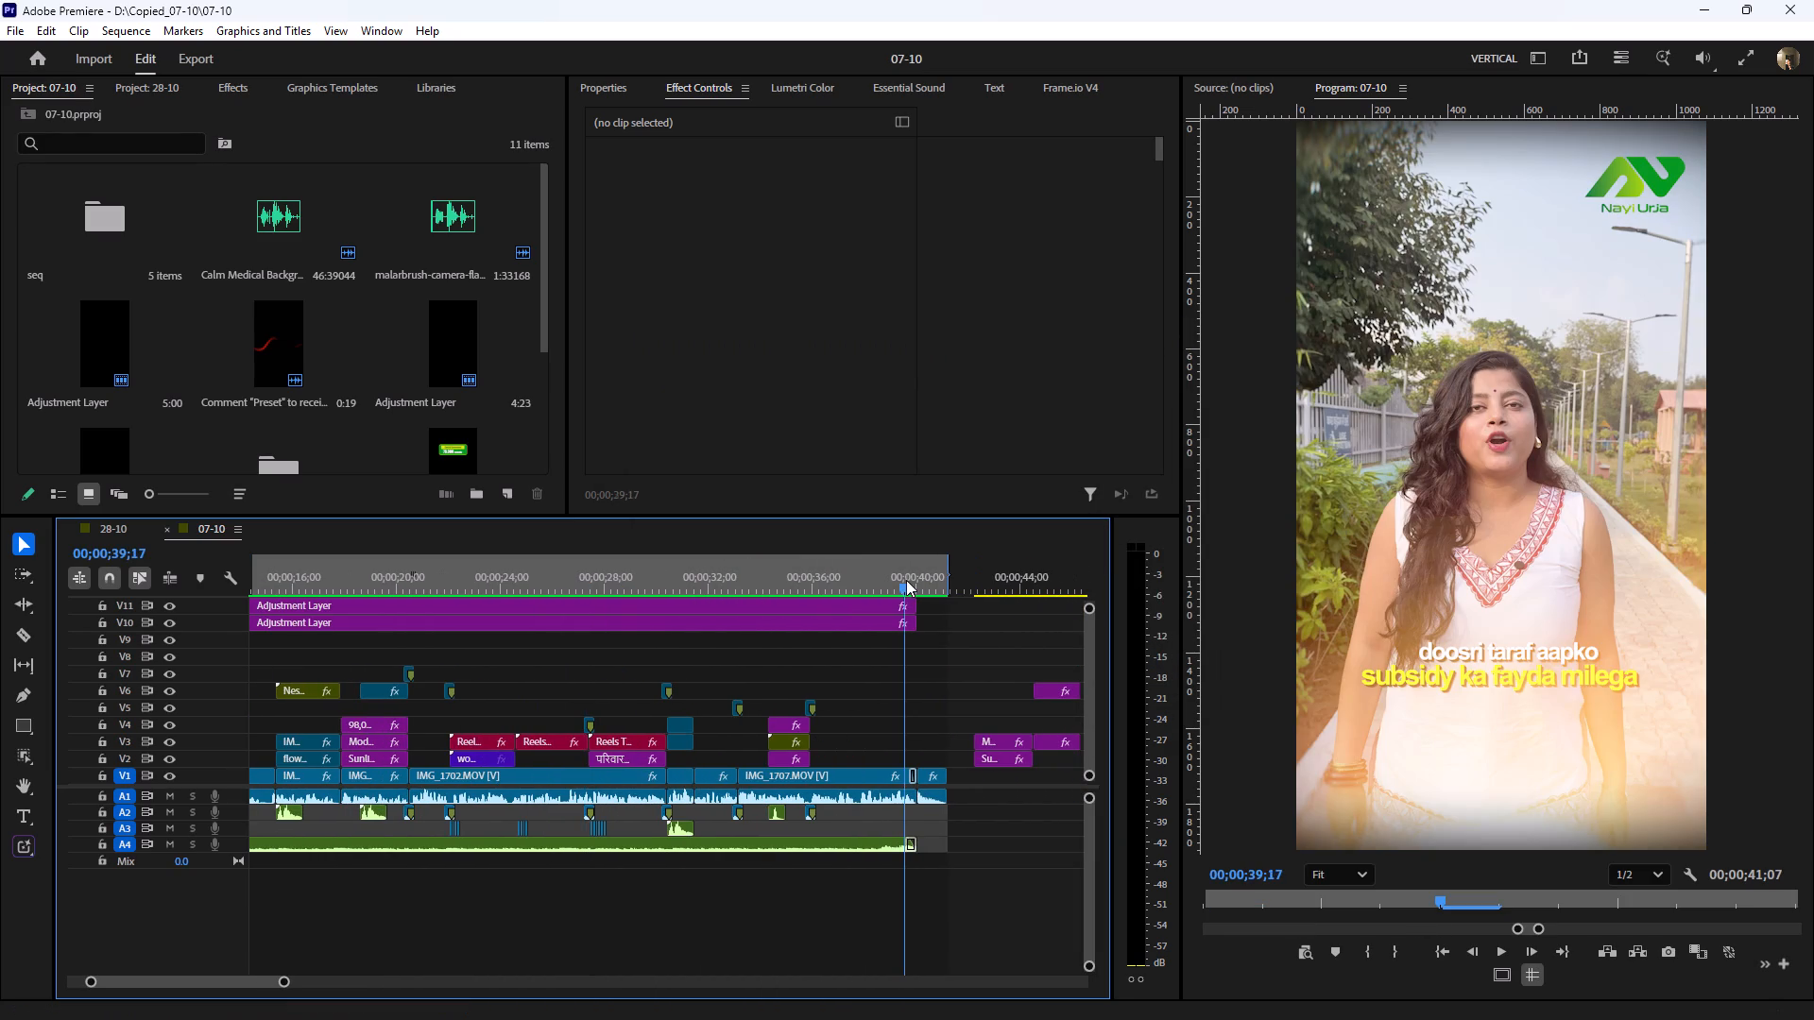
key("space")
key("space")
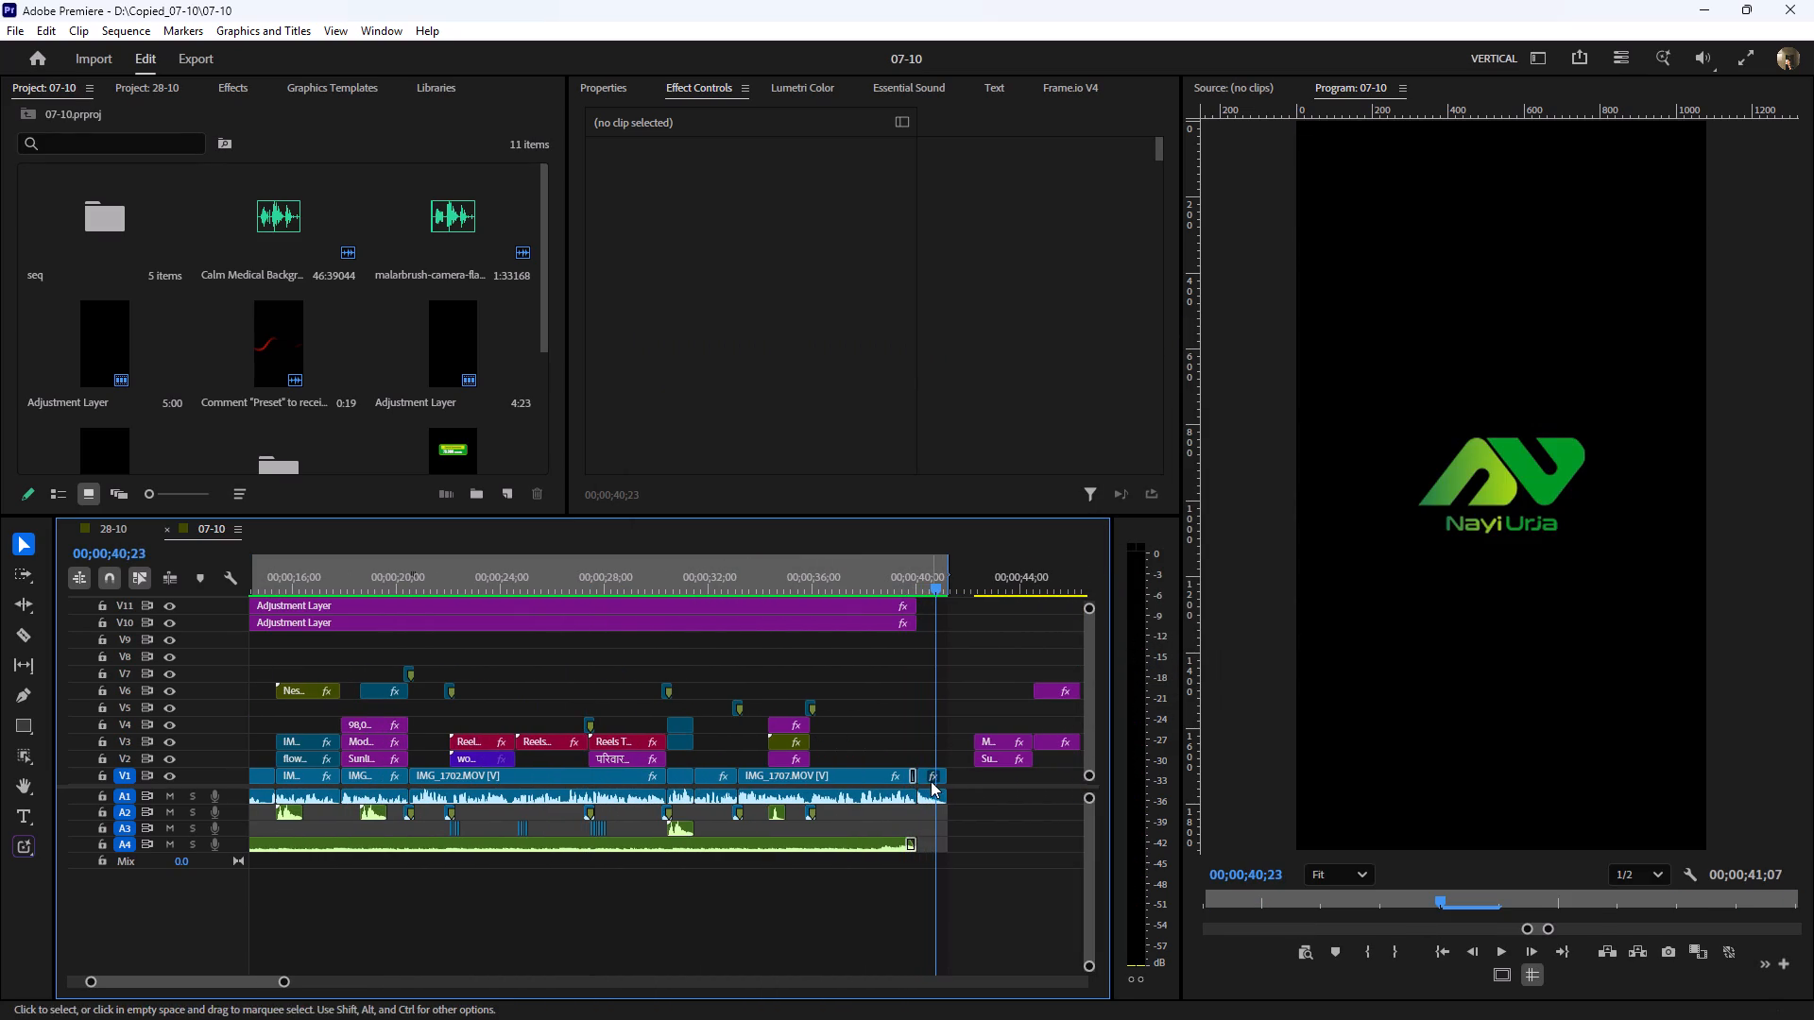
left_click(927, 769)
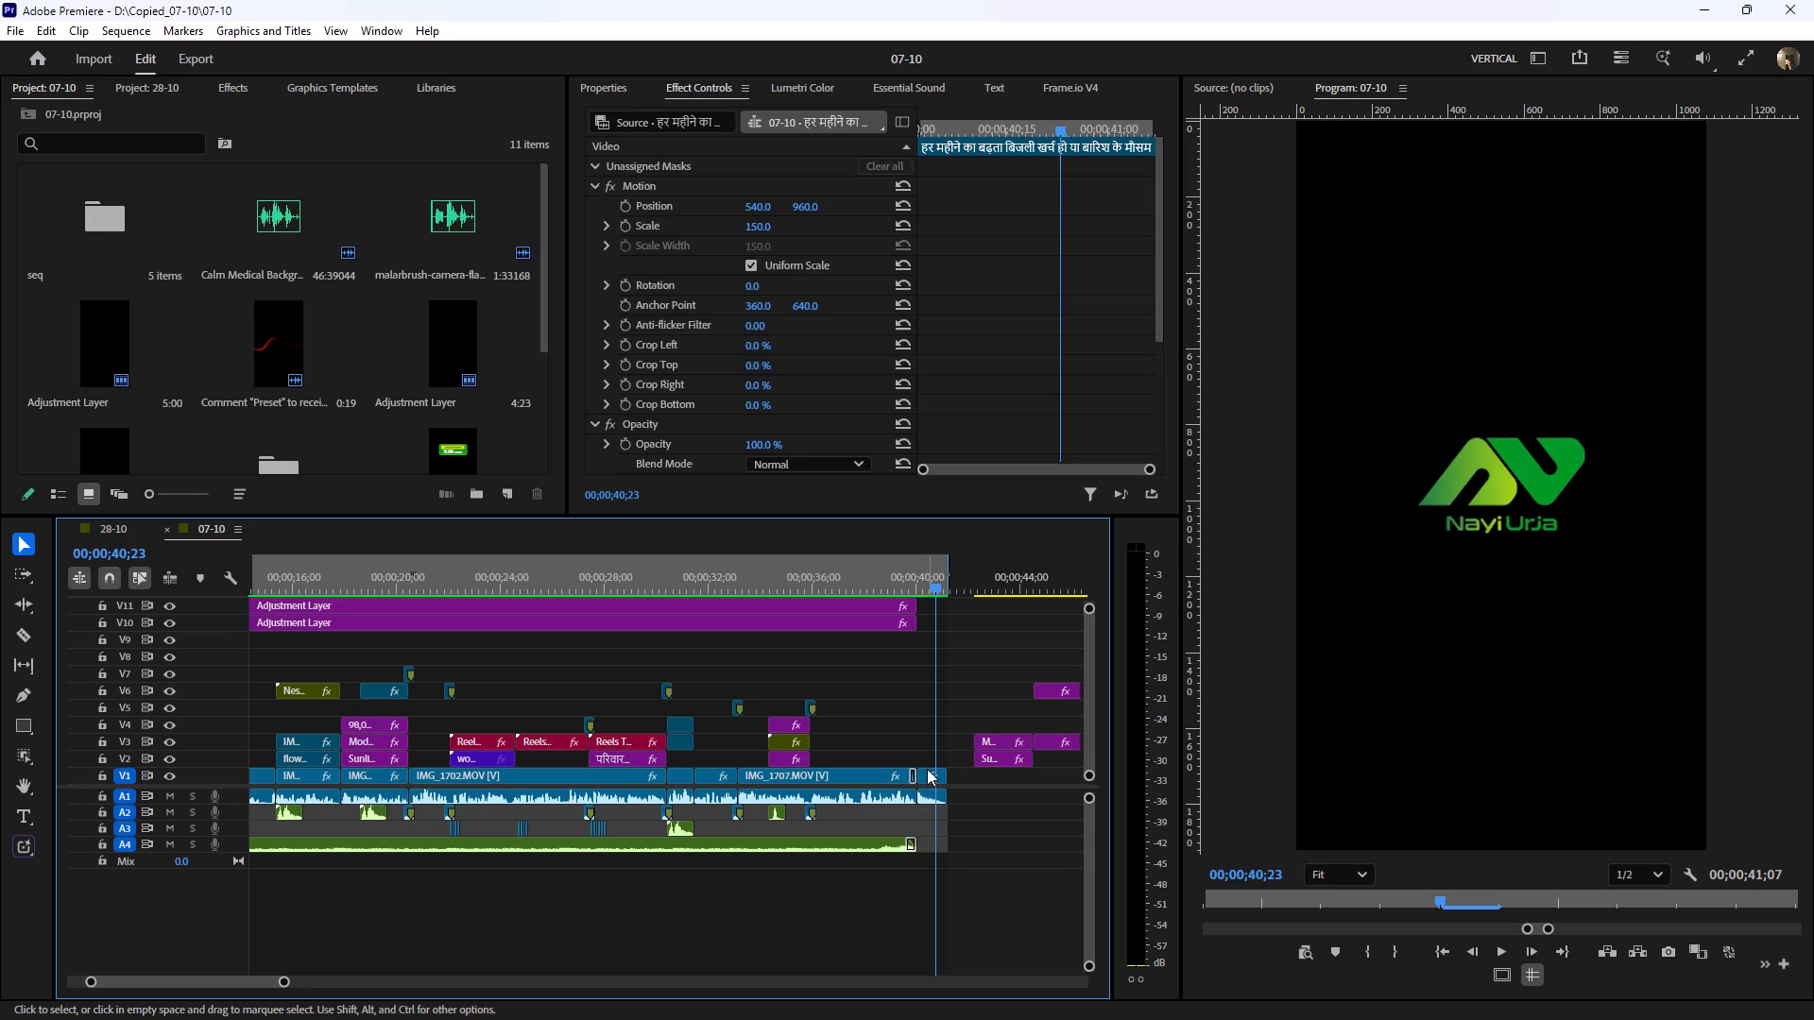
right_click(927, 769)
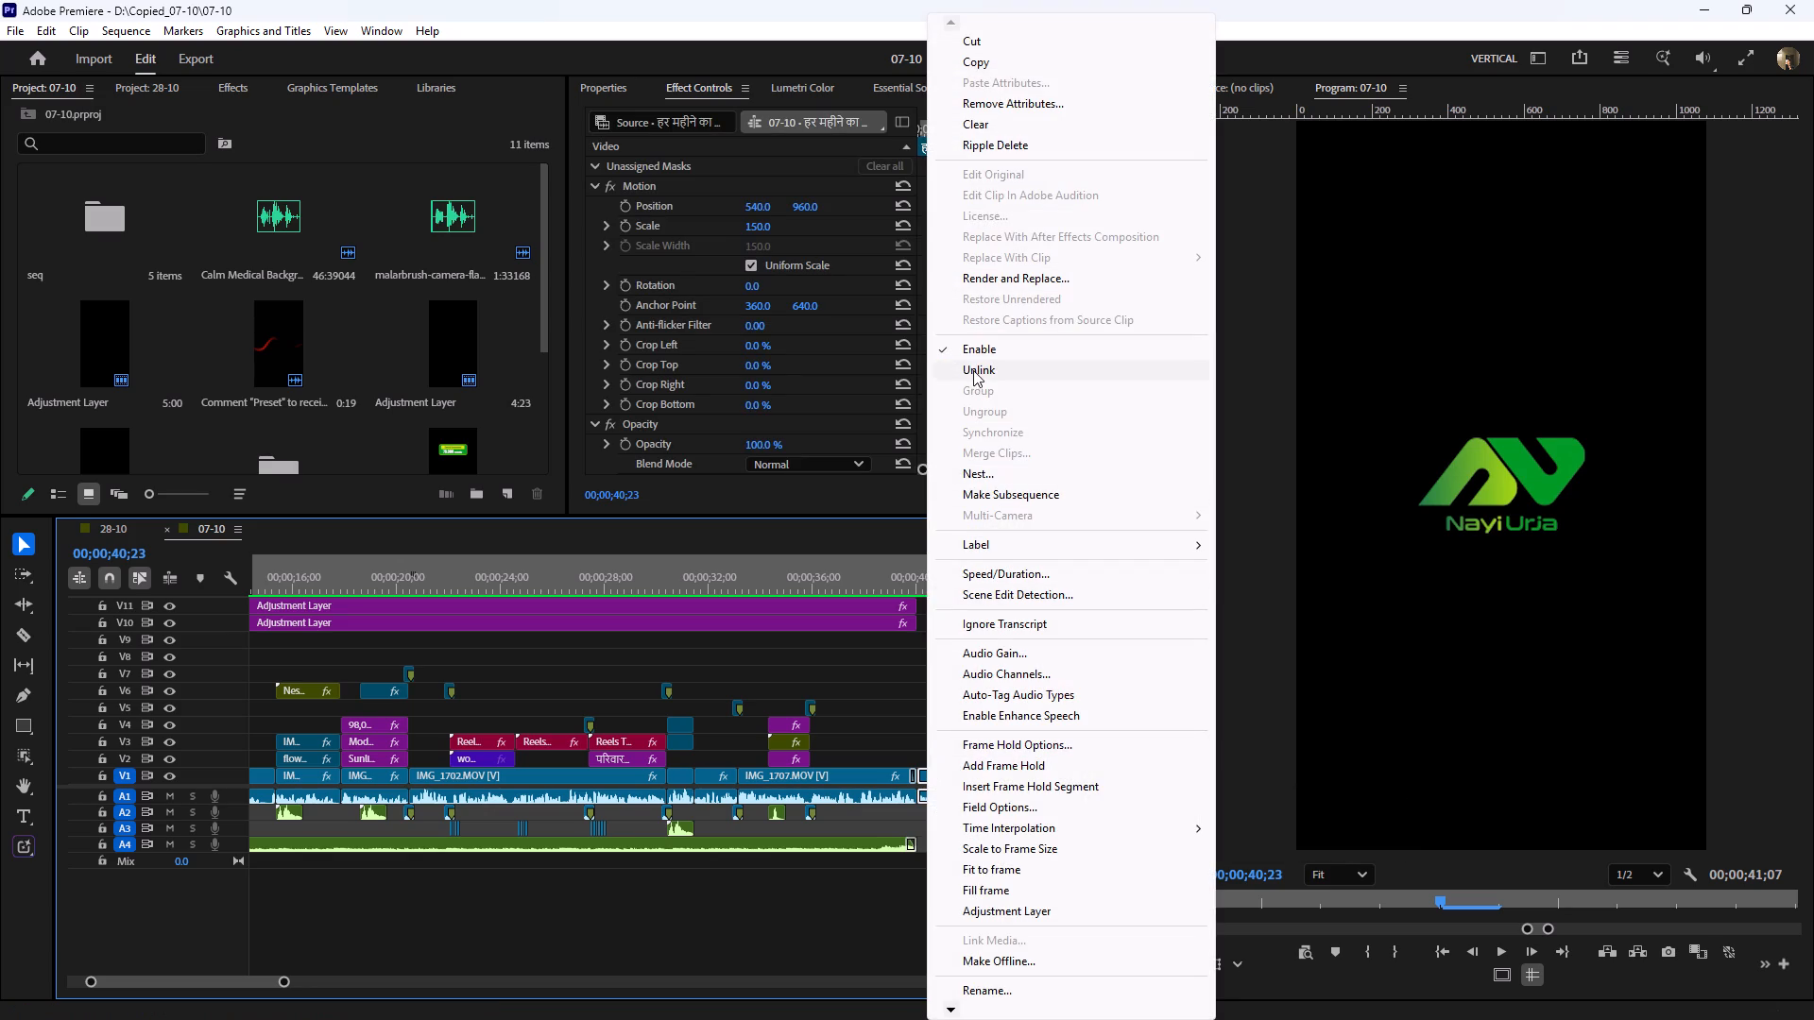
left_click(973, 368)
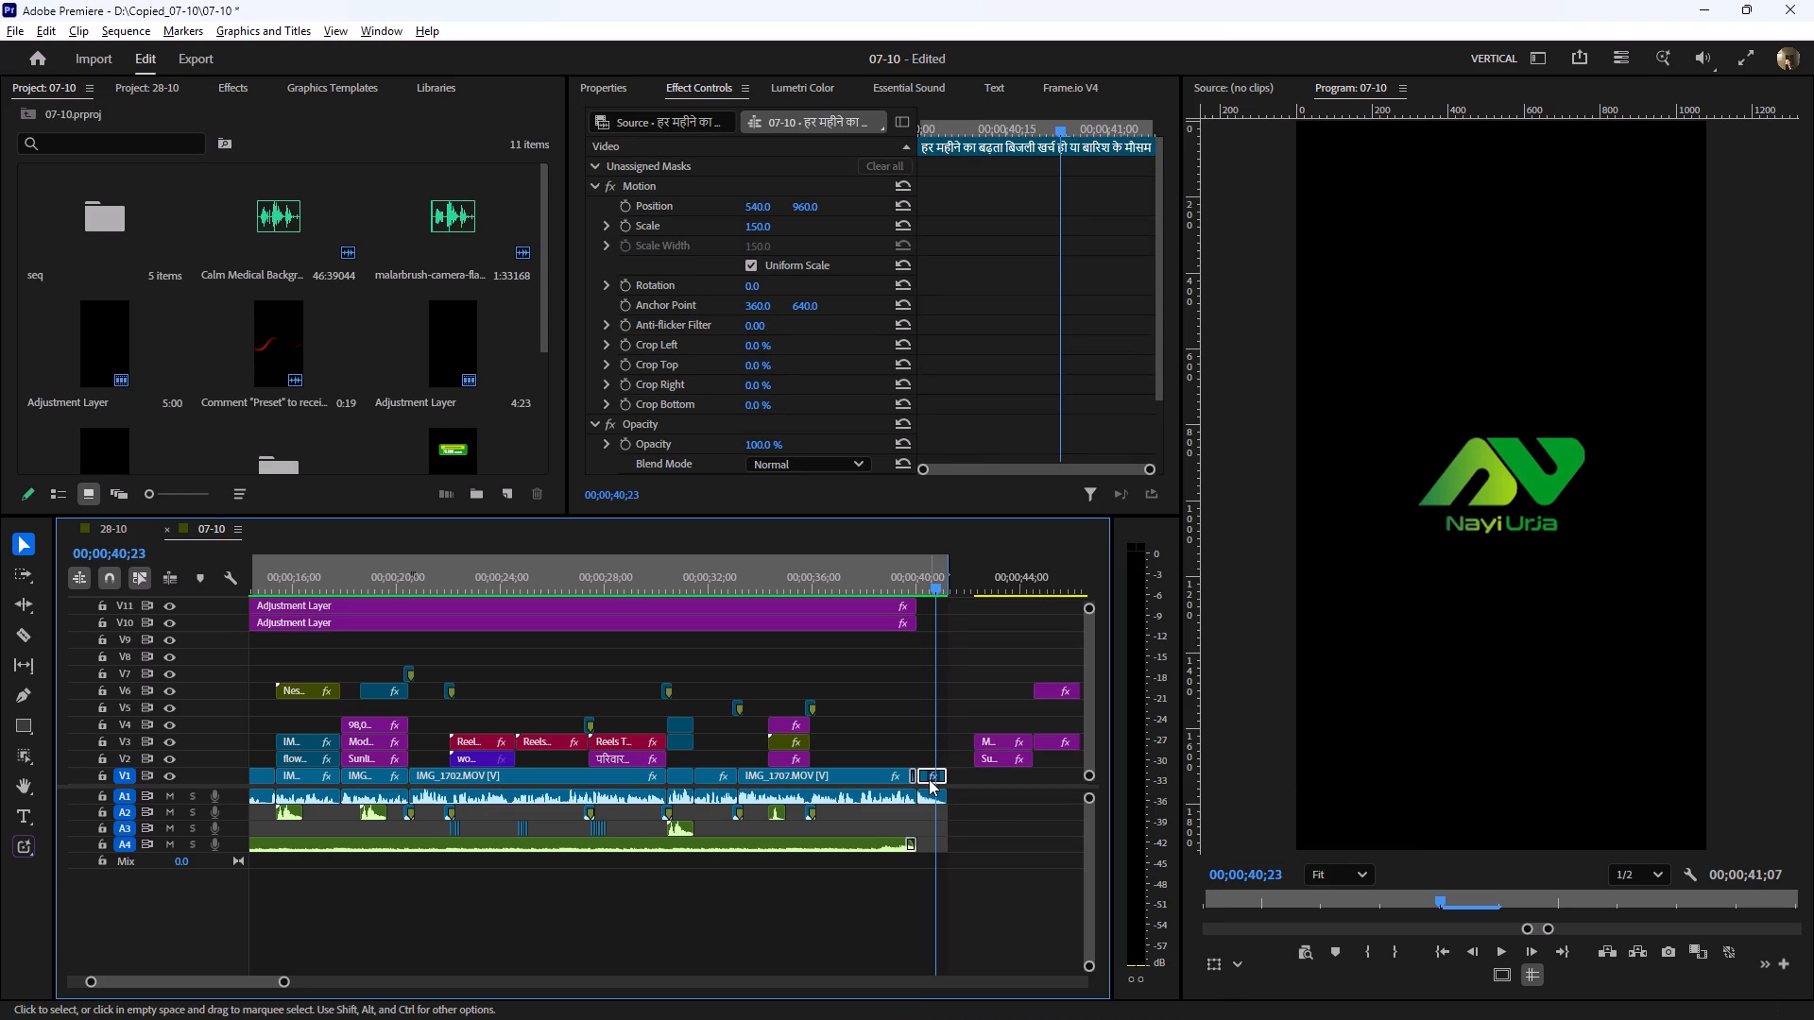
Place the logo outro video clip in the 28-10 sequence on V2, directly after the last clip.
left_click_drag(929, 779, 104, 526, "alt")
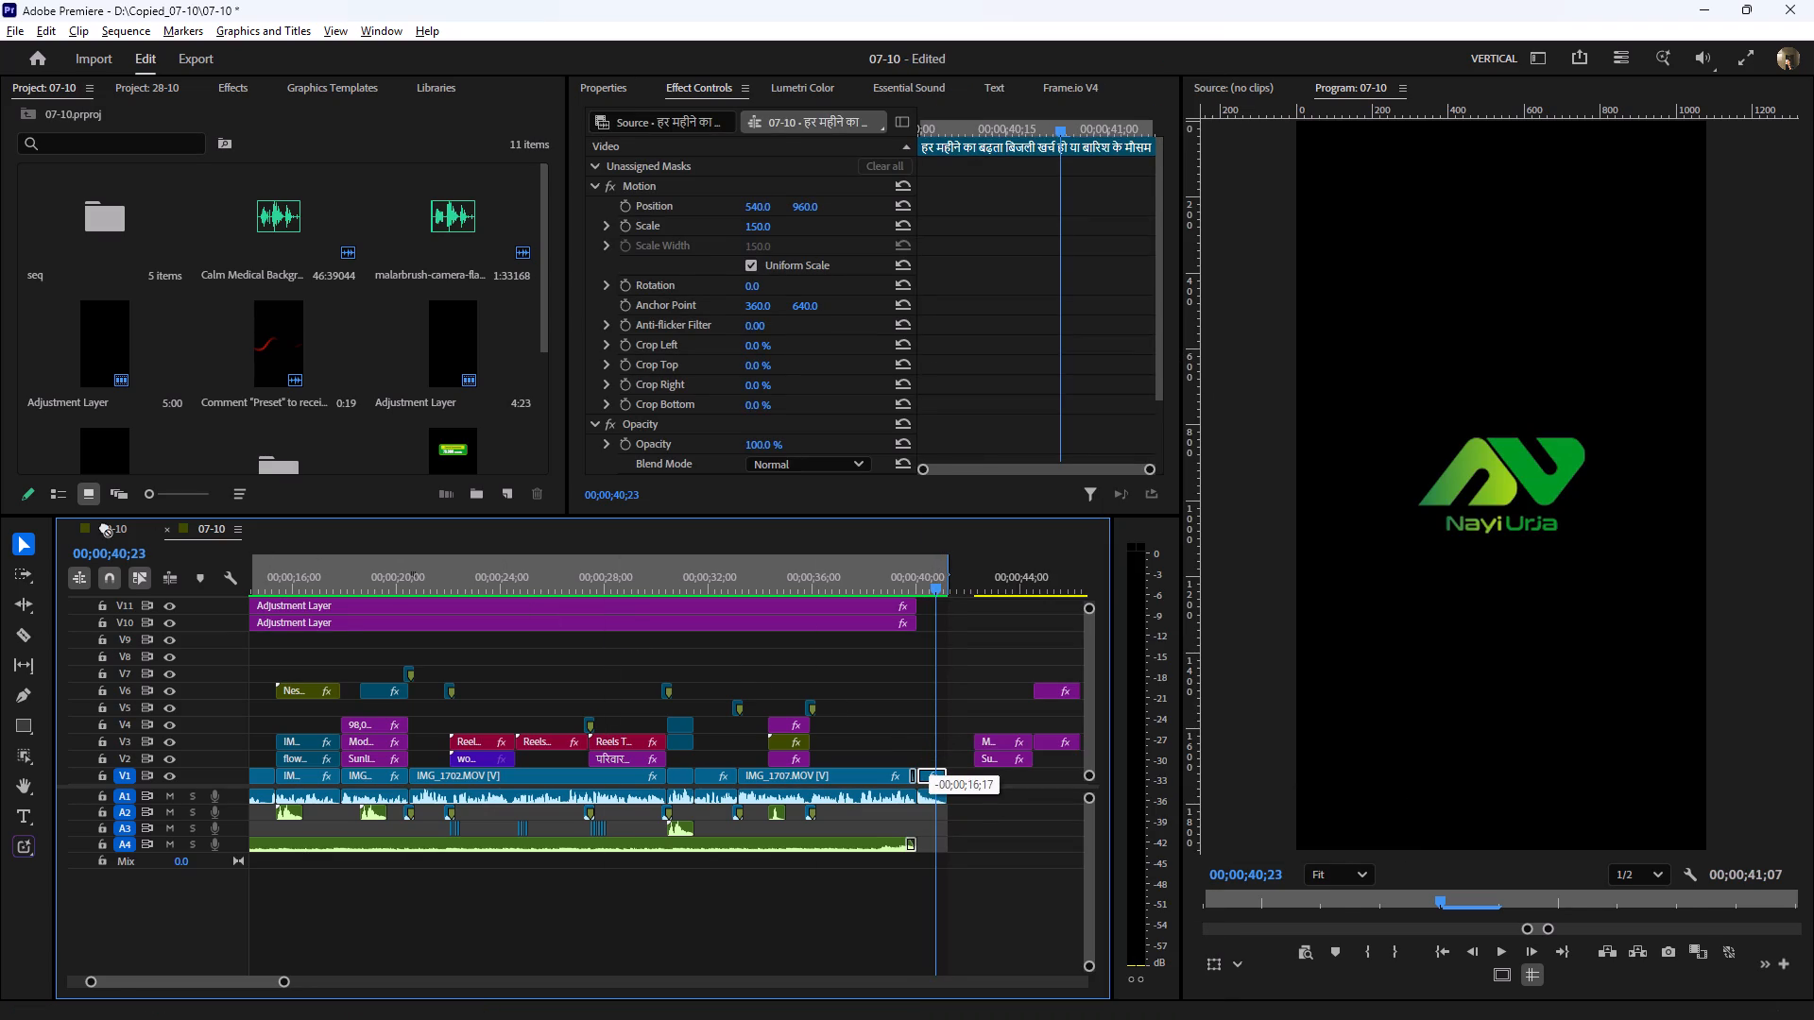
left_click_drag(104, 526, 916, 756, "alt")
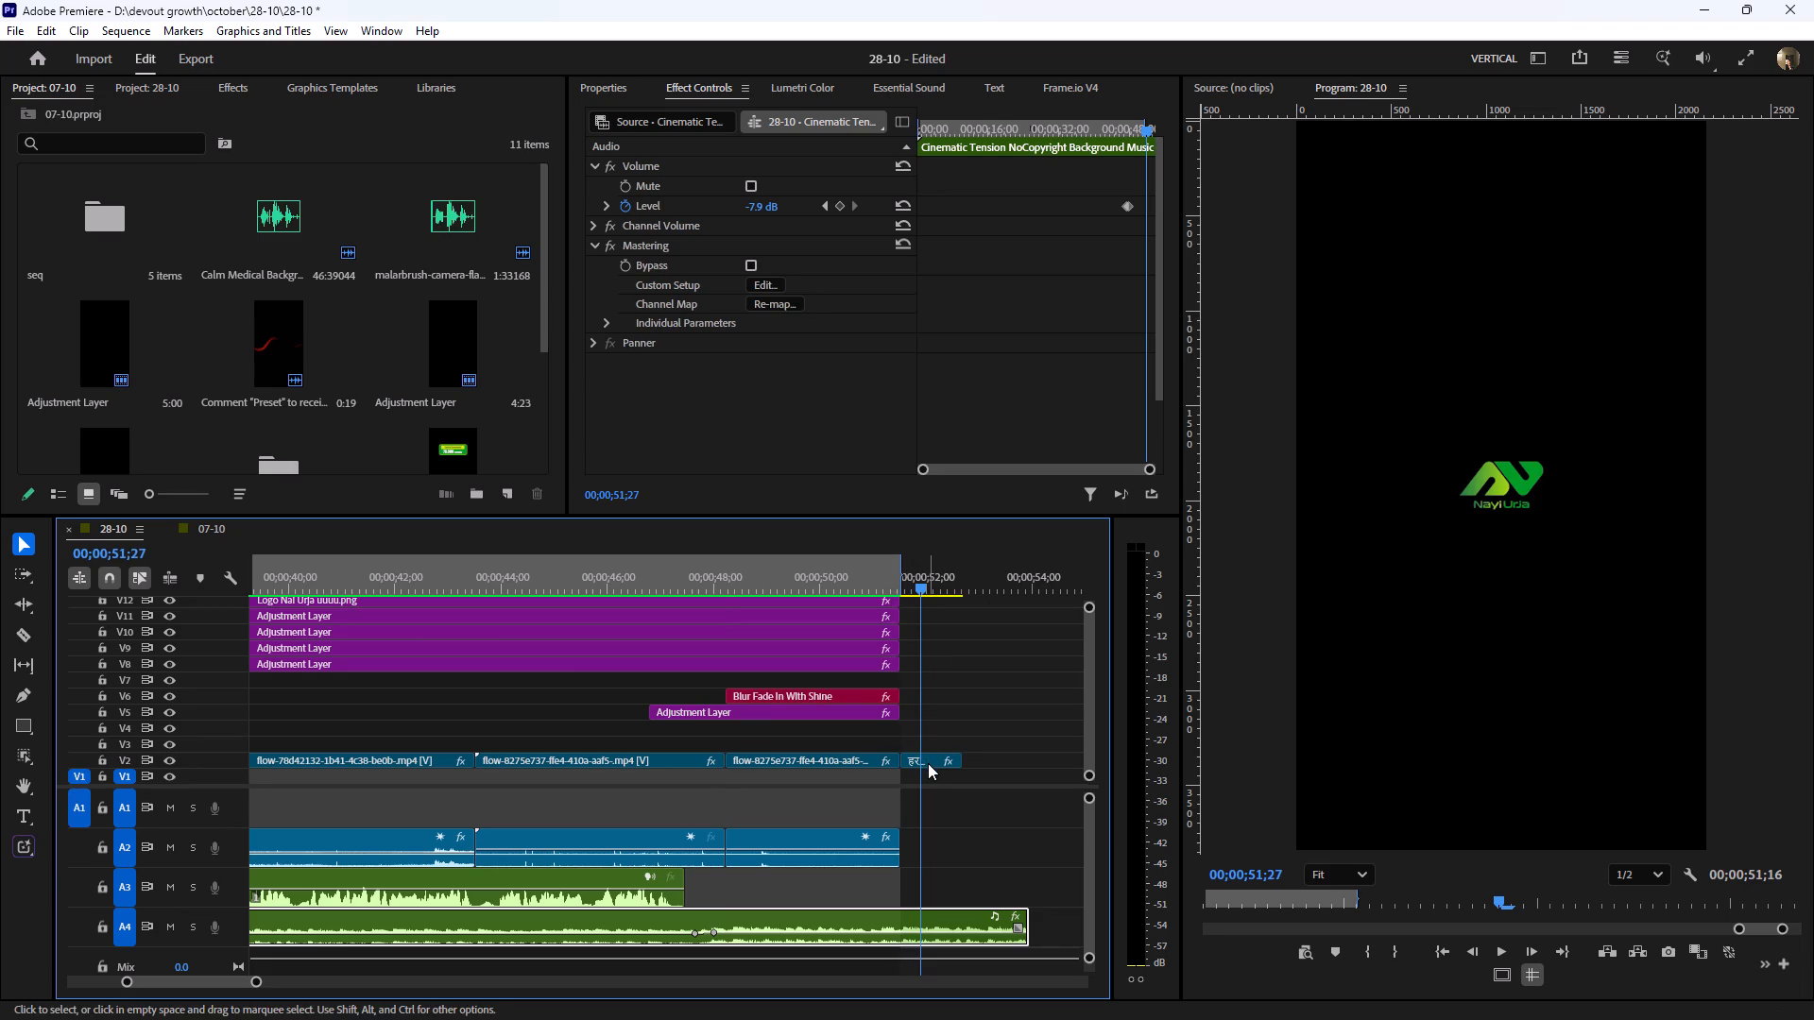
Scale the logo outro clip to fill the frame.
left_click(928, 763)
left_click(605, 91)
left_click(618, 196)
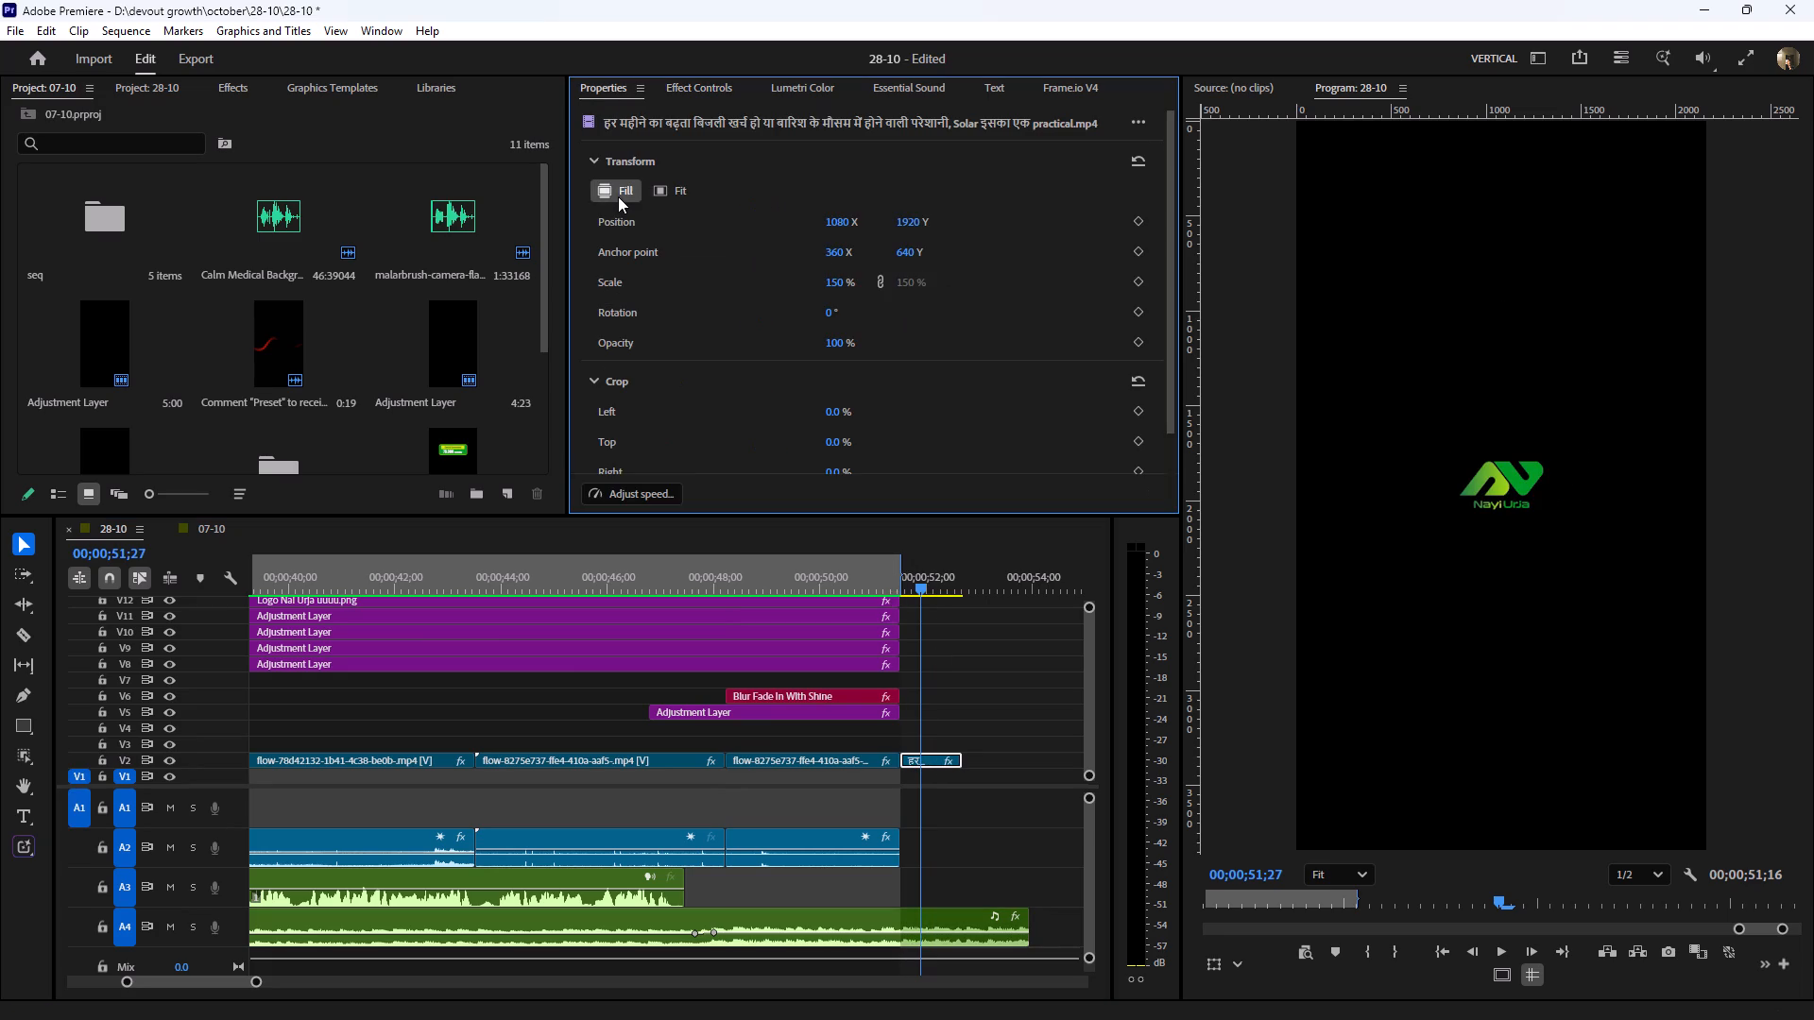
Play from the closing title at about 50 seconds through the logo outro, checking the transition and the music.
left_click_drag(920, 583, 825, 601)
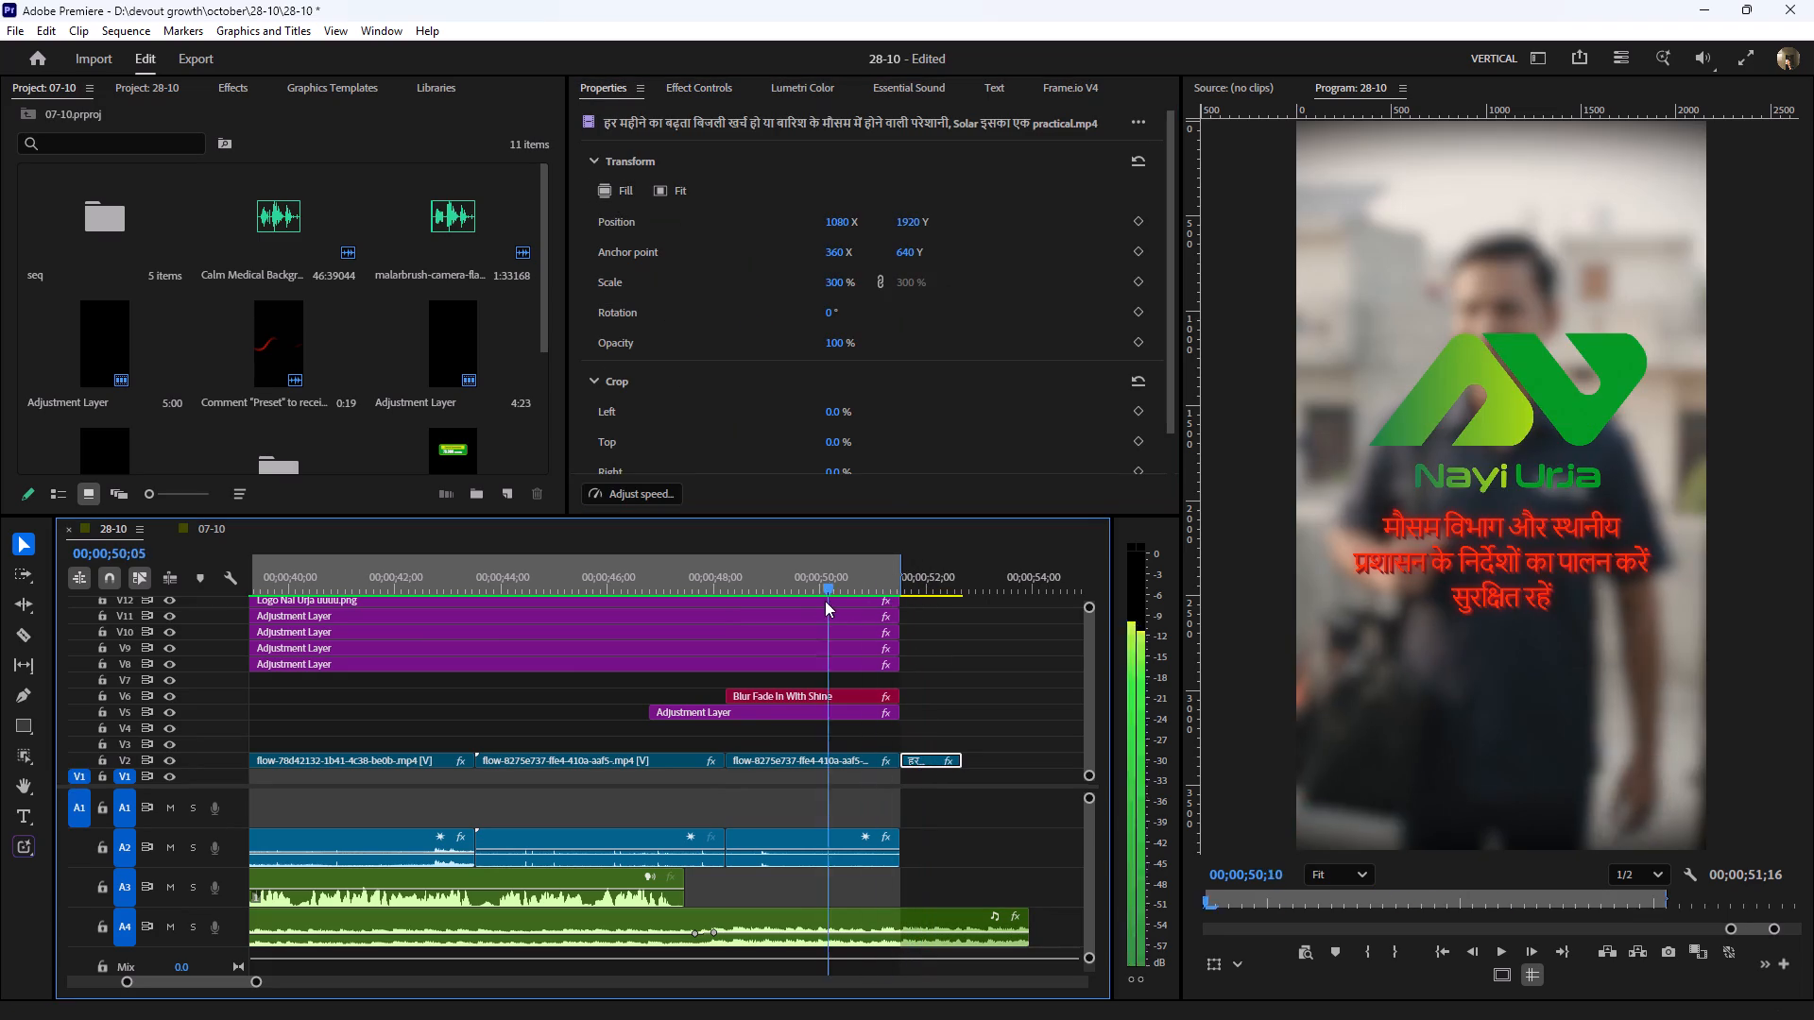
left_click_drag(825, 601, 819, 601)
key("space")
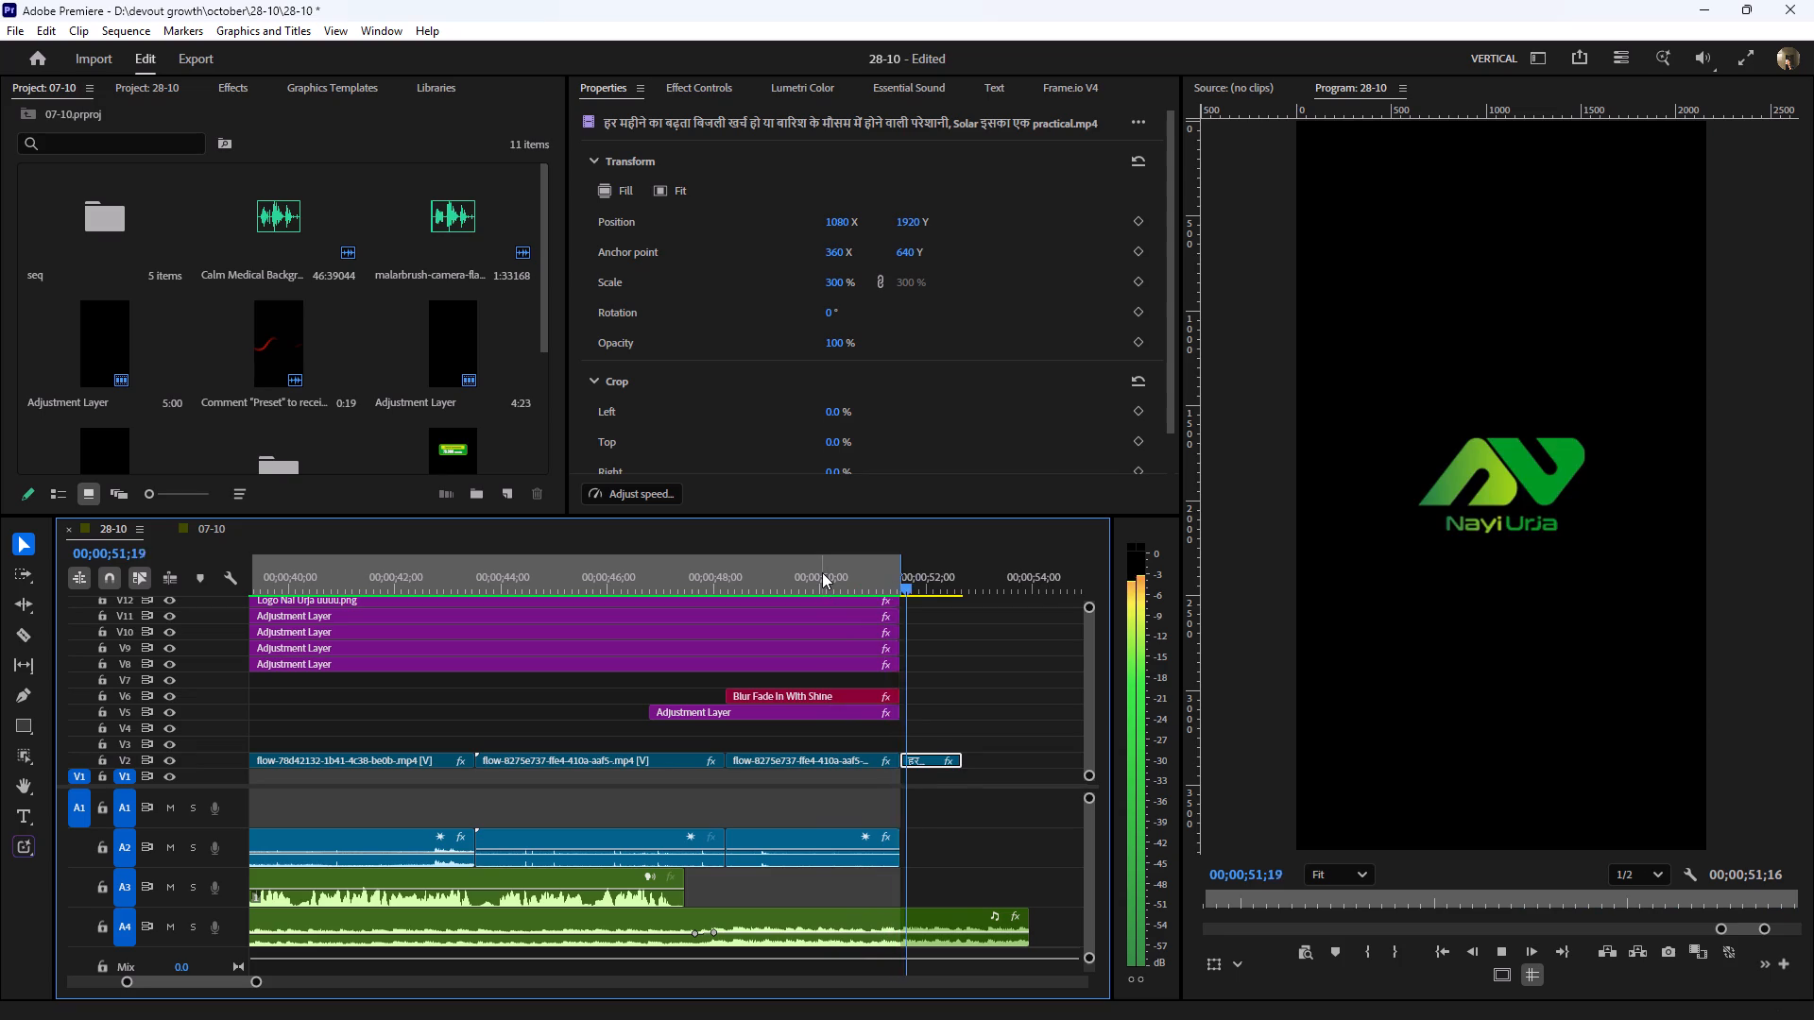
scroll(851, 588, "down", 2)
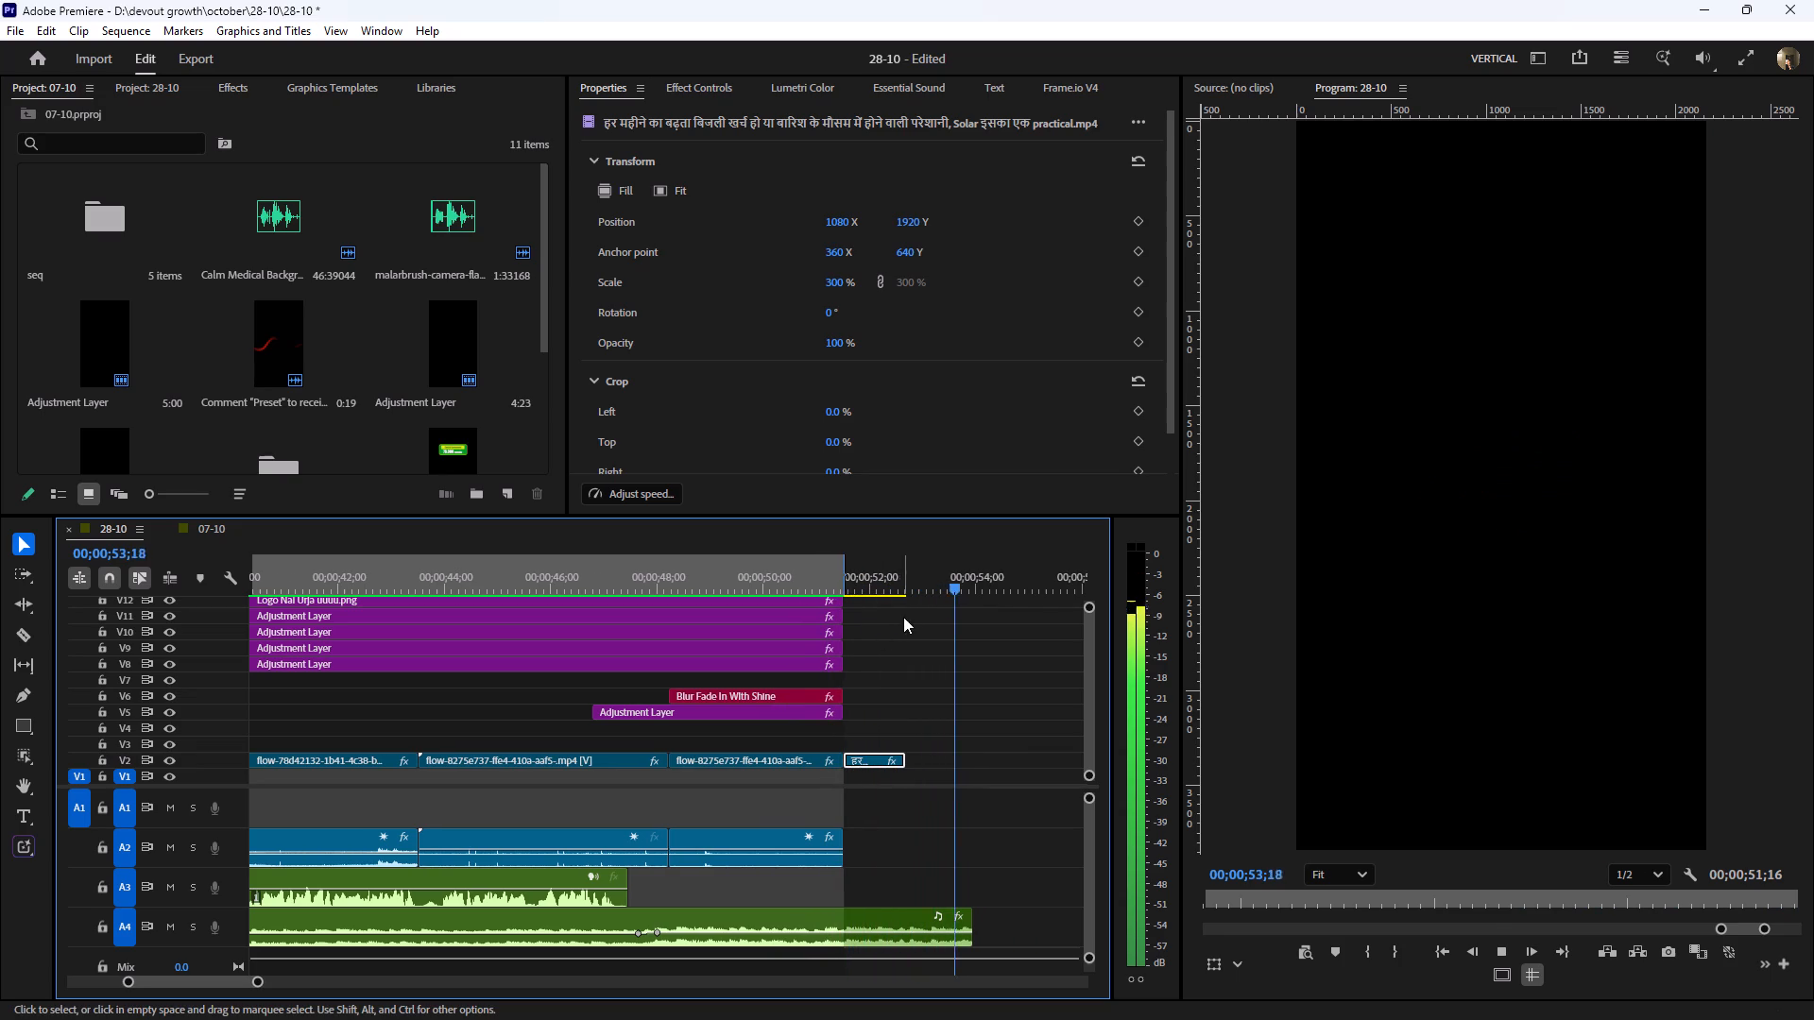
key("space")
Extend the end of the logo outro clip on V2 slightly and play it briefly.
left_click_drag(924, 579, 864, 603)
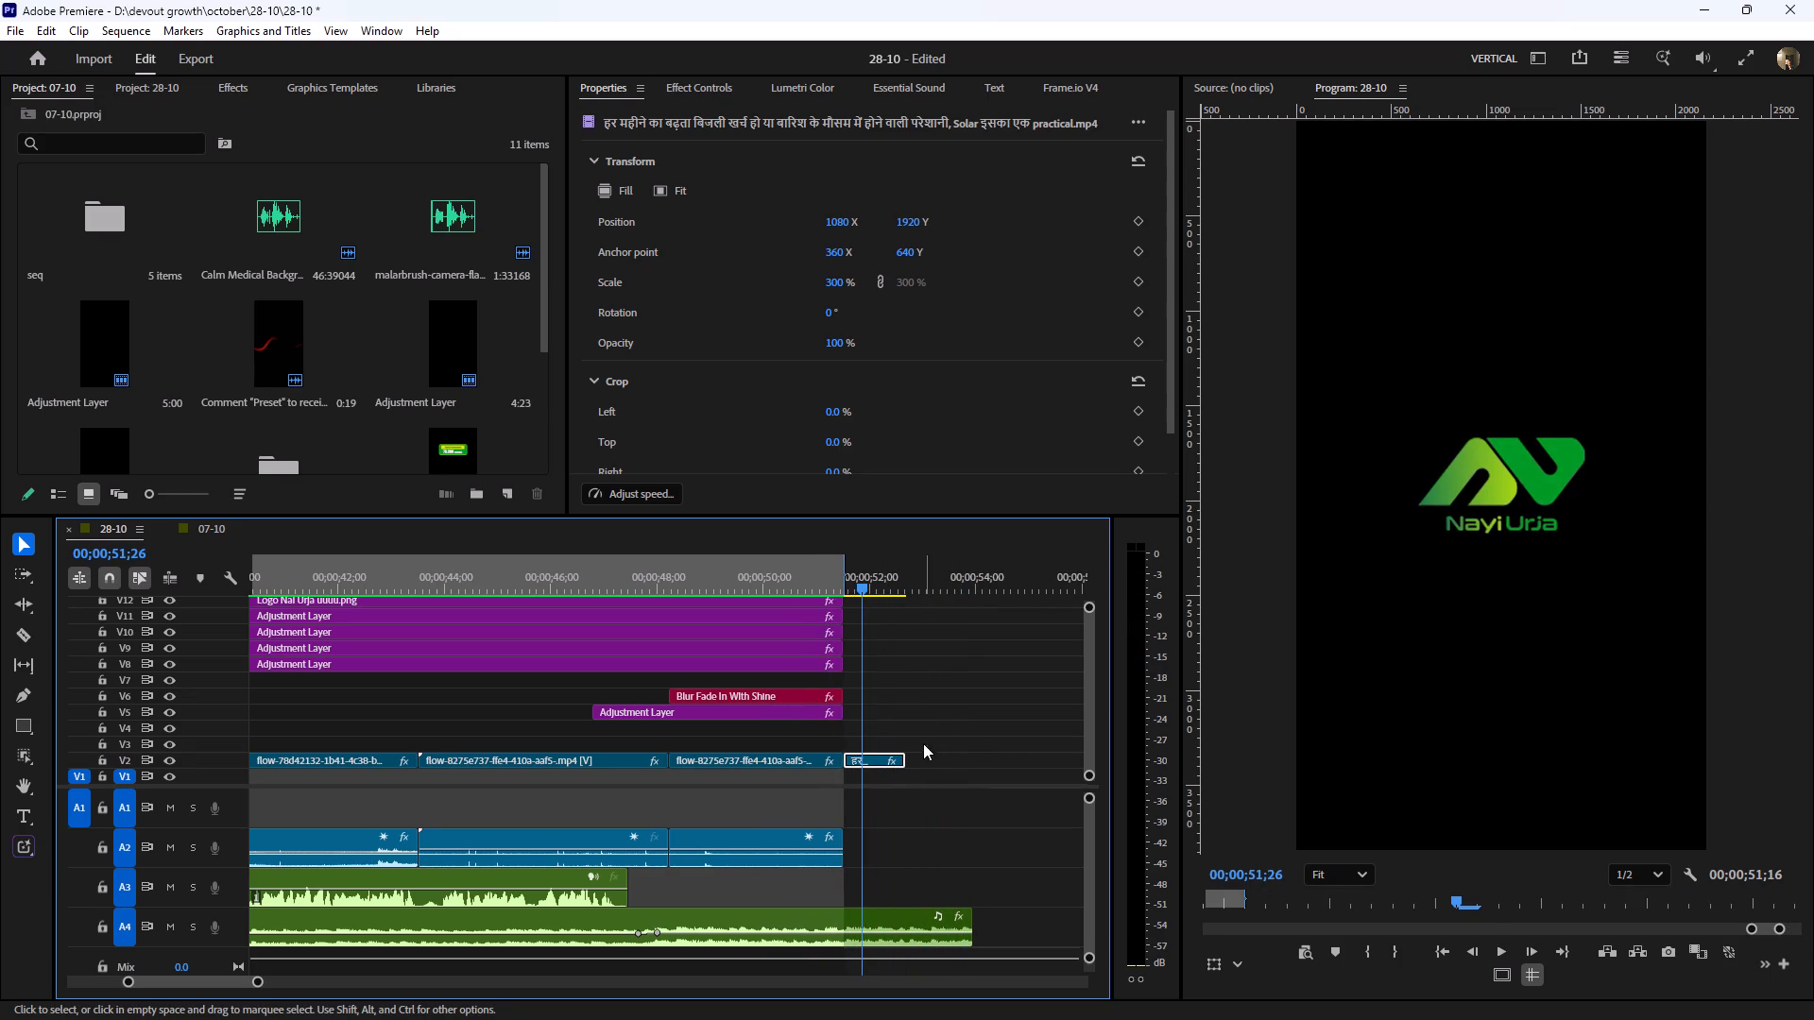
left_click_drag(916, 760, 938, 761)
key("space")
key("space")
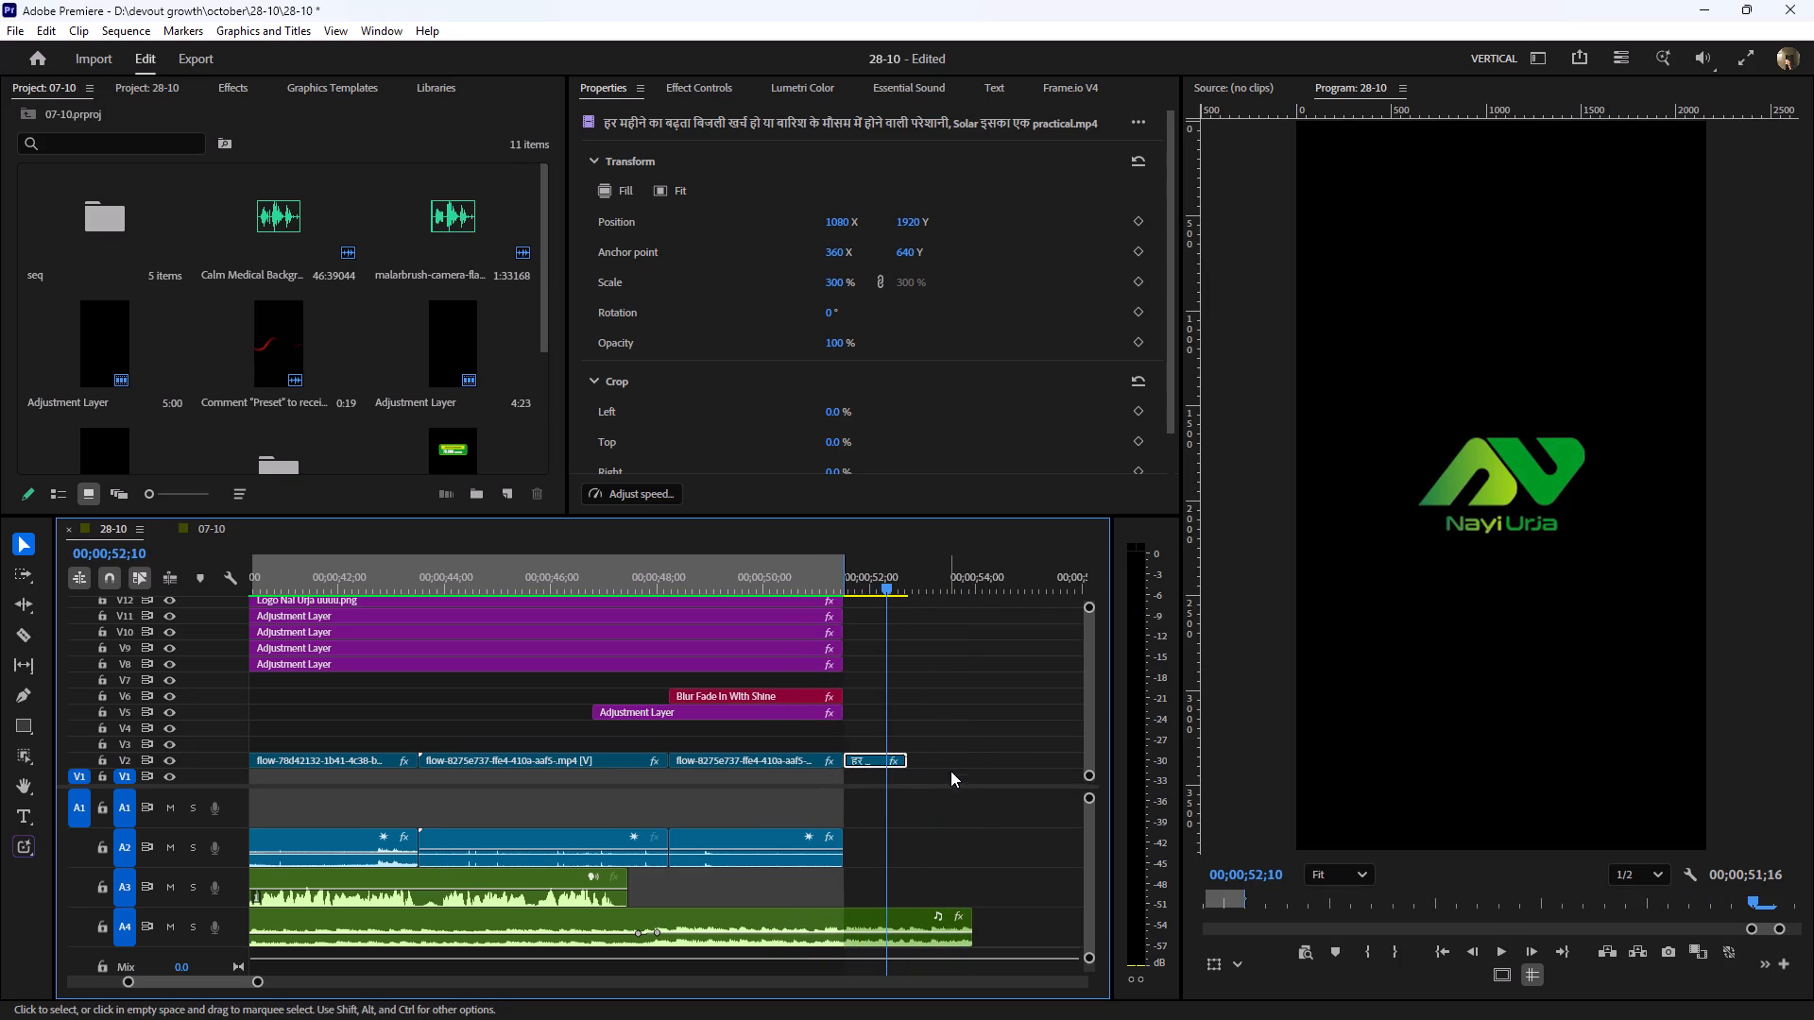
Trim the end of the tension music clip on A4 back to the end of the logo outro clip.
left_click_drag(979, 918, 915, 931)
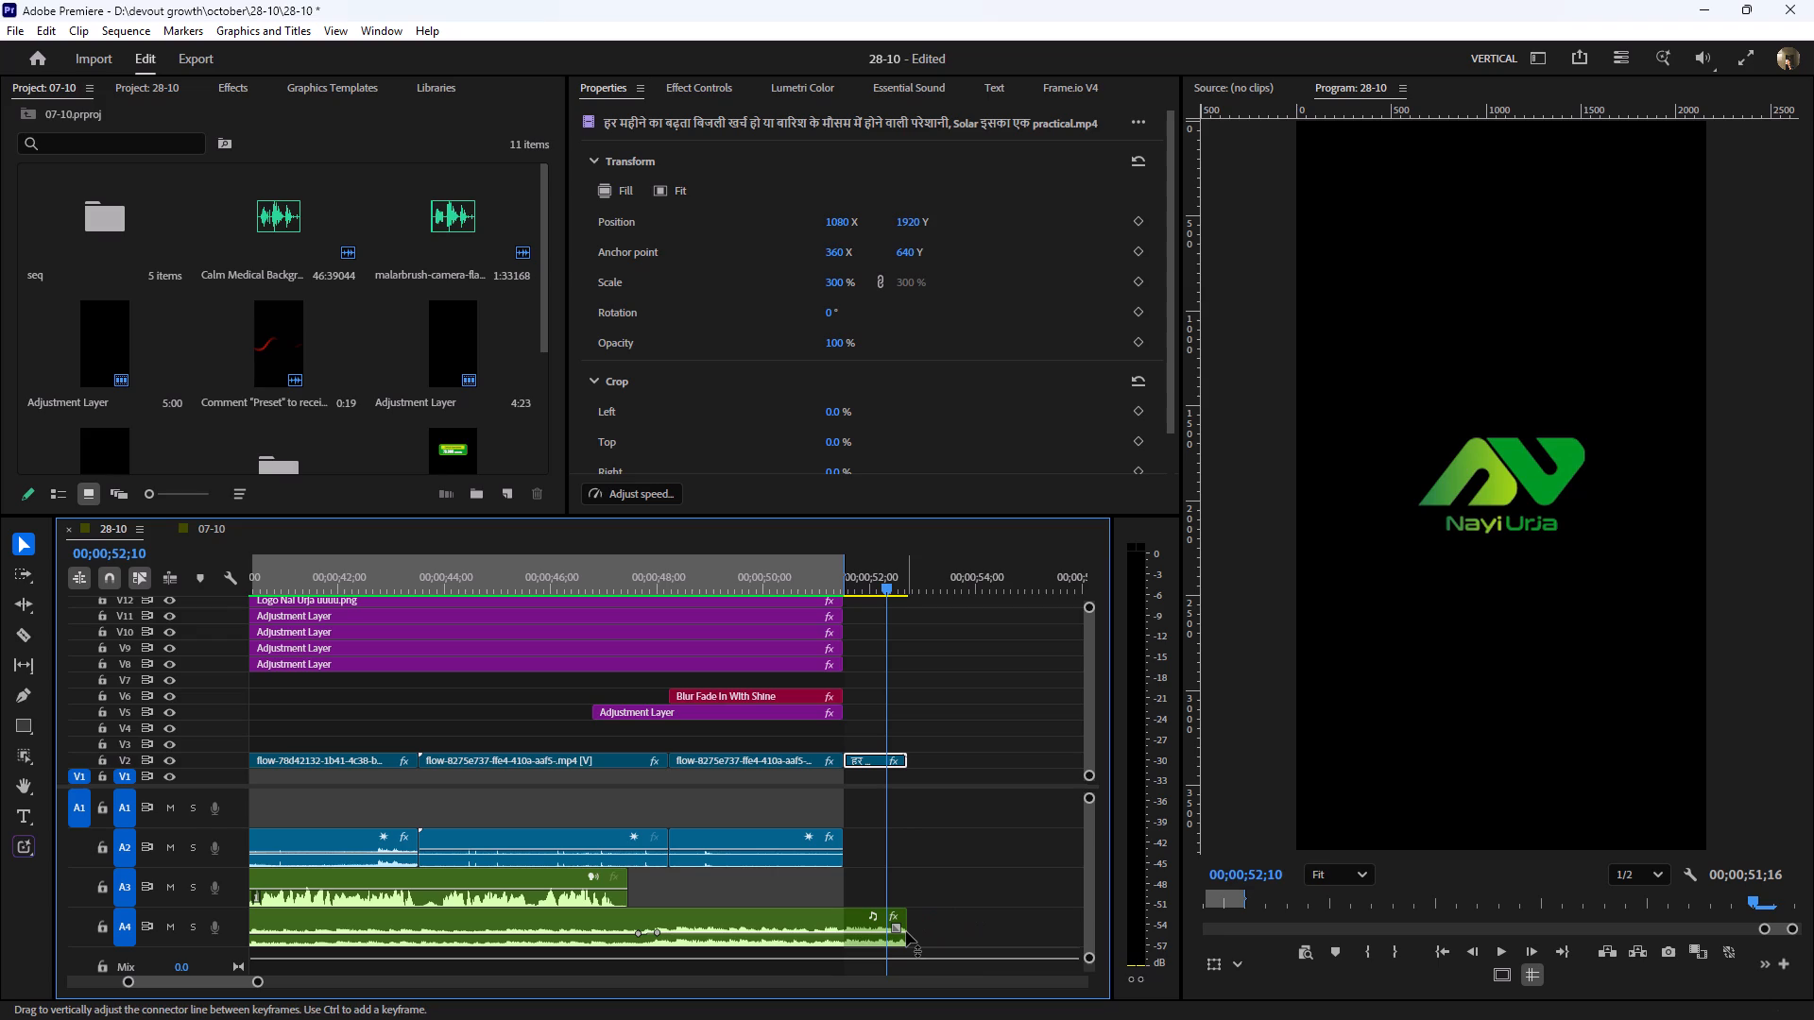
left_click_drag(897, 929, 882, 925)
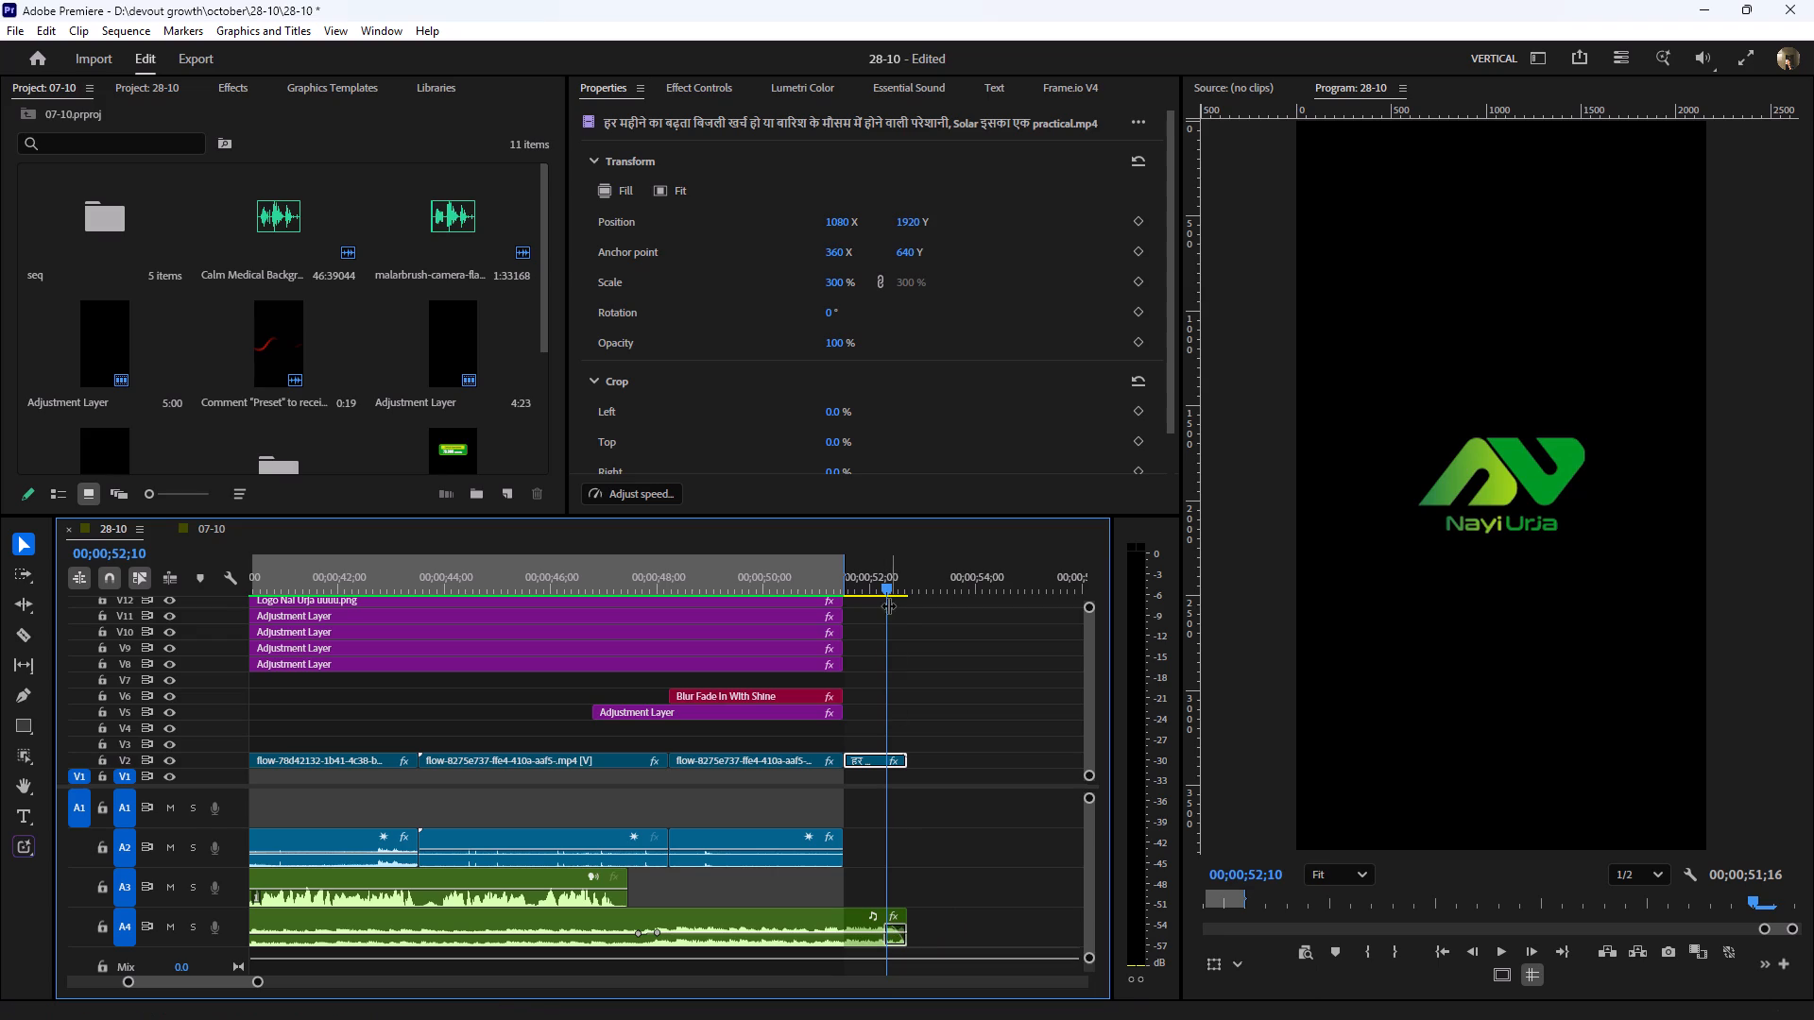
Replay the logo outro several times around 52 seconds, checking the animation and how the music ends.
left_click_drag(885, 592, 828, 607)
key("space")
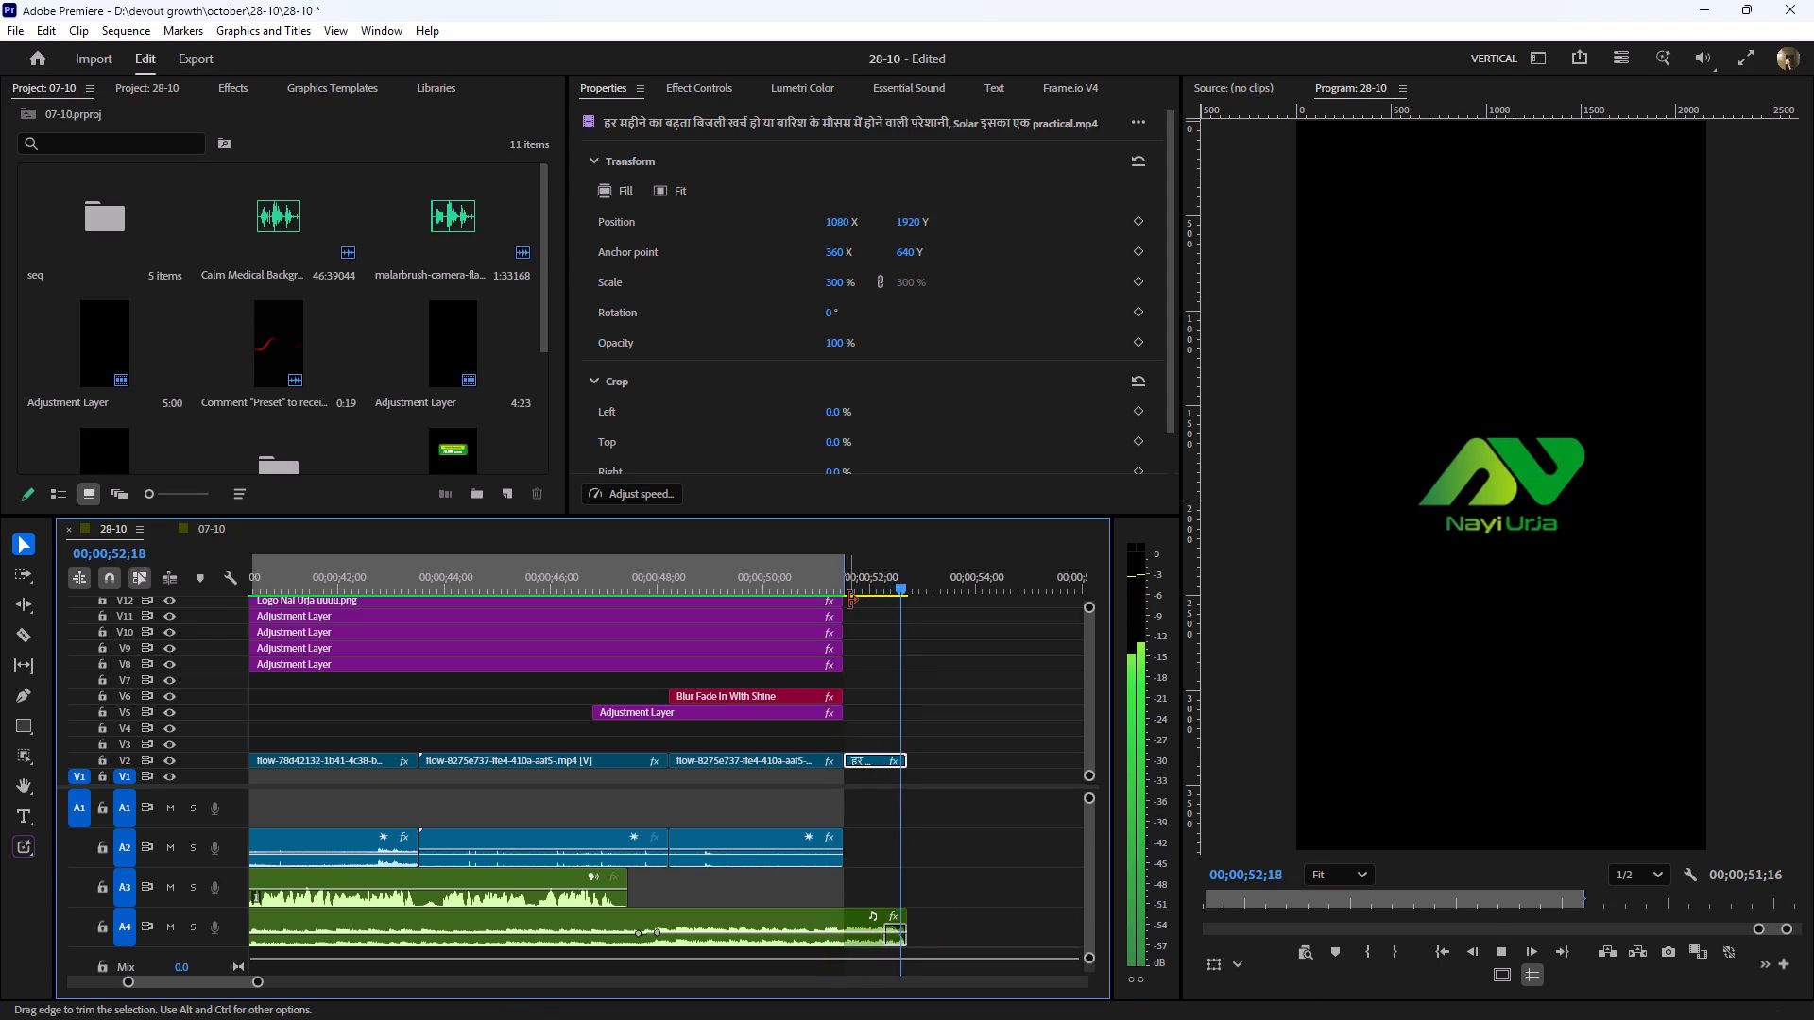
left_click_drag(875, 586, 850, 592)
key("space")
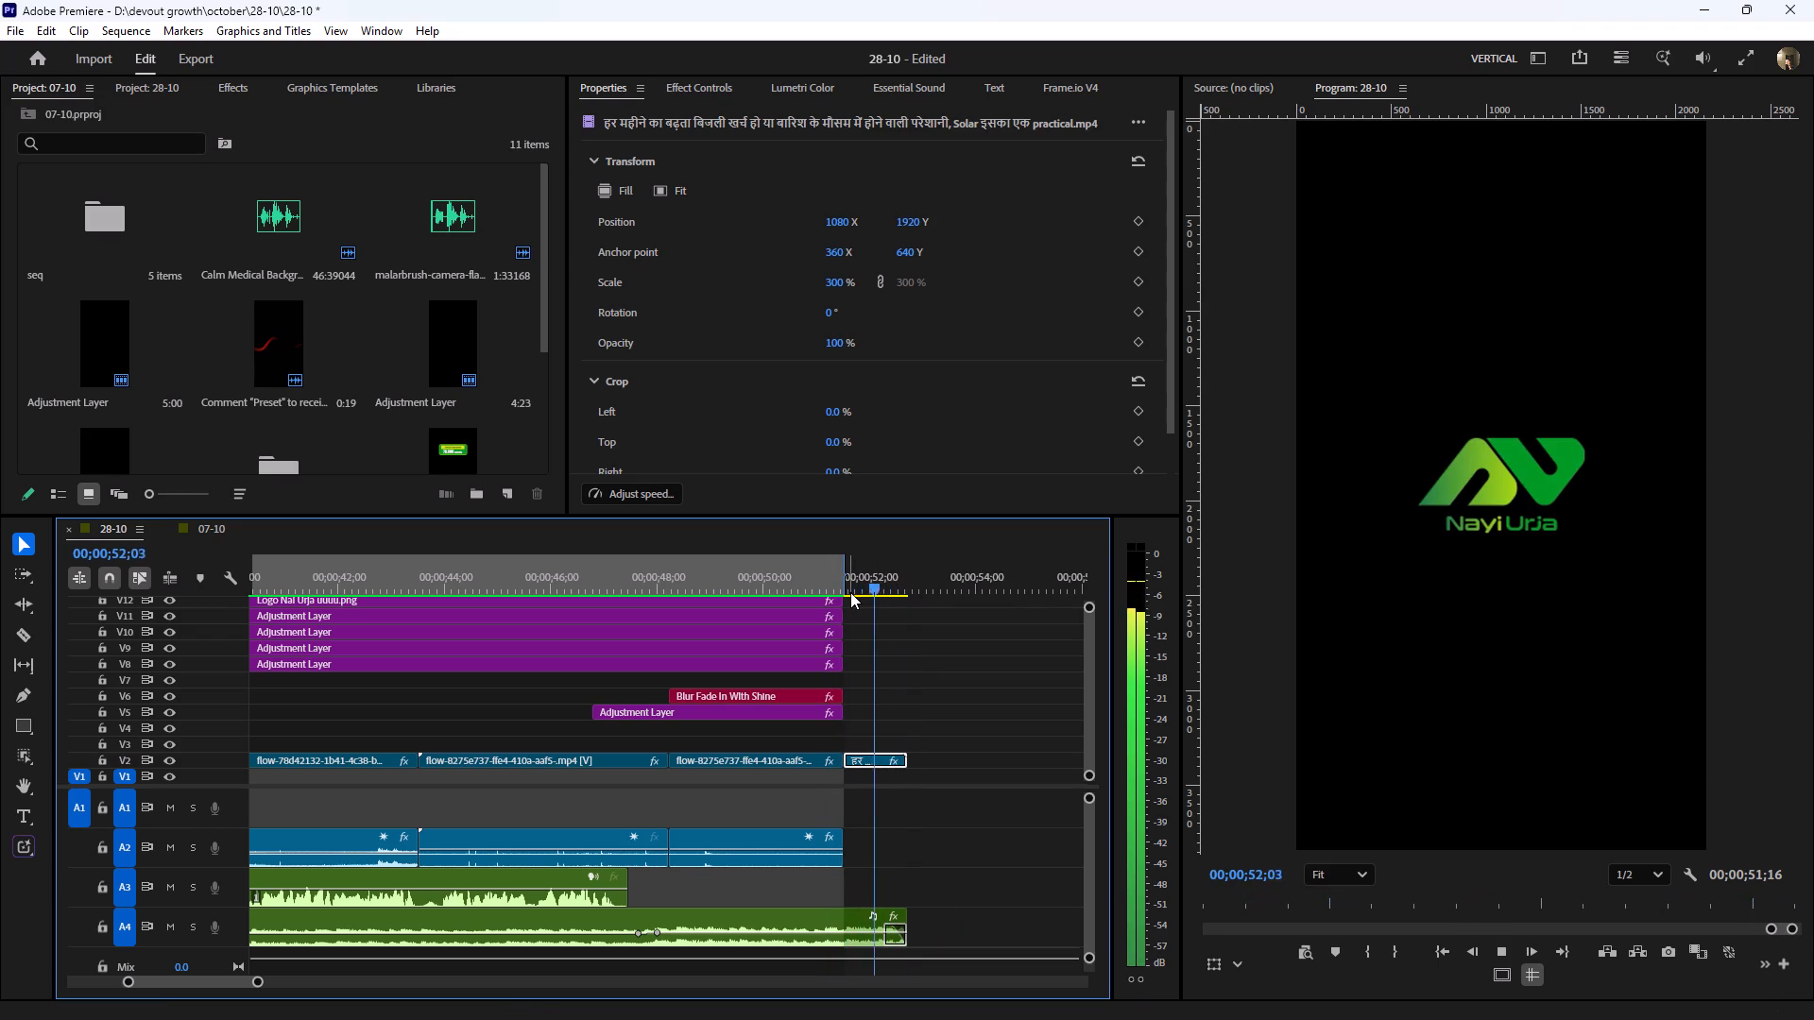
left_click_drag(886, 581, 869, 586)
key("space")
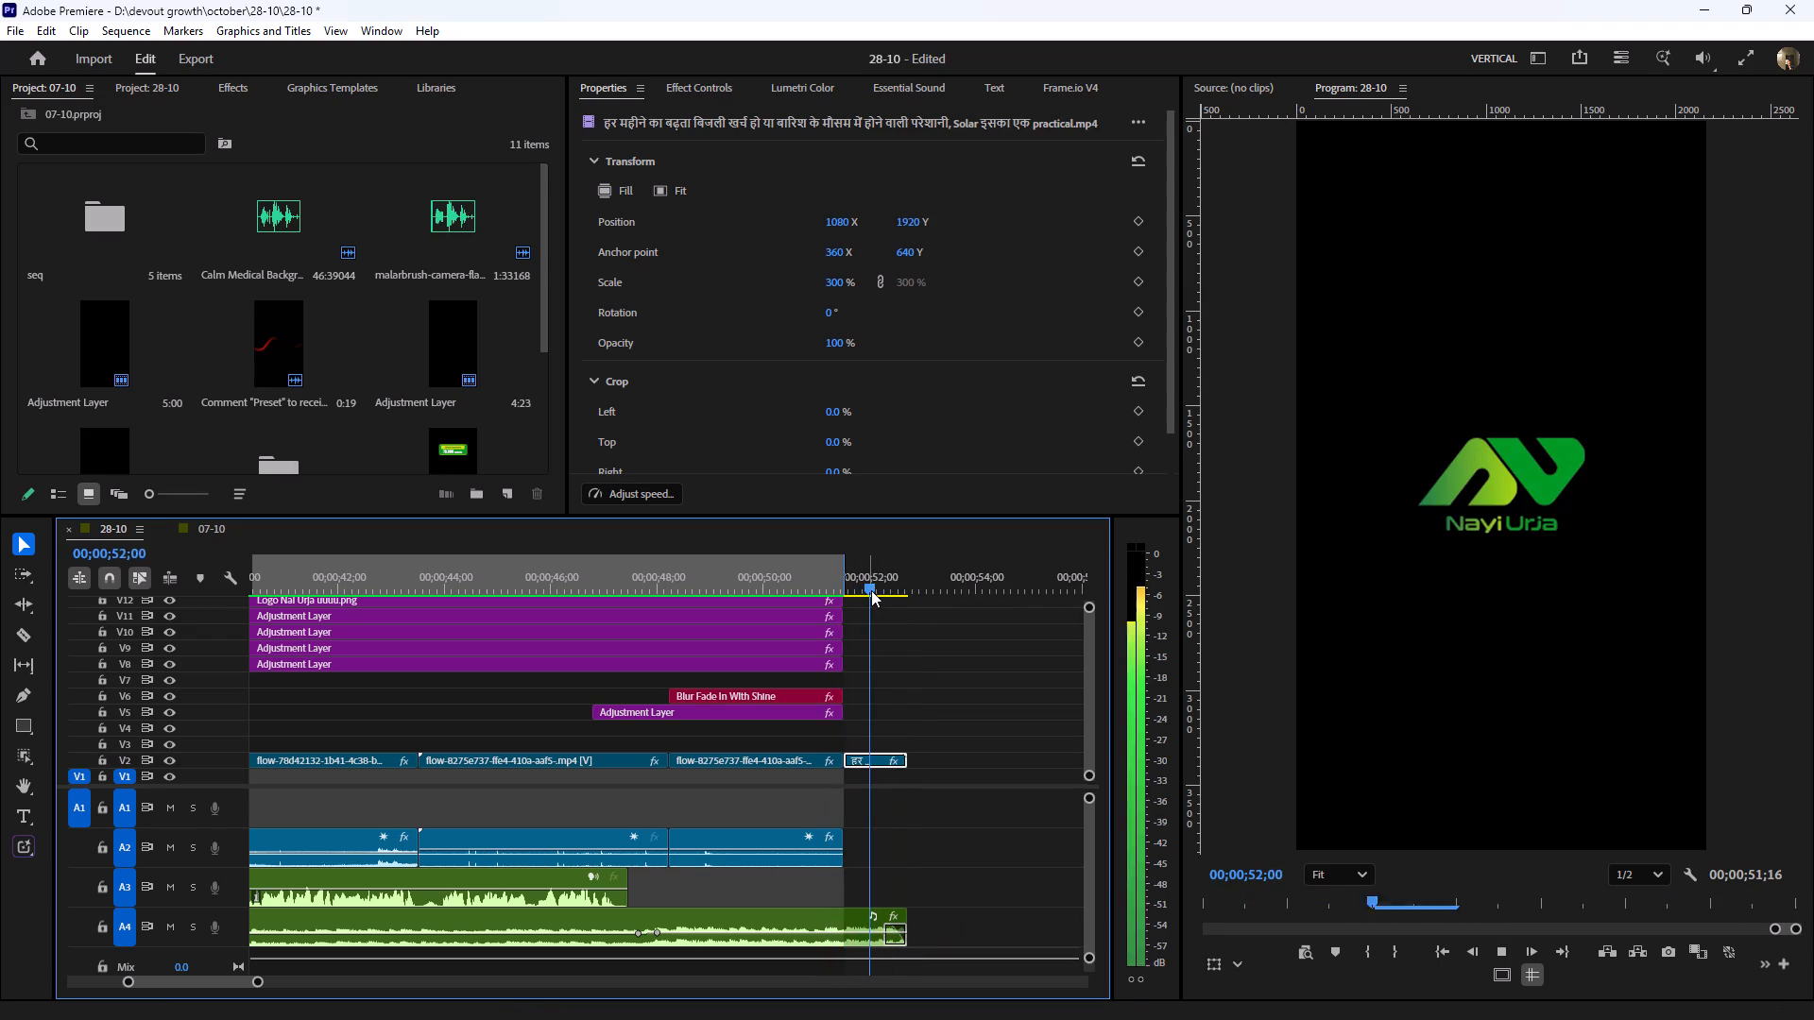
key("space")
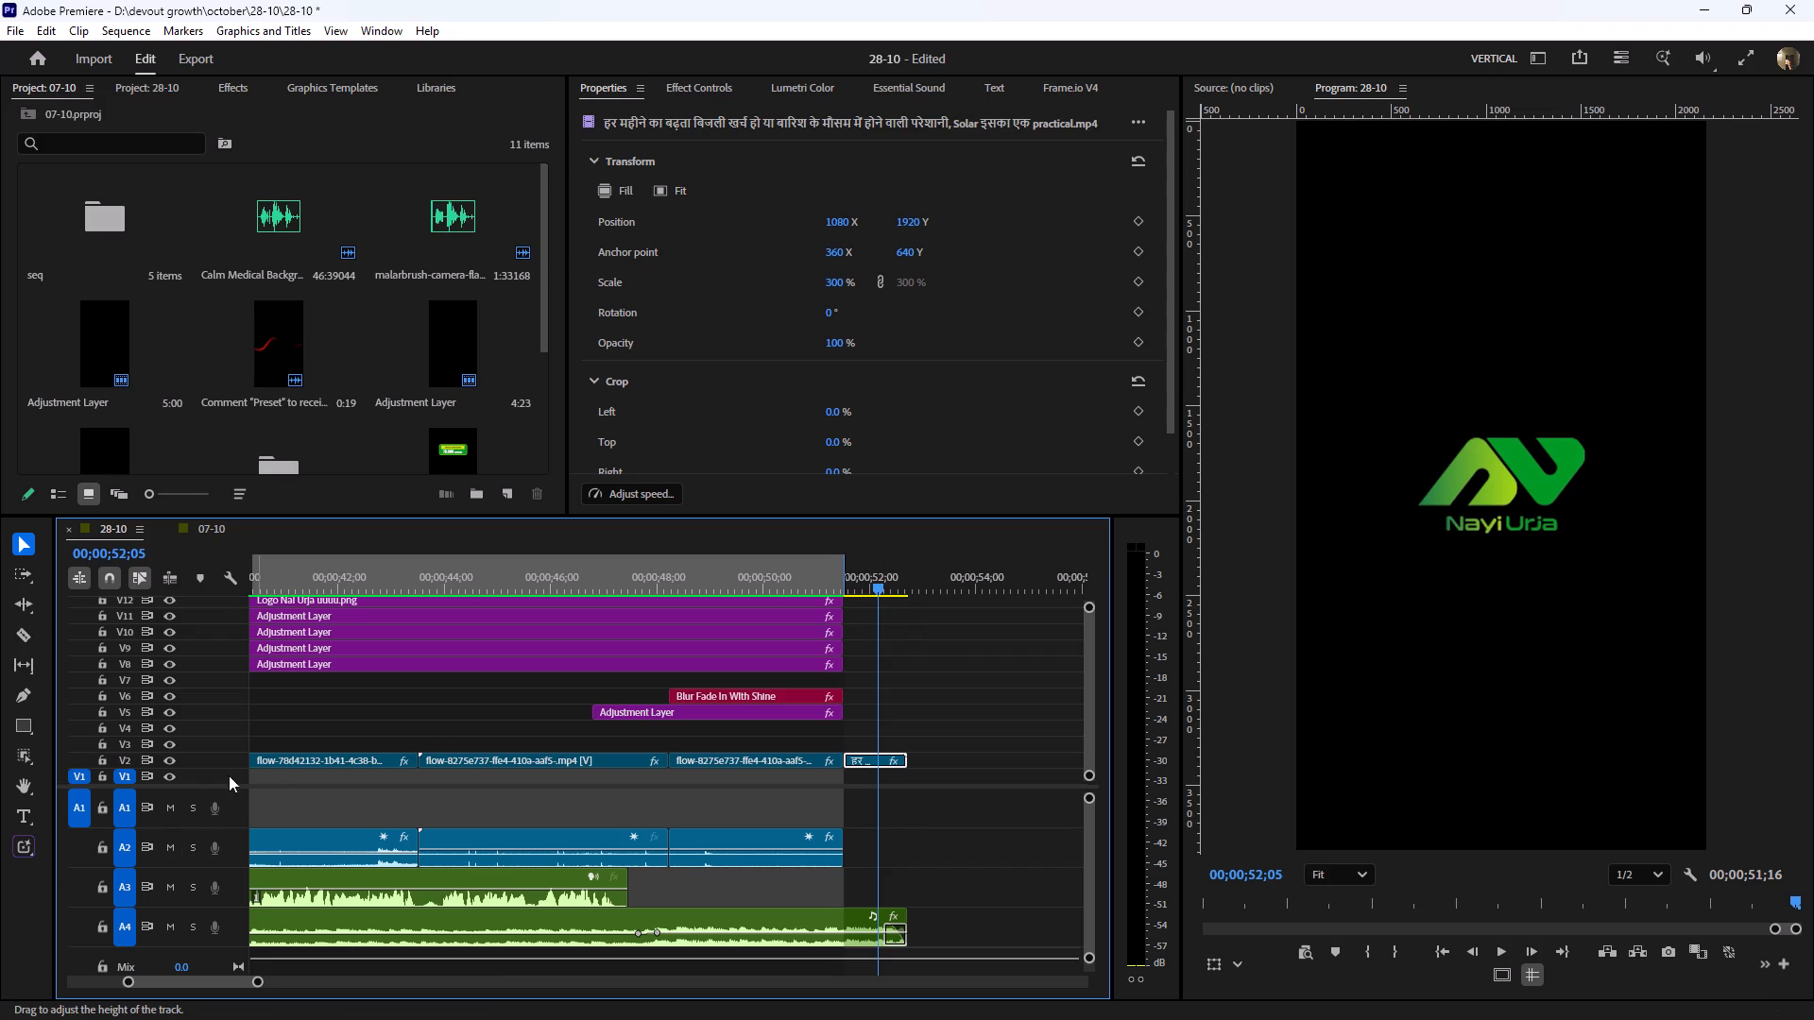
Add a short transition at the end of the logo outro clip on V2 and play the ending back.
scroll(236, 759, "up", 4, "shift")
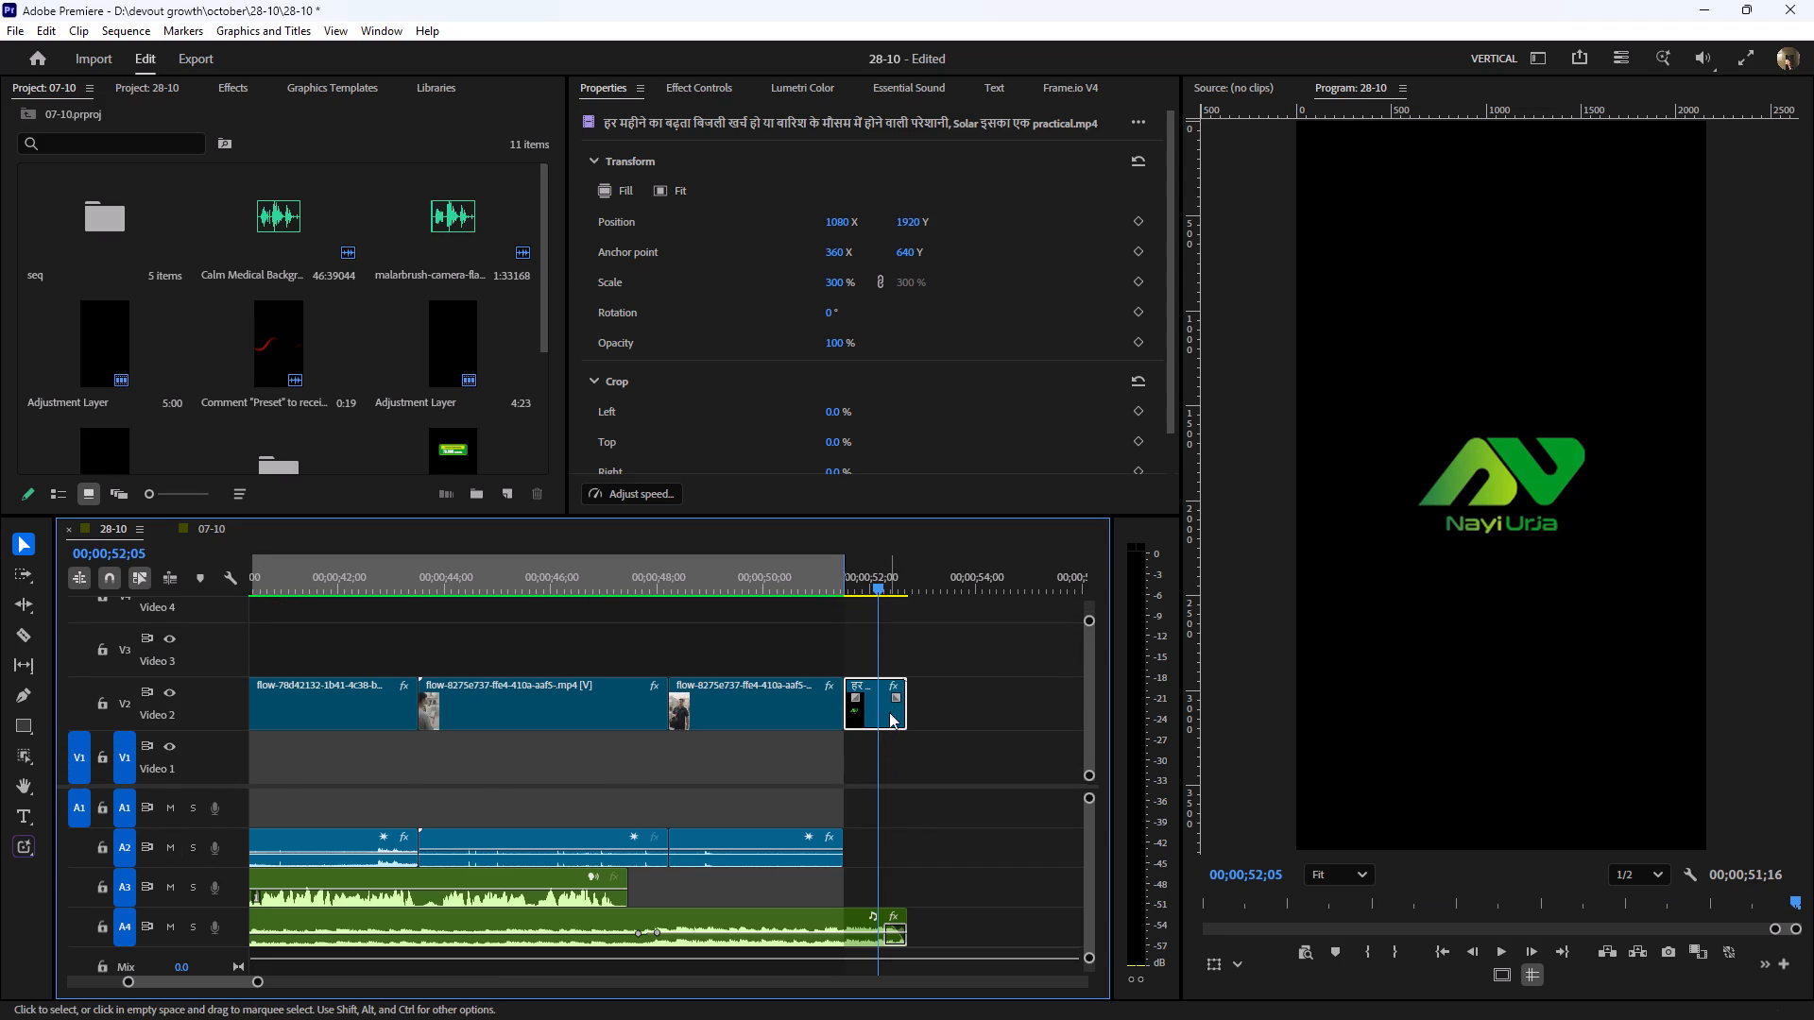
left_click(894, 698)
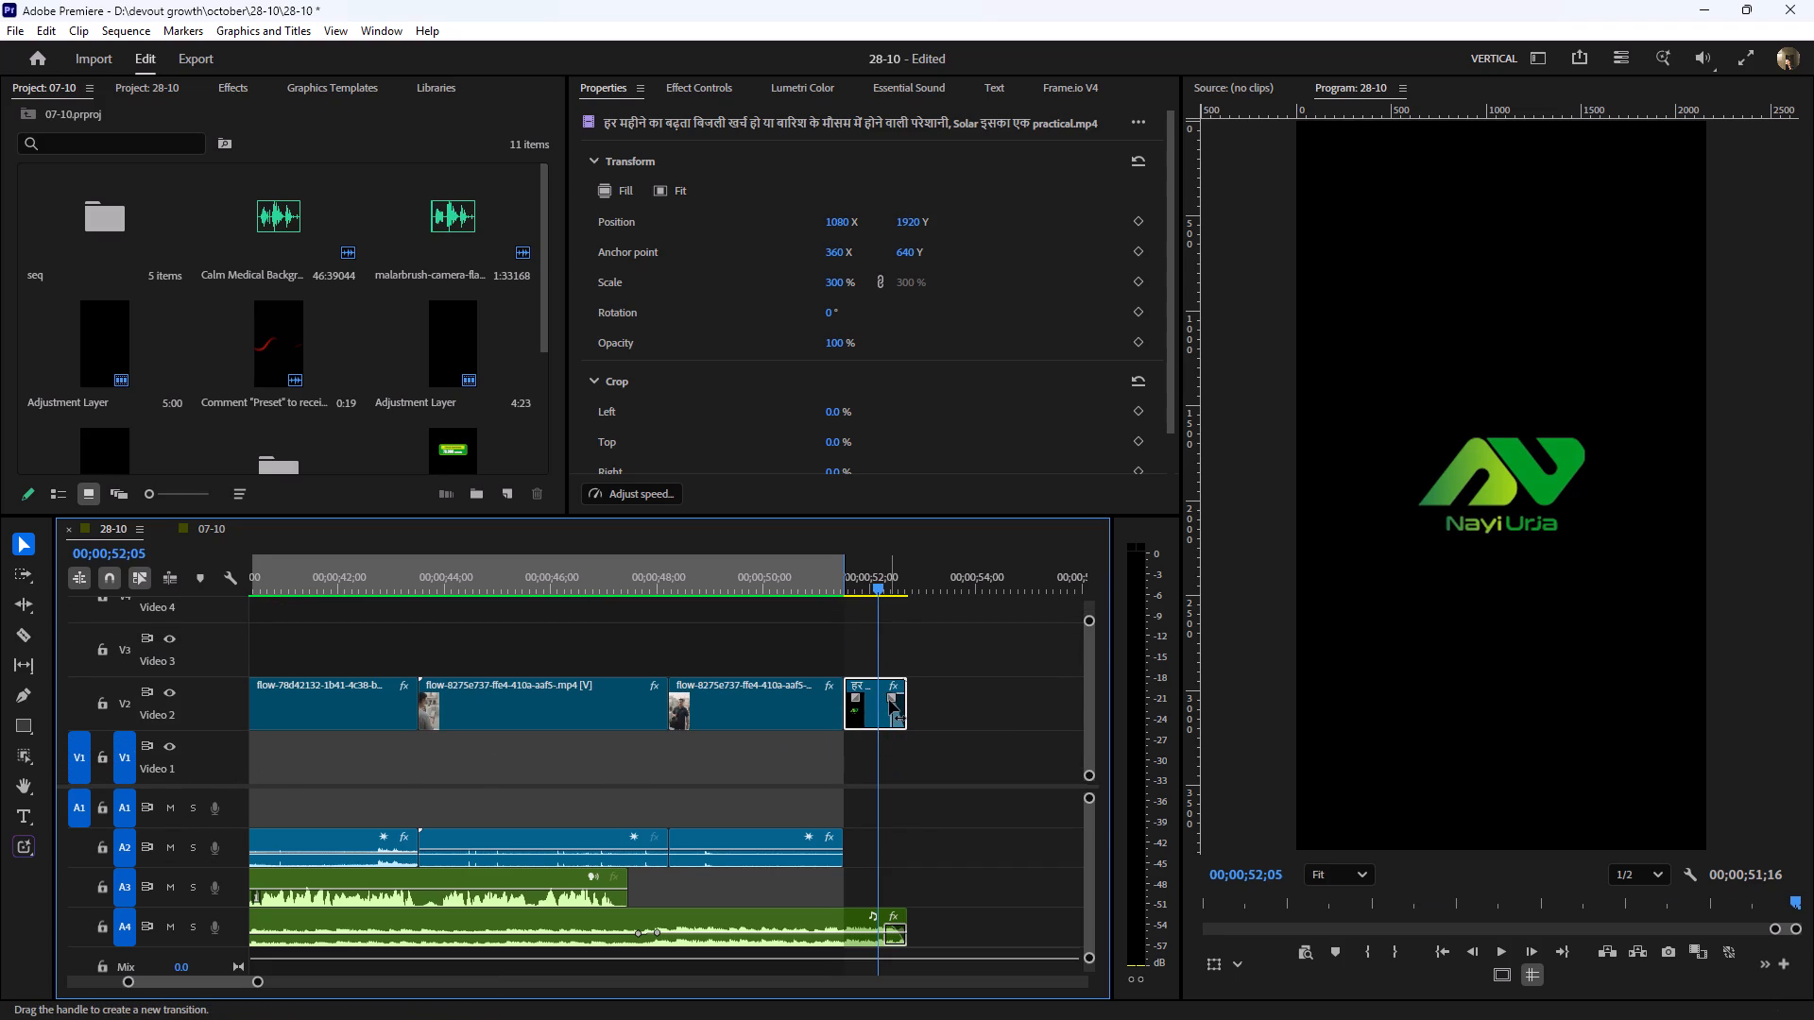
left_click_drag(871, 580, 799, 601)
key("space")
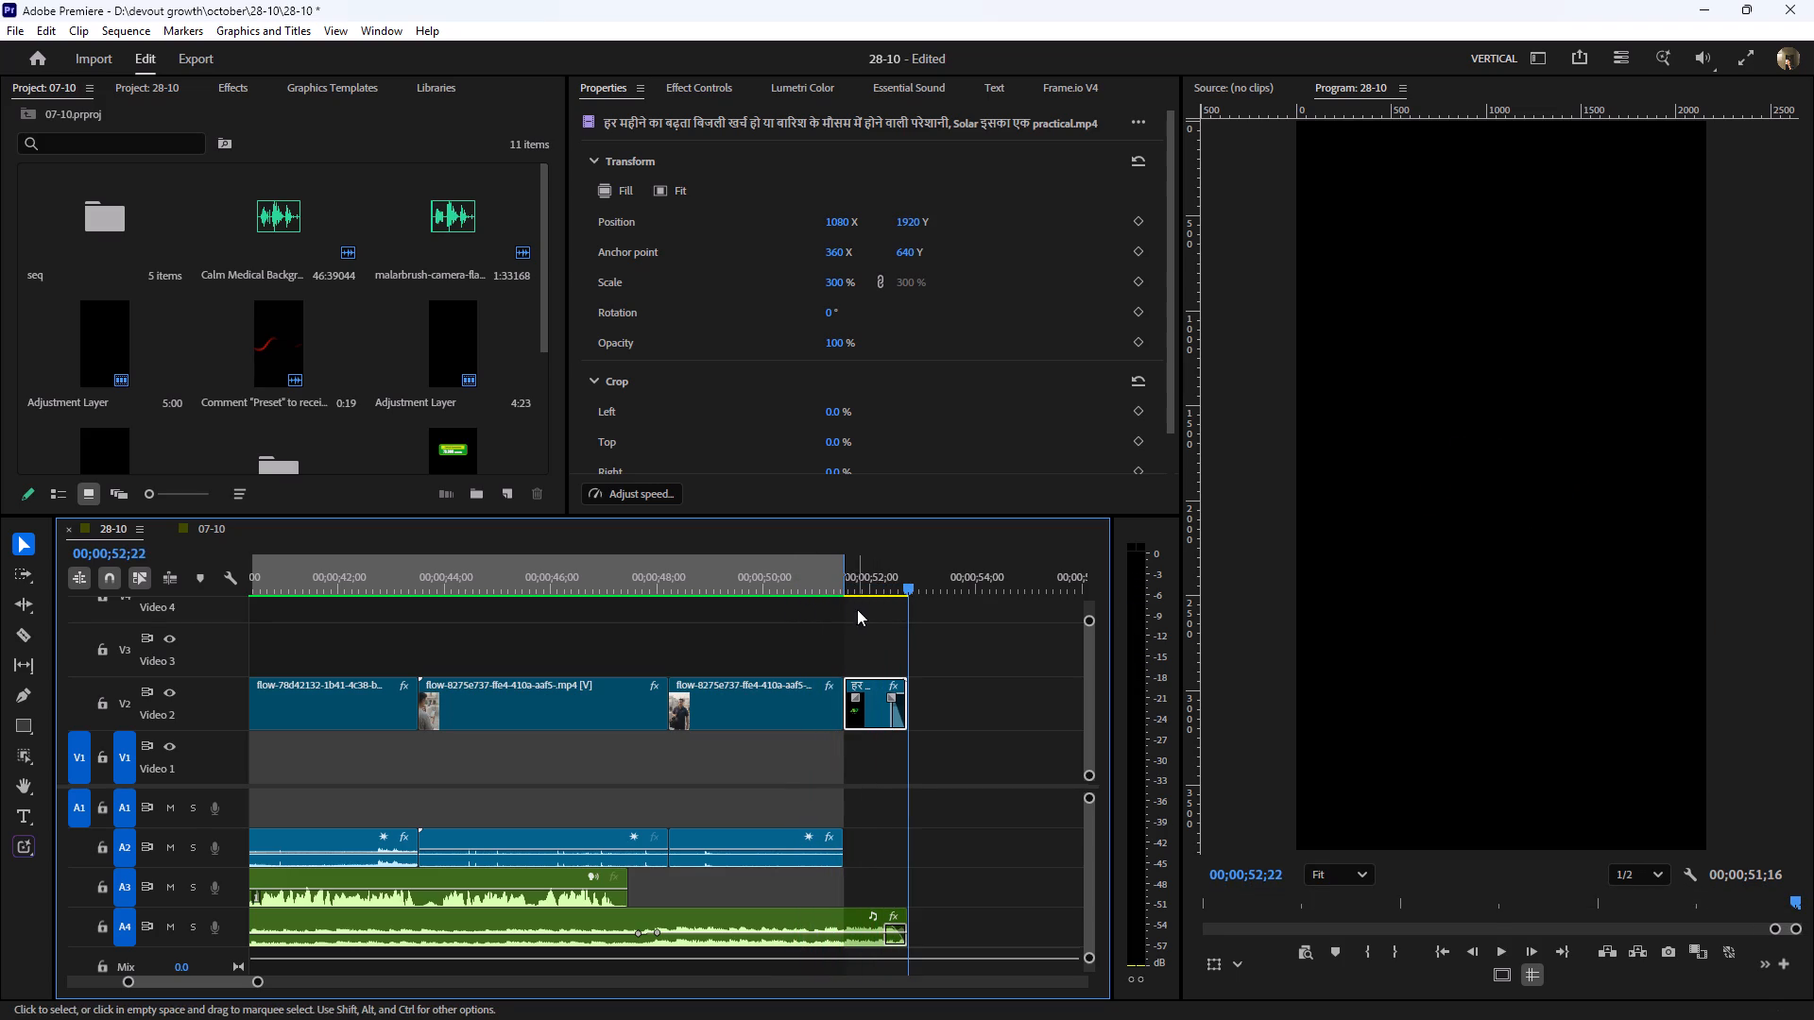
Extend the sequence Out point to the end of the logo outro clip at 00;00;52;22.
left_click_drag(846, 577, 912, 577)
left_click(893, 584)
Play the opening cyclone news headlines from the start of the sequence, checking the cuts, highlights and sound.
key("minus")
key("minus")
key("minus")
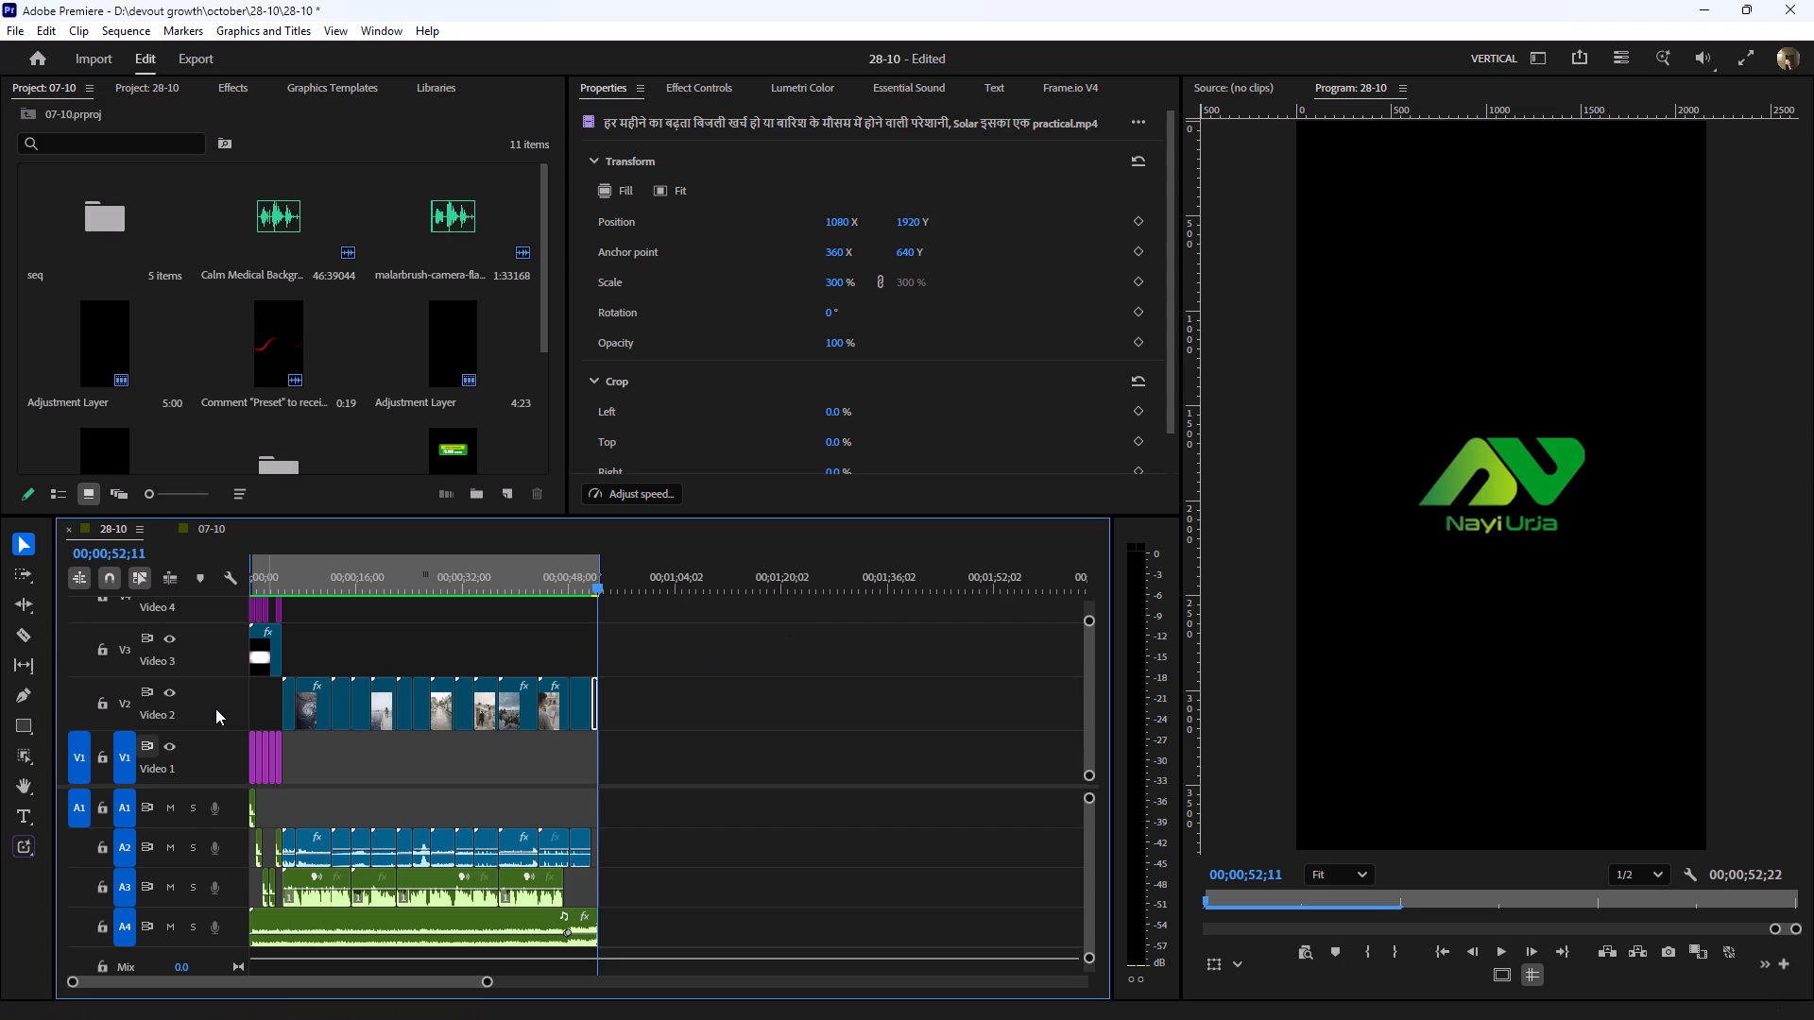
scroll(215, 708, "up", 3, "alt")
scroll(215, 708, "down", 11, "alt")
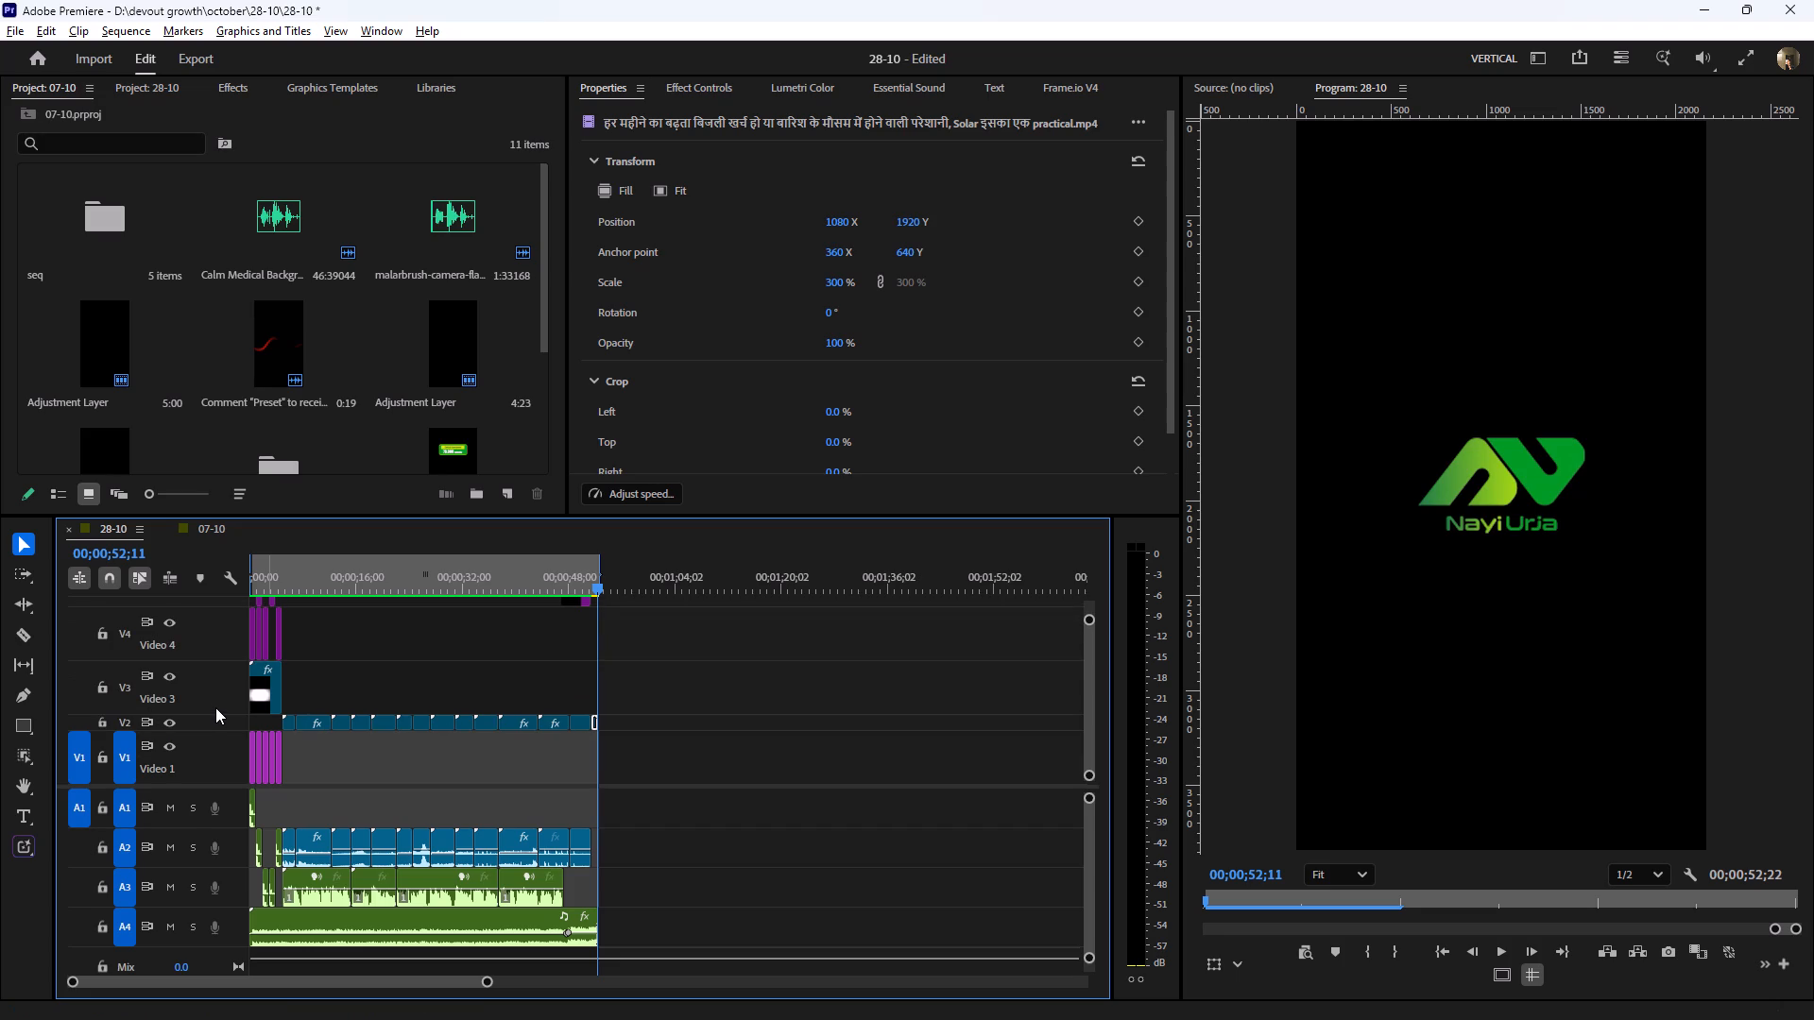
scroll(215, 703, "down", 9, "alt")
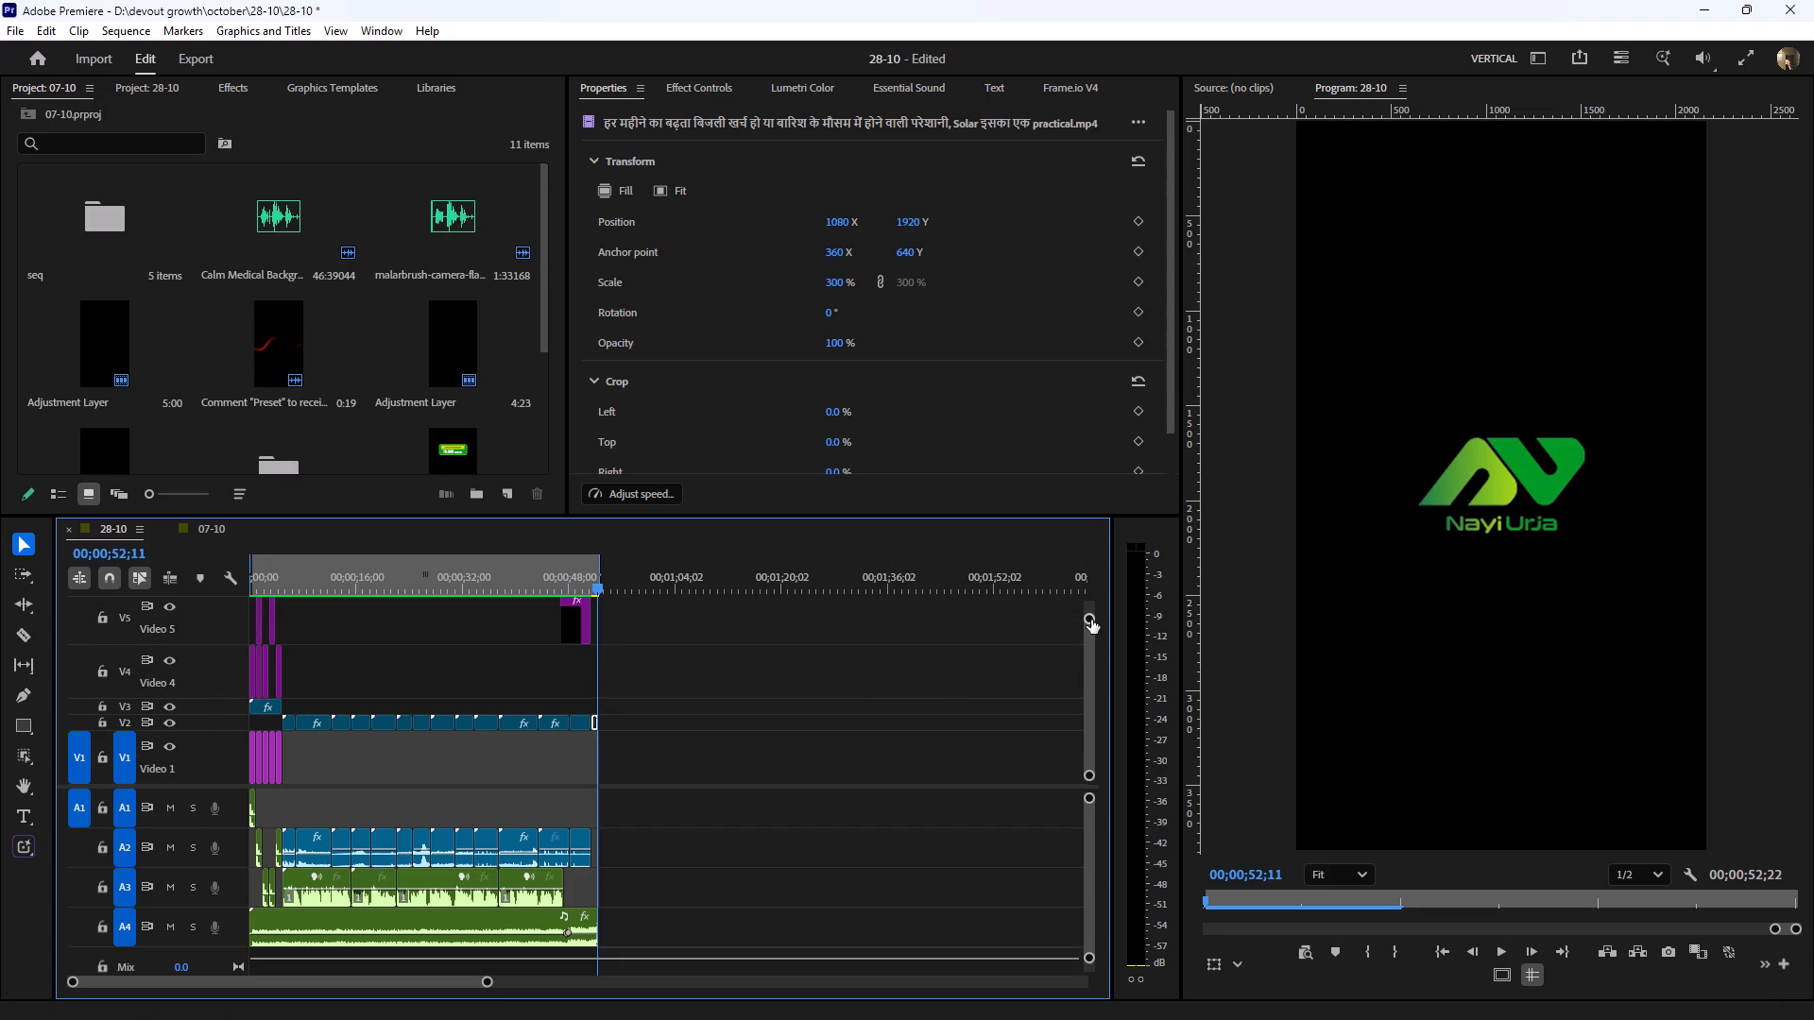
left_click_drag(1090, 621, 1090, 558)
left_click_drag(554, 565, 279, 596)
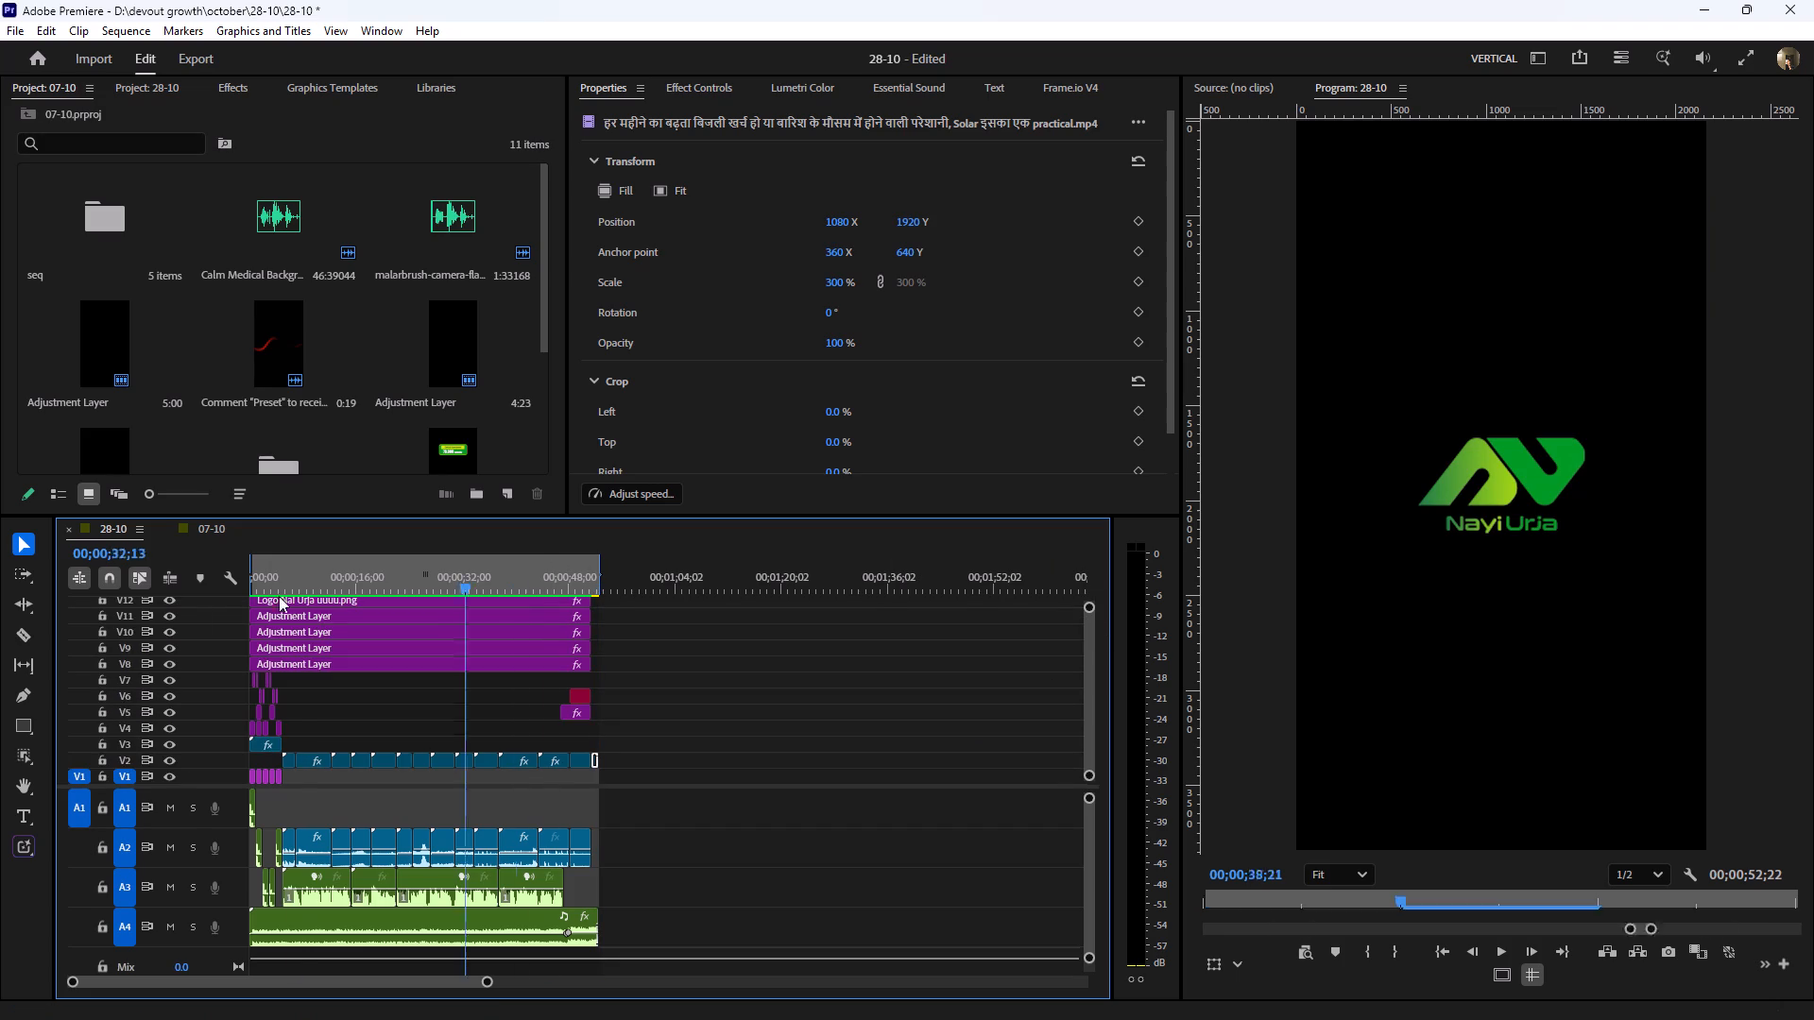
left_click_drag(279, 596, 263, 631)
key("equal")
key("equal")
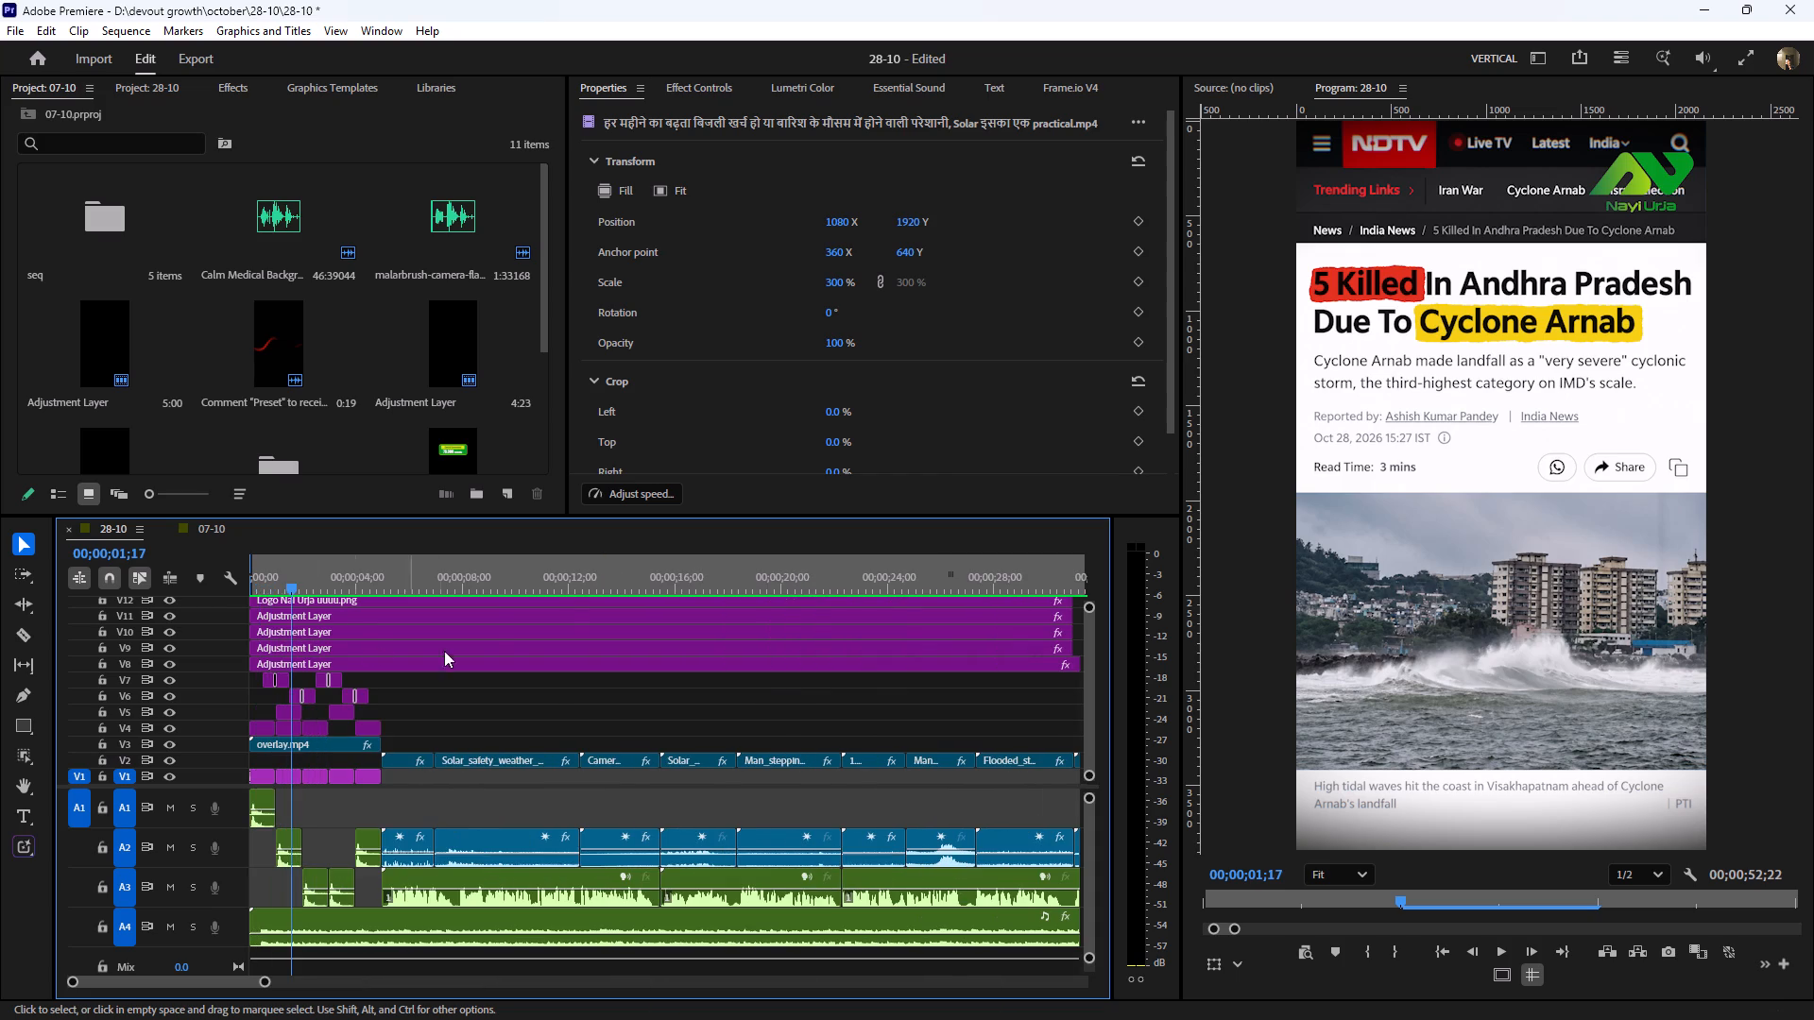
key("space")
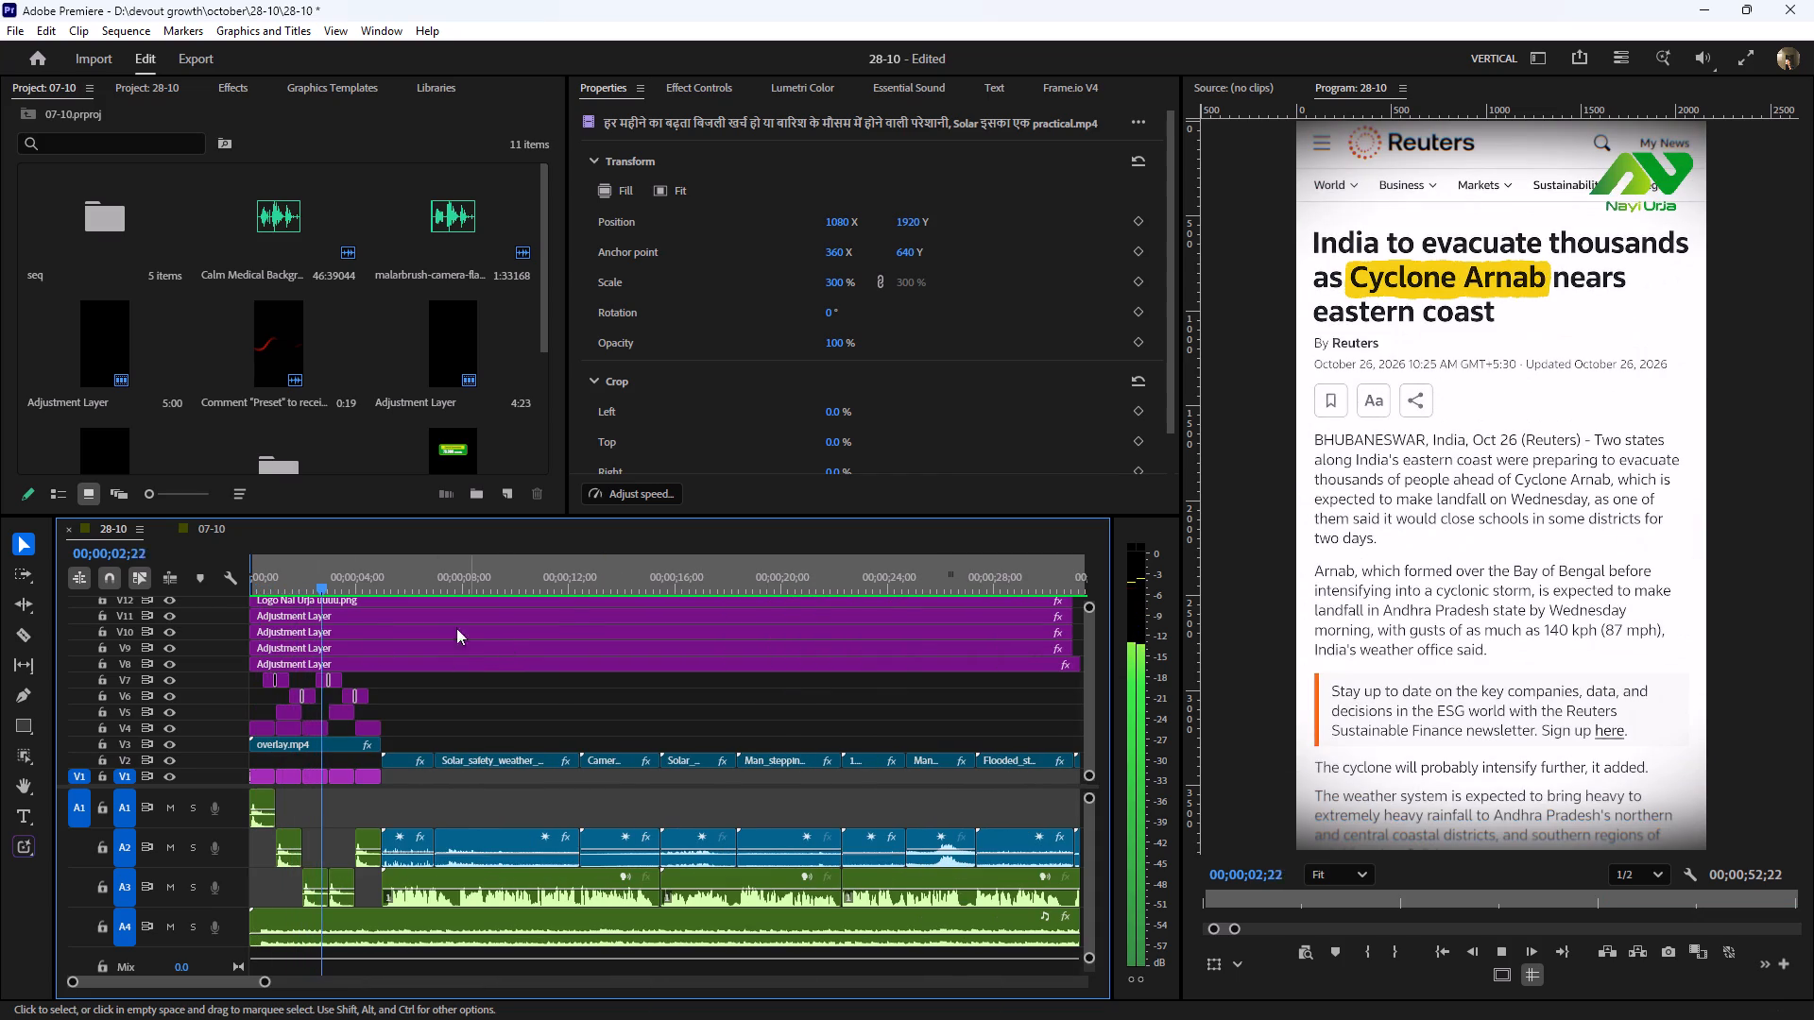
key("space")
left_click_drag(315, 582, 221, 609)
key("space")
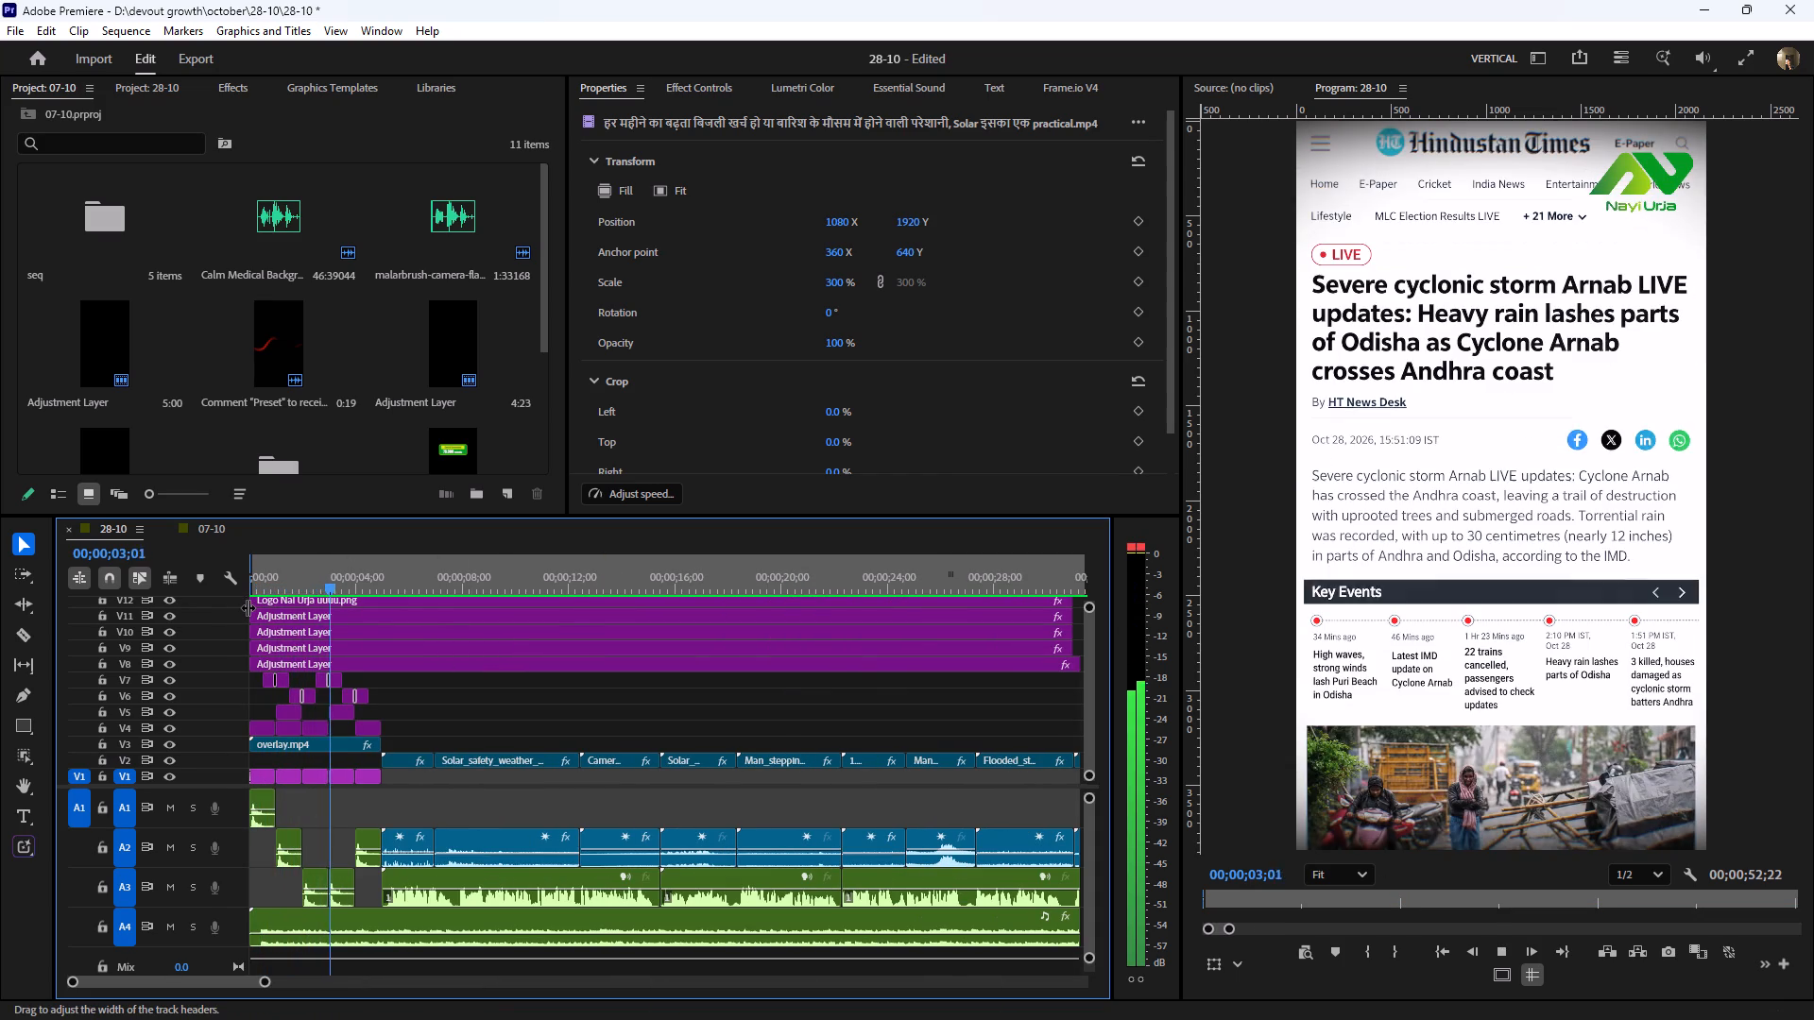
key("space")
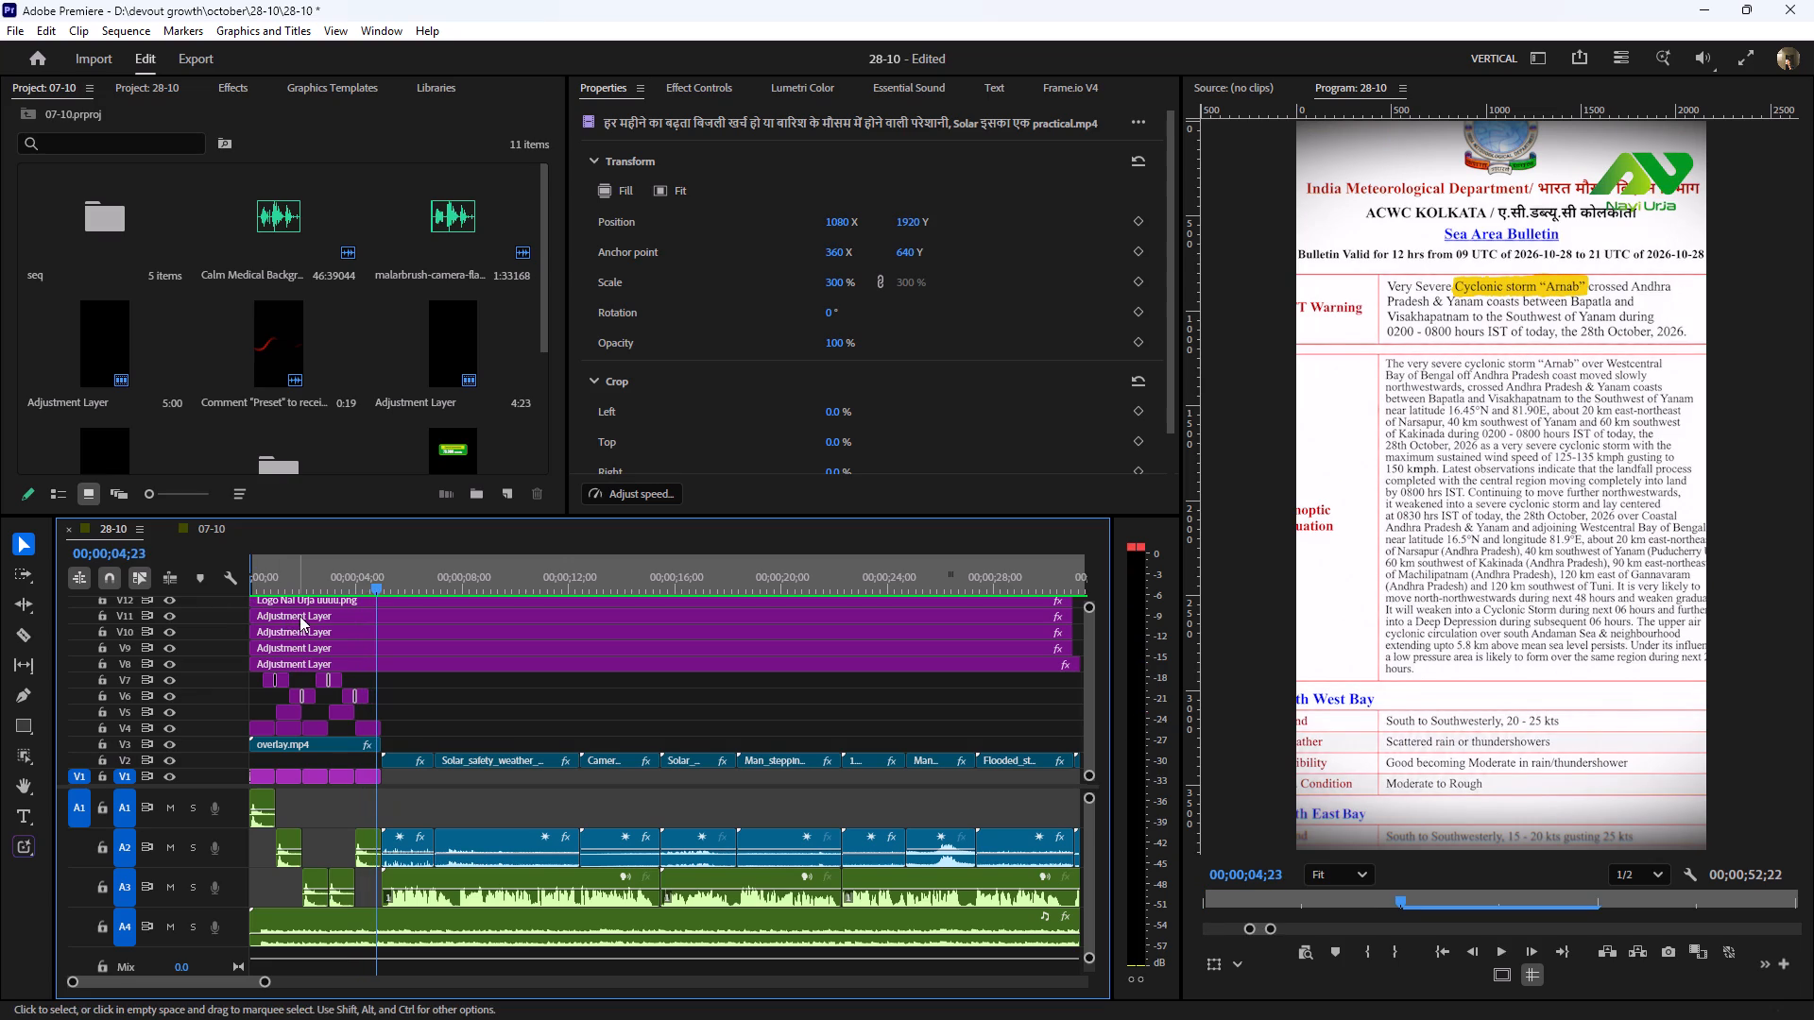
Play the rest of the video from about 5 seconds through the logo outro as a final review.
key("space")
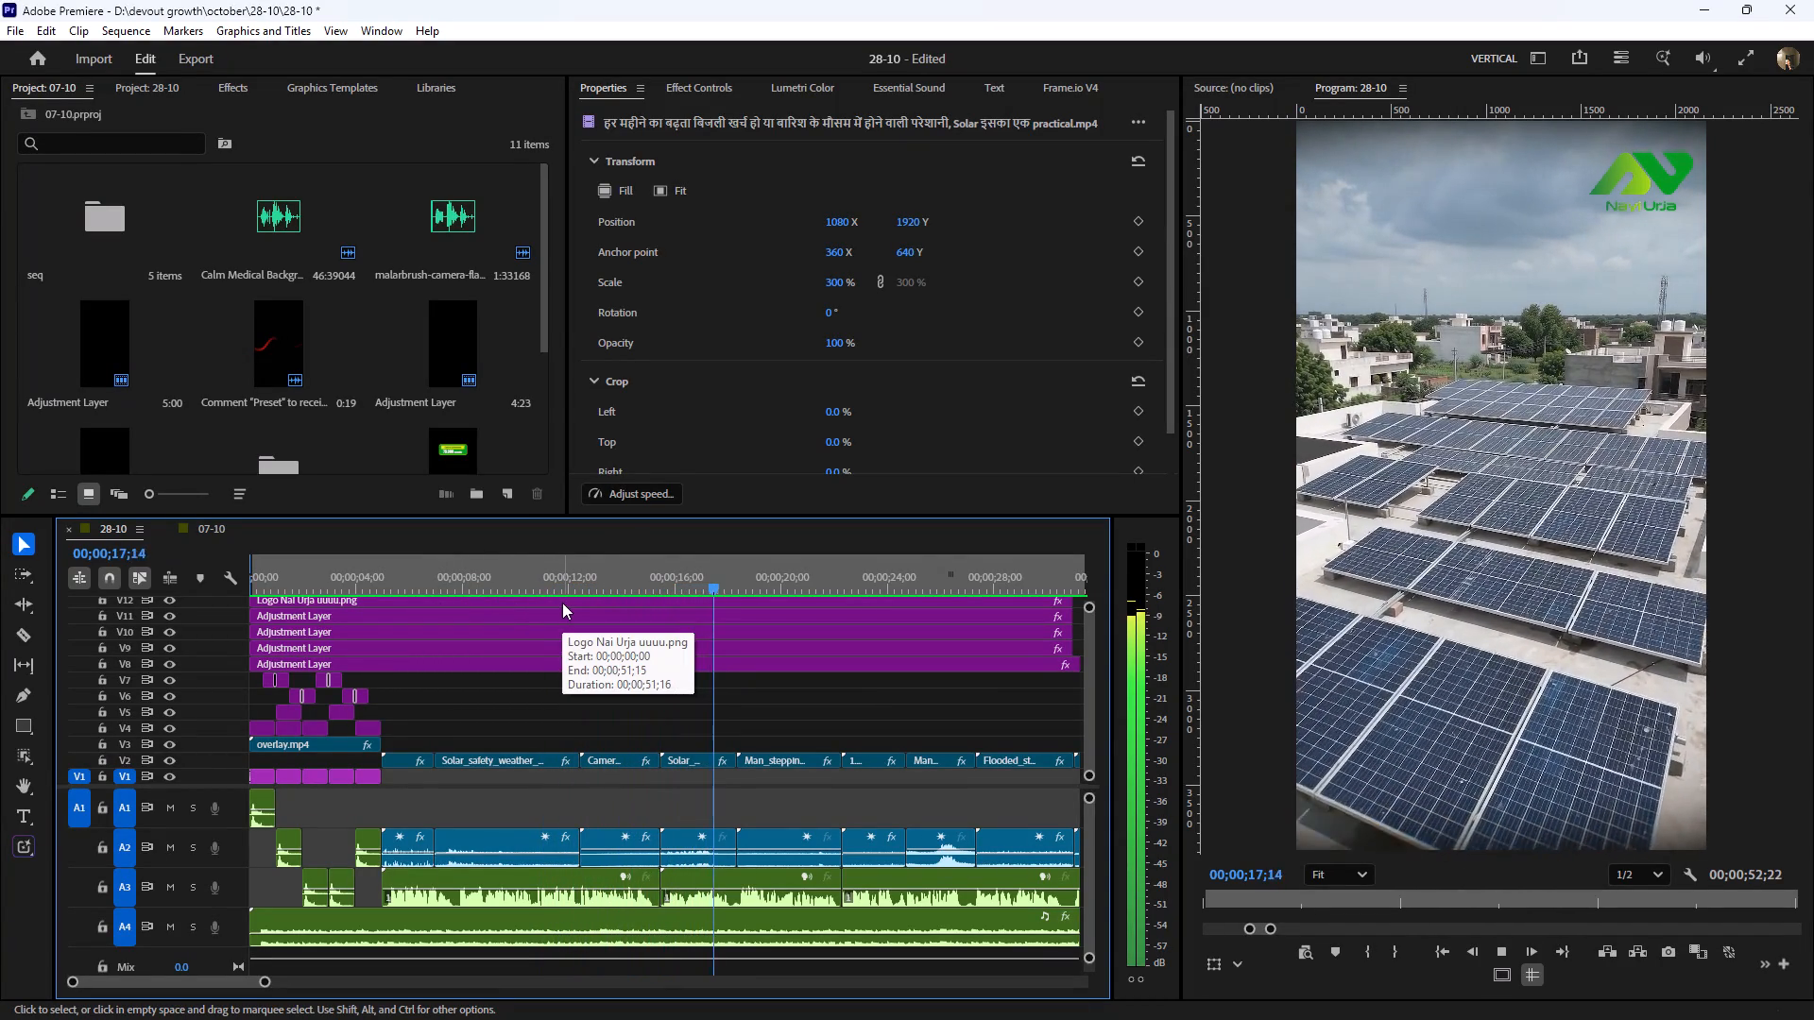
scroll(614, 603, "down", 7, "alt")
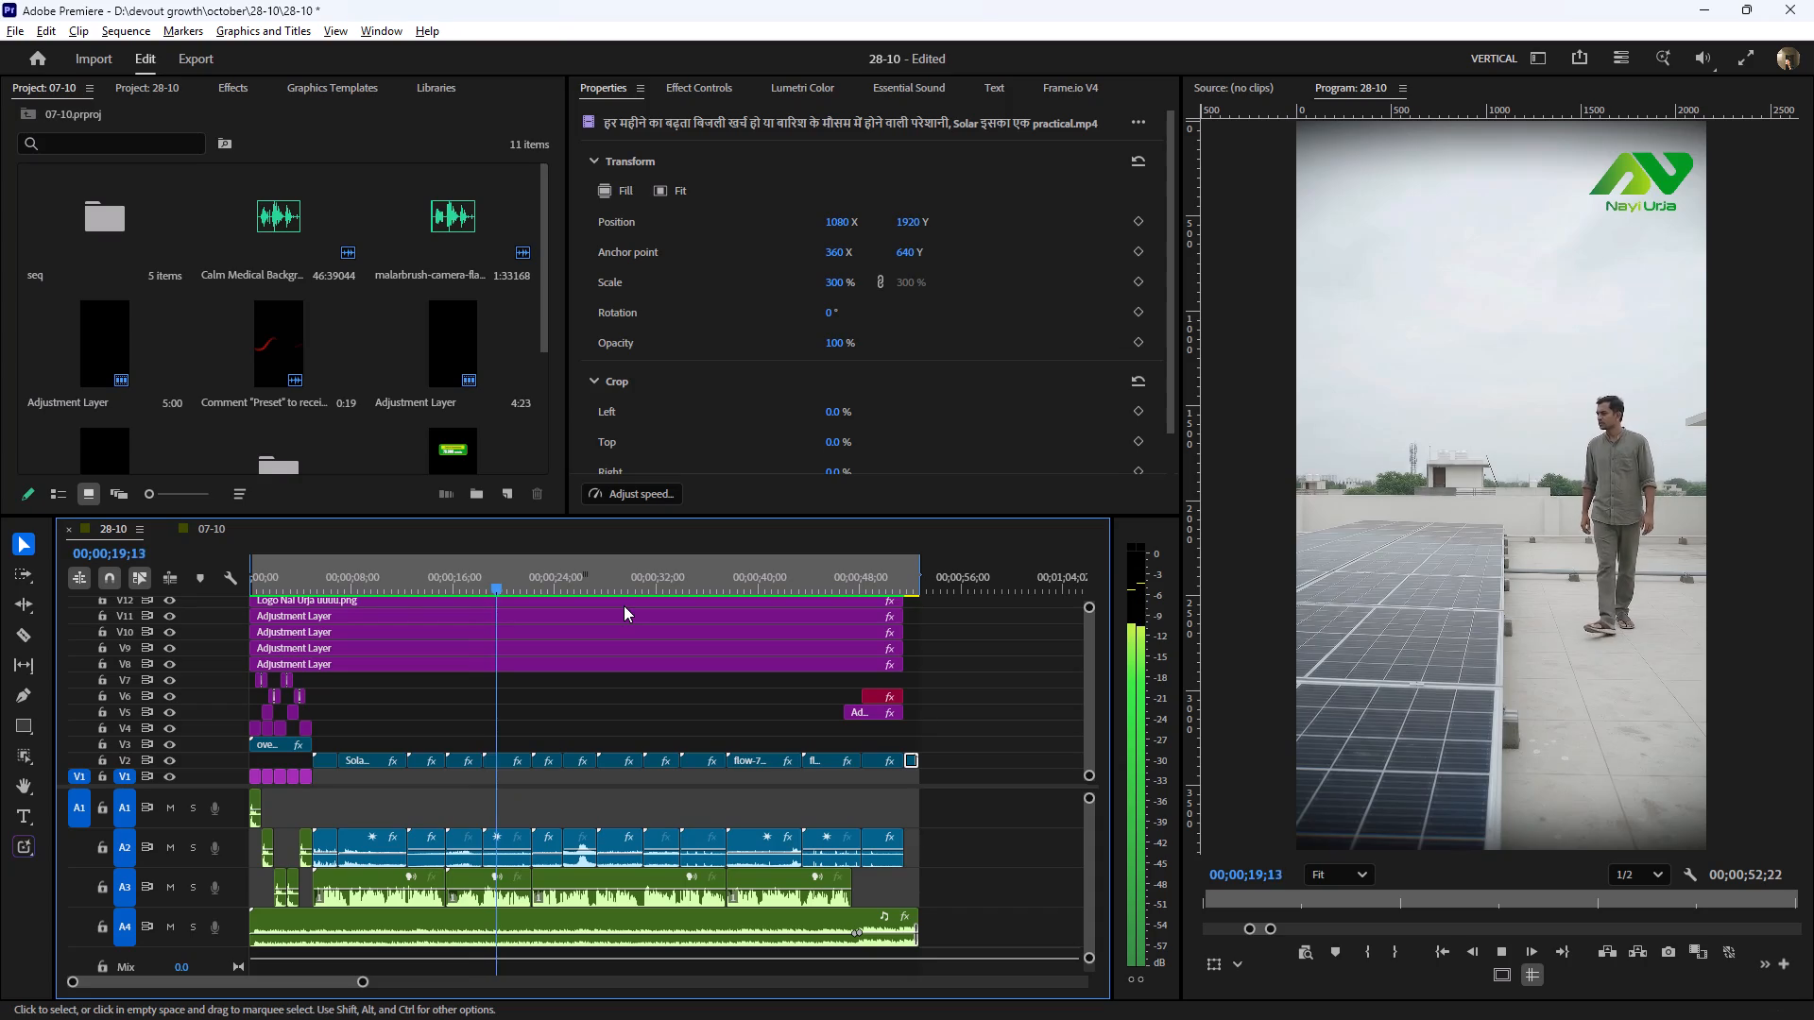
left_click(749, 709)
left_click(749, 709)
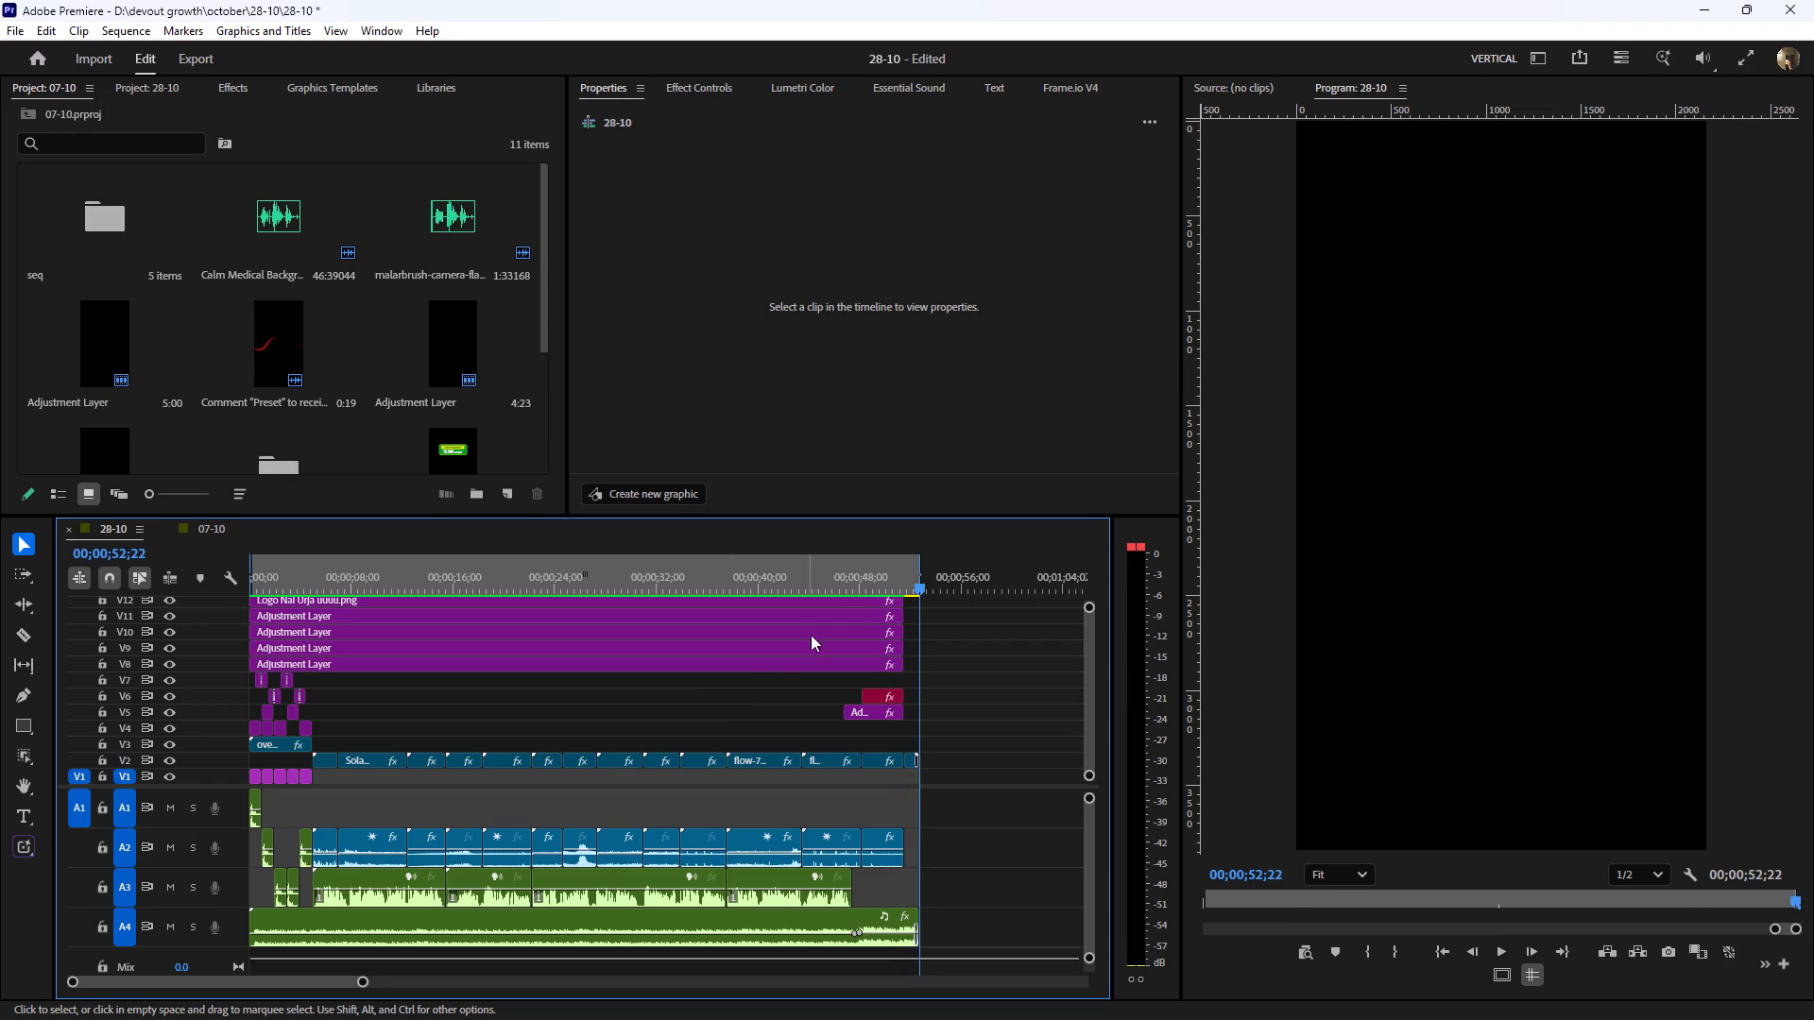
Open the export settings for the 28-10 sequence and set the video target bitrate to 20 Mbps.
left_click_drag(854, 580, 157, 626)
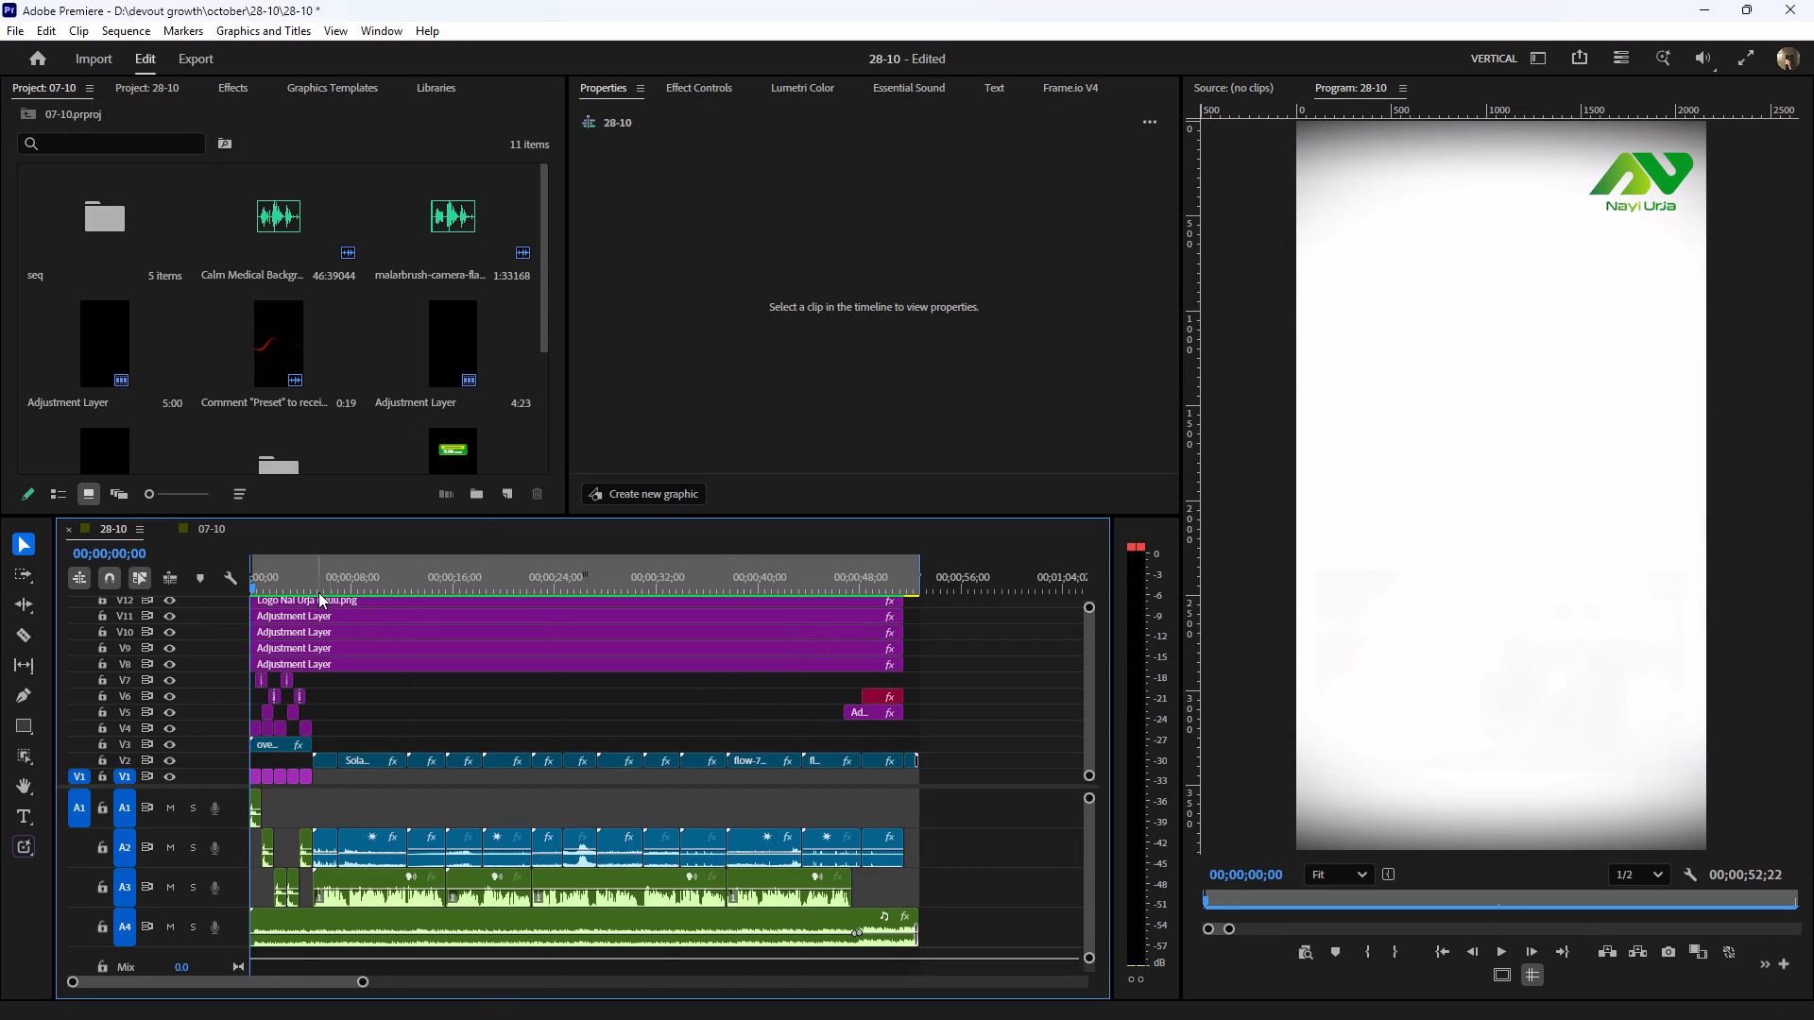
key("ctrl+m")
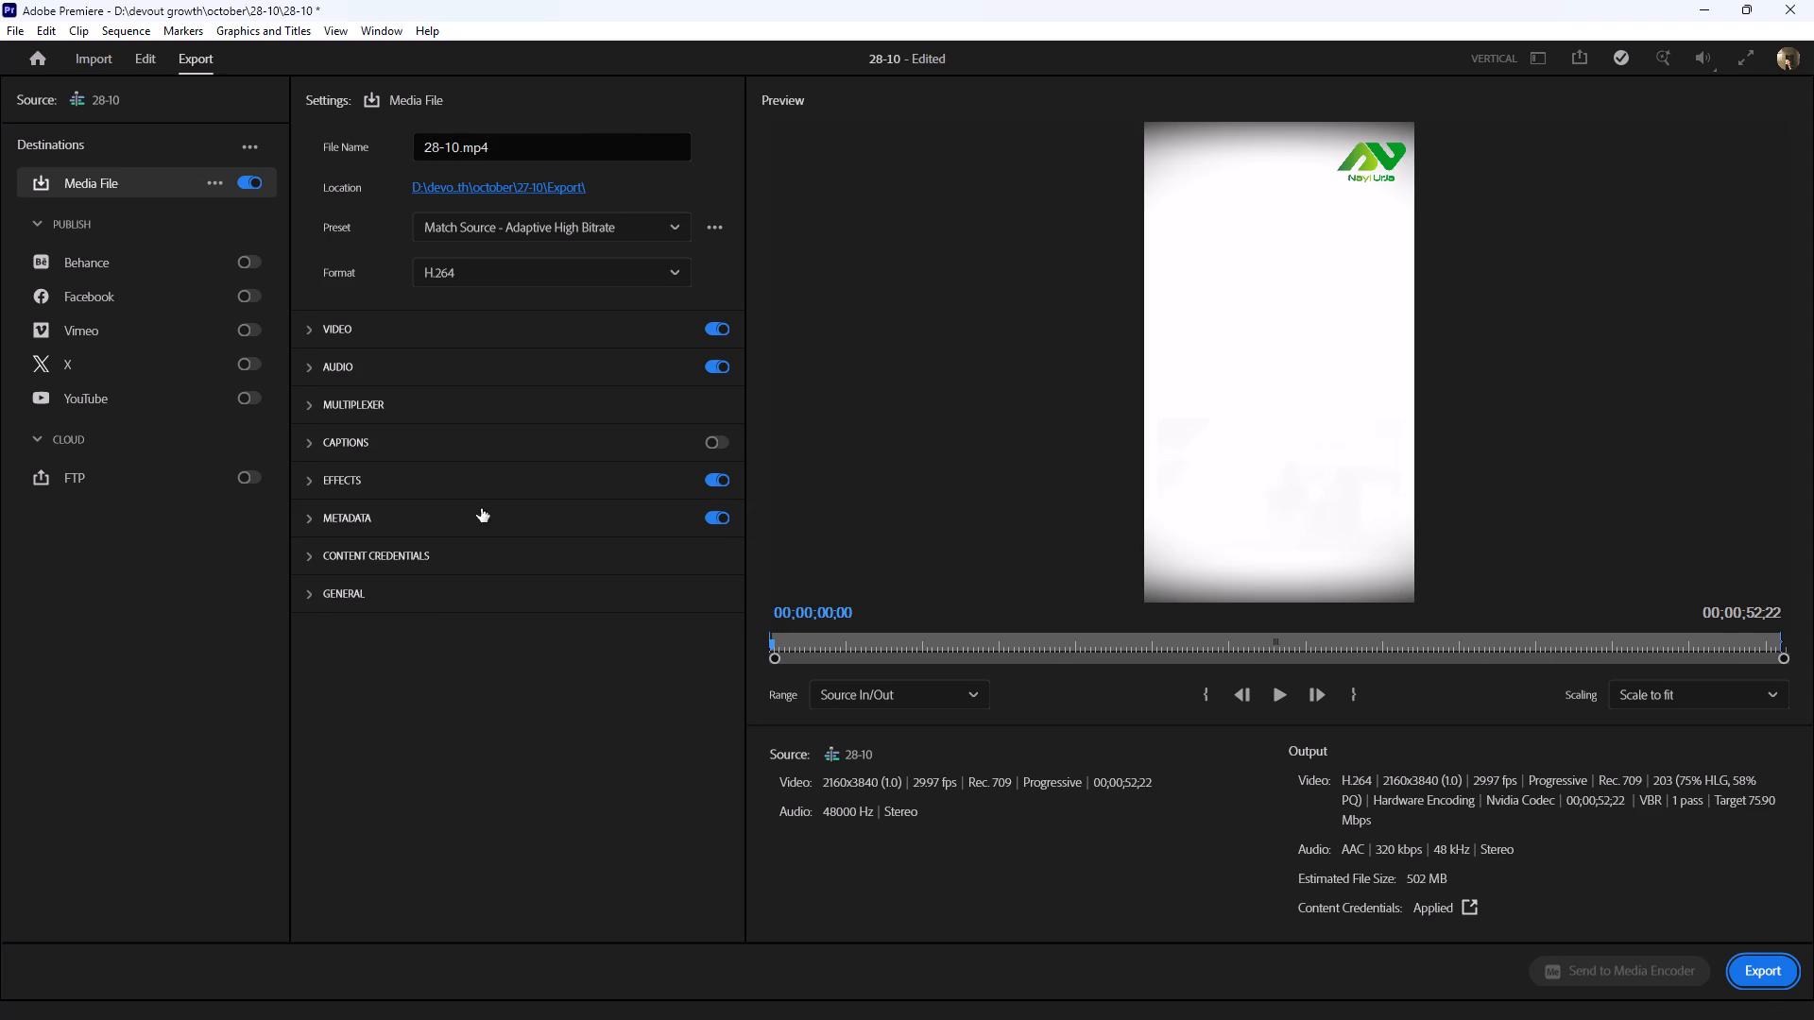
left_click(326, 338)
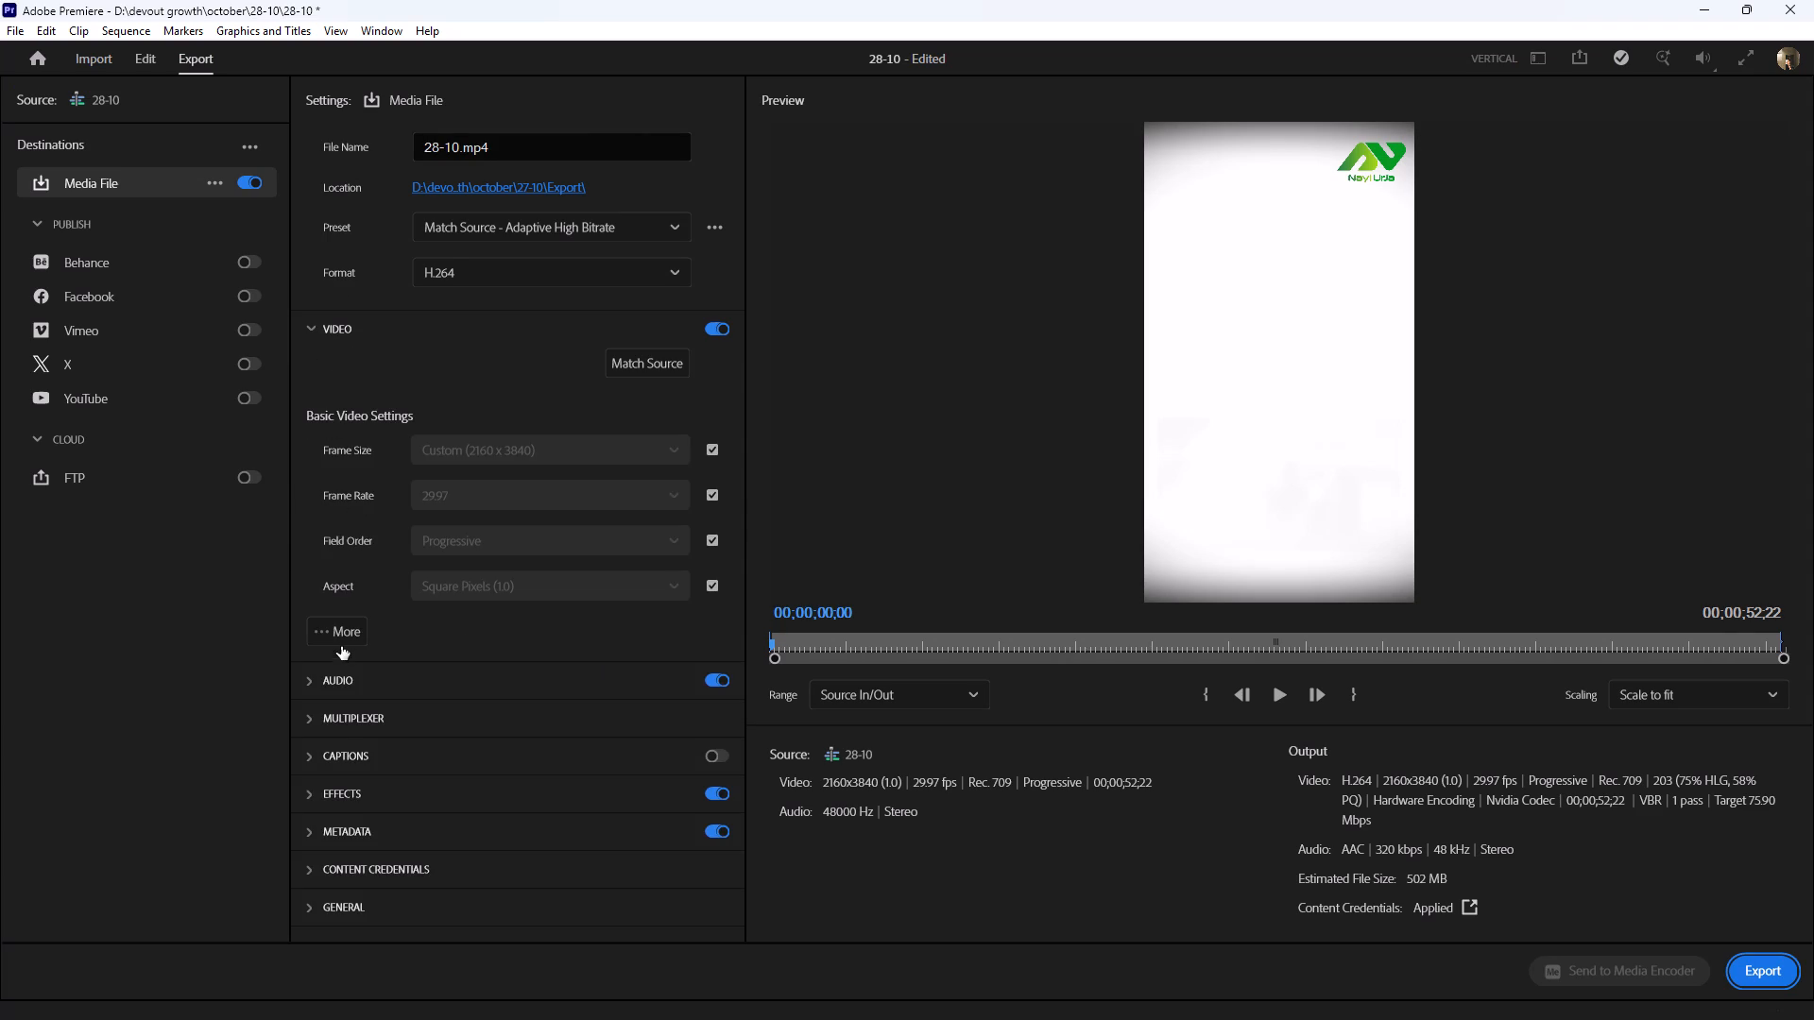
left_click(341, 646)
scroll(353, 534, "down", 6)
scroll(357, 684, "down", 14)
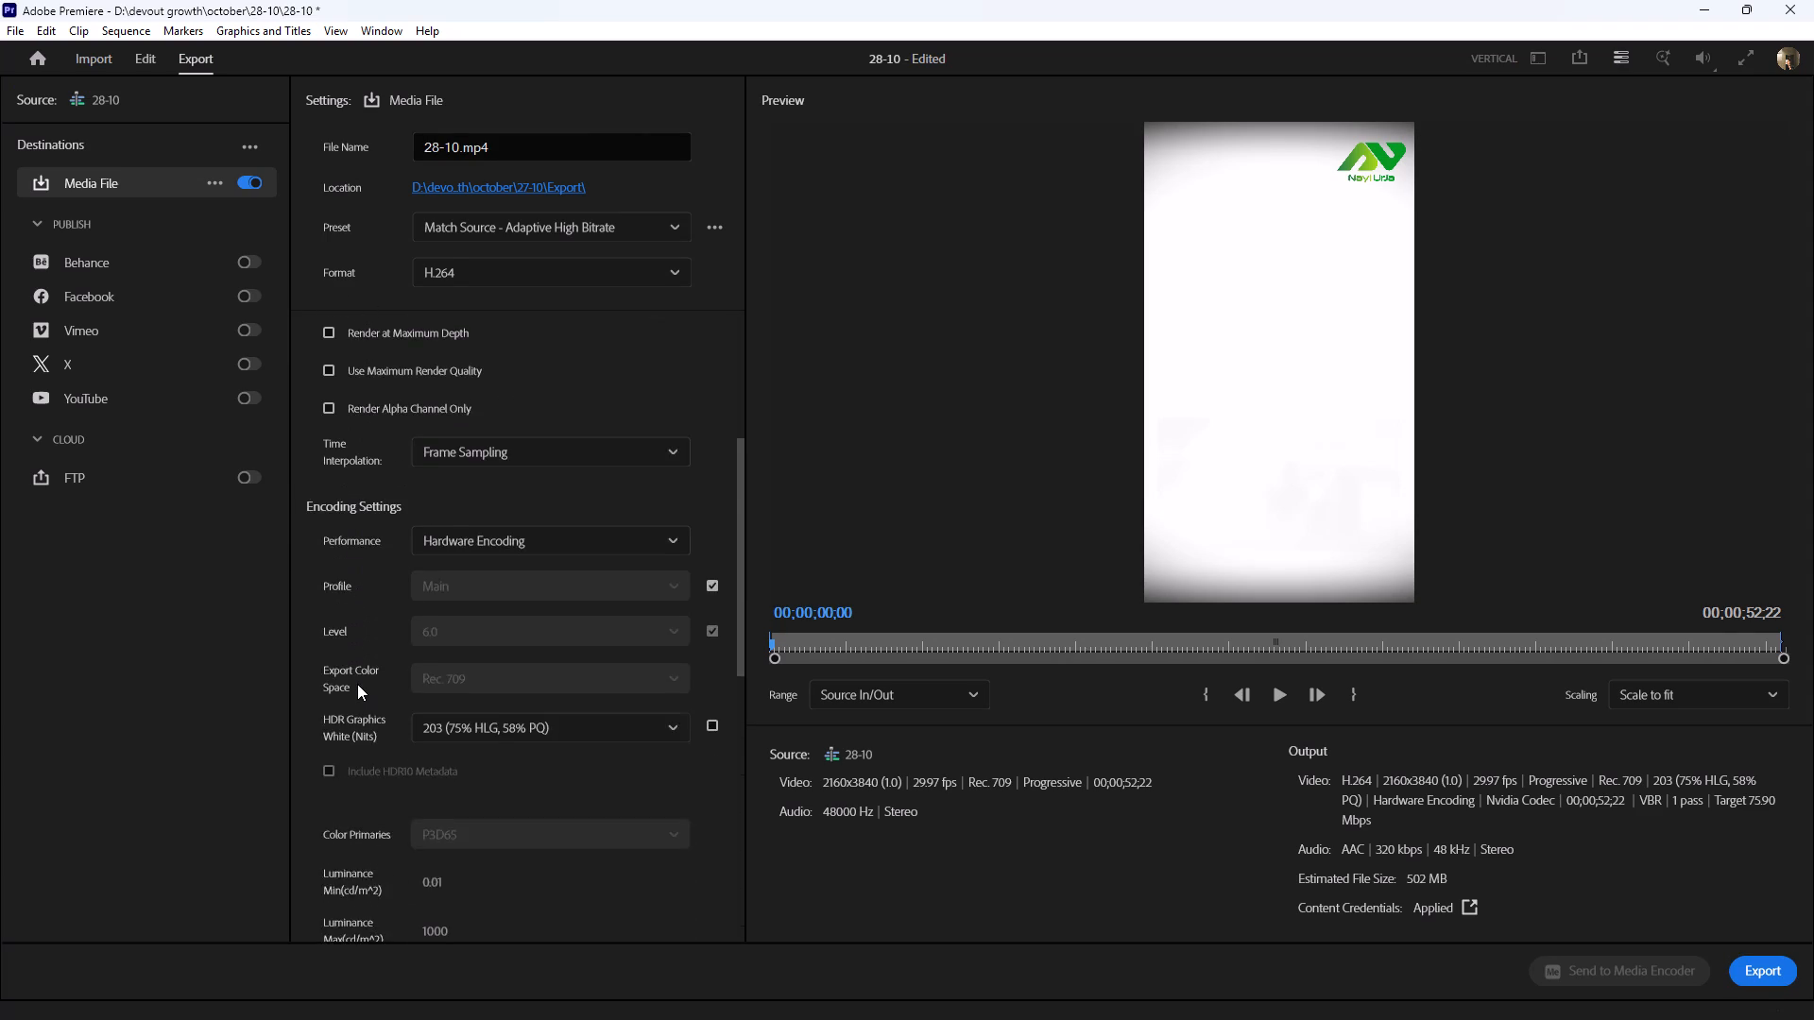
scroll(357, 684, "down", 20)
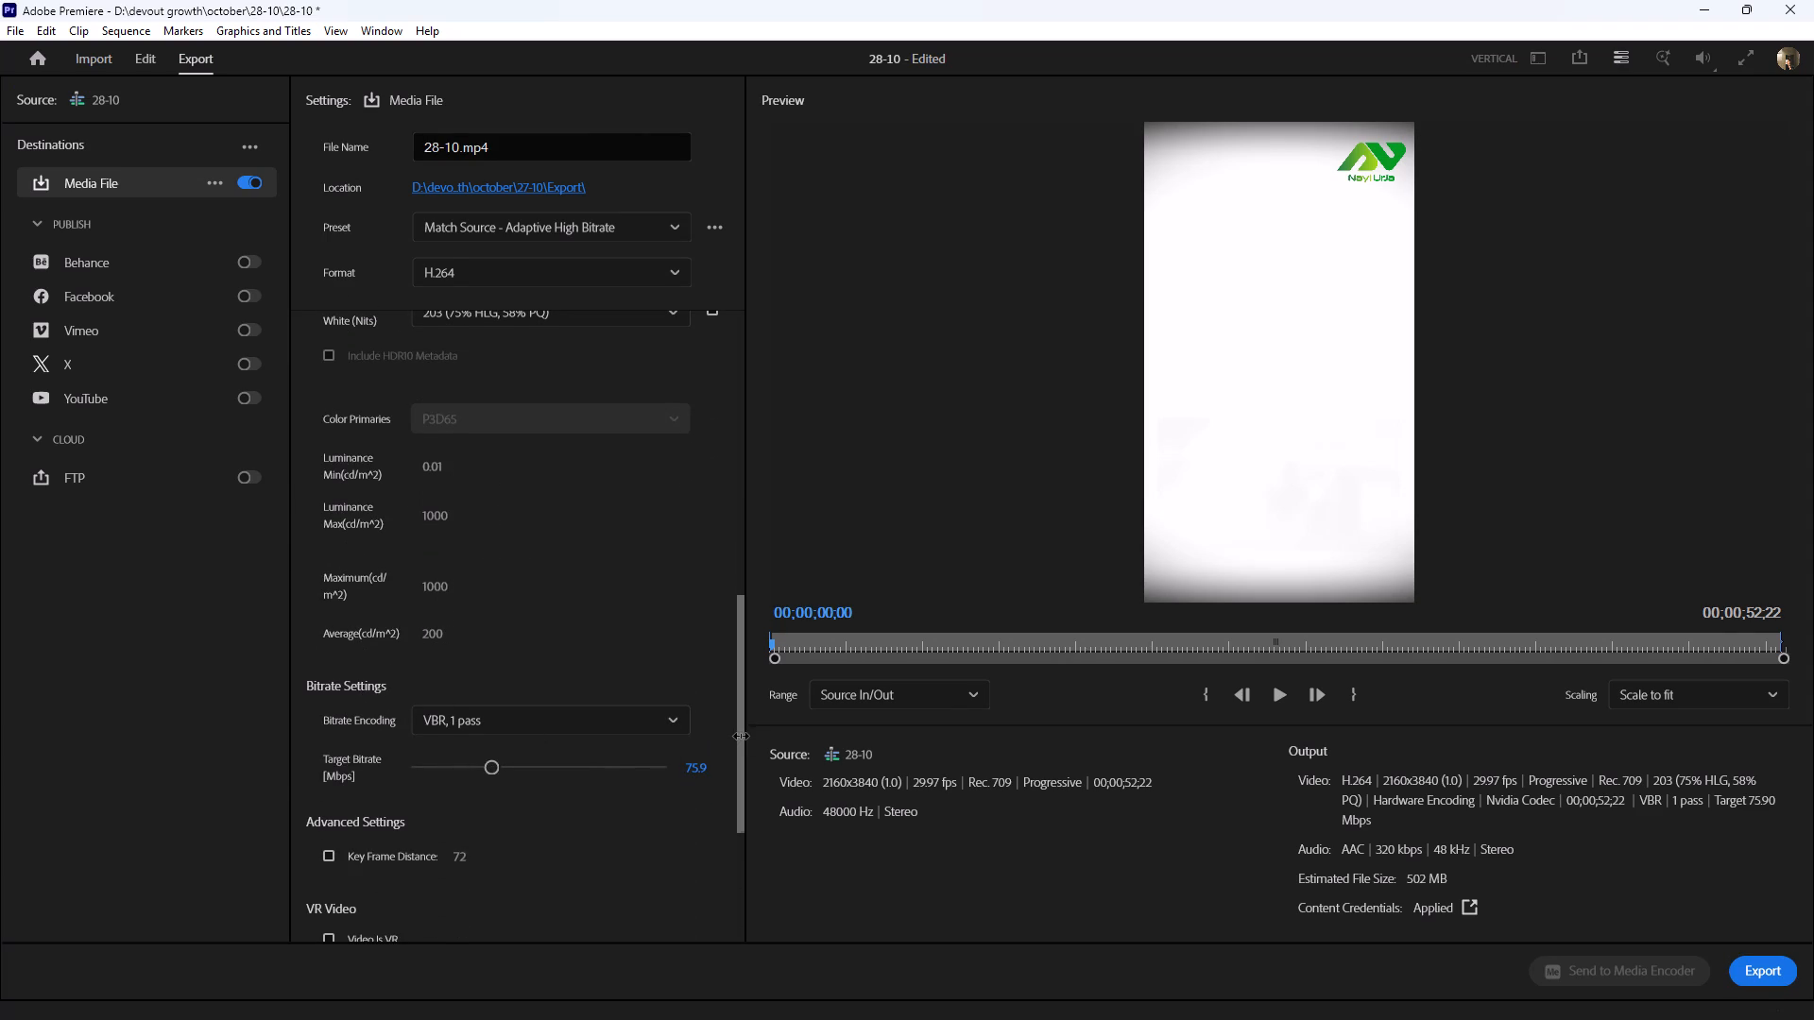
left_click(705, 768)
type("20")
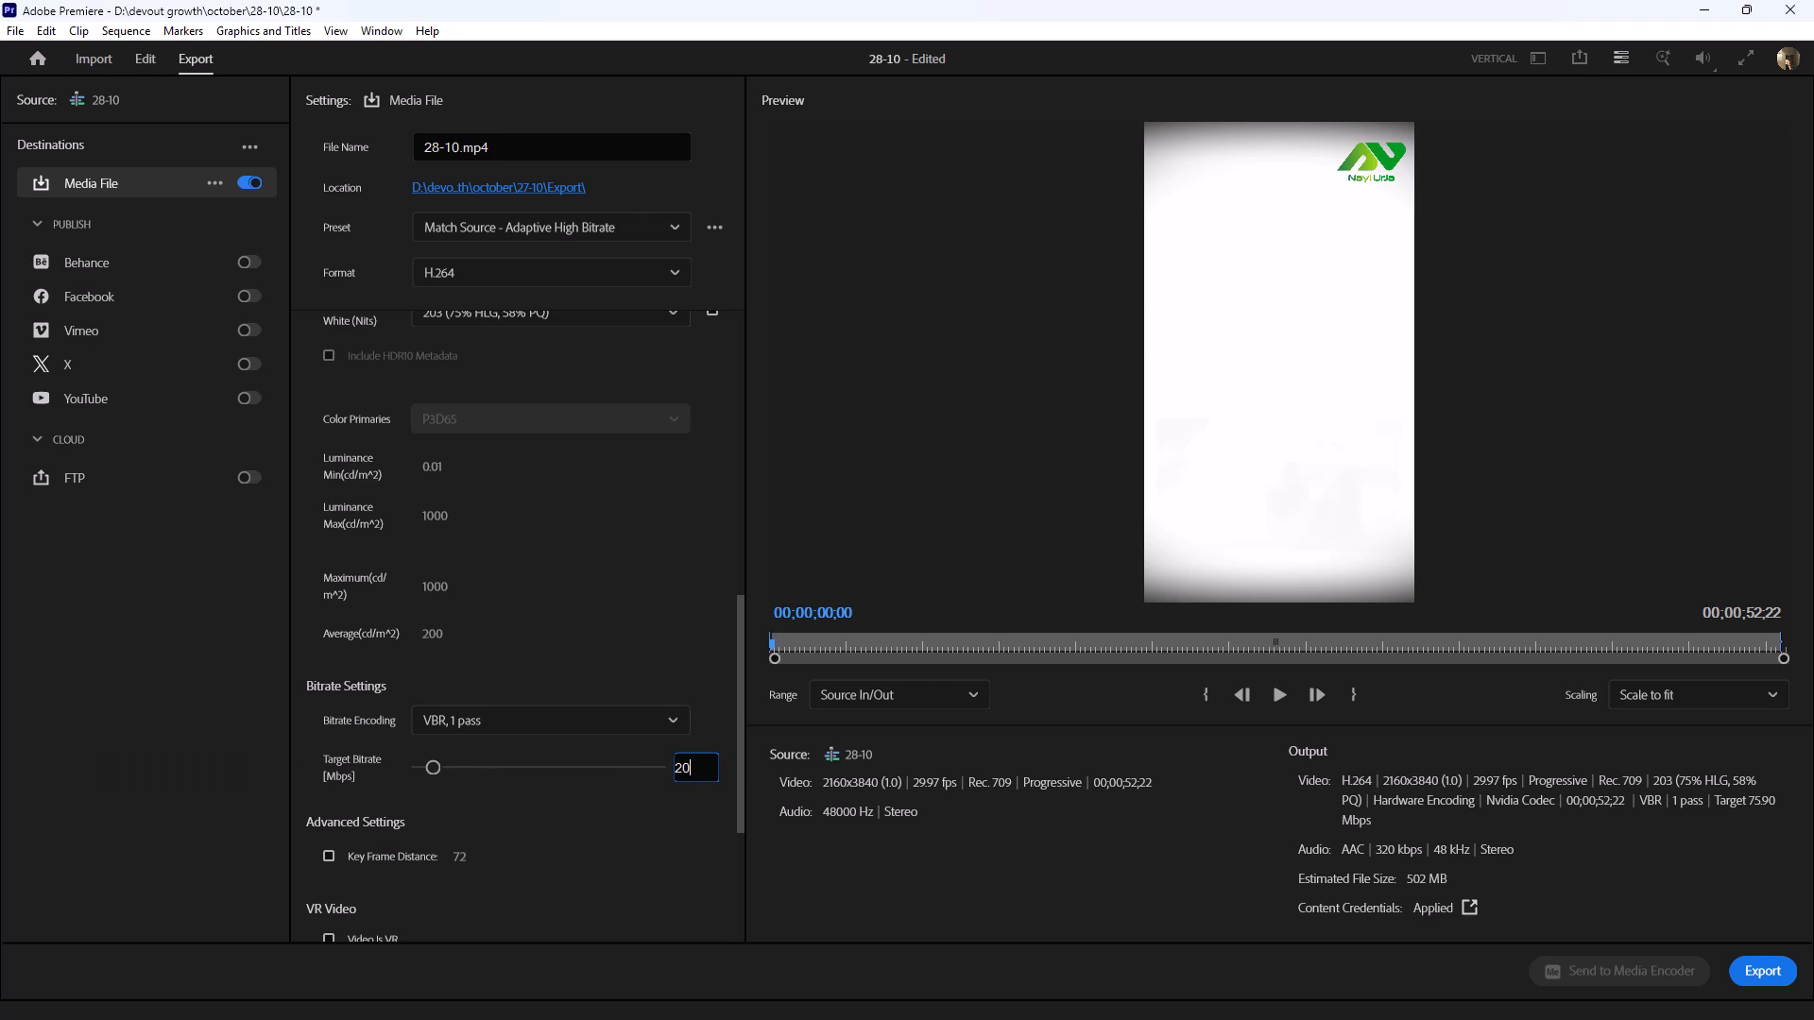
key("Return")
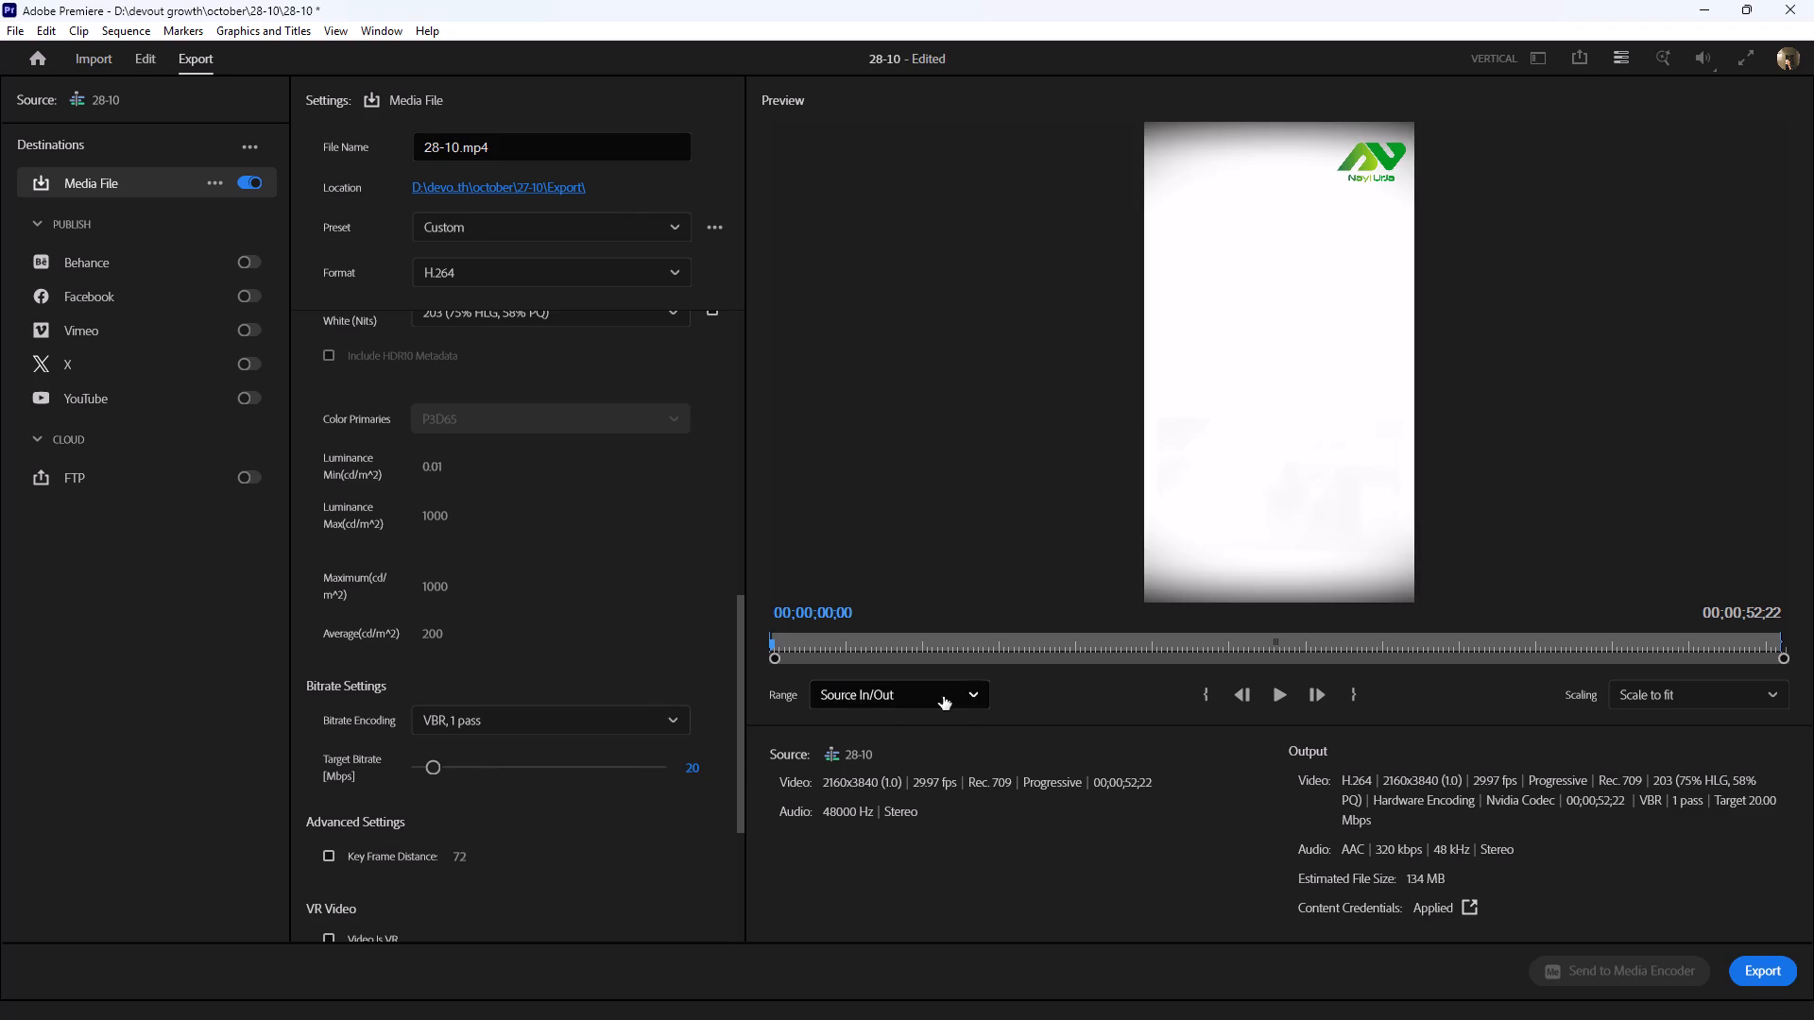
Export the sequence as the H.264 file 28-10.mp4.
left_click(1764, 981)
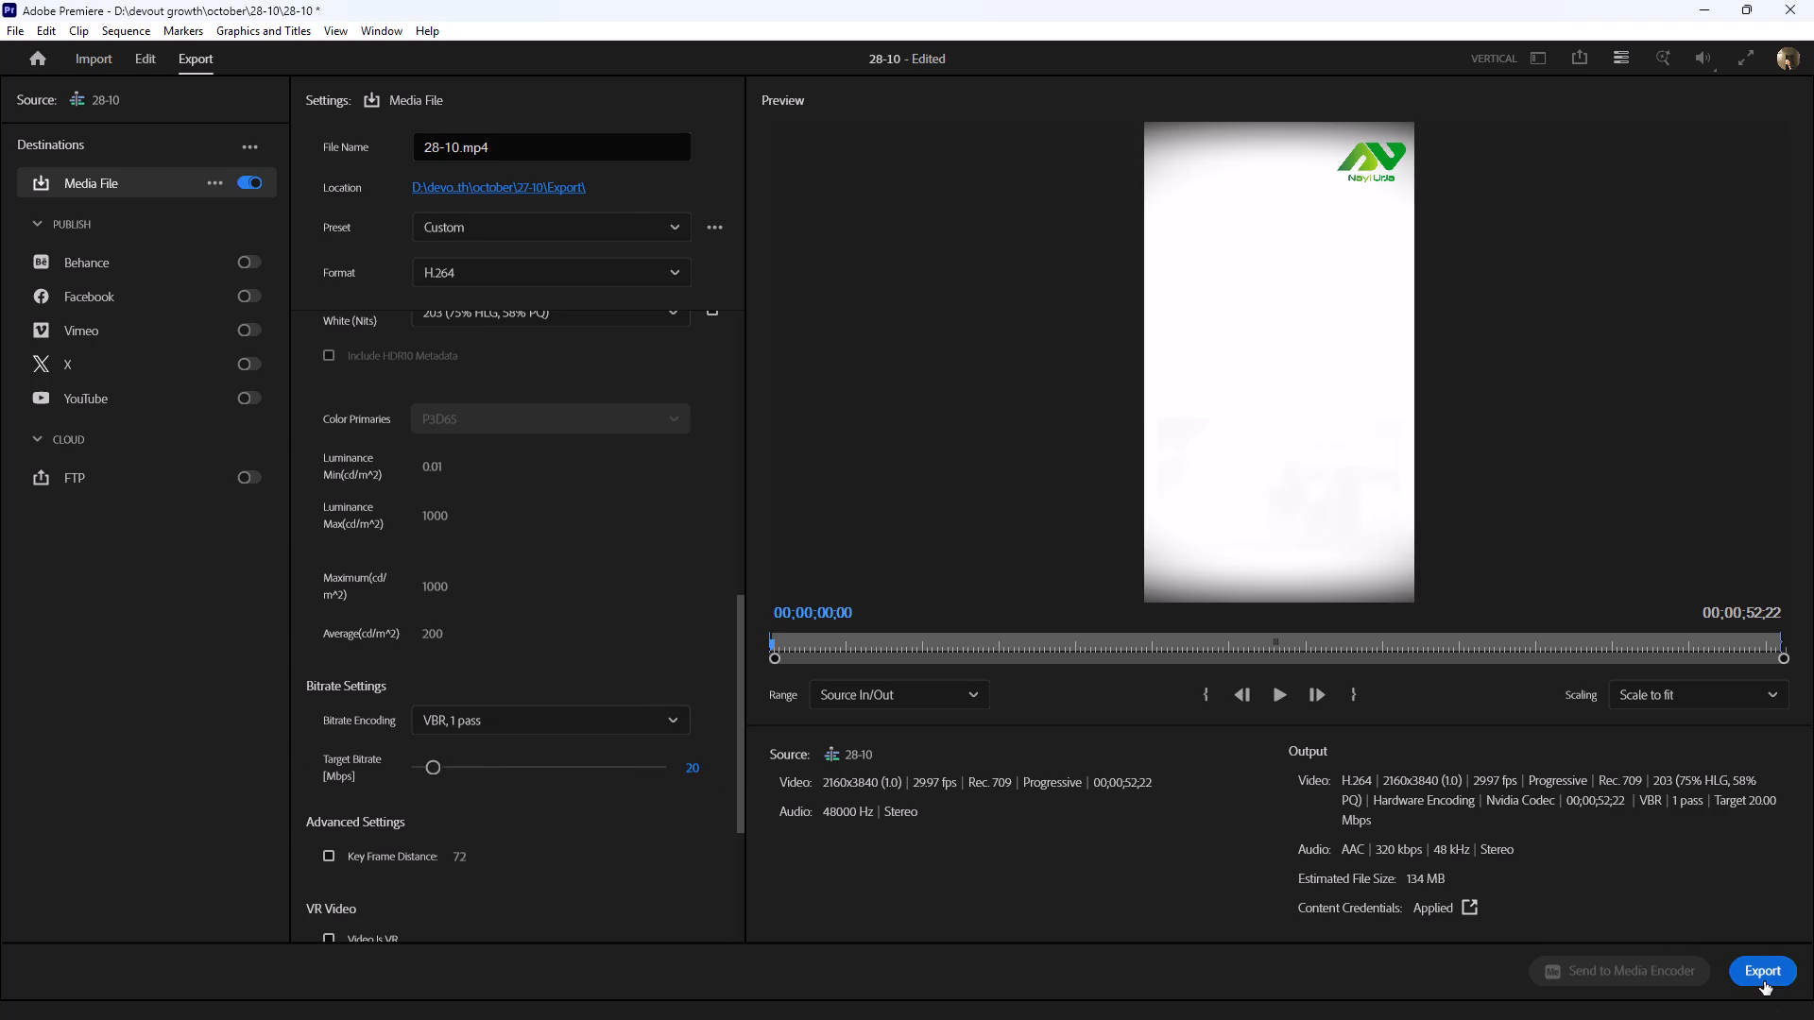
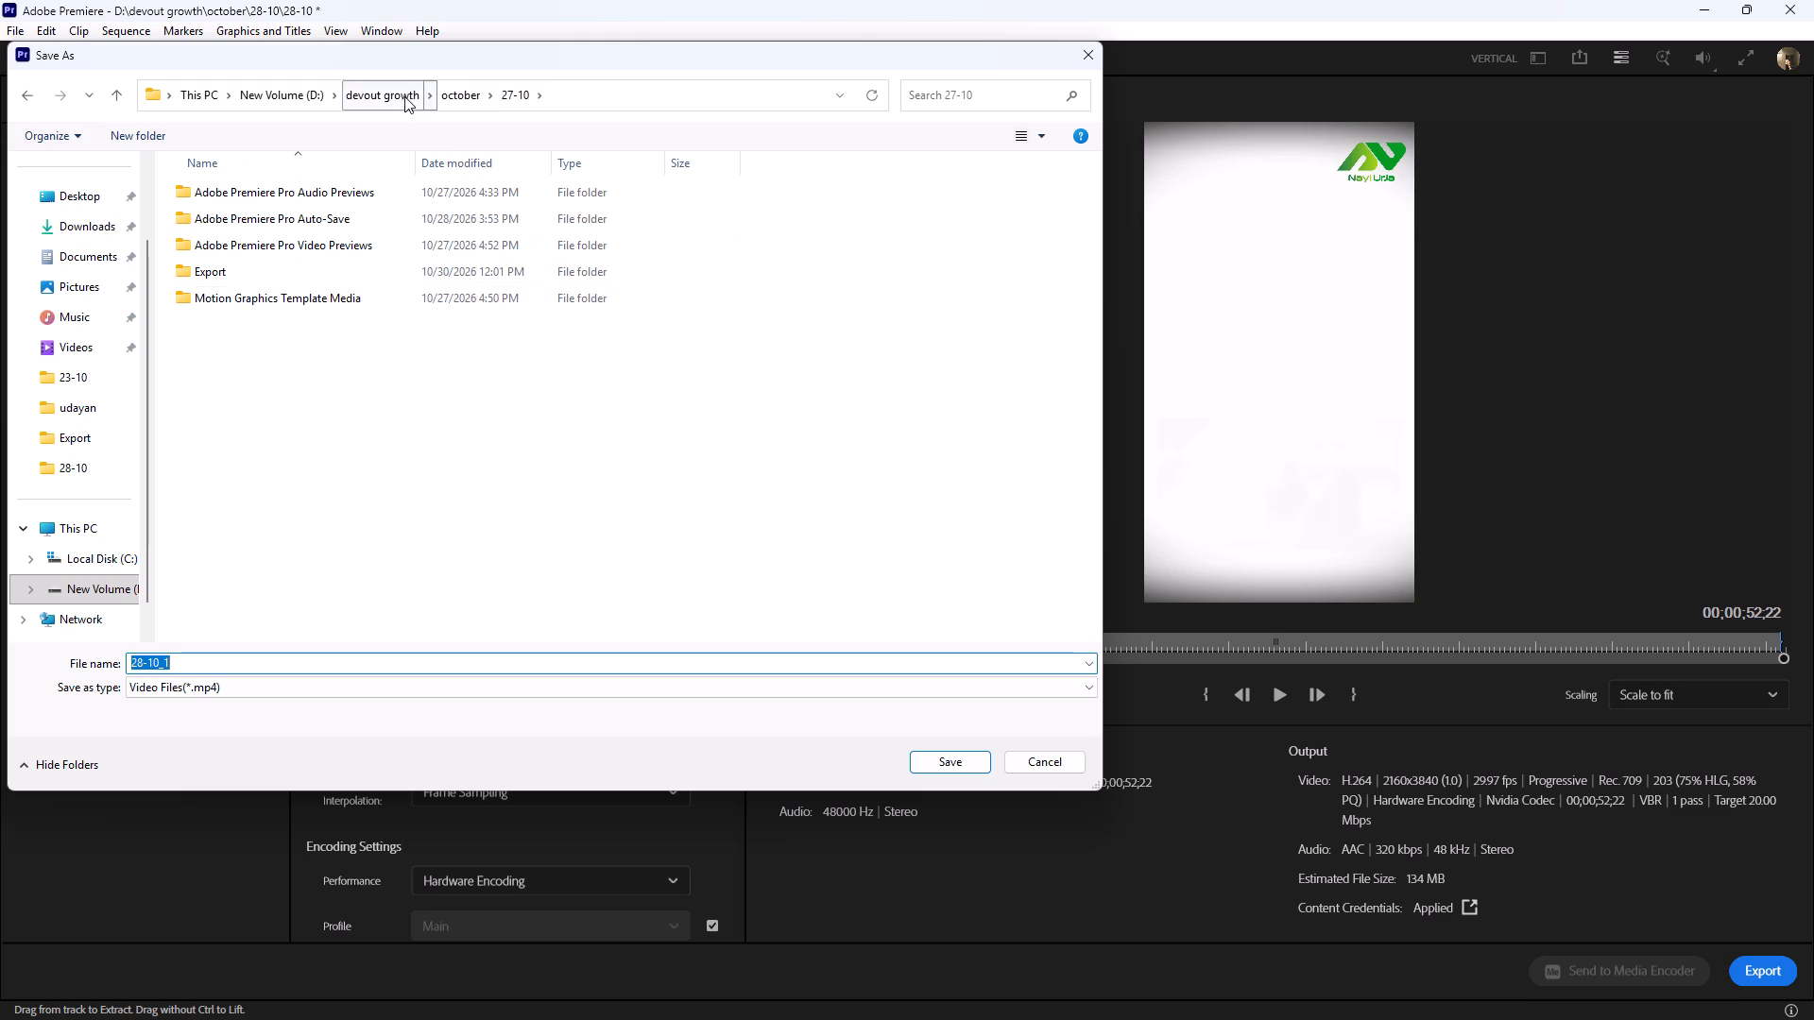
Create a folder named Export inside october\28-10 and set it as the export location.
left_click(451, 89)
double_click(242, 350)
right_click(244, 350)
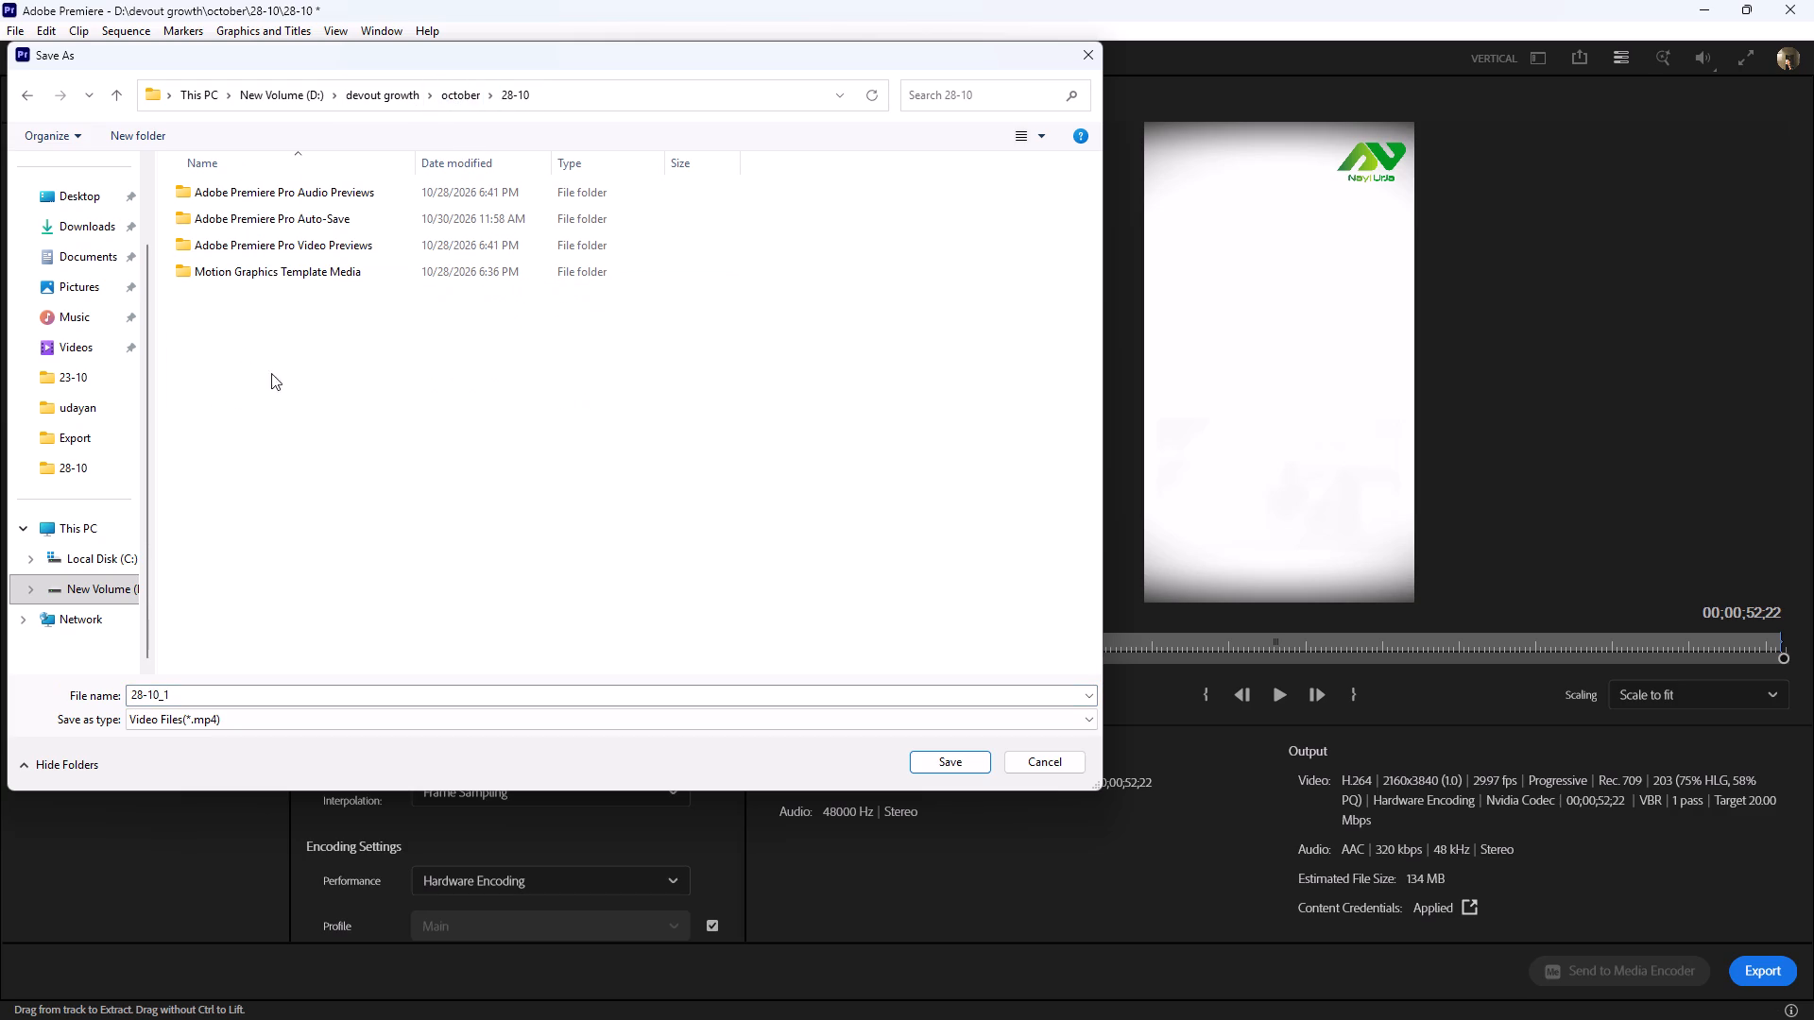
left_click(347, 521)
left_click(464, 526)
type("Export")
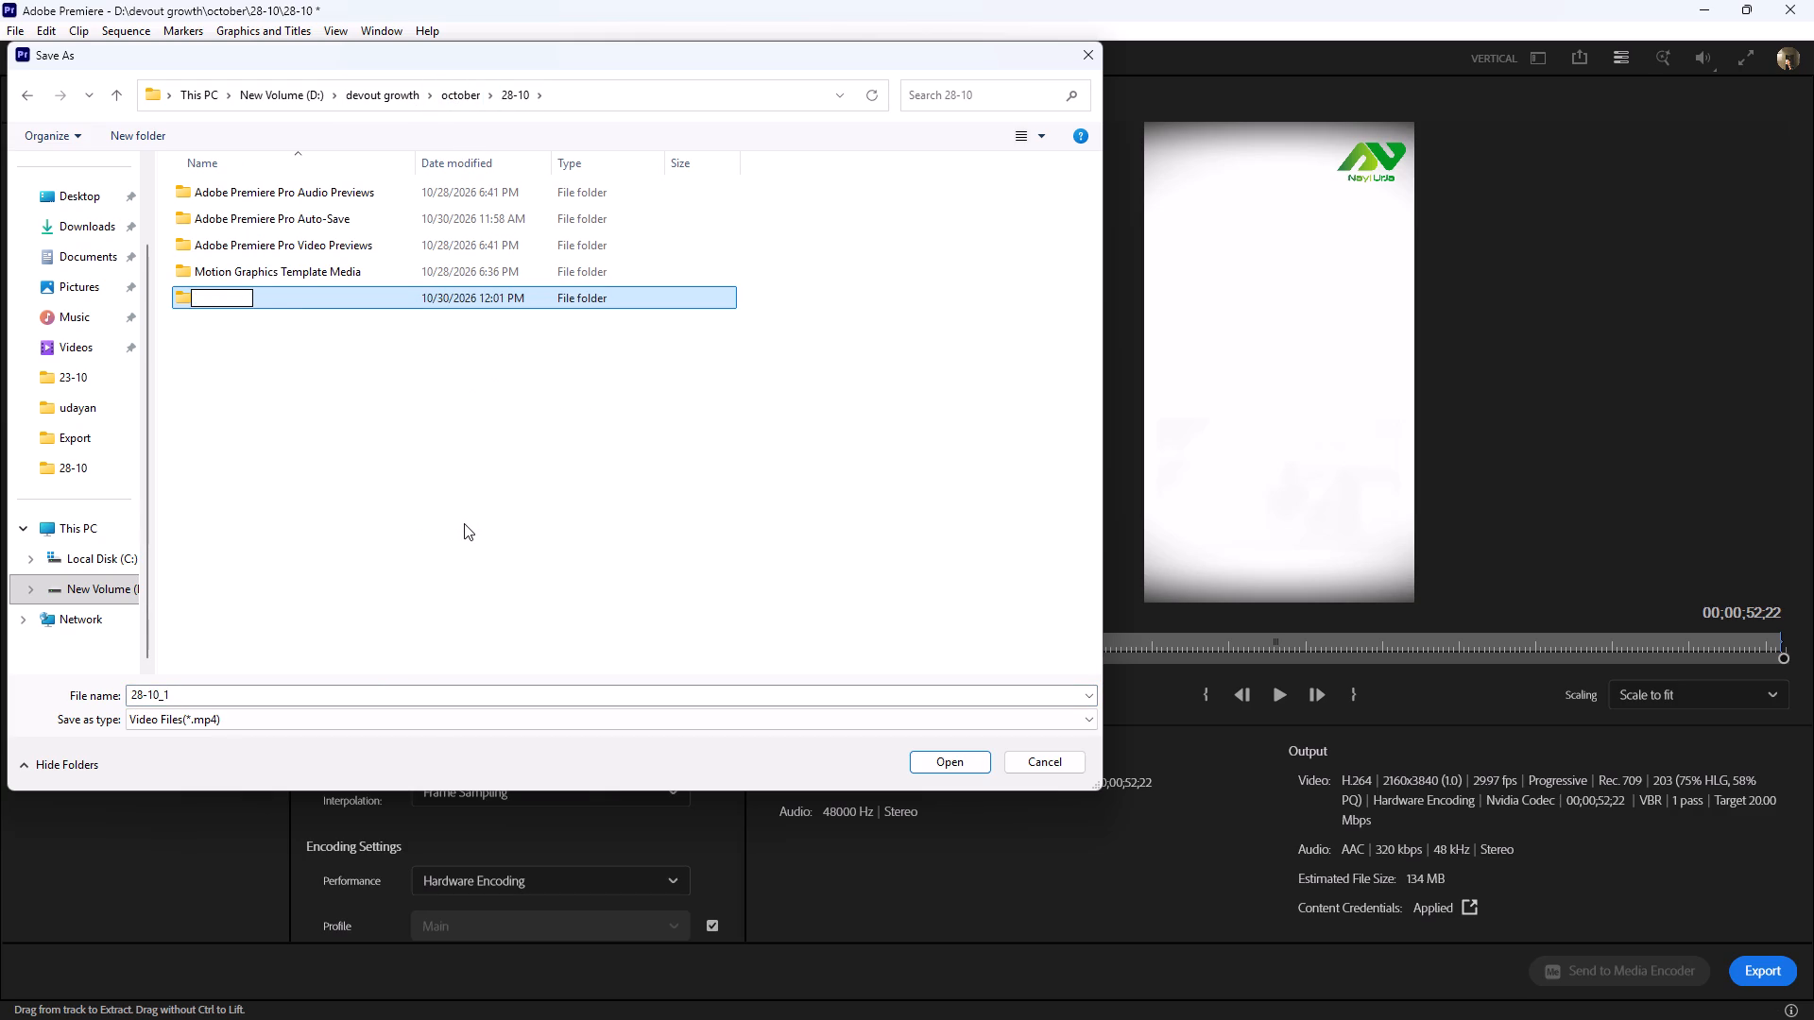
left_click(464, 523)
double_click(258, 269)
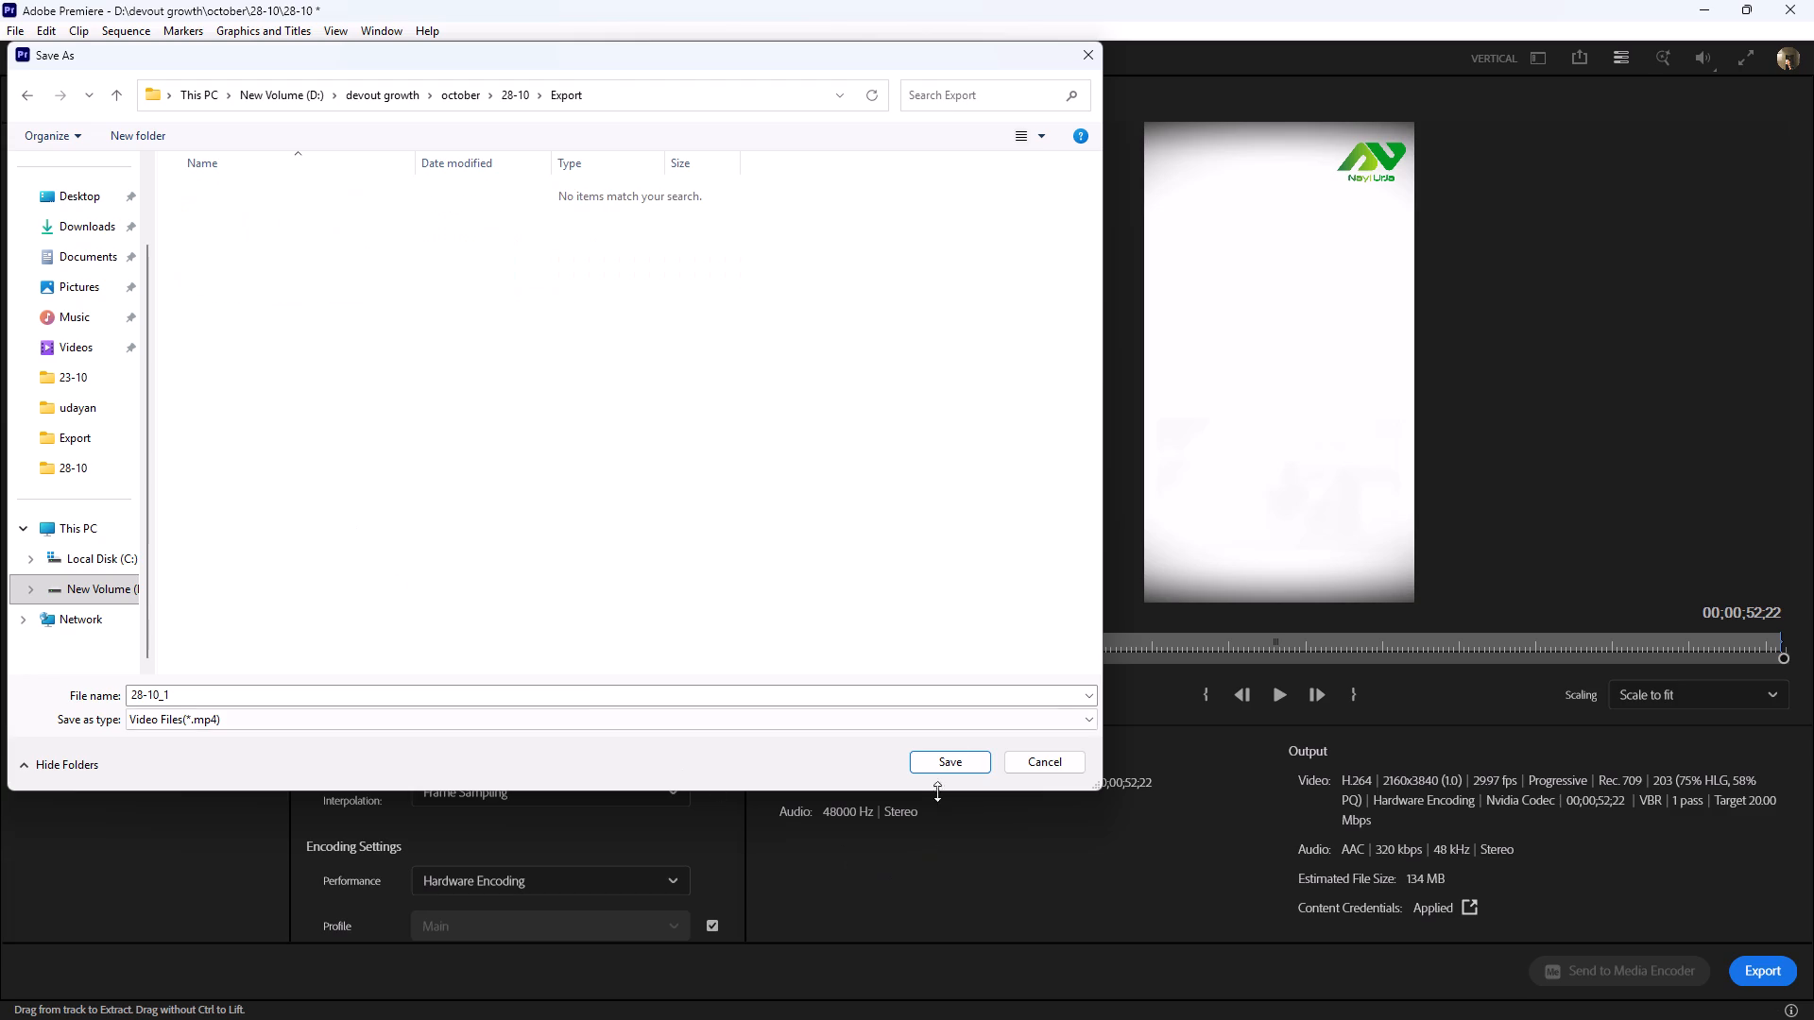
left_click(952, 766)
Rename the export file as cyclone arnab.
left_click_drag(535, 154, 304, 157)
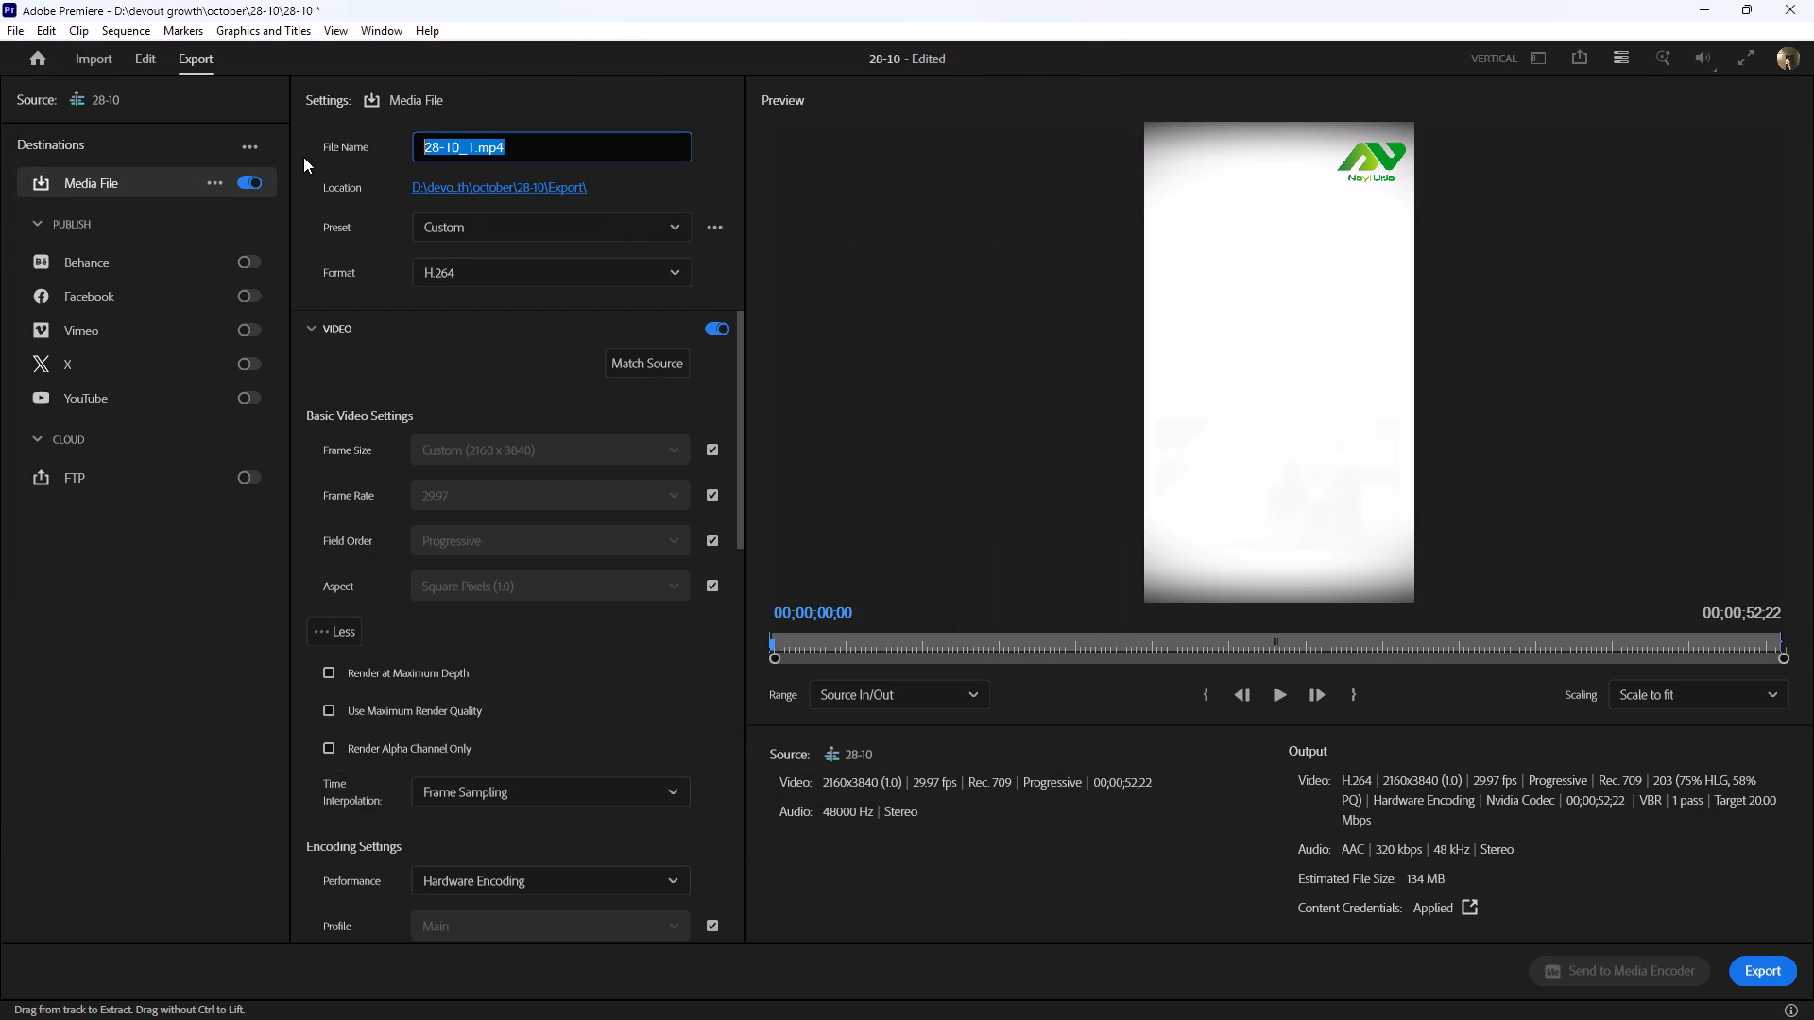
key("c")
type("yclone arnab")
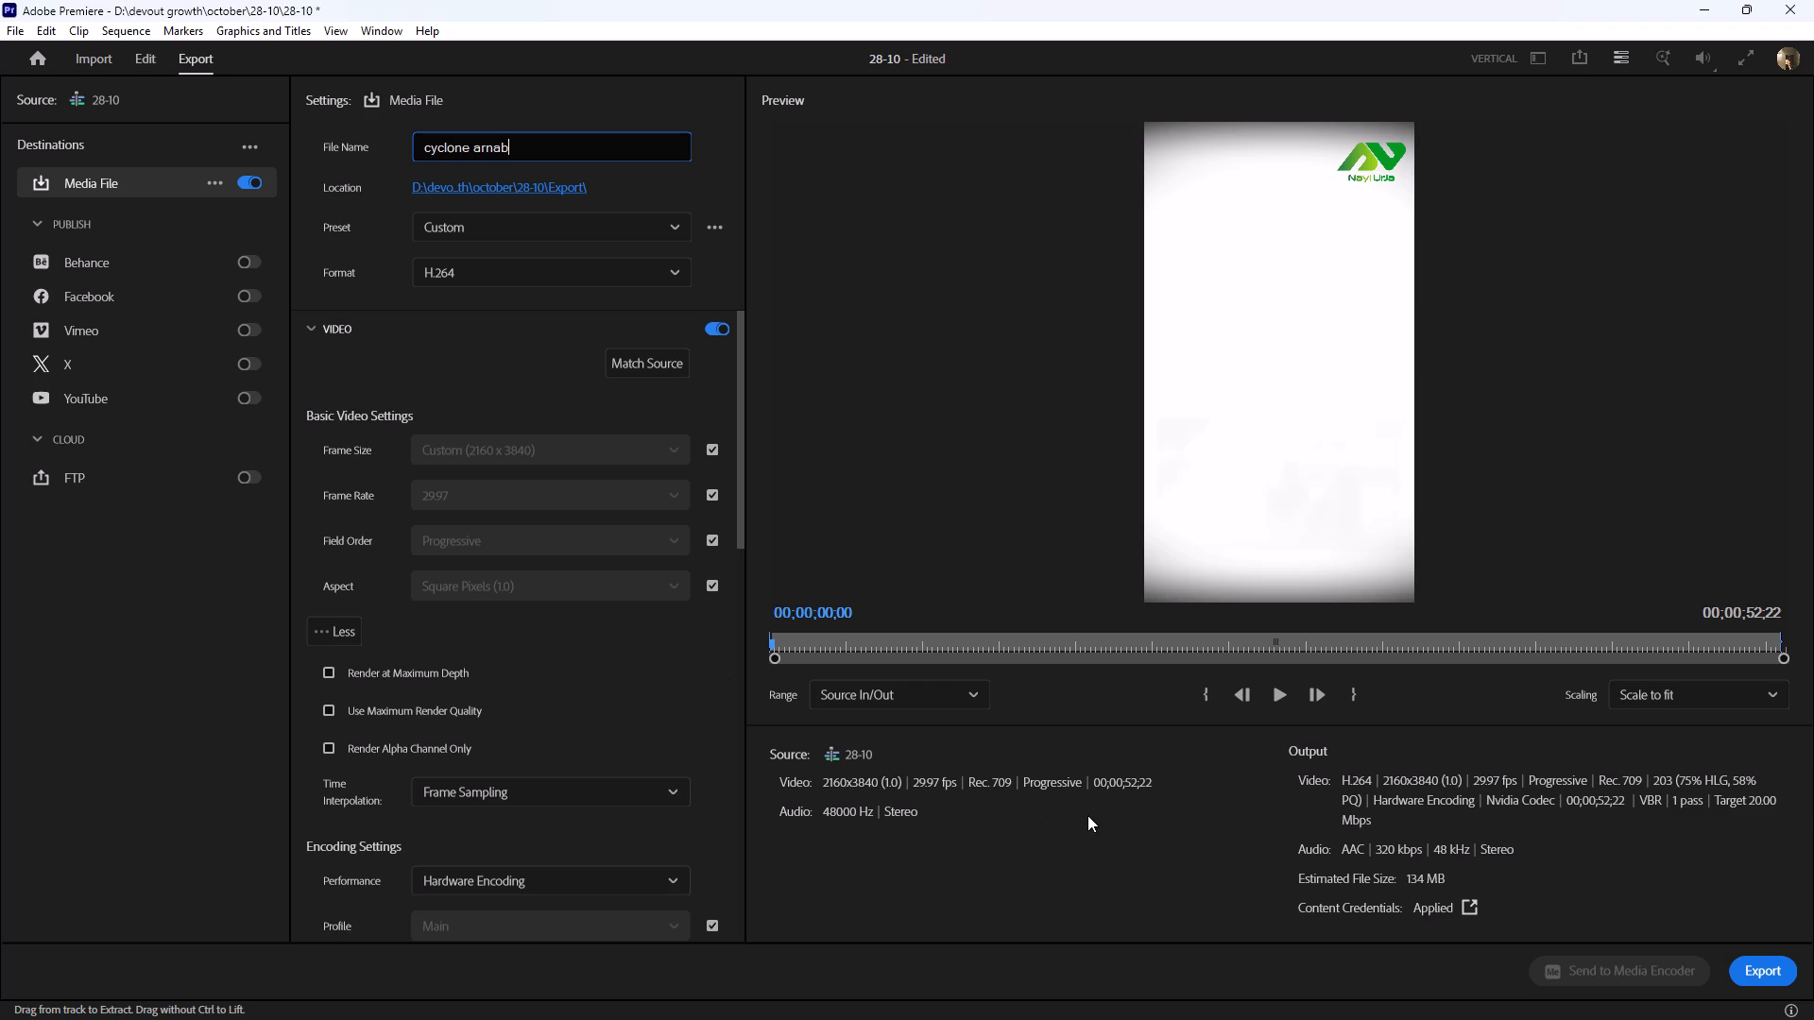
left_click(1013, 895)
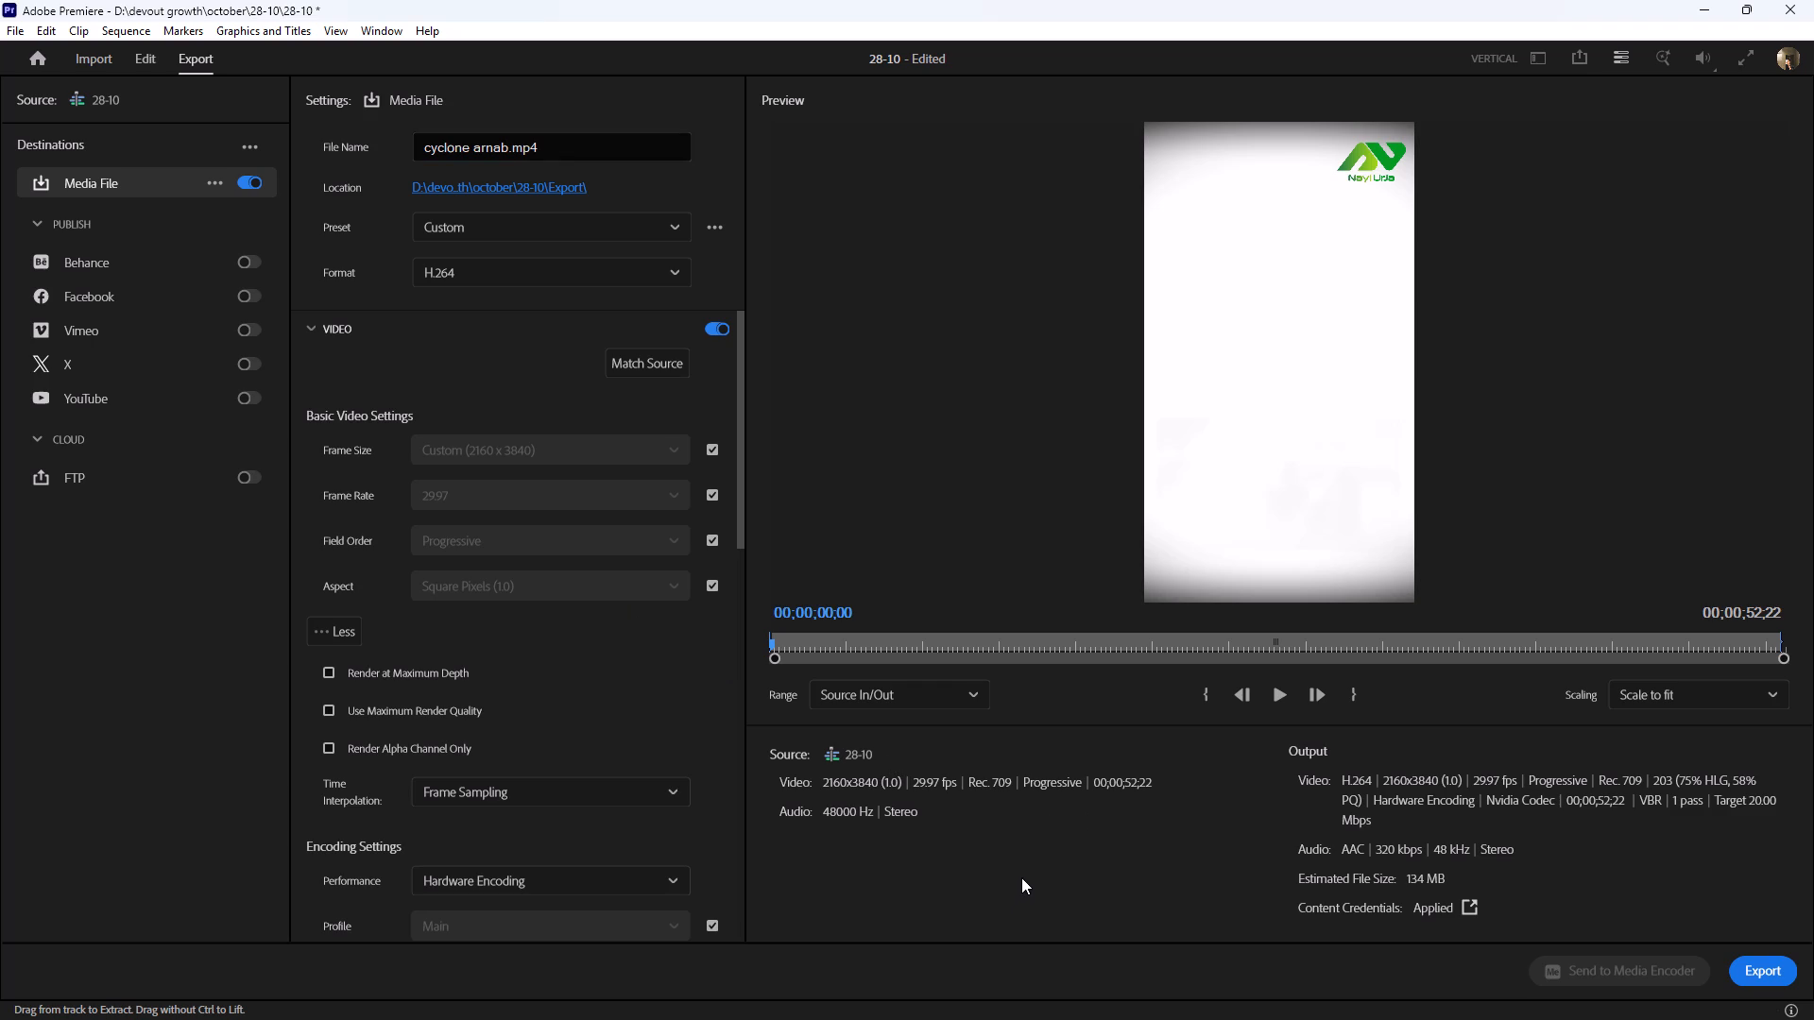
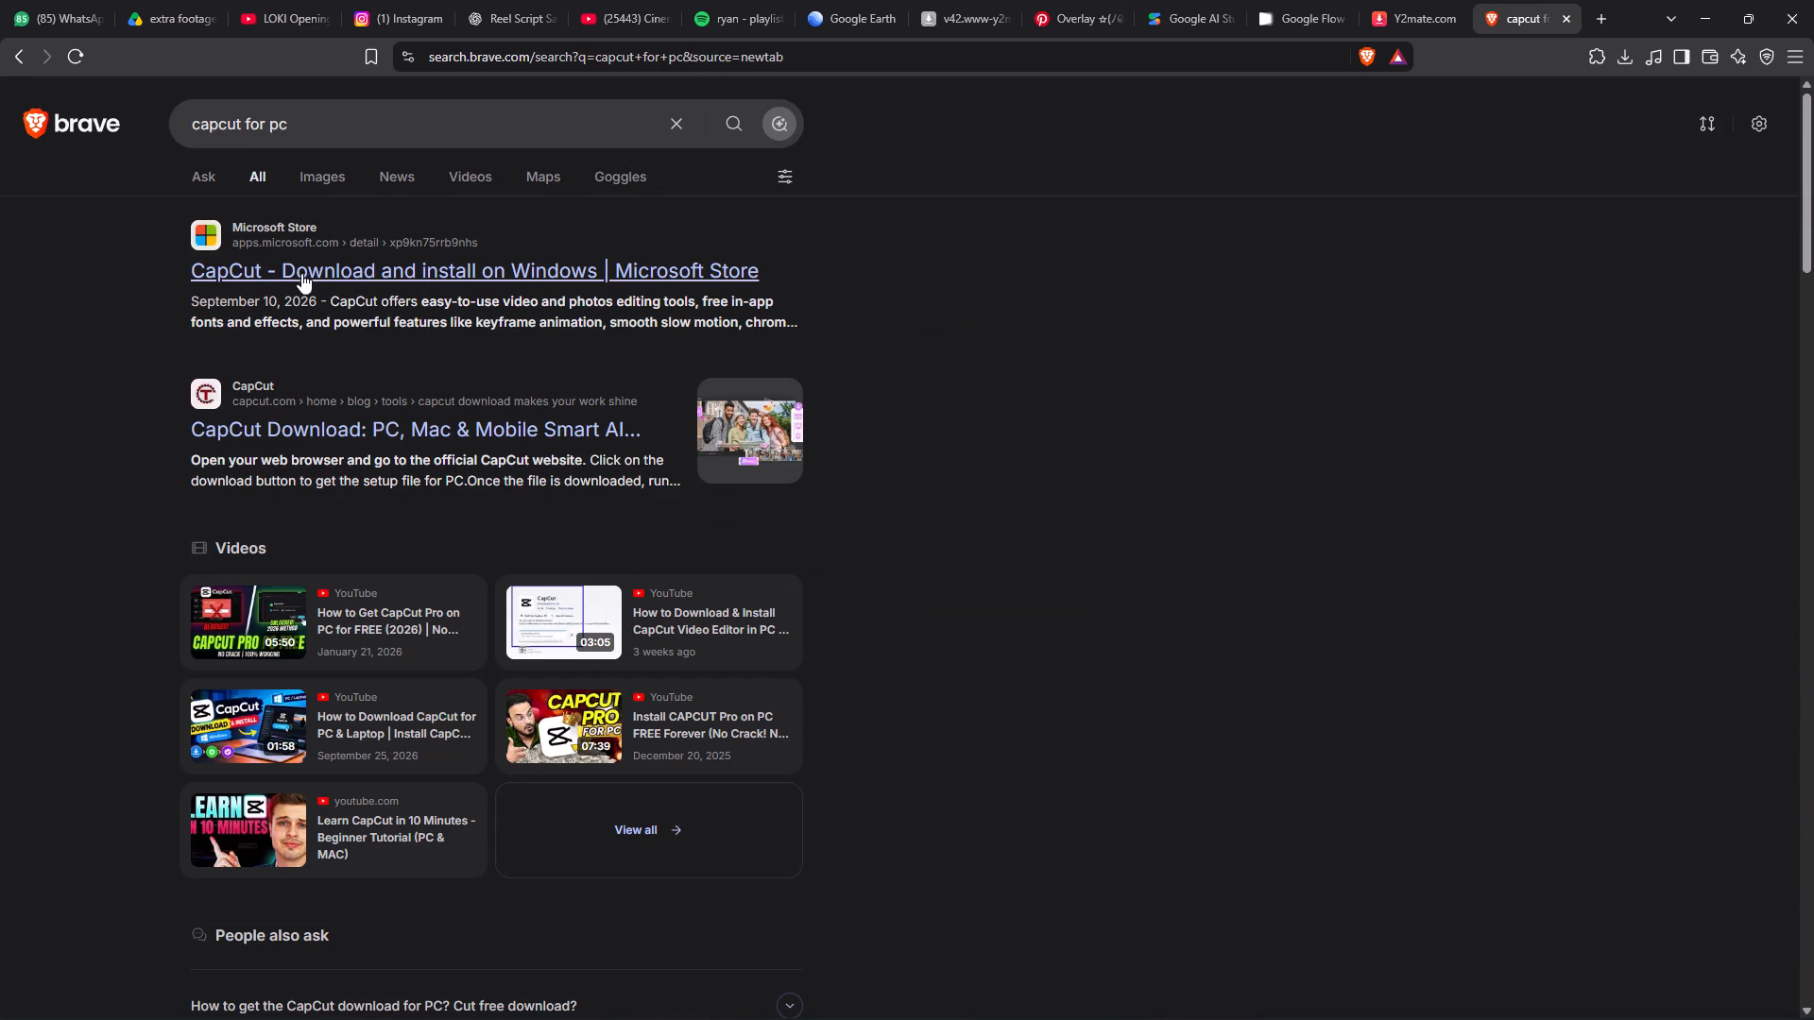
Download CapCut Installer from CapCut's Microsoft Store web page, saving it in the download folder on New Volume (D:).
left_click(305, 272)
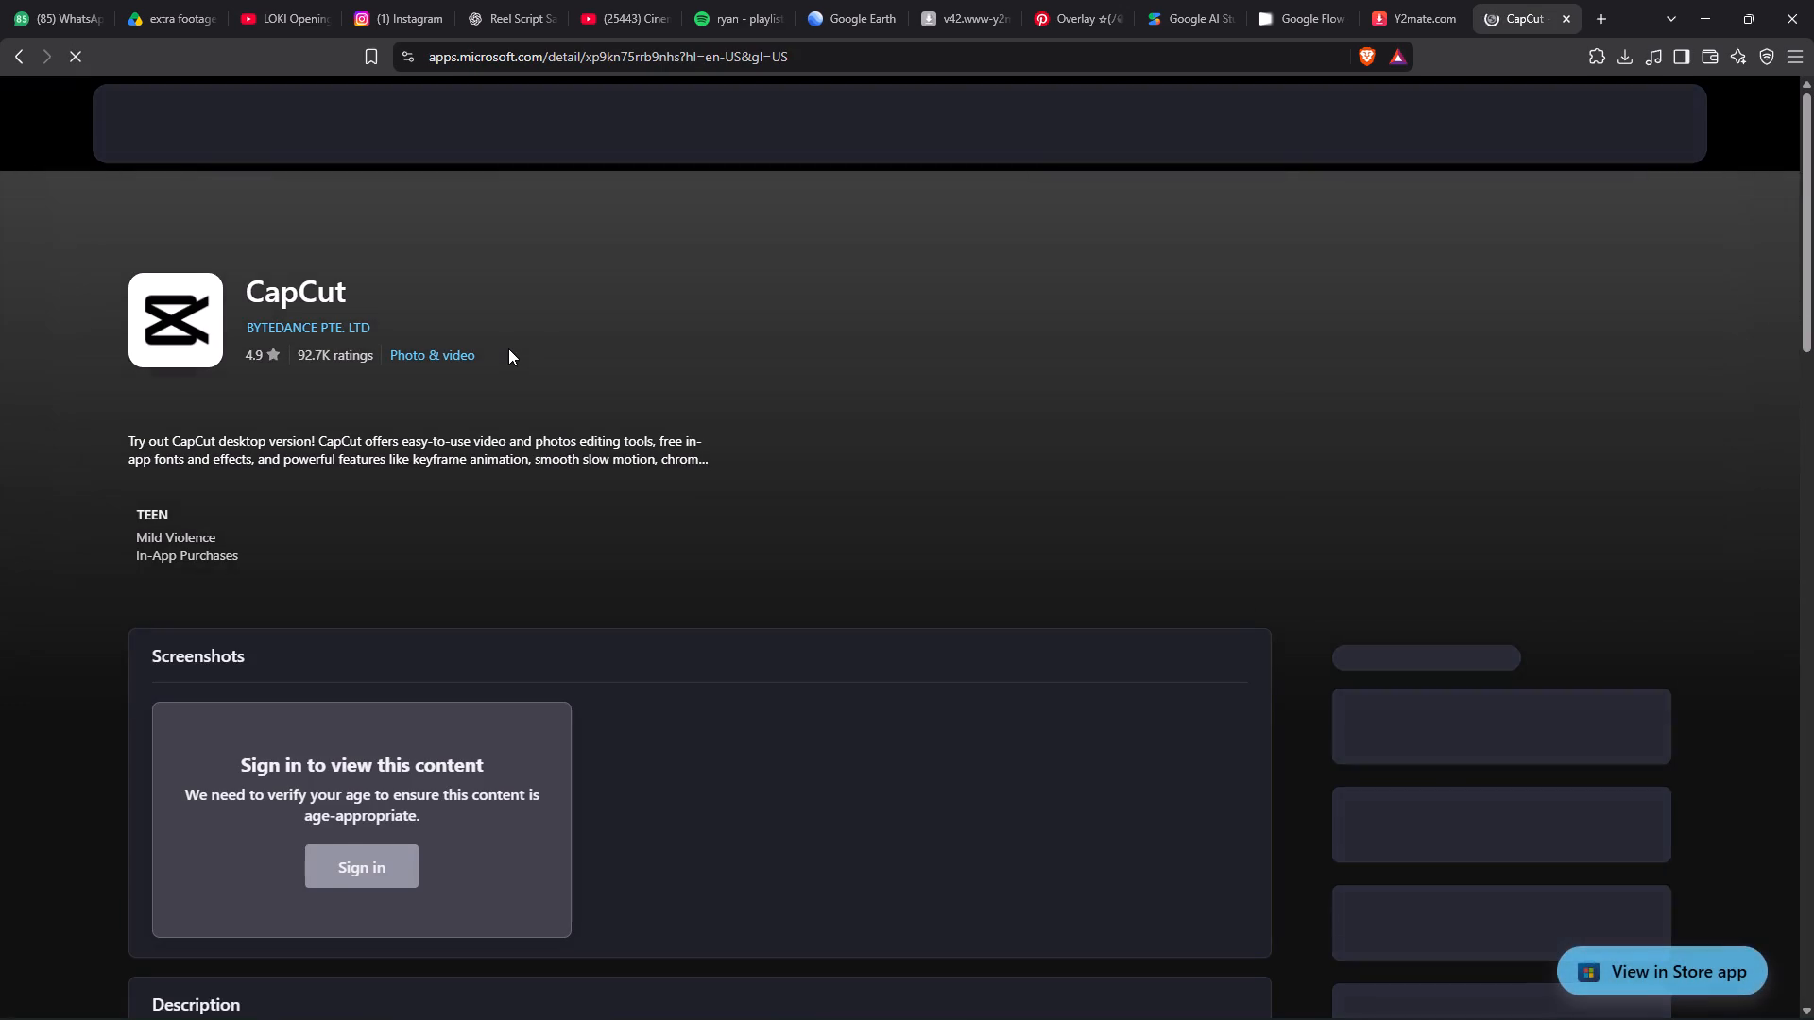
left_click(267, 497)
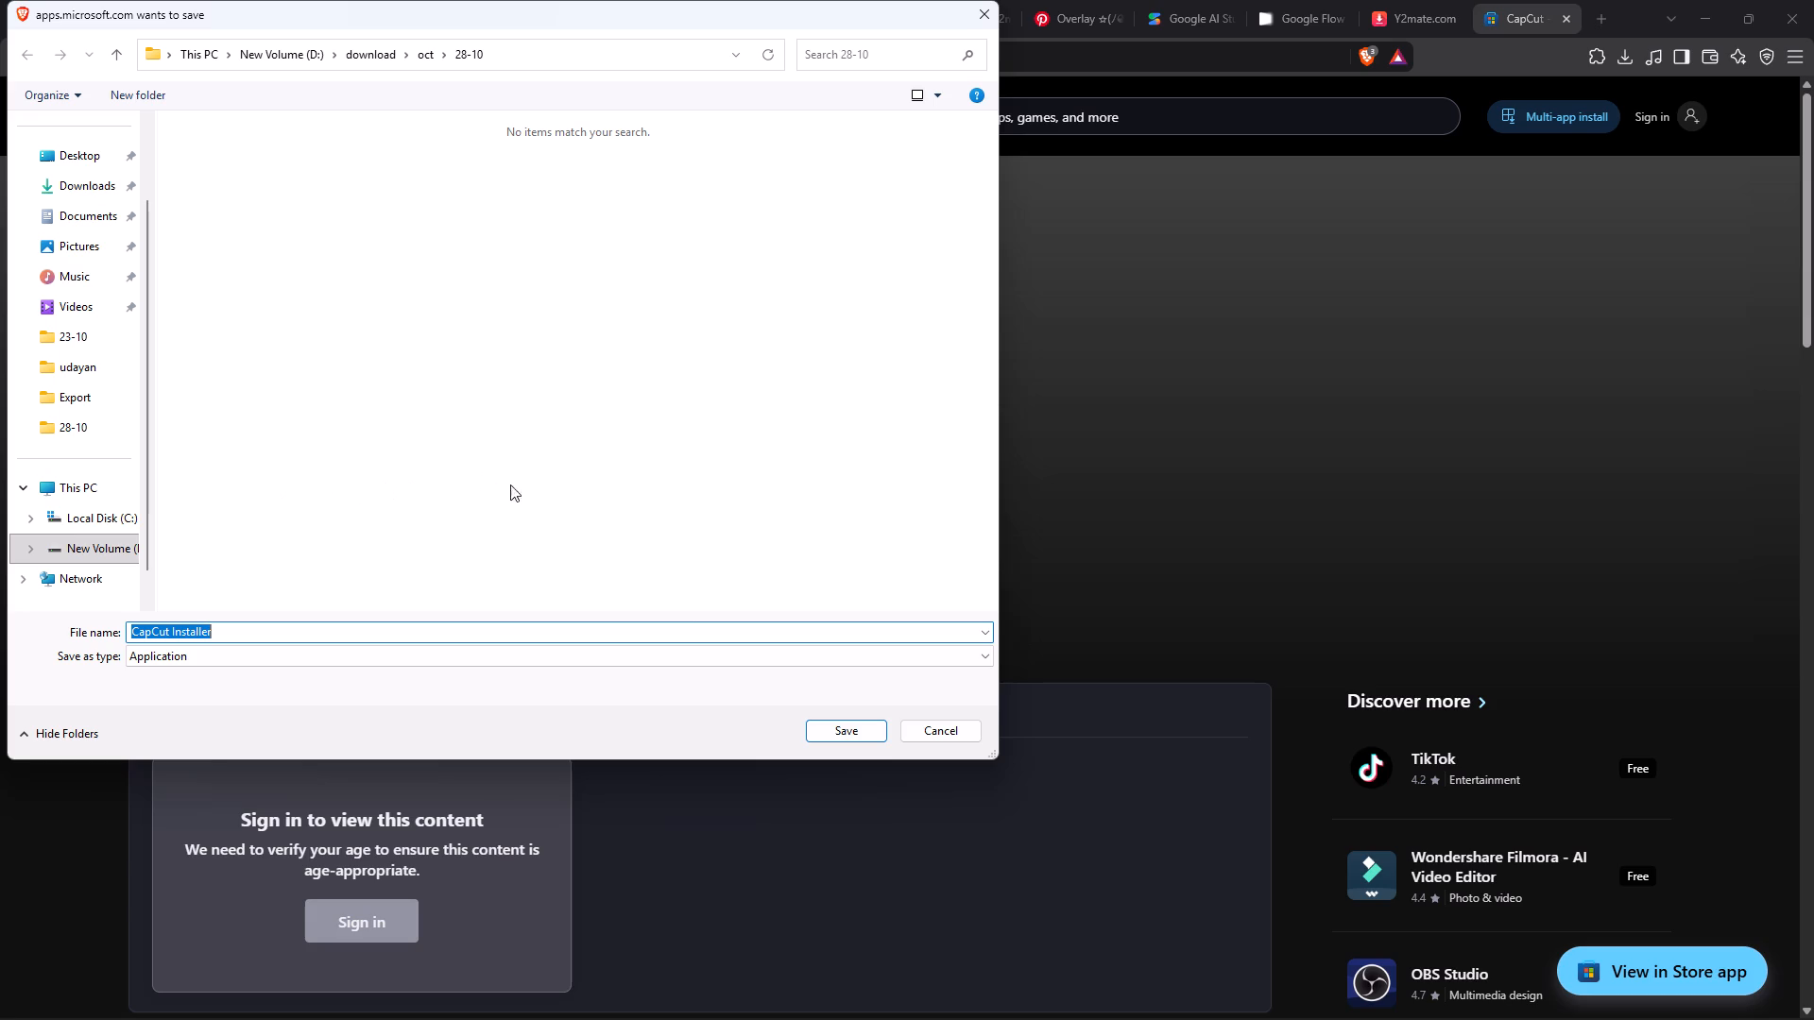
left_click(366, 57)
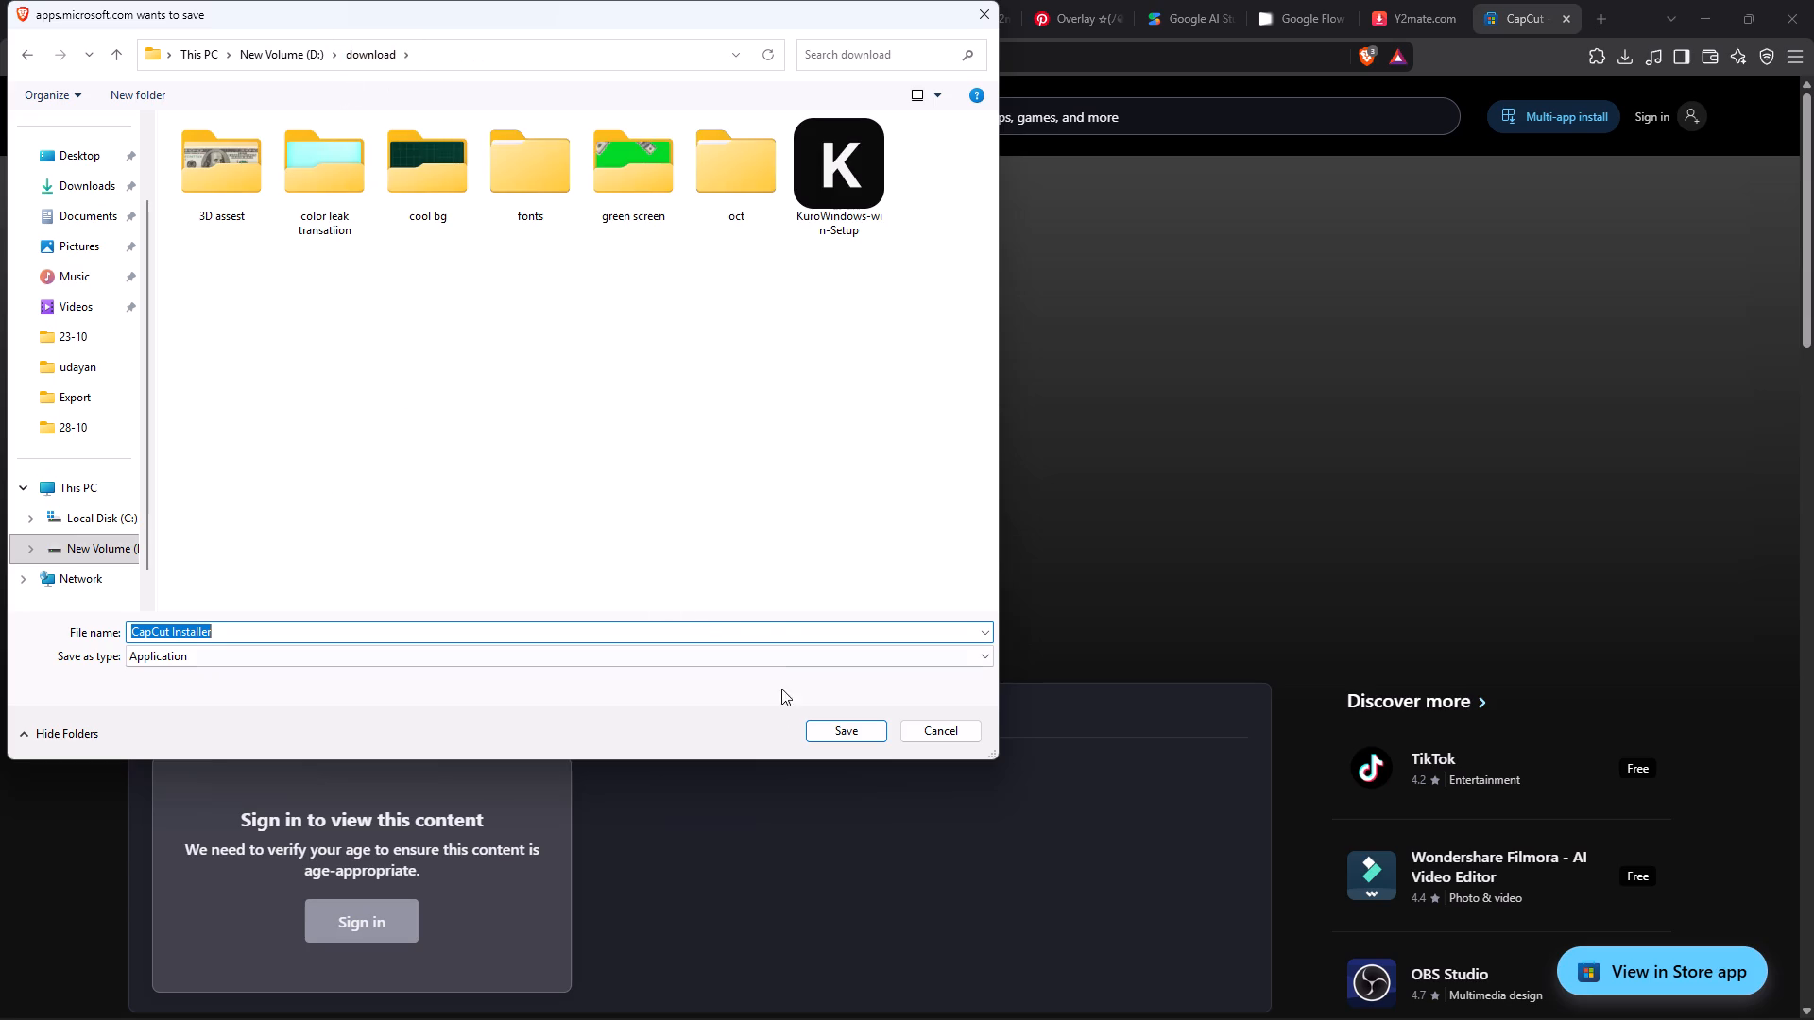
left_click(832, 723)
Locate the downloaded CapCut Installer in its folder, run it, and start installing CapCut from the Microsoft Store.
left_click(1616, 51)
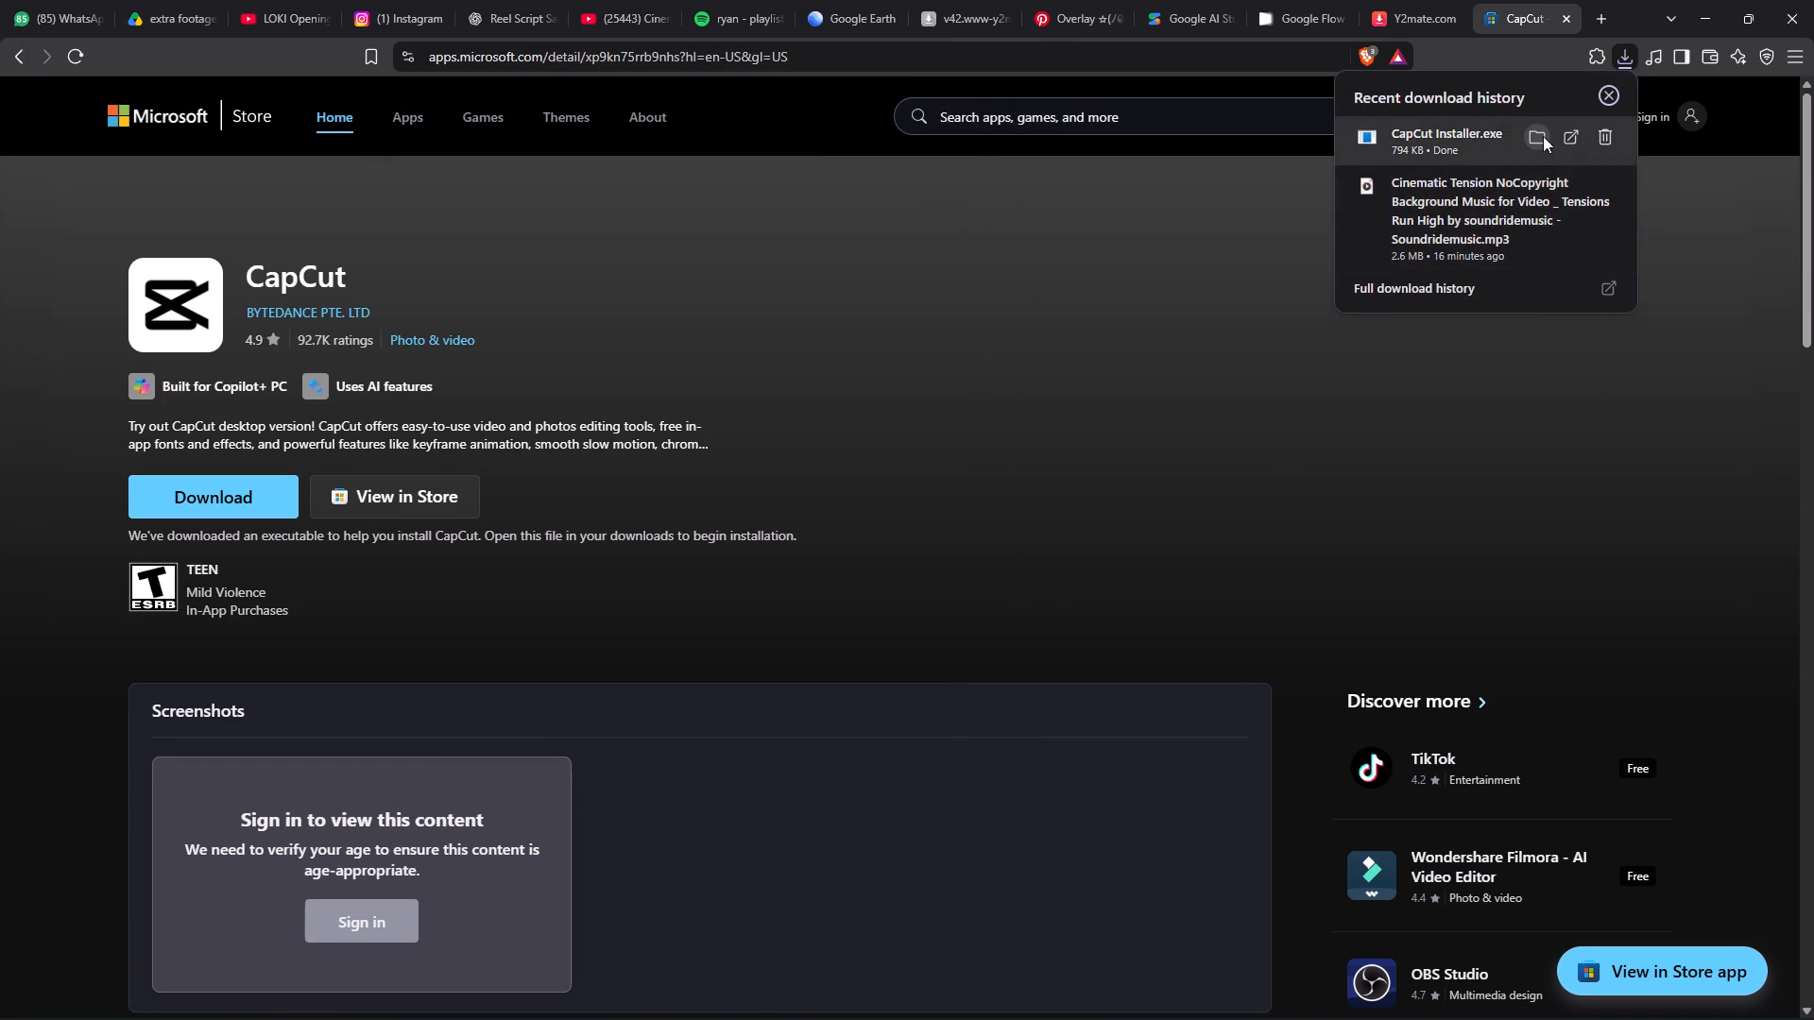
left_click(1543, 136)
double_click(856, 437)
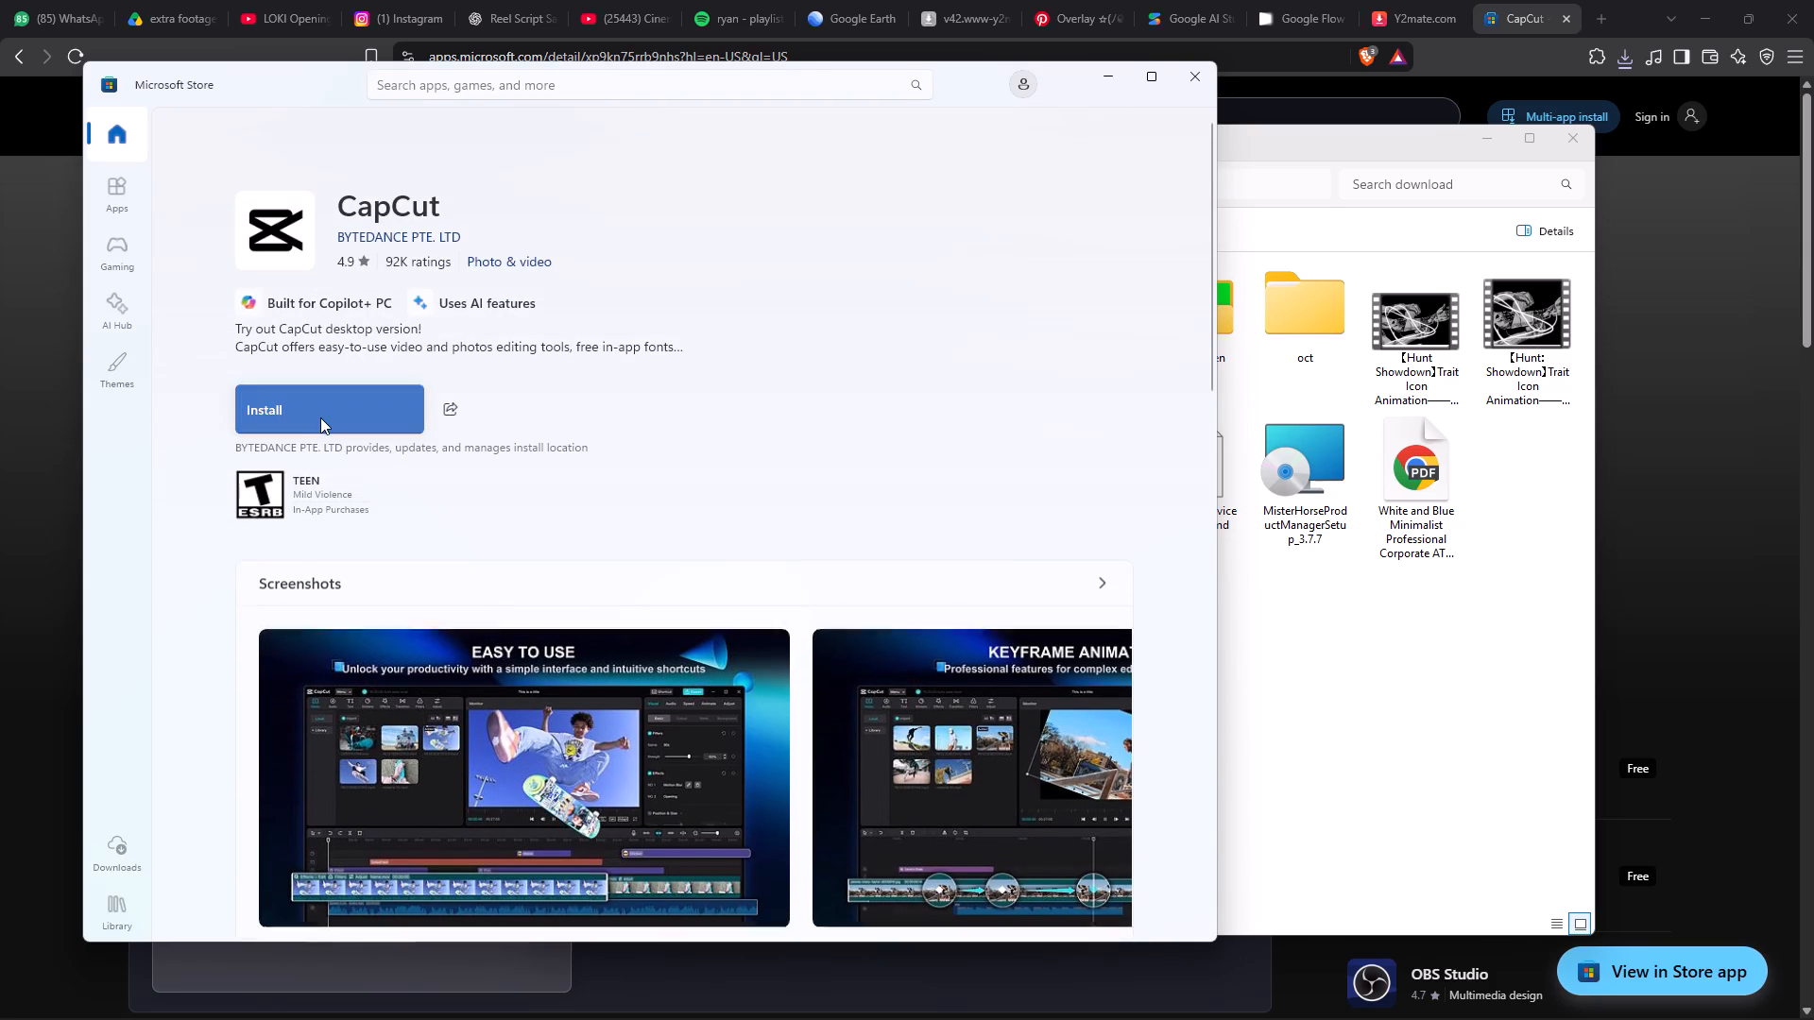
left_click(312, 417)
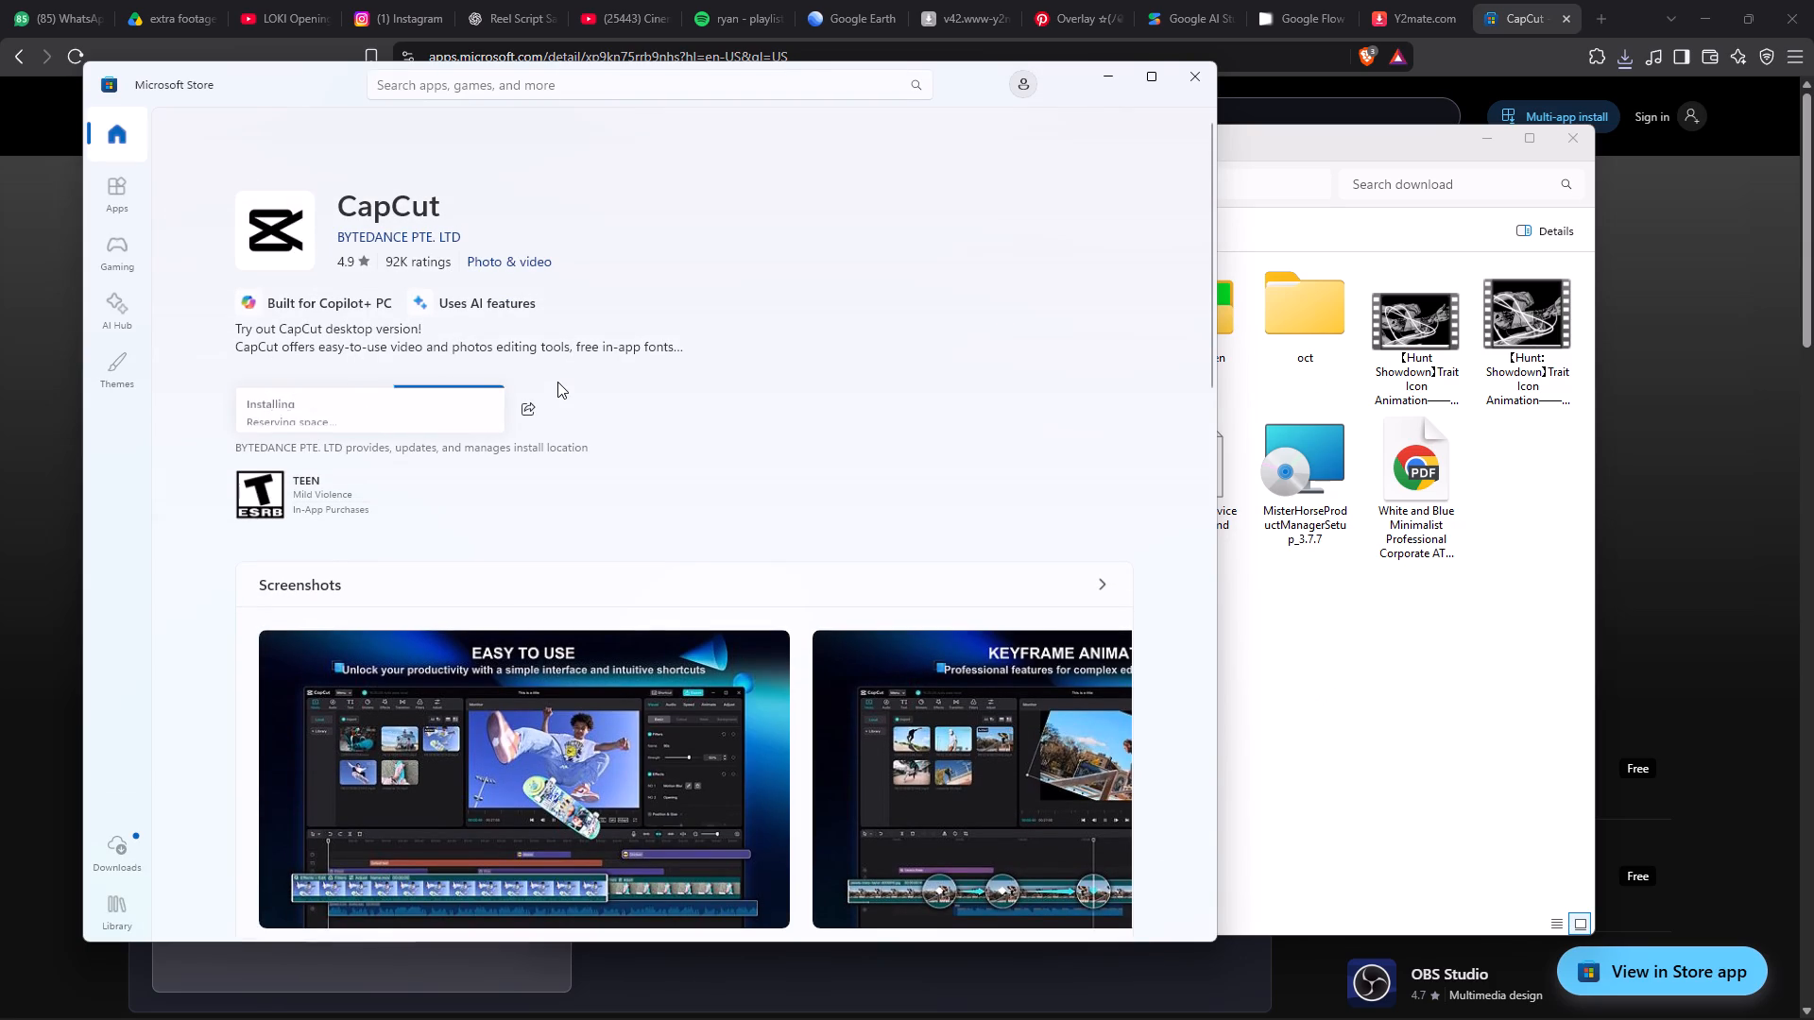
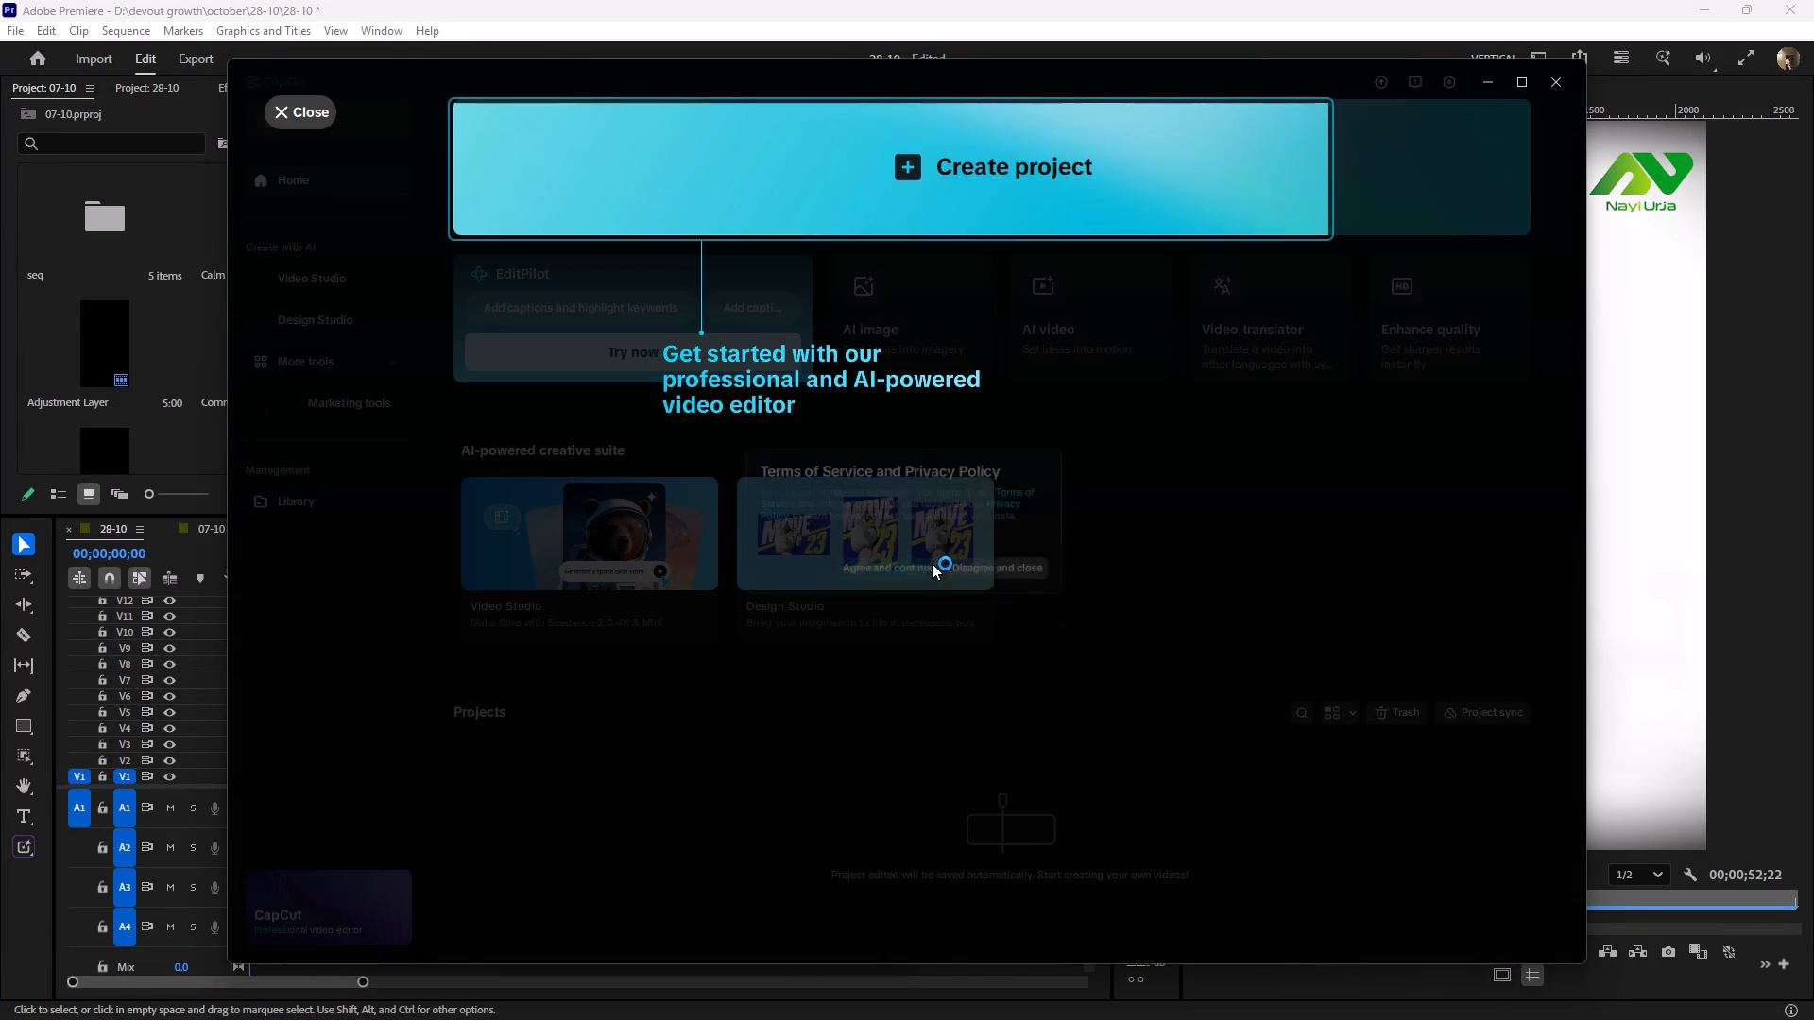
Leave CapCut's start screen and switch back to the 28-10 sequence in Adobe Premiere.
left_click(1110, 670)
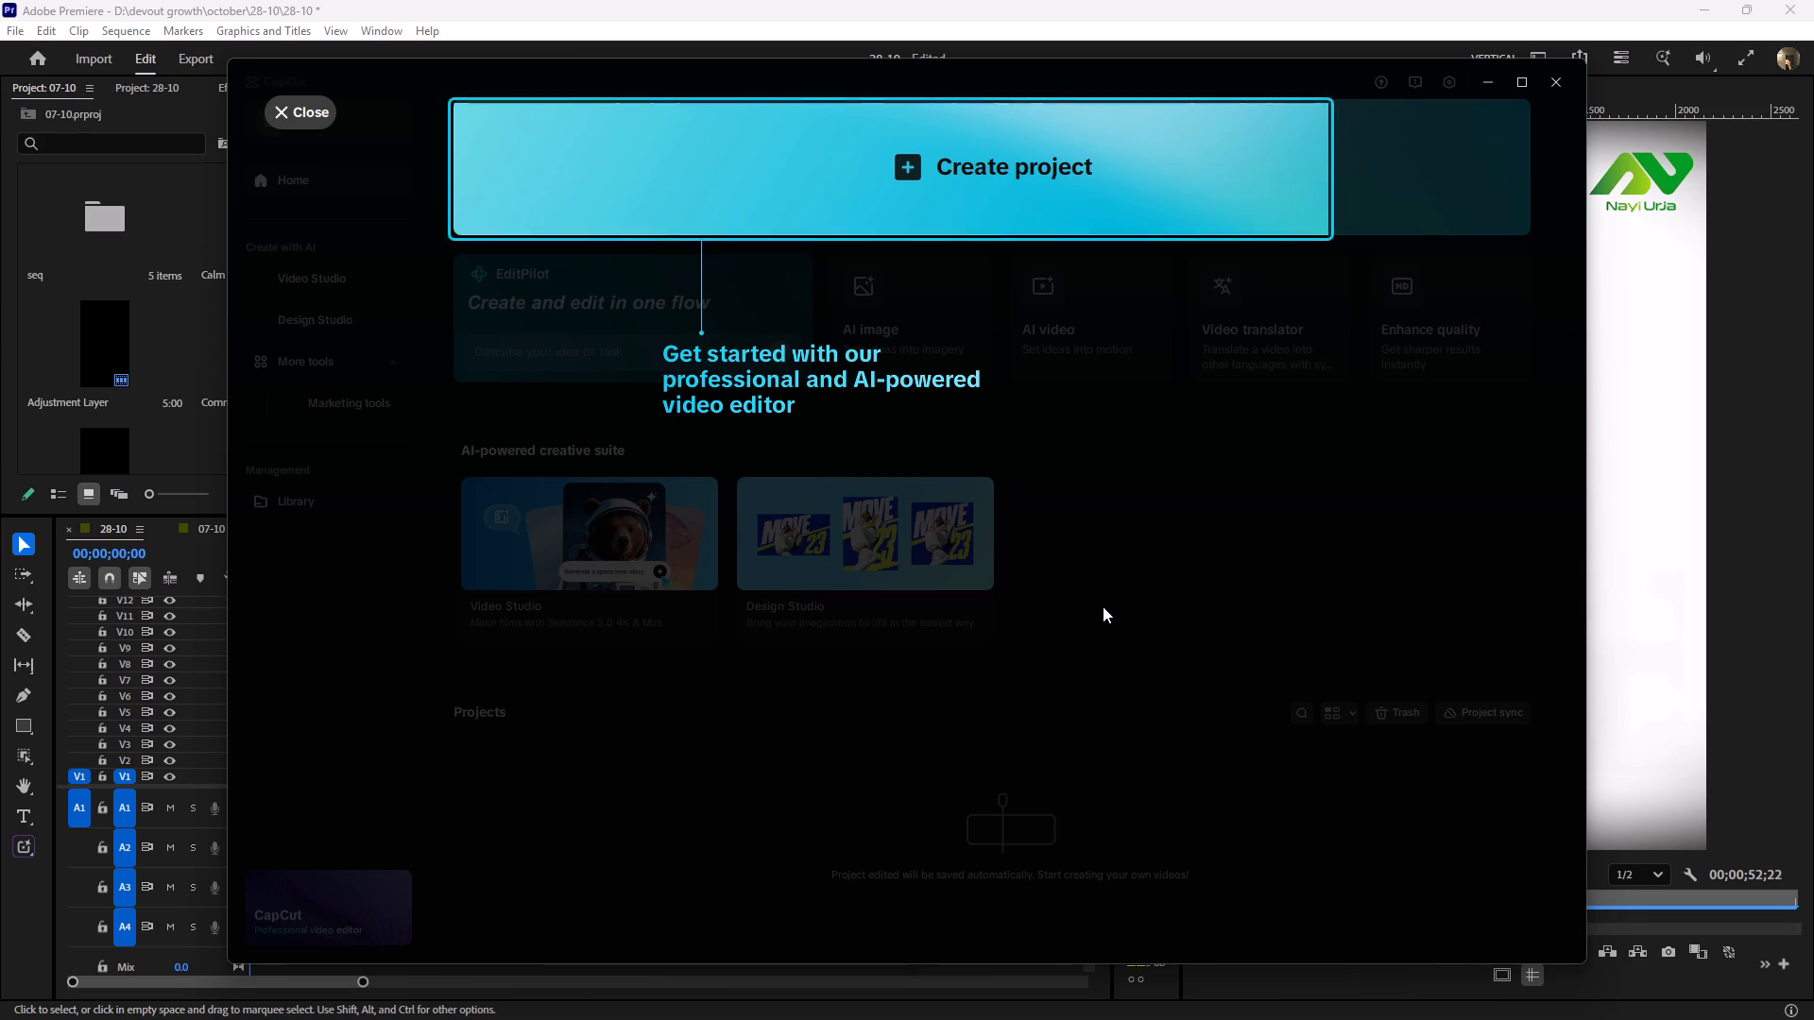
left_click(1223, 0)
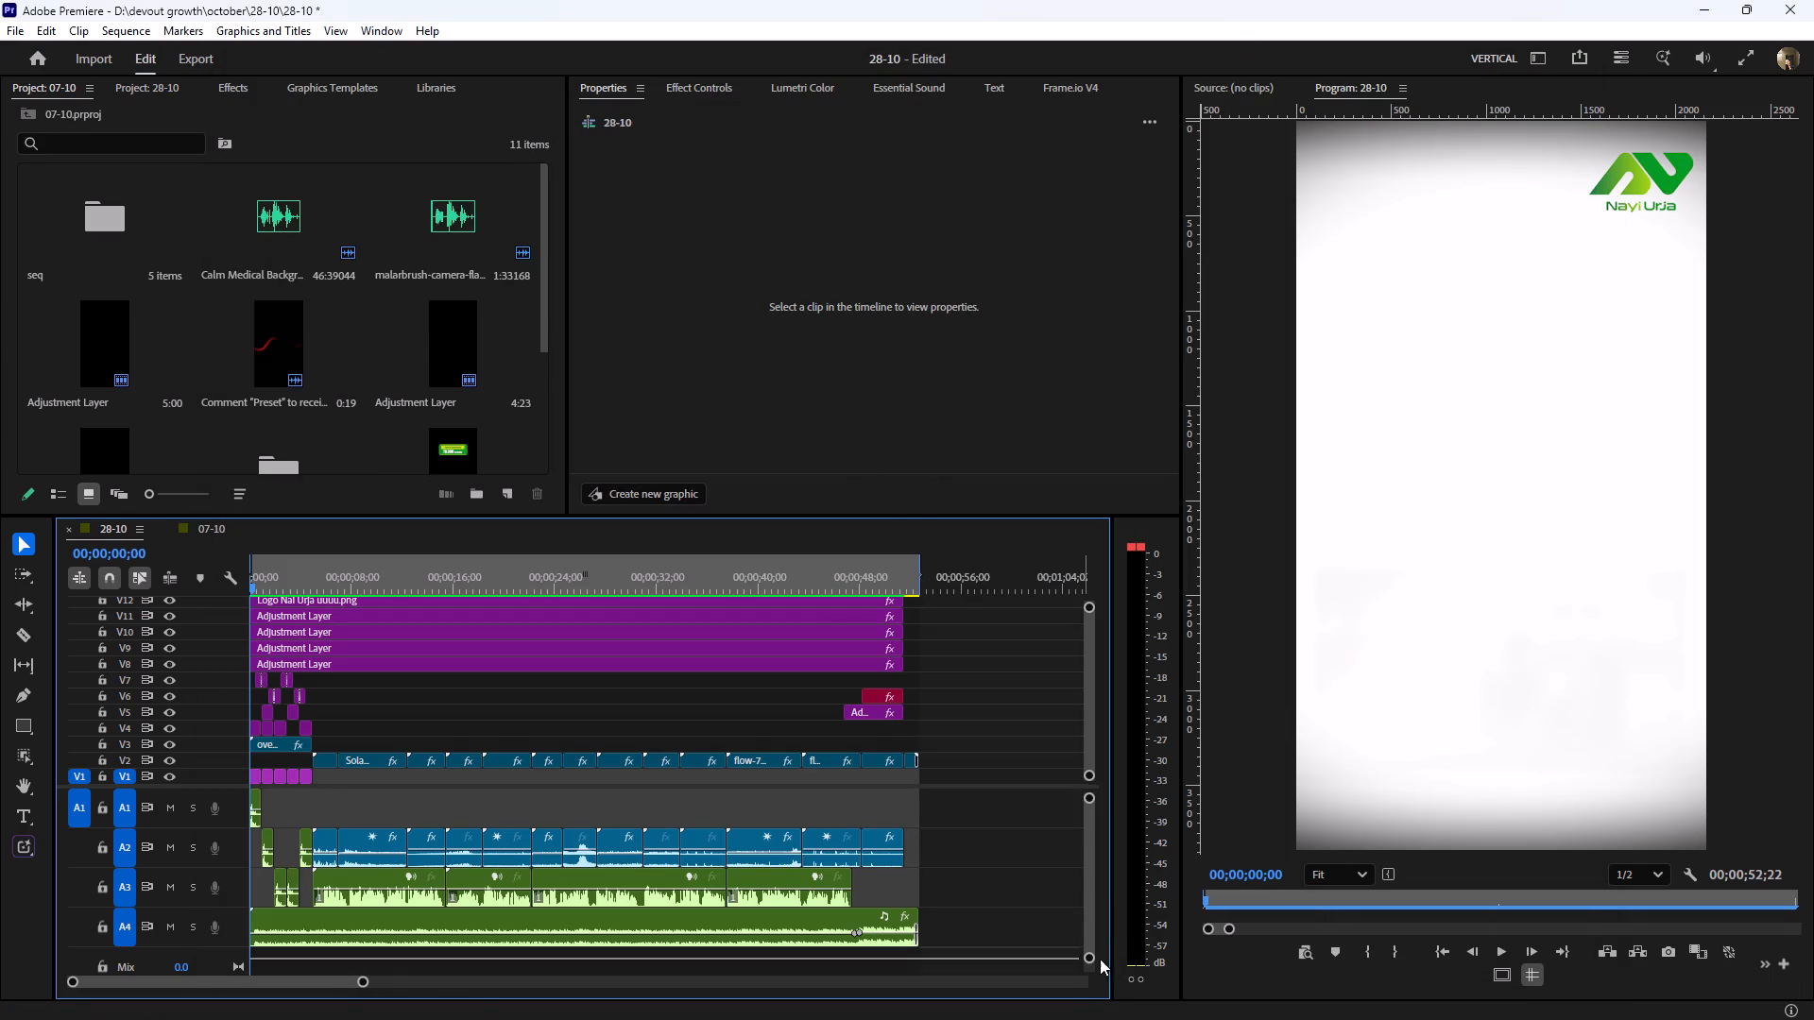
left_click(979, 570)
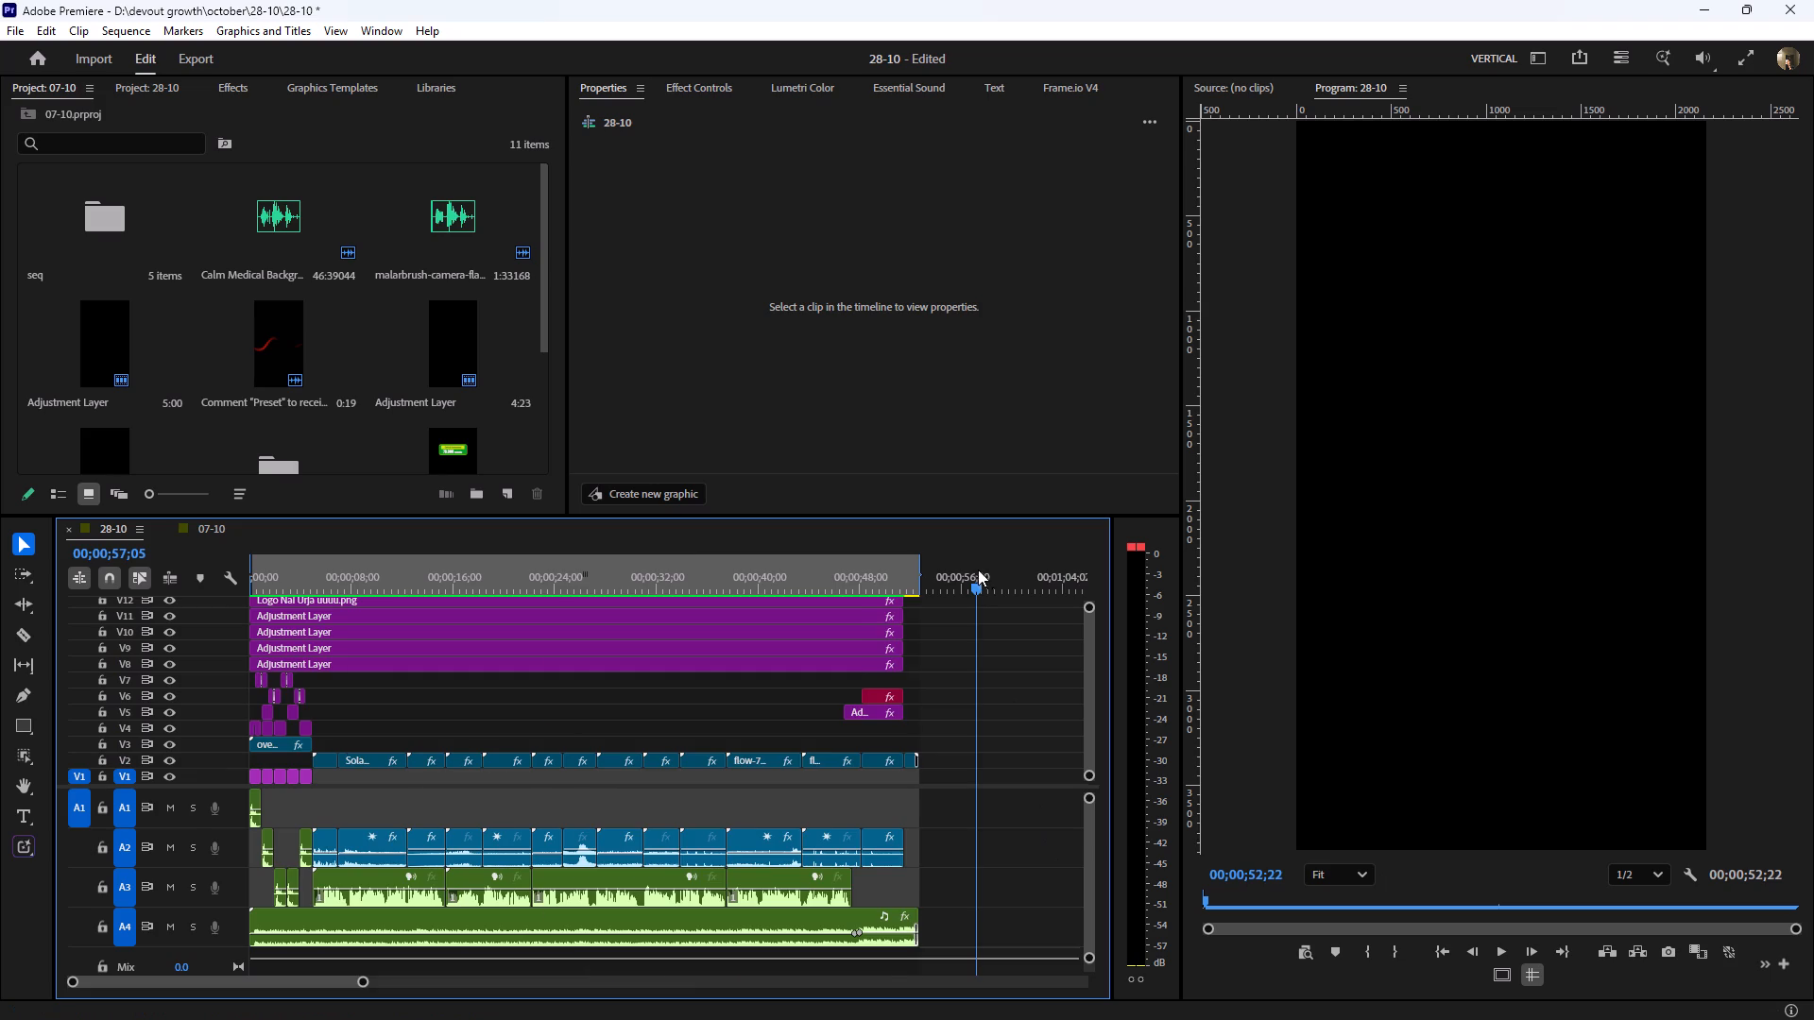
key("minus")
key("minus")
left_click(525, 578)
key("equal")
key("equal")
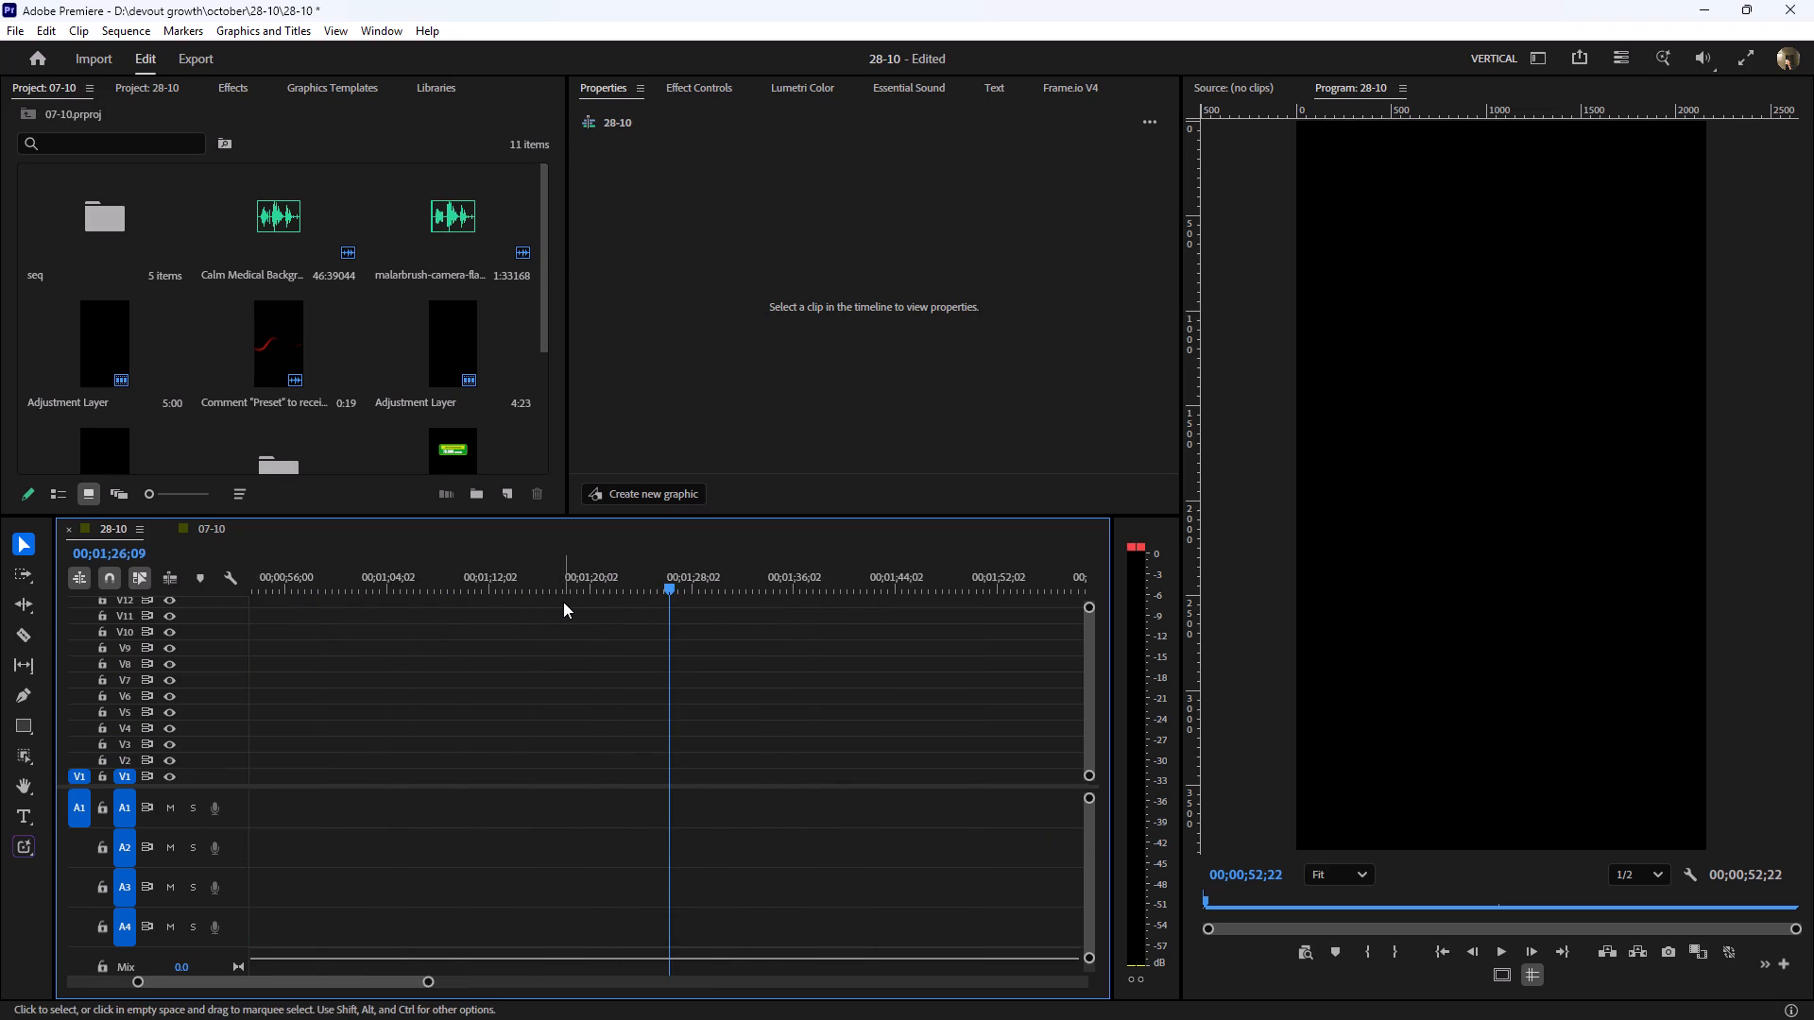
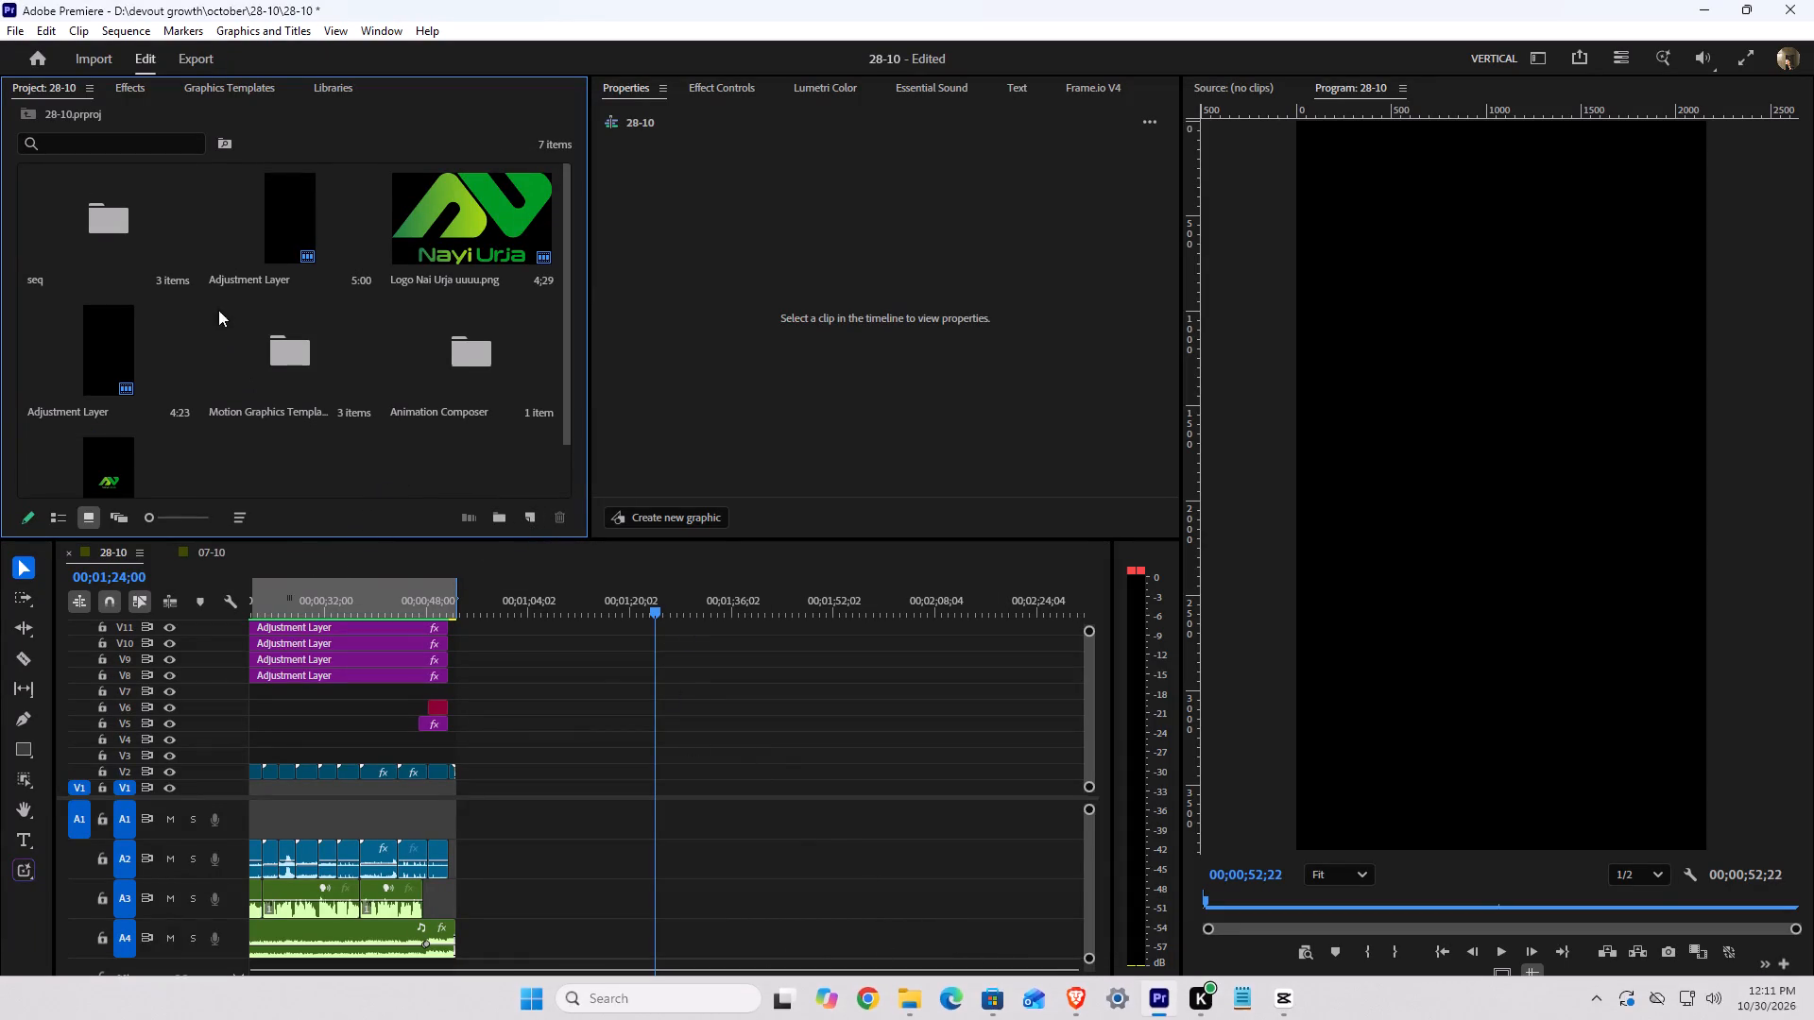
Move the adjustment layers, logo image, template and Animation Composer bins, and the Hindi-titled clip into the project's seq bin.
left_click_drag(266, 219, 124, 228)
left_click_drag(255, 209, 142, 230)
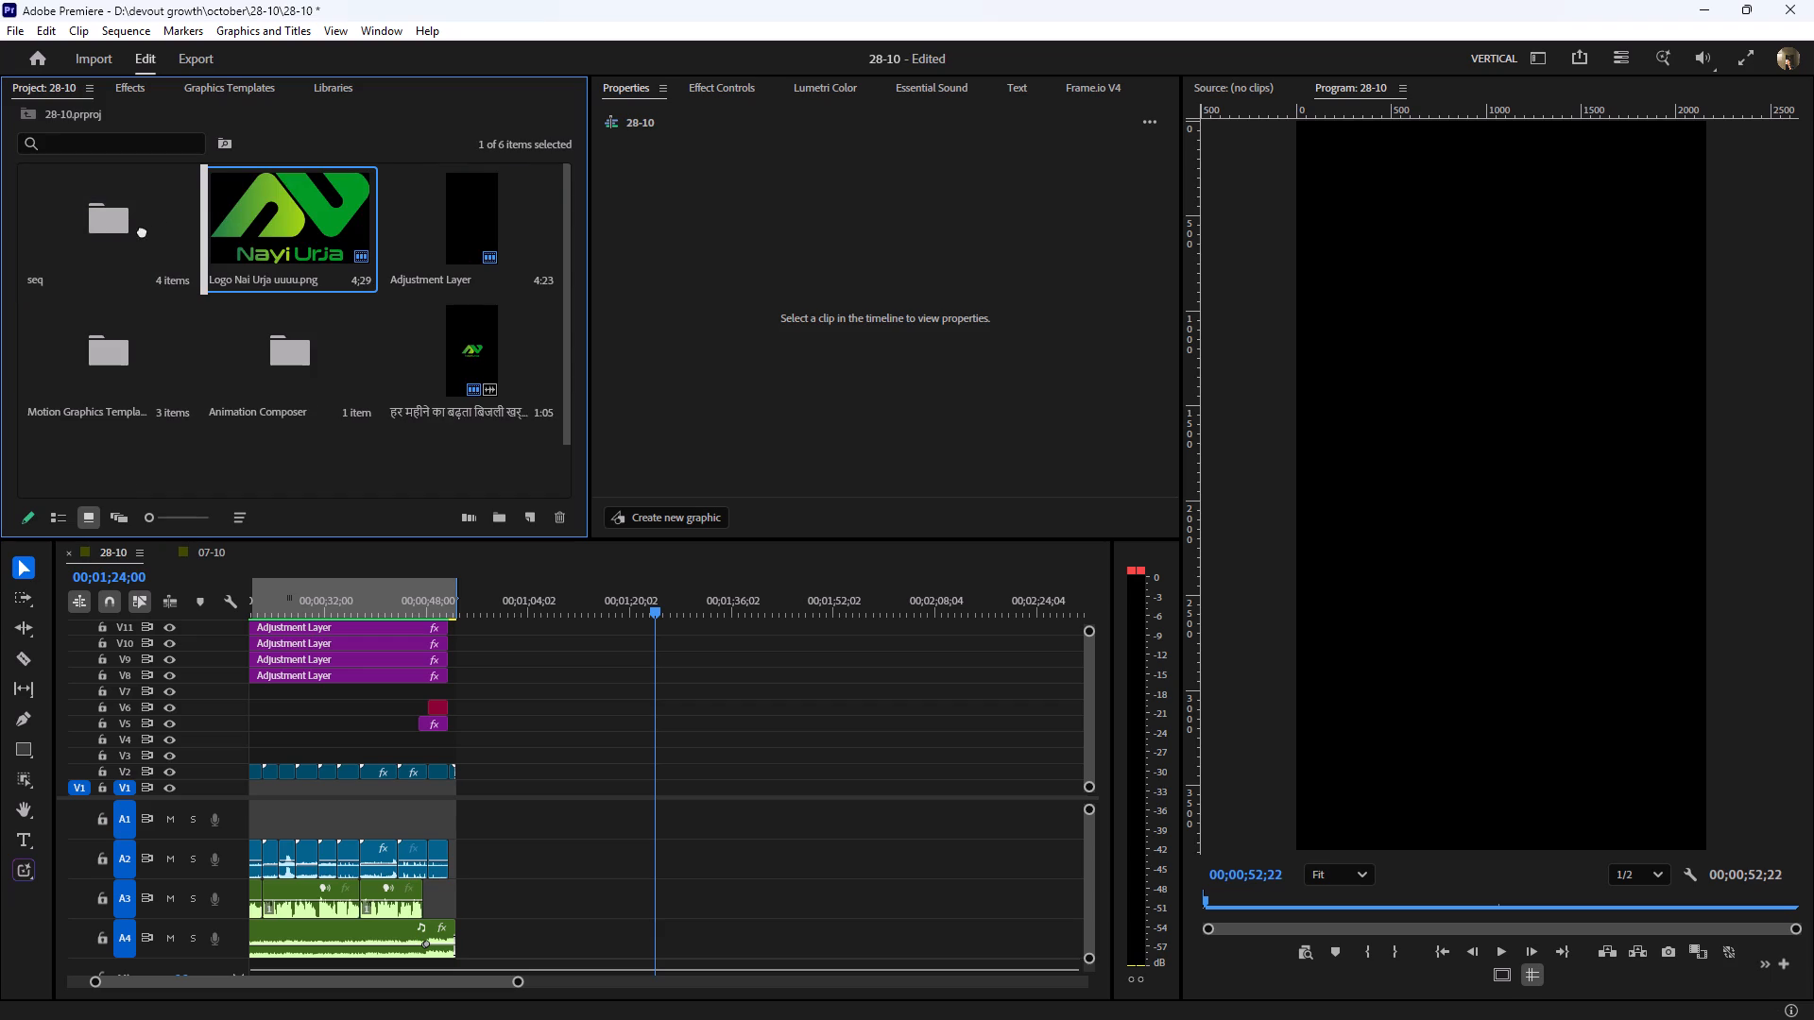
left_click_drag(142, 230, 132, 234)
left_click_drag(259, 211, 126, 235)
left_click_drag(306, 209, 168, 216)
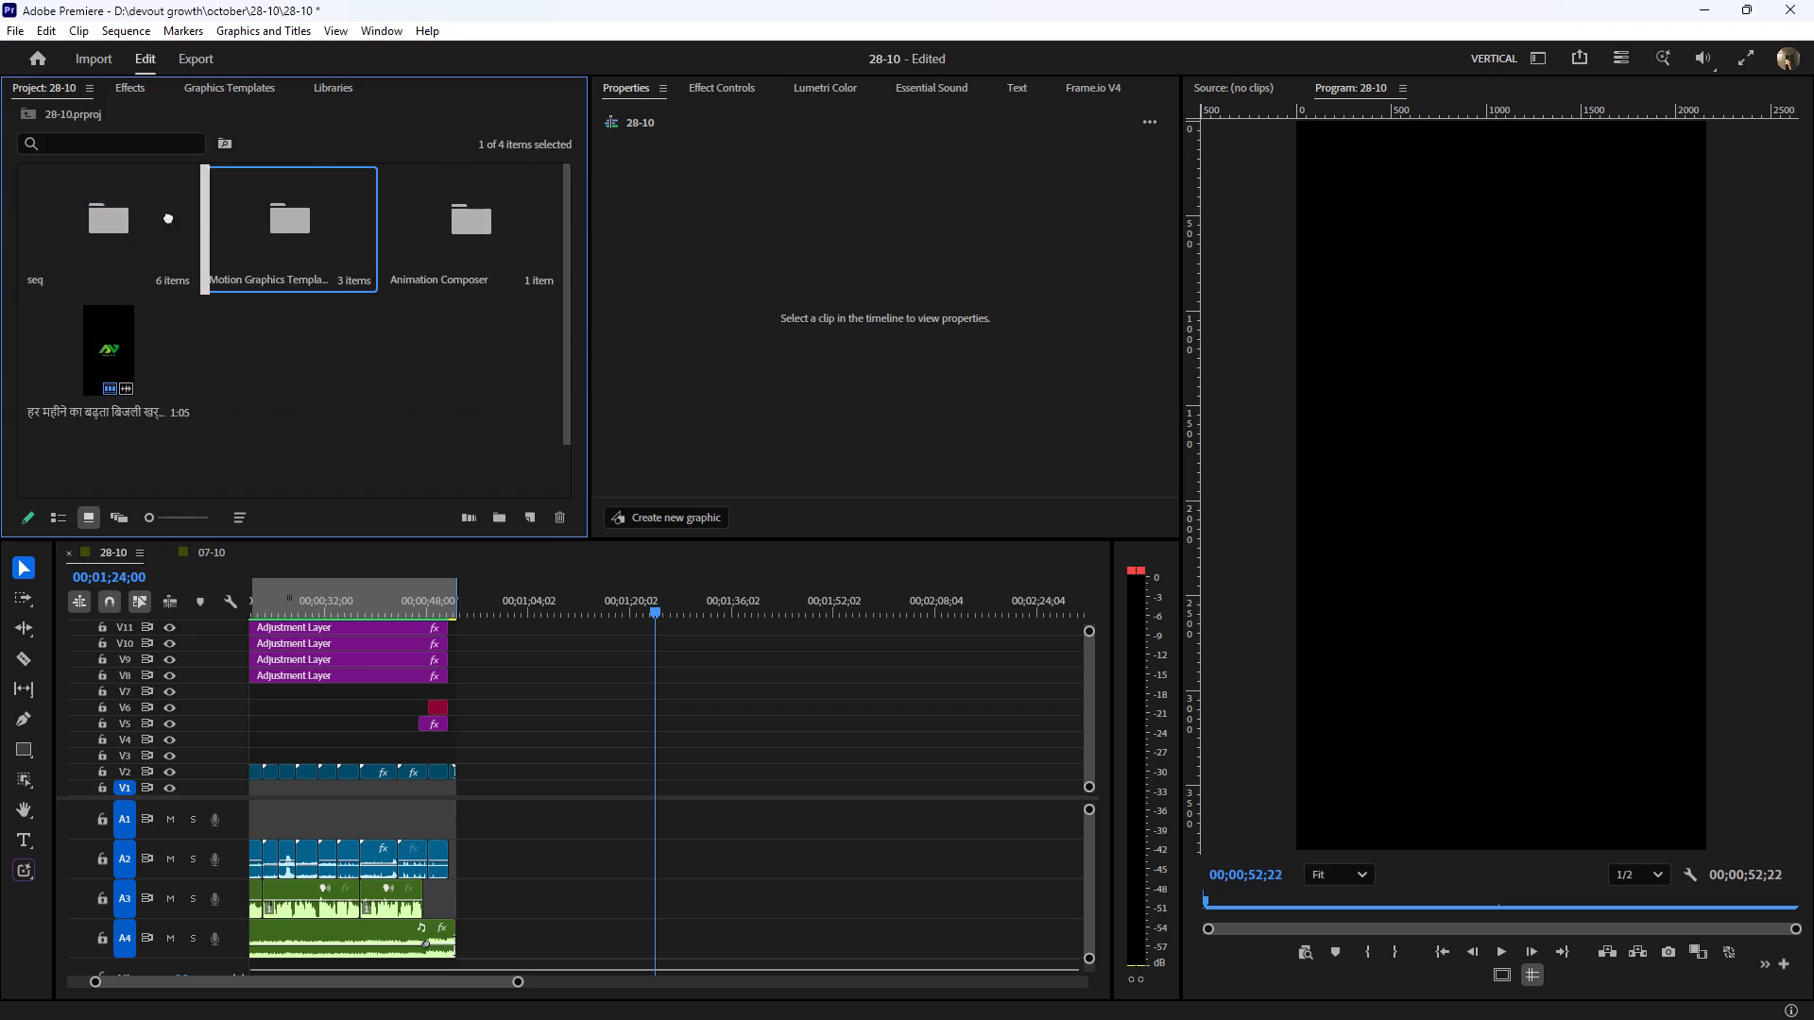
left_click_drag(168, 216, 128, 223)
left_click_drag(305, 209, 130, 235)
left_click_drag(281, 214, 198, 224)
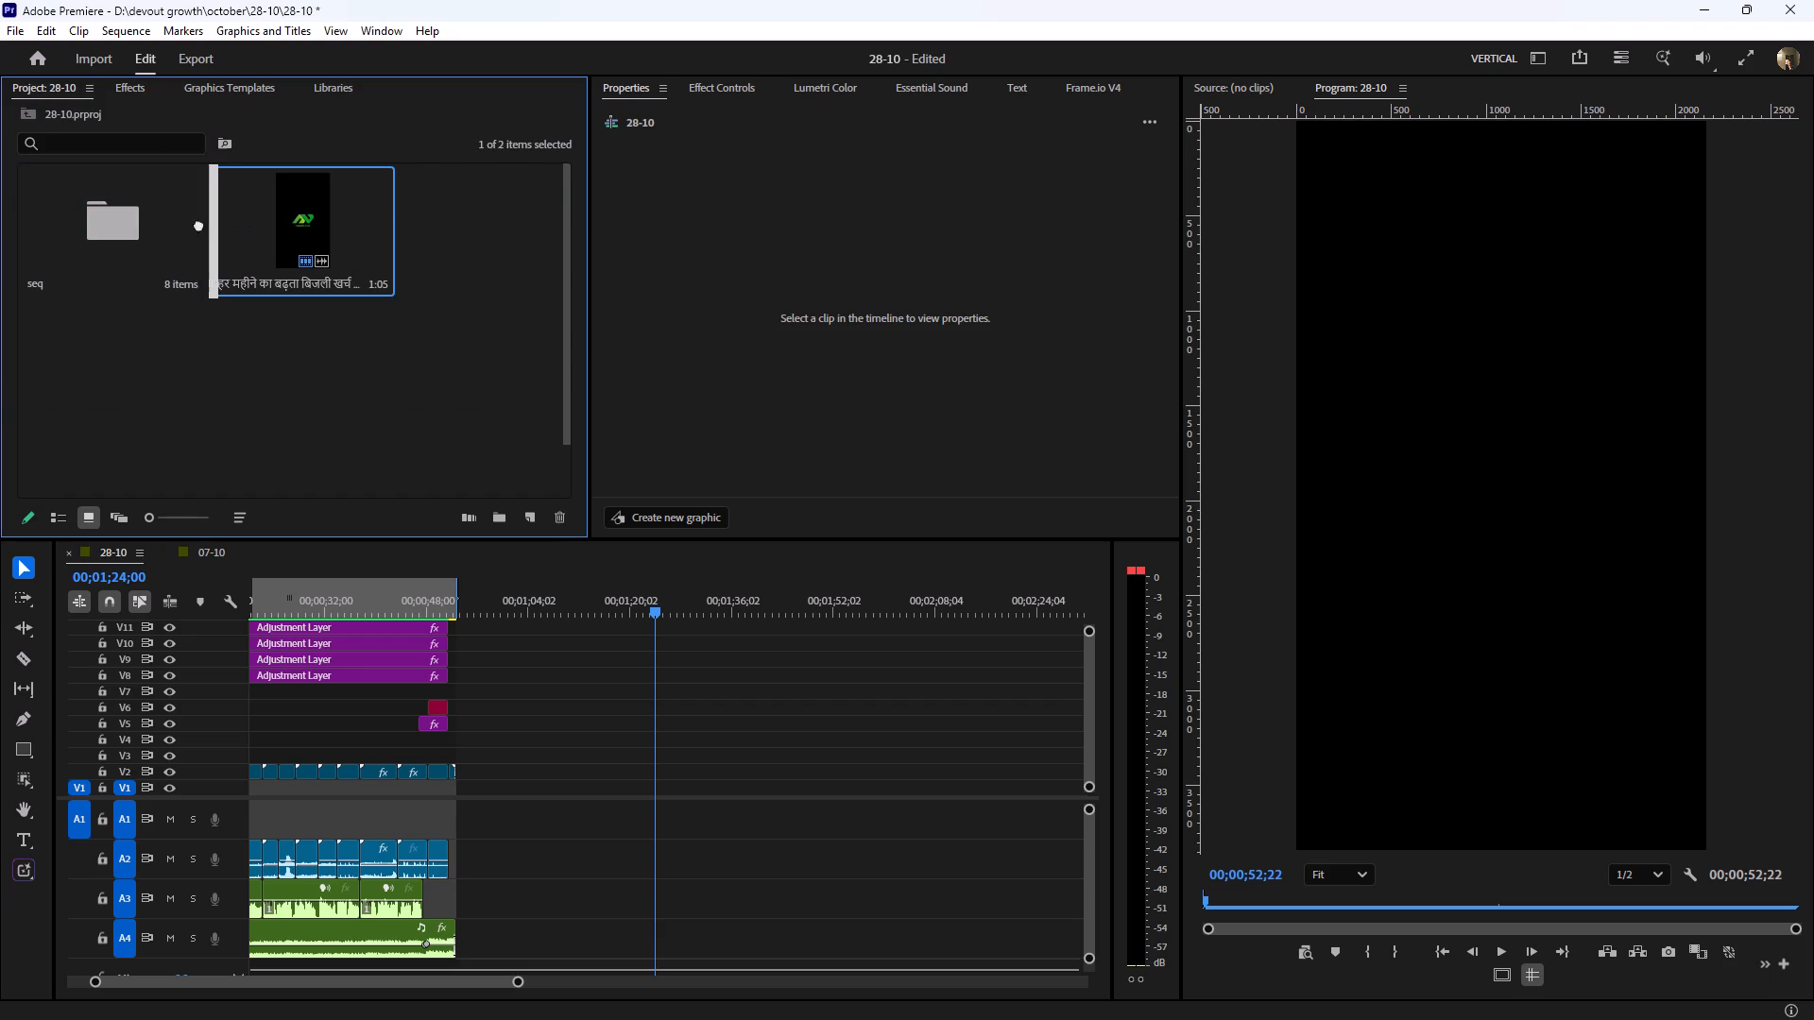
left_click_drag(198, 224, 127, 236)
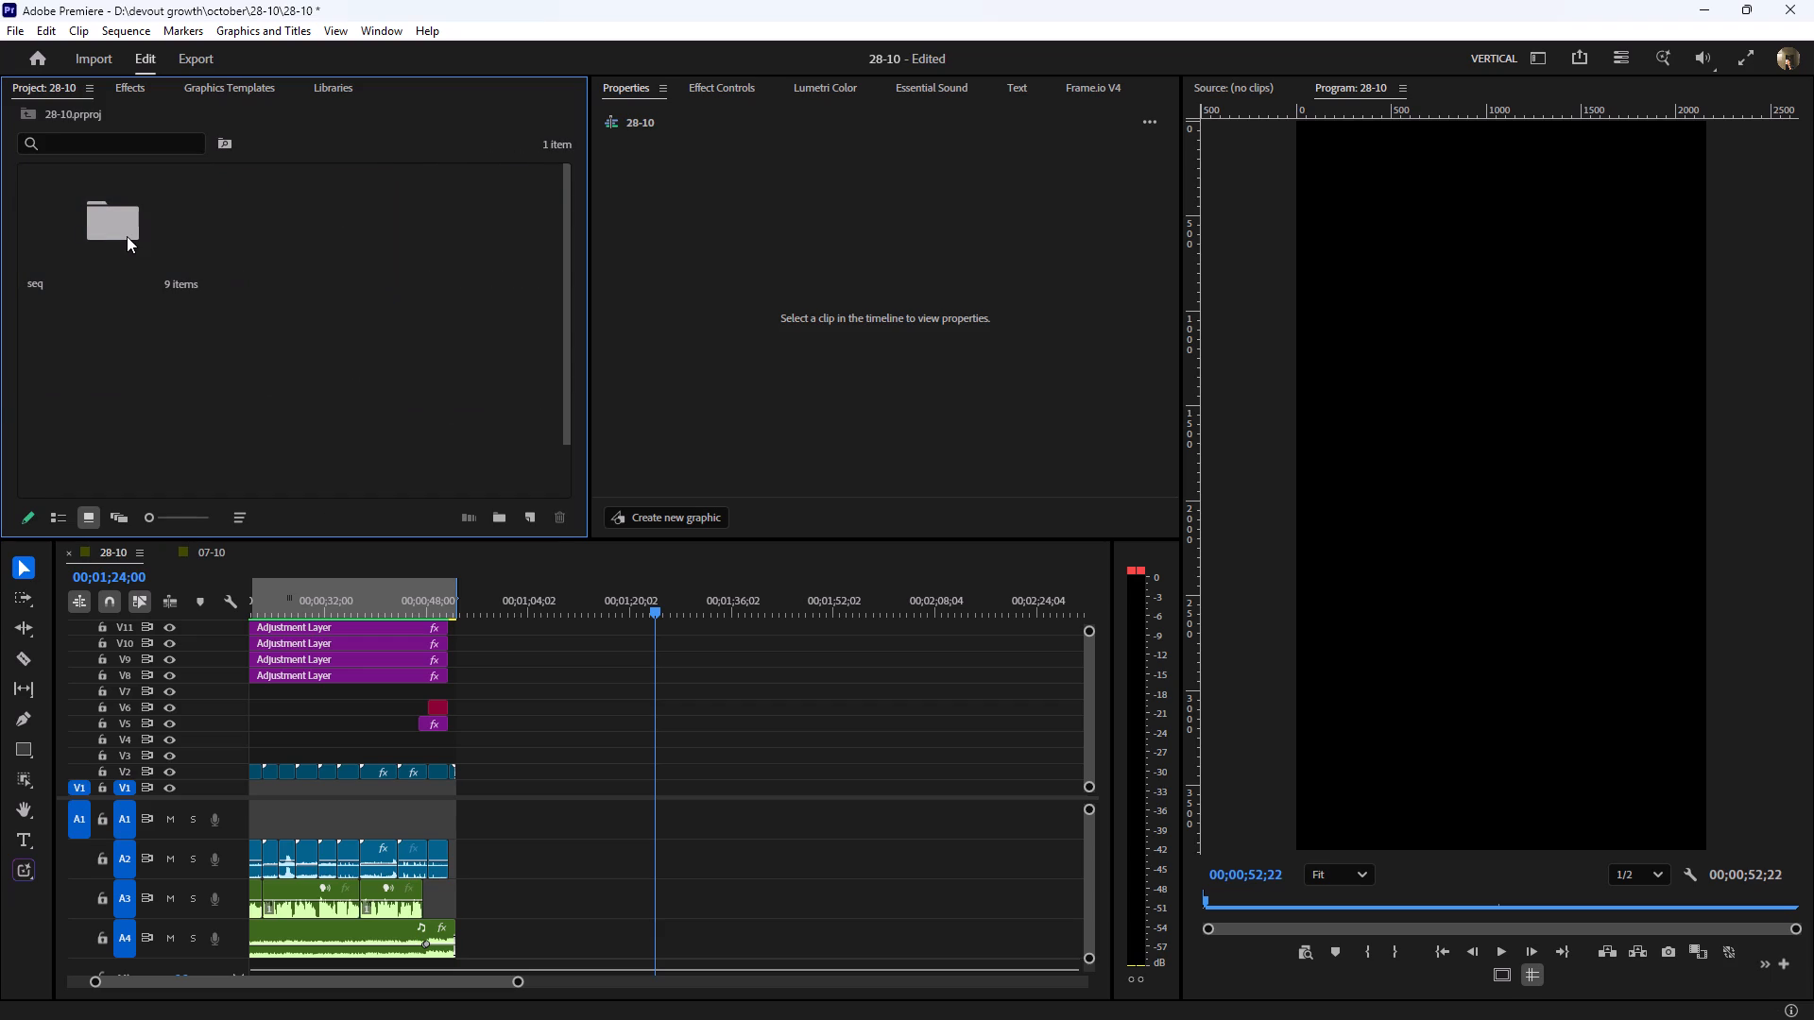